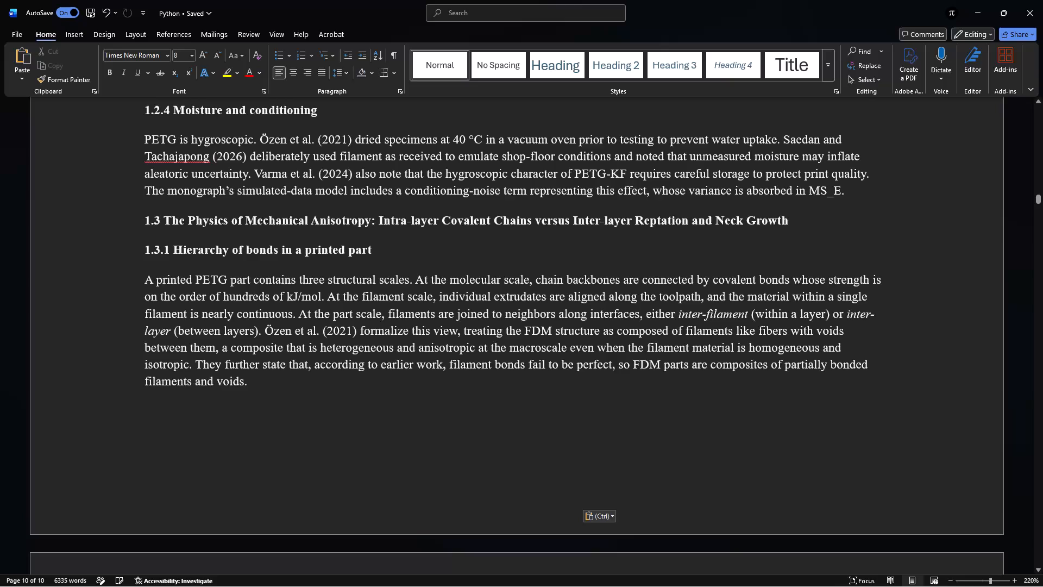
Look through the monograph from section 1.3.1 to Table 2.1, checking the formatting of the pasted text.
right_click(350, 498)
left_click(405, 367)
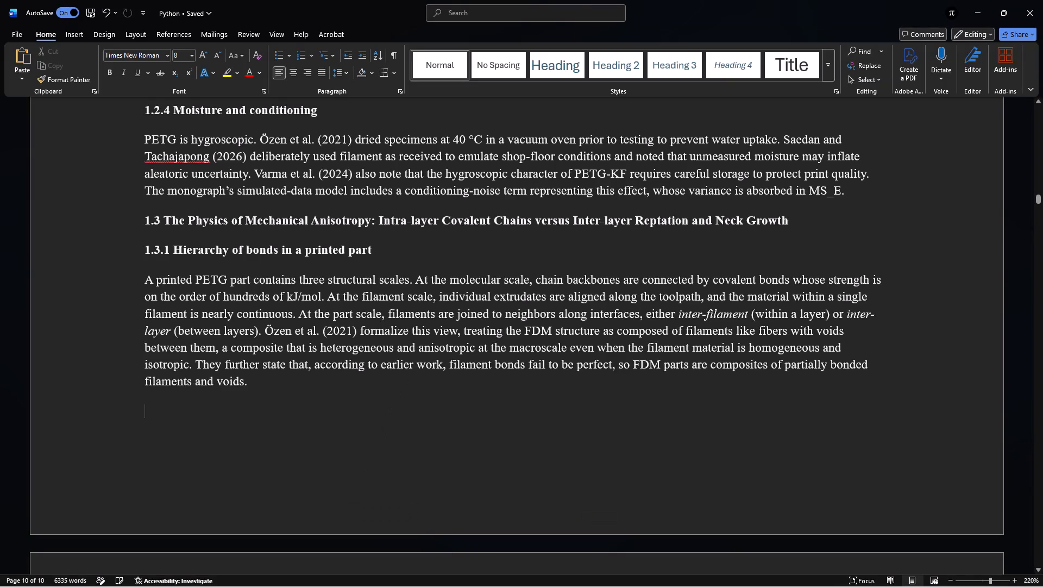
left_click(414, 355)
scroll(414, 355, "down", 1)
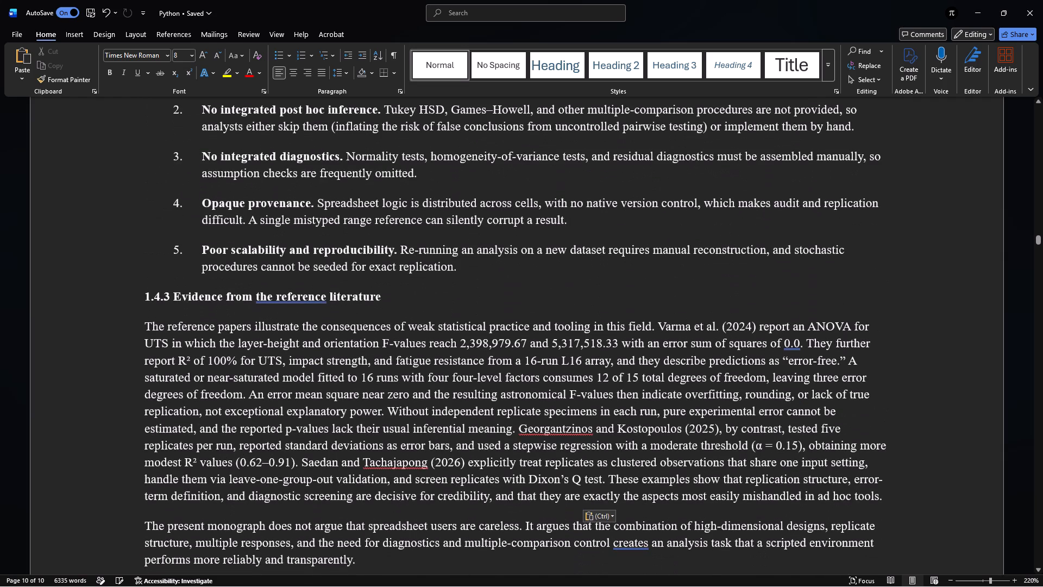
left_click(374, 362)
scroll(374, 362, "down", 1)
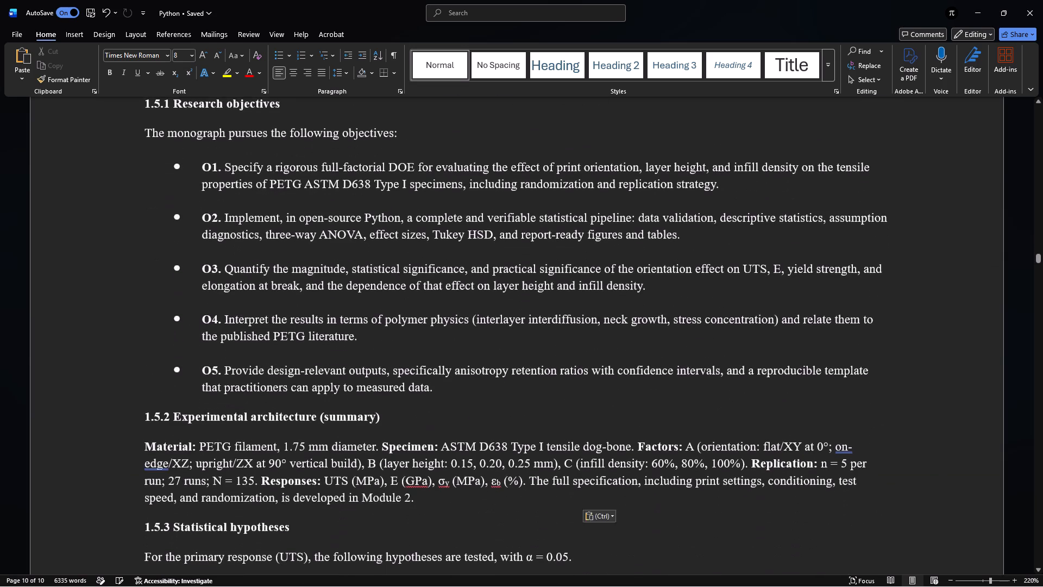
left_click(374, 362)
left_click(346, 460)
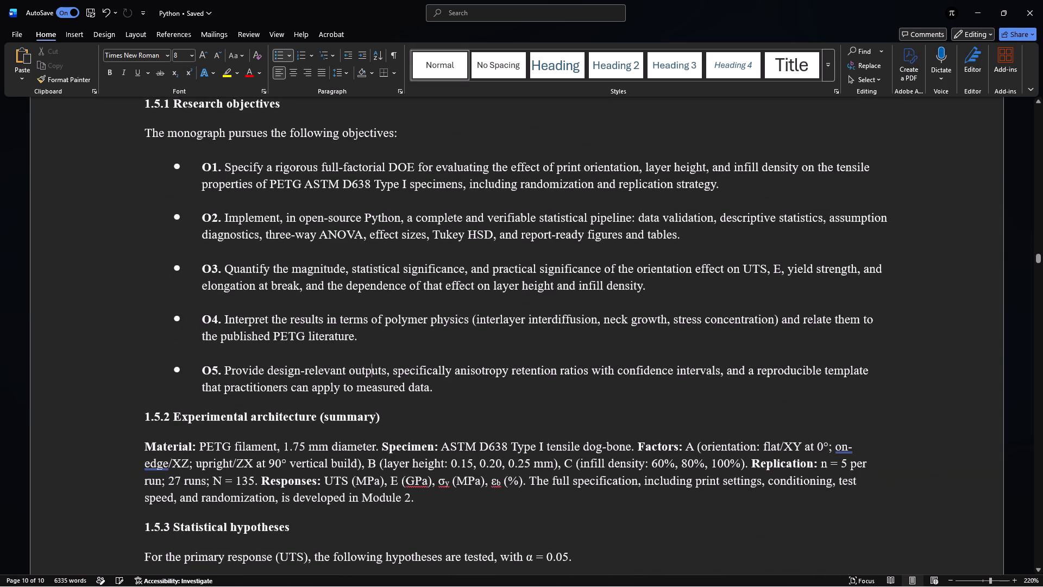
scroll(346, 460, "down", 1)
left_click(346, 460)
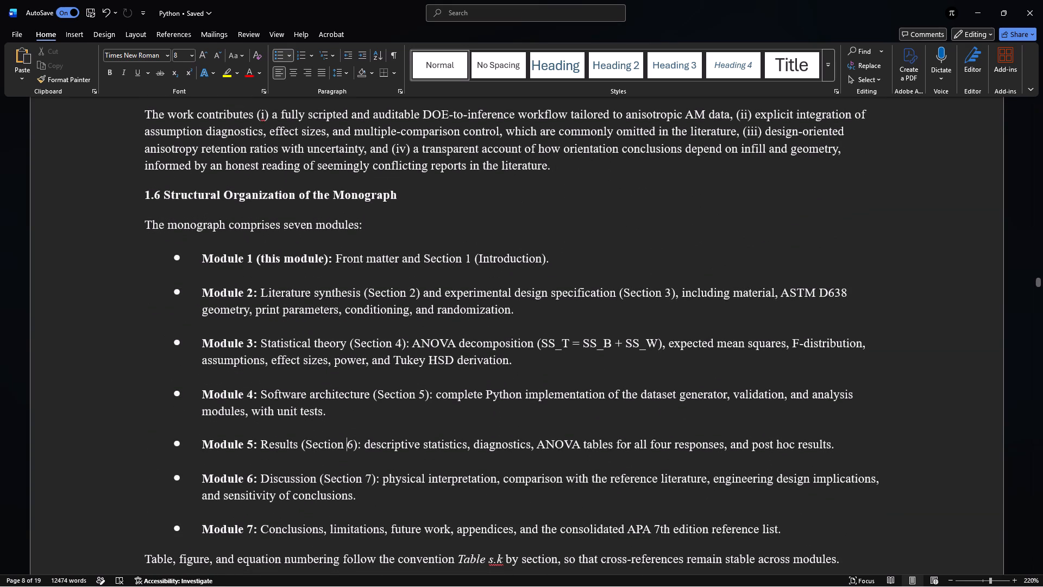
left_click(142, 193)
scroll(254, 302, "down", 1)
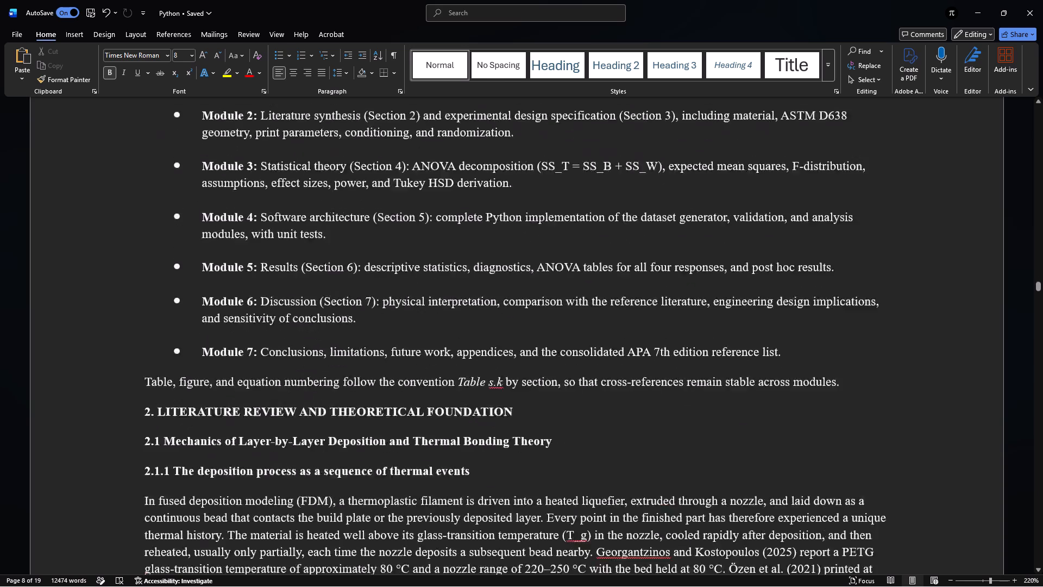
scroll(254, 302, "down", 1)
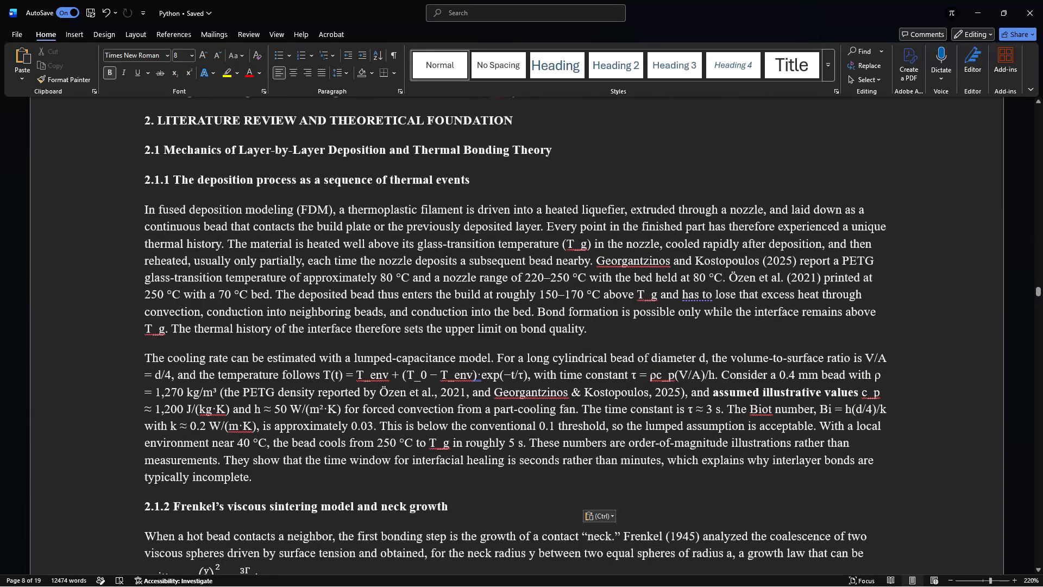
scroll(277, 357, "down", 2)
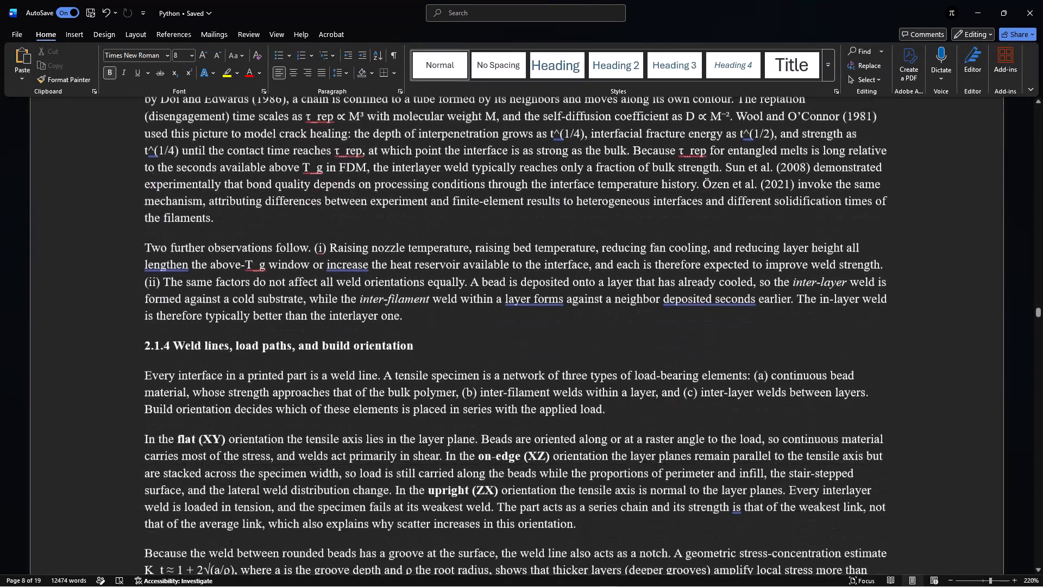
scroll(277, 357, "down", 1)
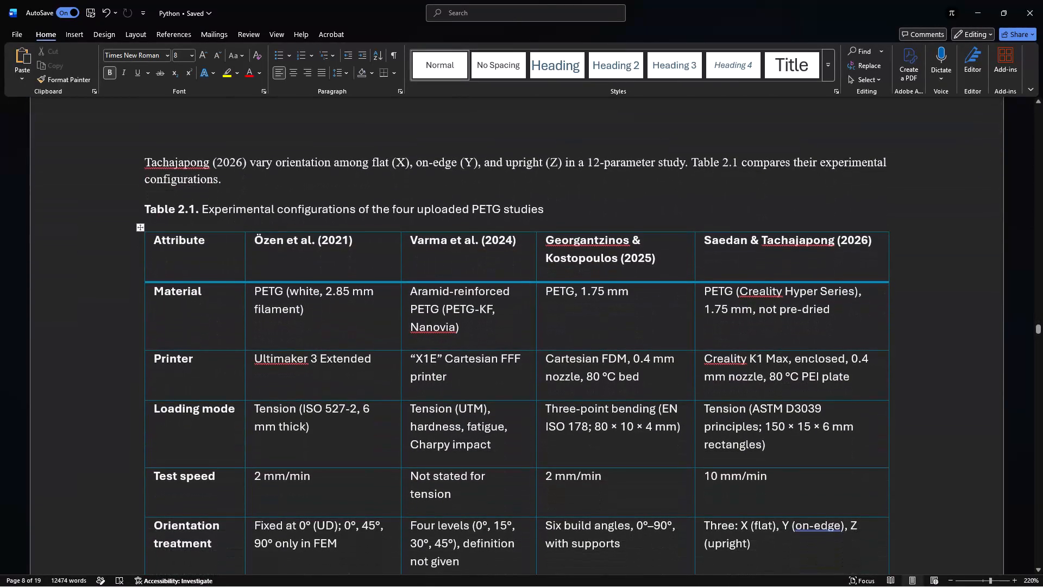
Change the font of all of Table 2.1, the experimental configurations of the four PETG studies, to Times New Roman.
left_click(284, 164)
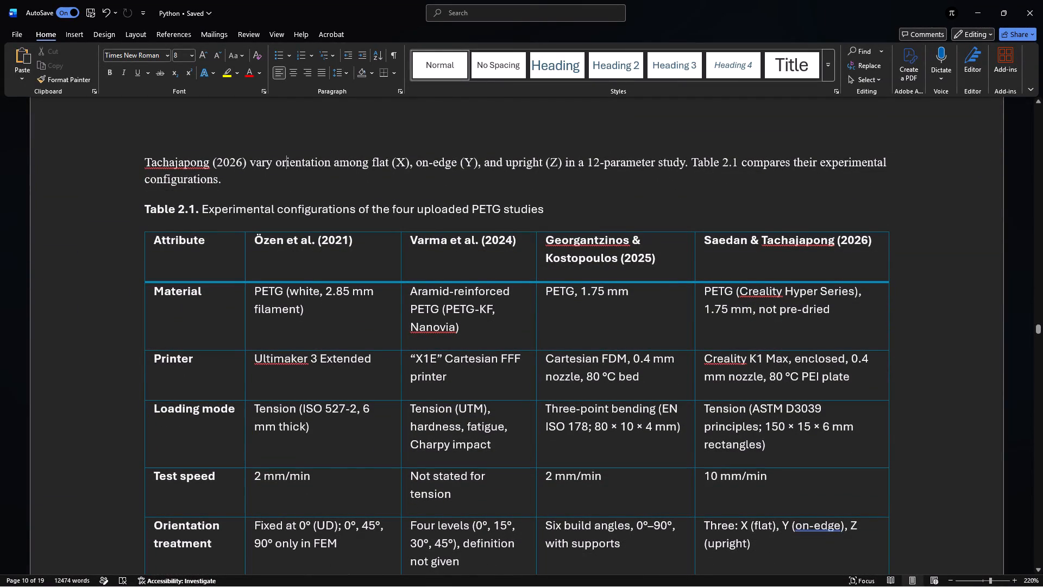
left_click(300, 284)
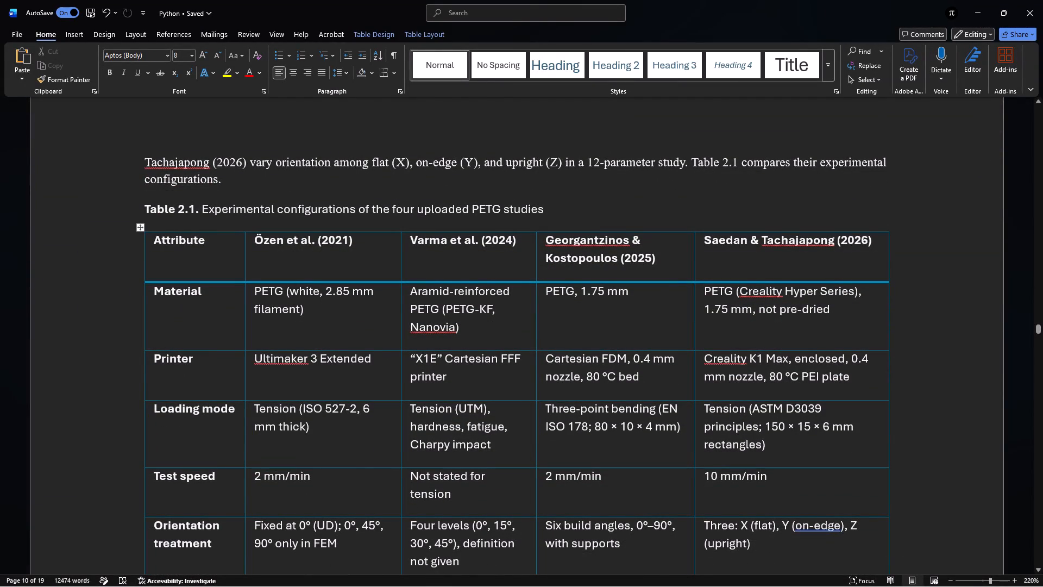
left_click(140, 228)
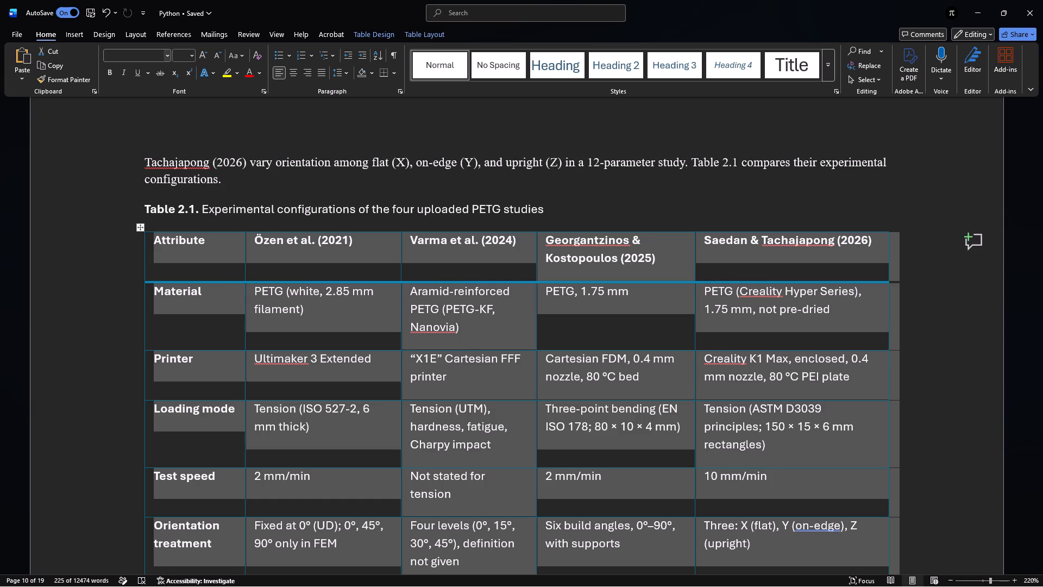
left_click(165, 51)
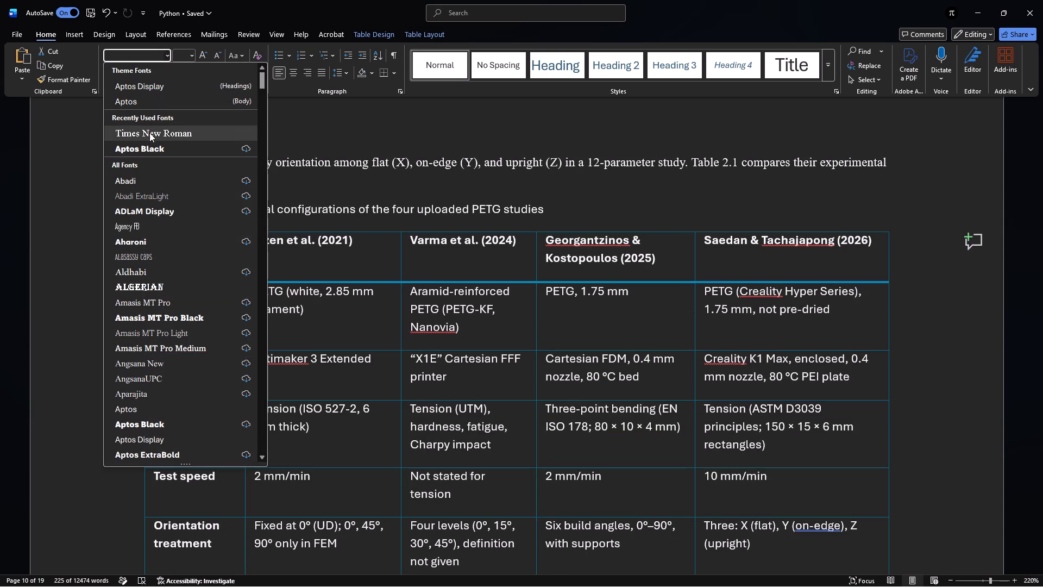
left_click(149, 133)
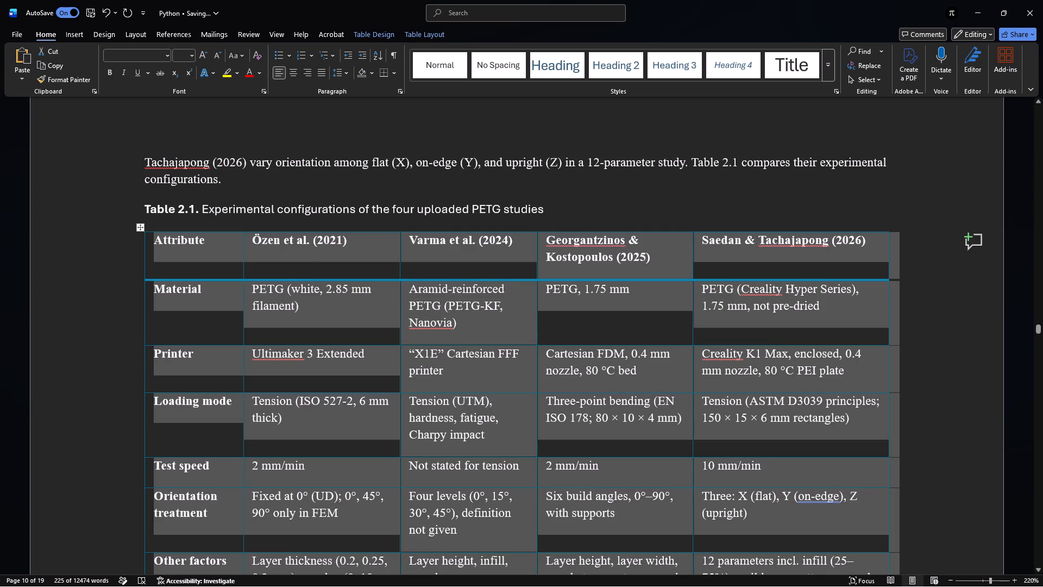
left_click(967, 344)
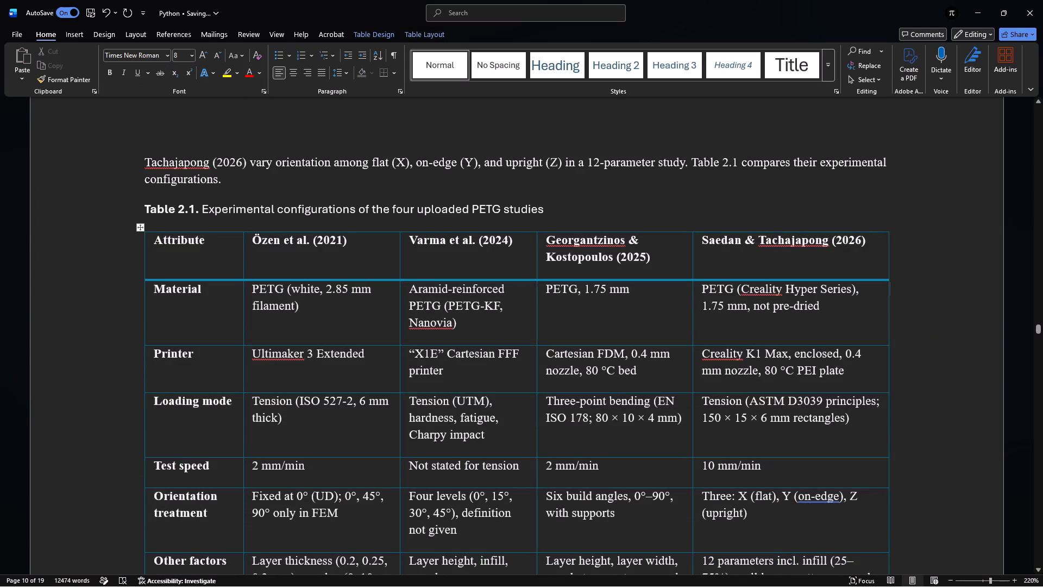
Change the font of everything from heading 2.2.2 down into the Table 2.4 comparison matrix to Times New Roman.
scroll(814, 450, "down", 1)
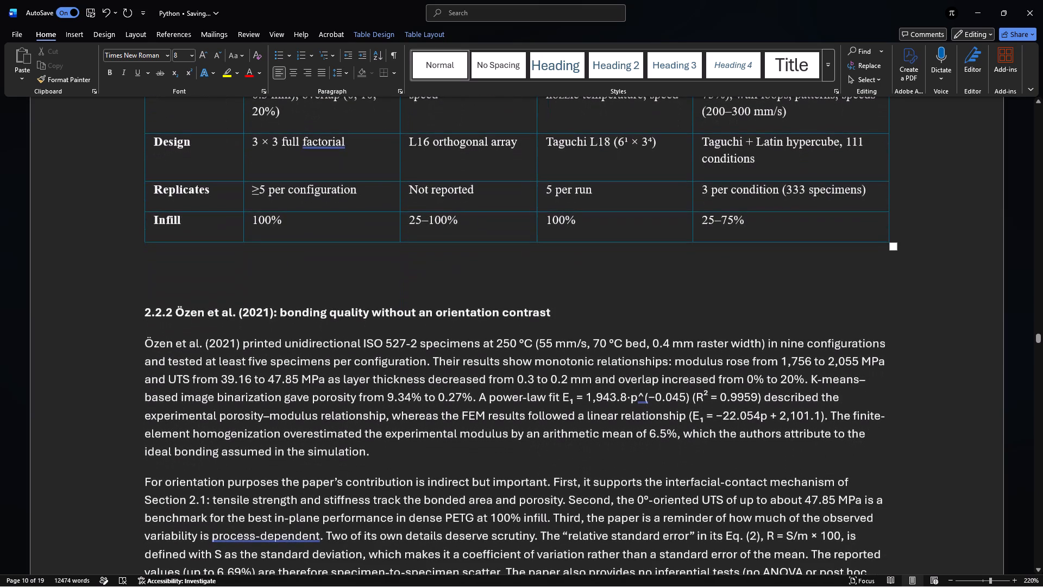
left_click(142, 314)
left_click_drag(142, 314, 326, 586)
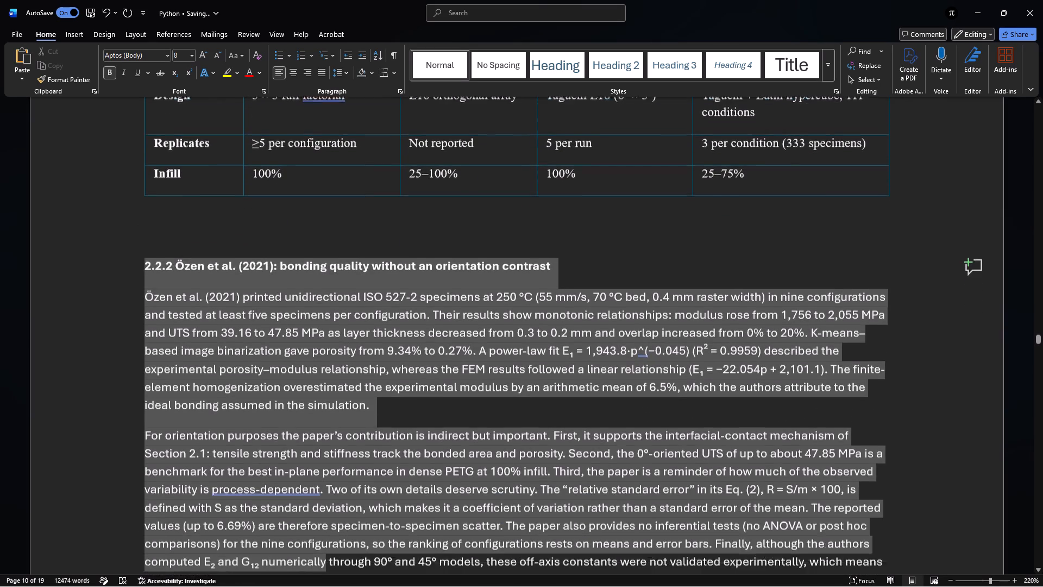
left_click_drag(326, 586, 453, 586)
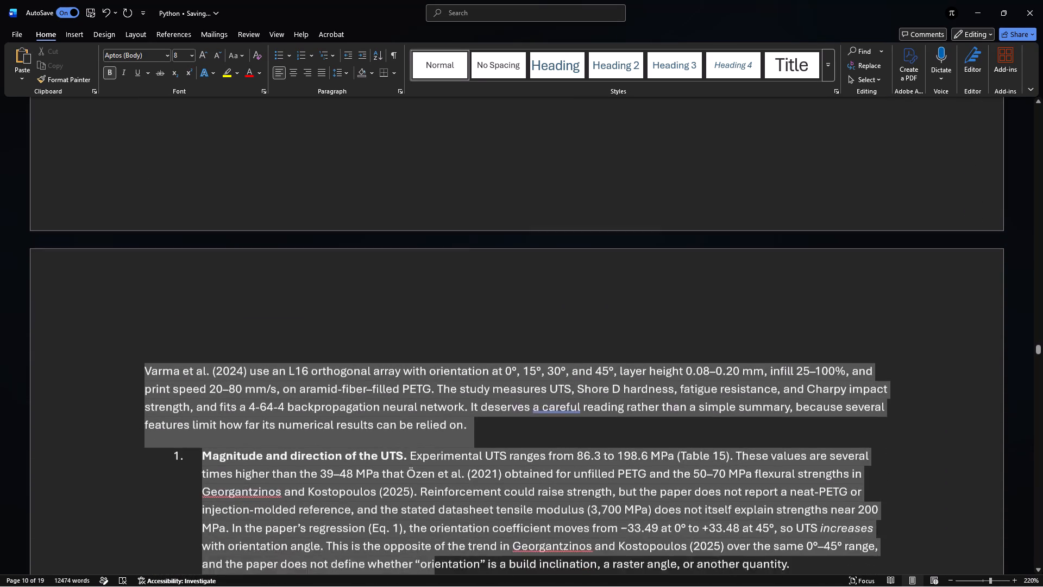
left_click_drag(453, 586, 556, 586)
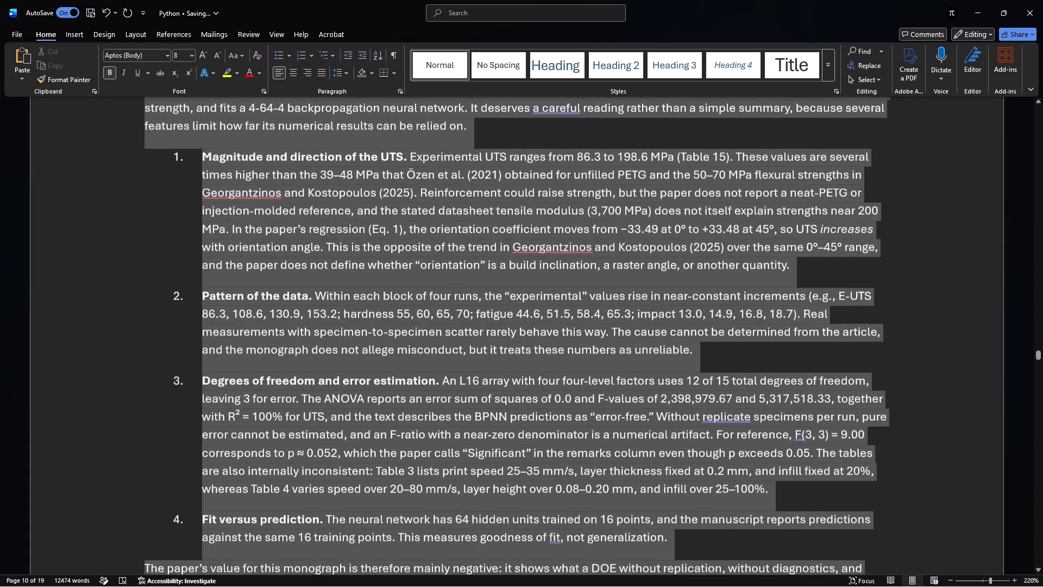
left_click_drag(556, 586, 533, 586)
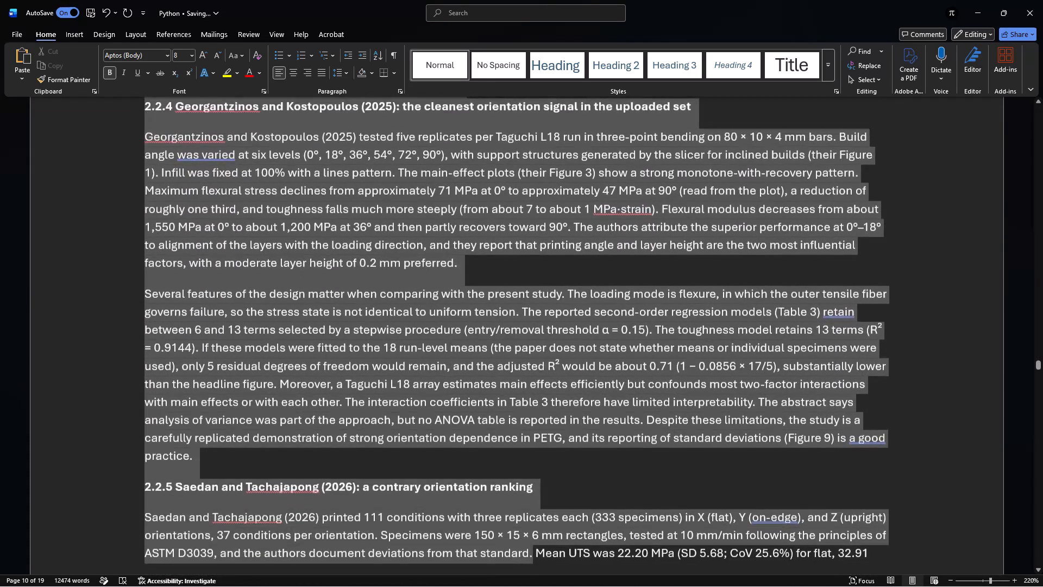
left_click_drag(533, 586, 533, 586)
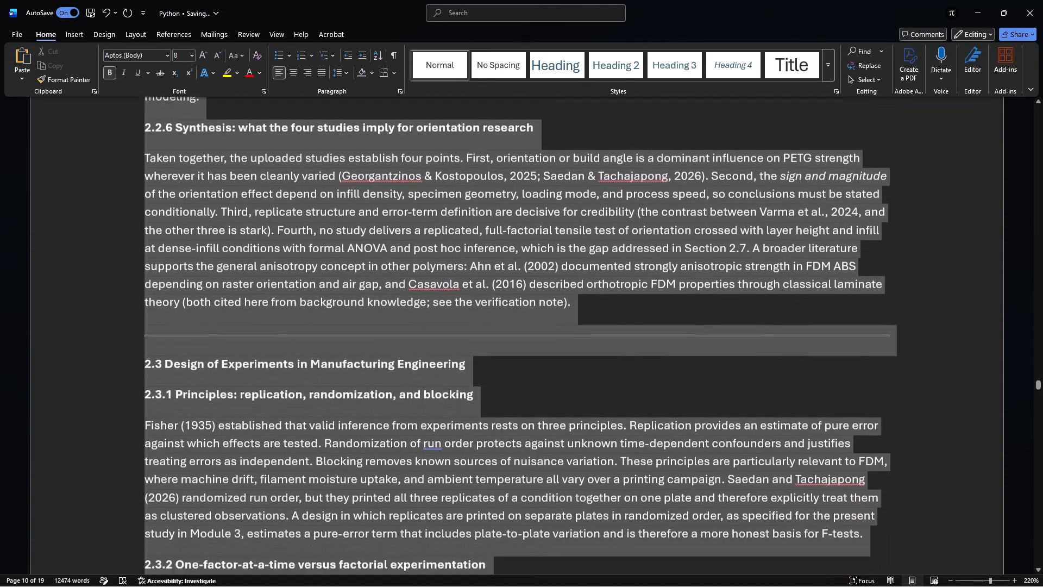
left_click_drag(533, 586, 499, 586)
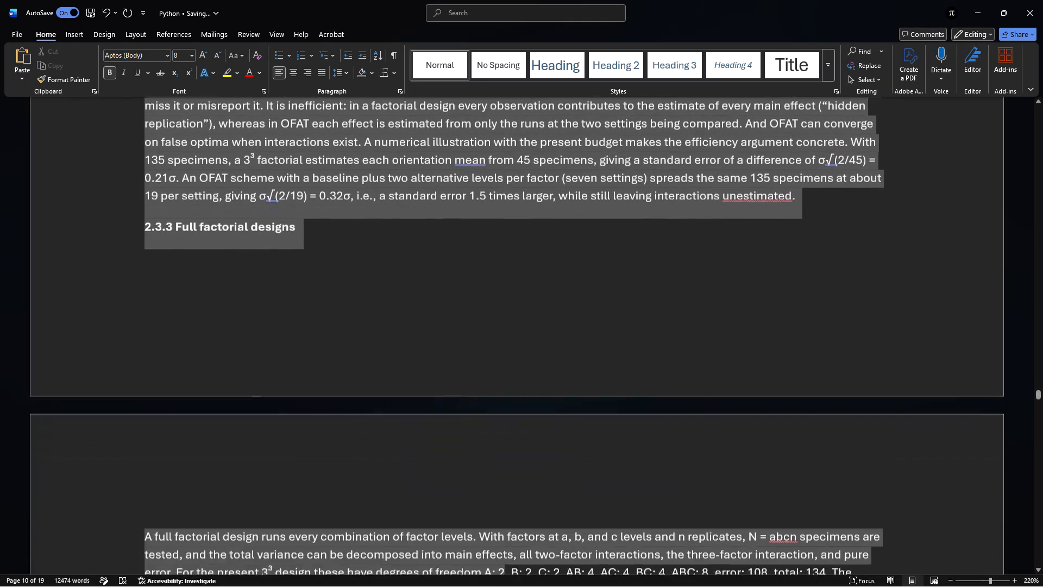
left_click_drag(499, 586, 500, 586)
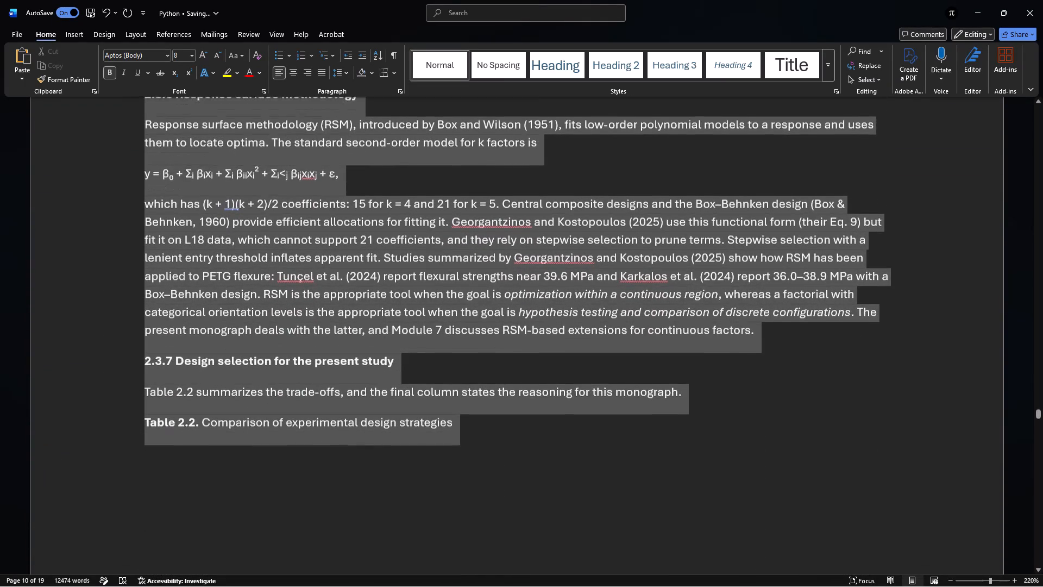
left_click_drag(500, 586, 492, 562)
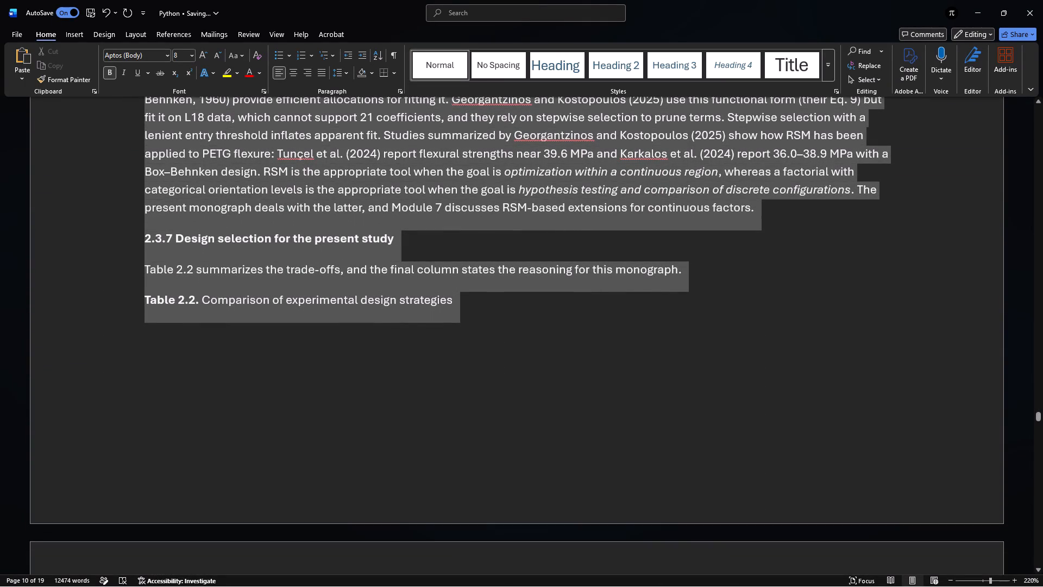
left_click_drag(492, 562, 494, 586)
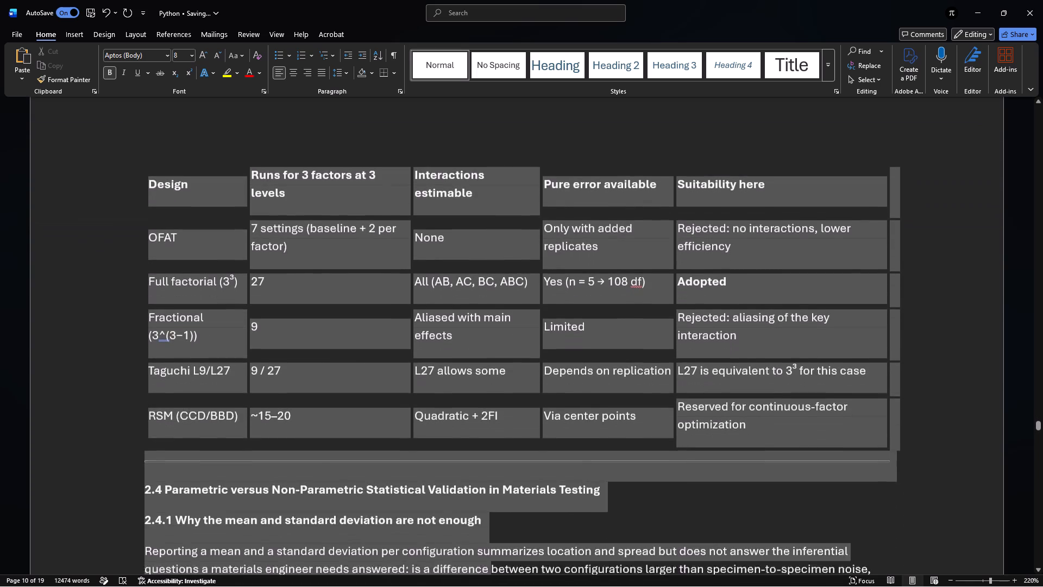
left_click_drag(494, 586, 497, 586)
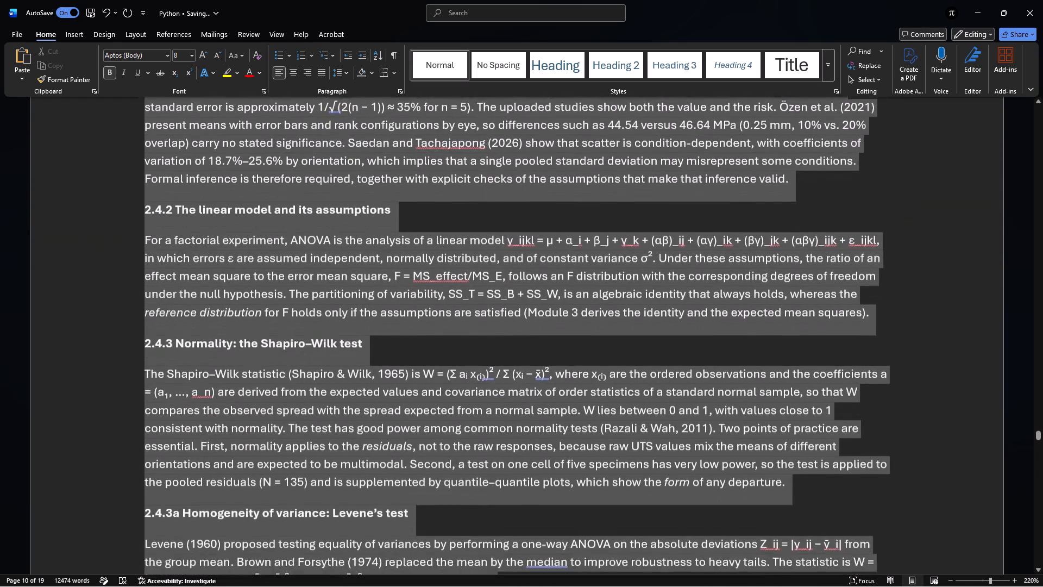
left_click_drag(497, 586, 496, 586)
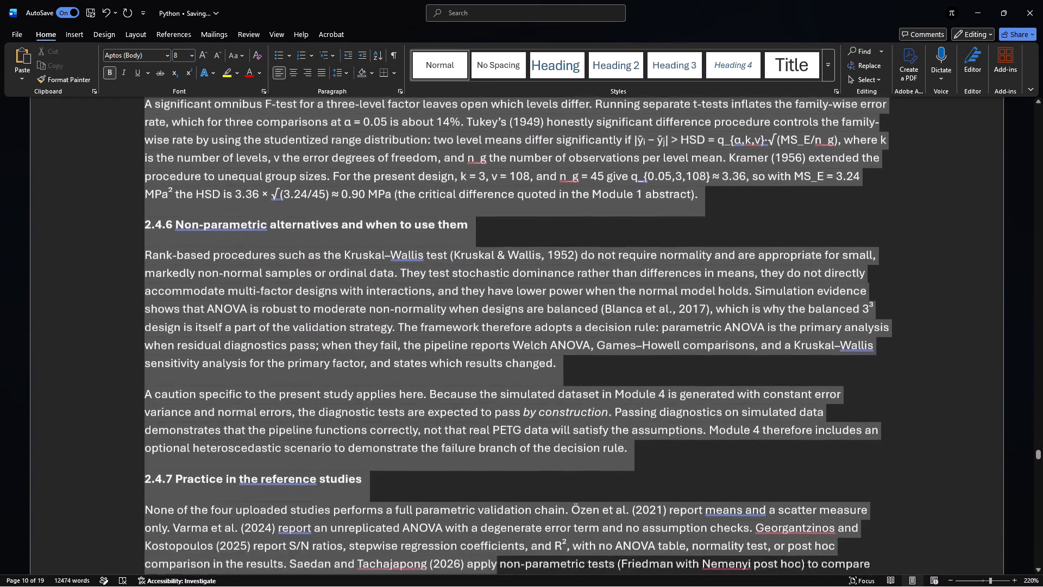
left_click_drag(496, 586, 497, 586)
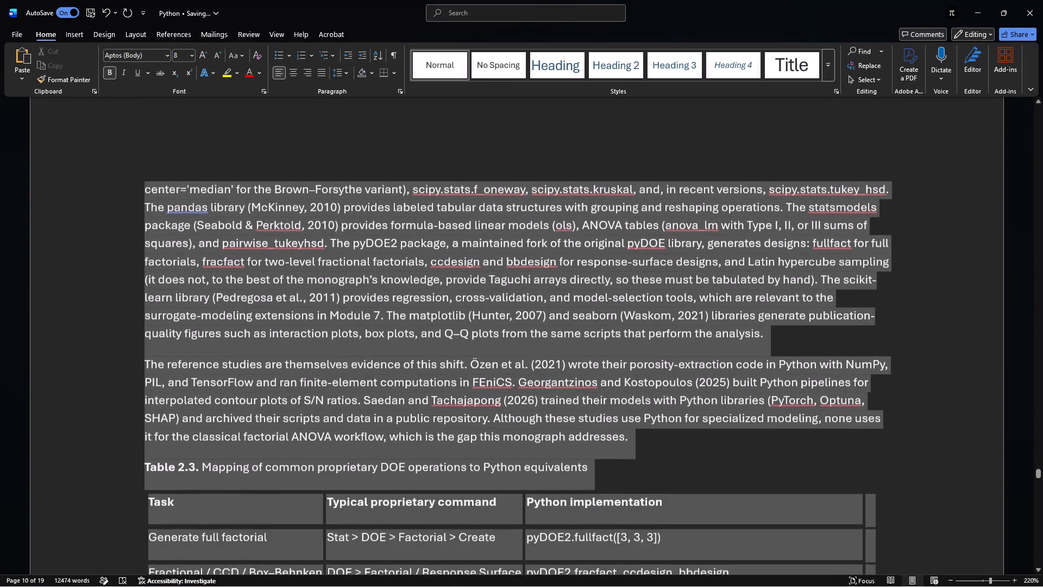
left_click_drag(497, 586, 498, 586)
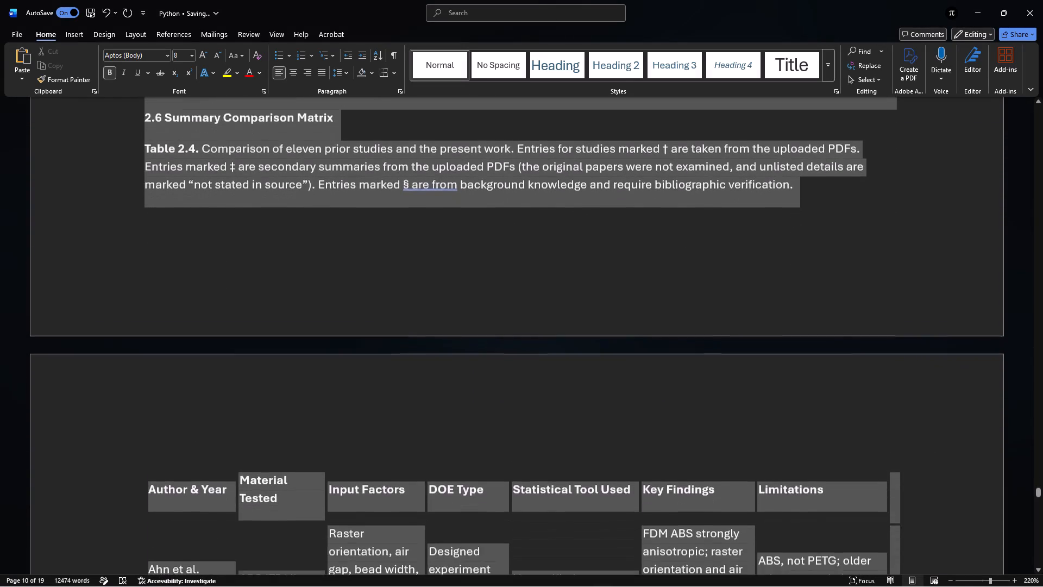
left_click_drag(498, 586, 512, 586)
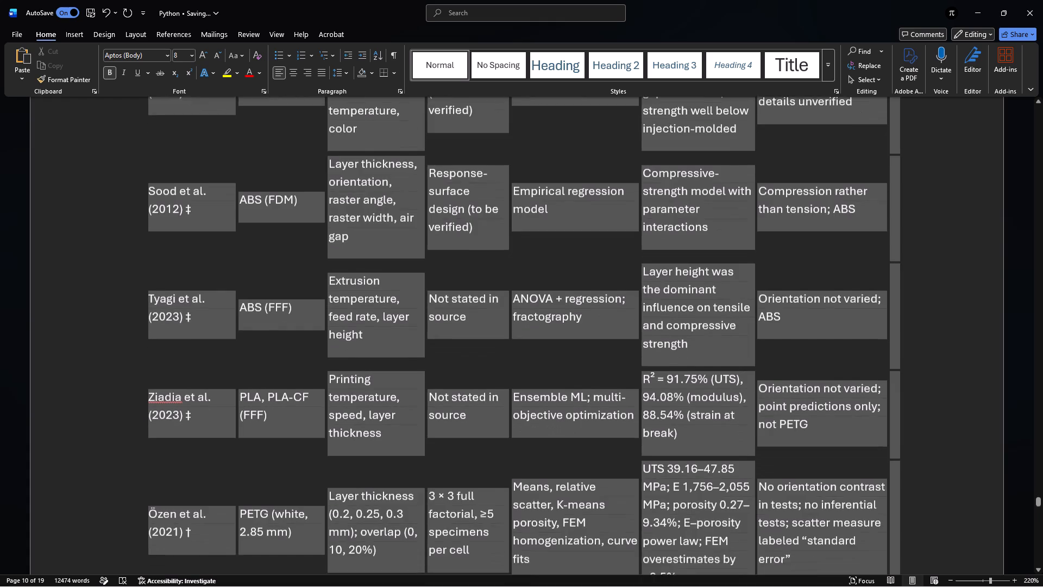
left_click_drag(512, 586, 533, 580)
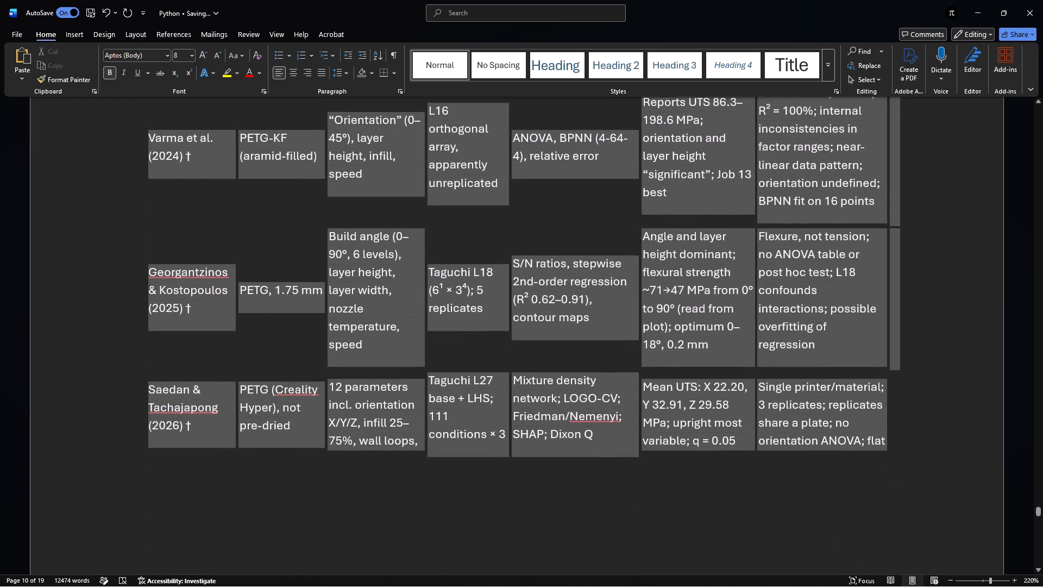
left_click_drag(533, 580, 591, 514)
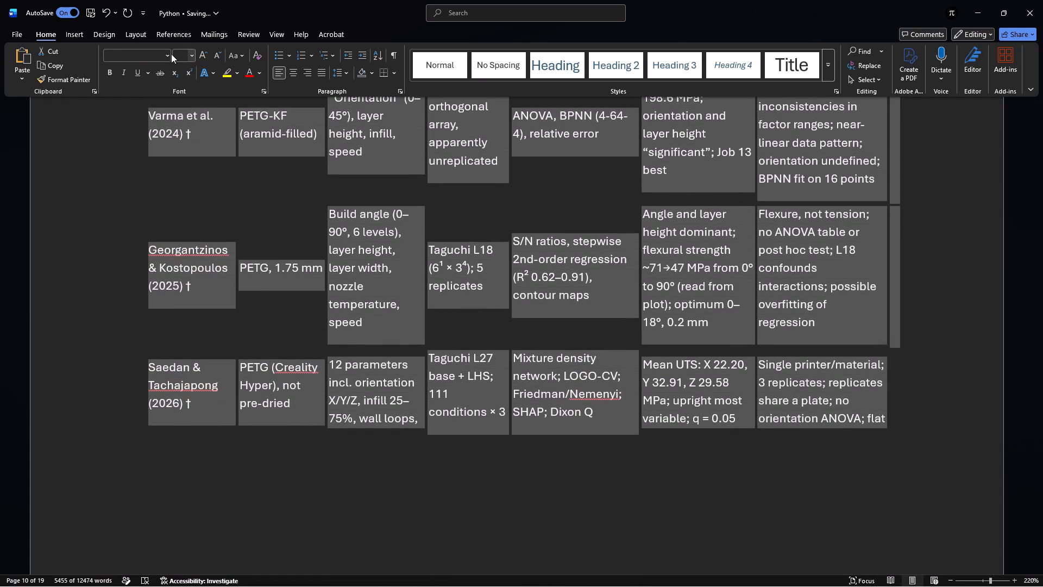
left_click(162, 56)
left_click(166, 56)
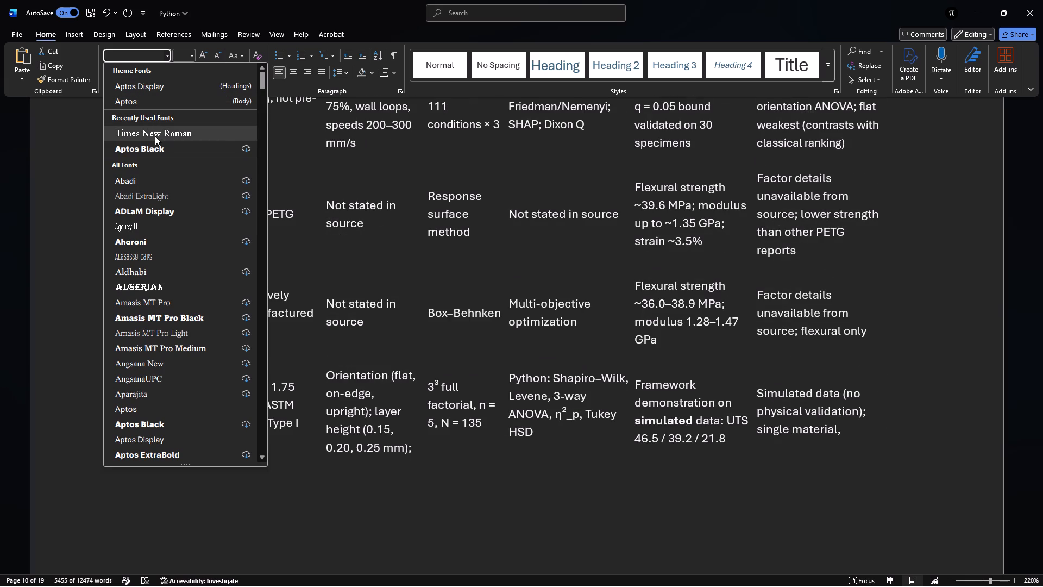
left_click(155, 136)
scroll(257, 193, "up", 4)
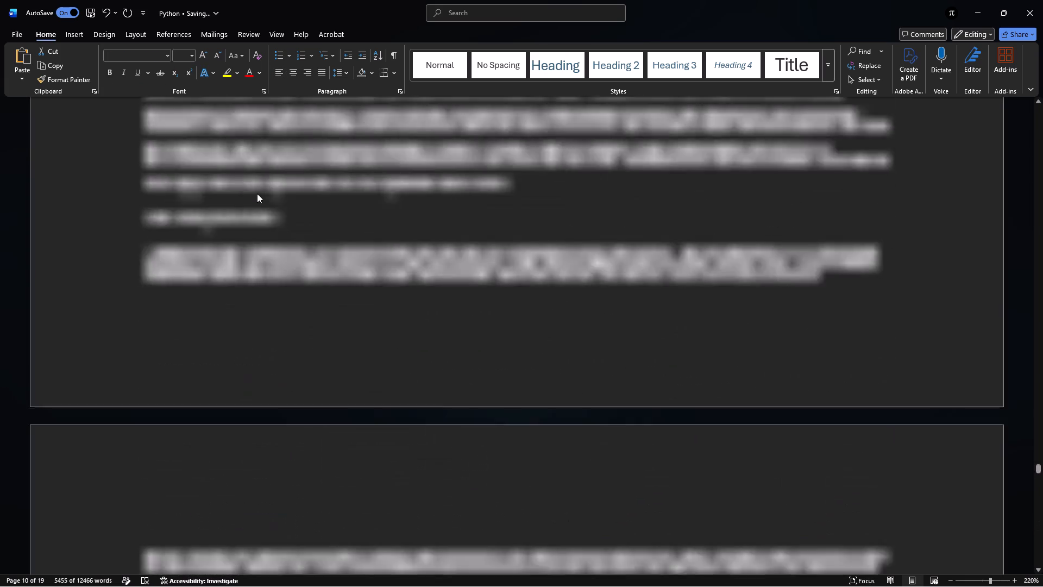
right_click(257, 193)
left_click(487, 271)
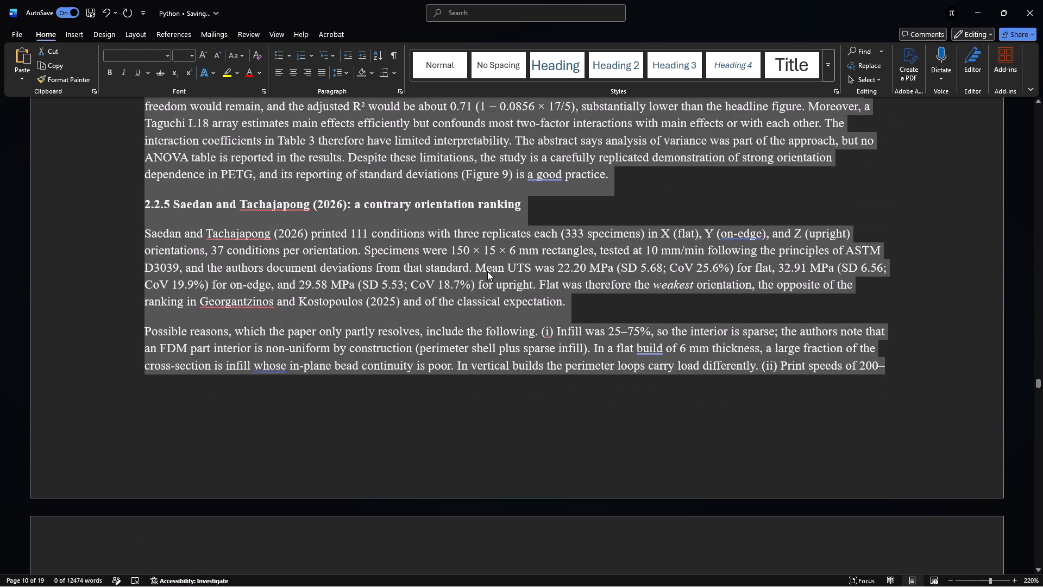
Justify the text from the first paragraph of section 2.2.2 through the opening lines of section 2.2.3.
scroll(487, 271, "up", 3)
scroll(487, 271, "down", 2)
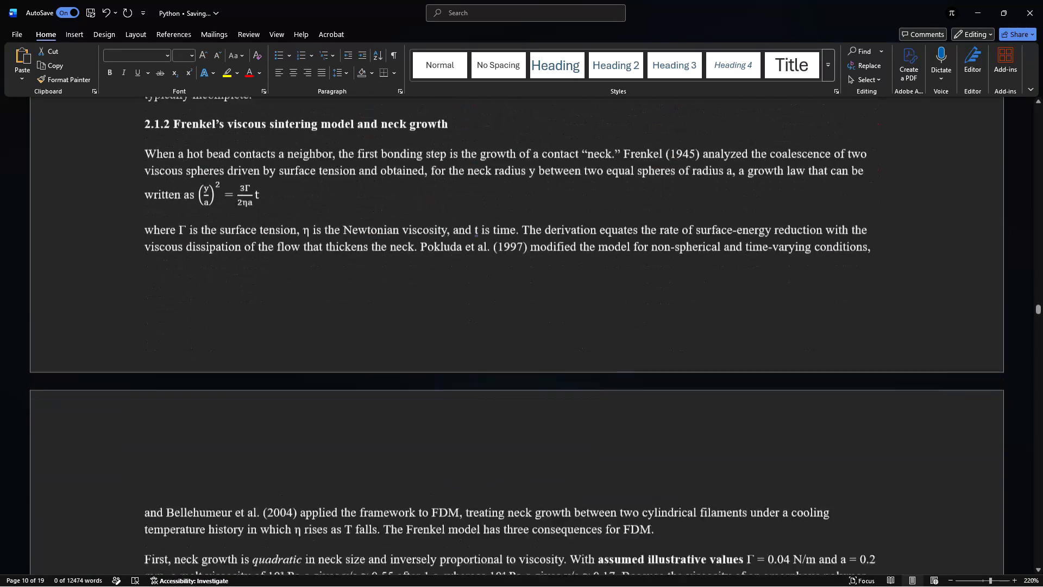
scroll(487, 271, "down", 1)
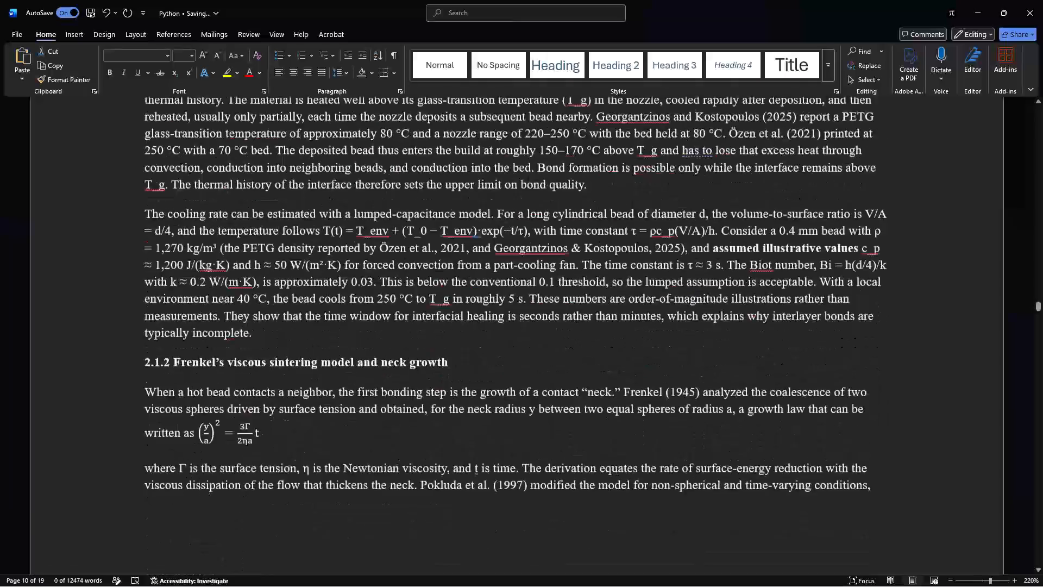
scroll(487, 271, "down", 1)
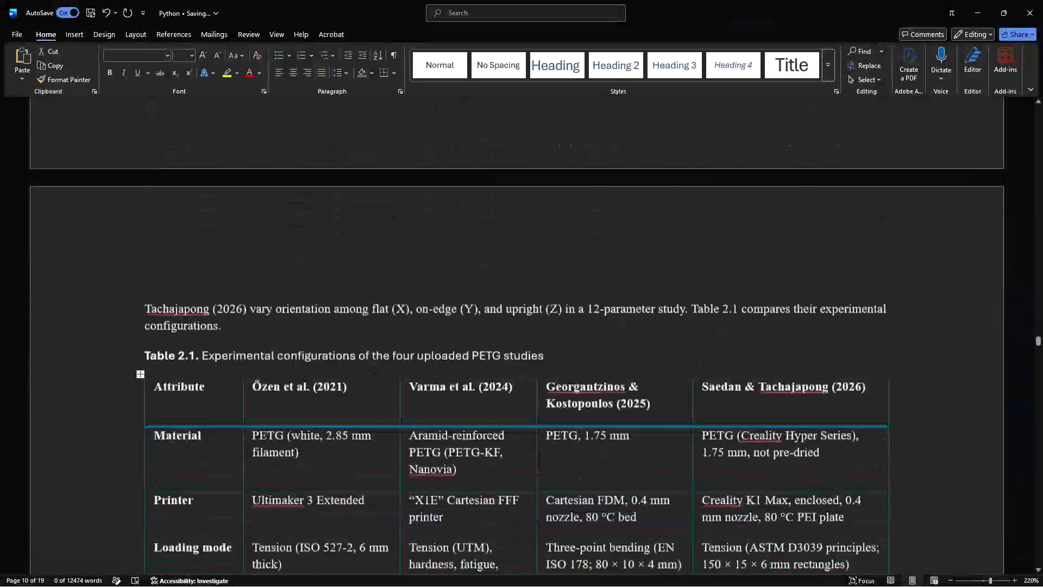
scroll(487, 271, "down", 1)
left_click(504, 267)
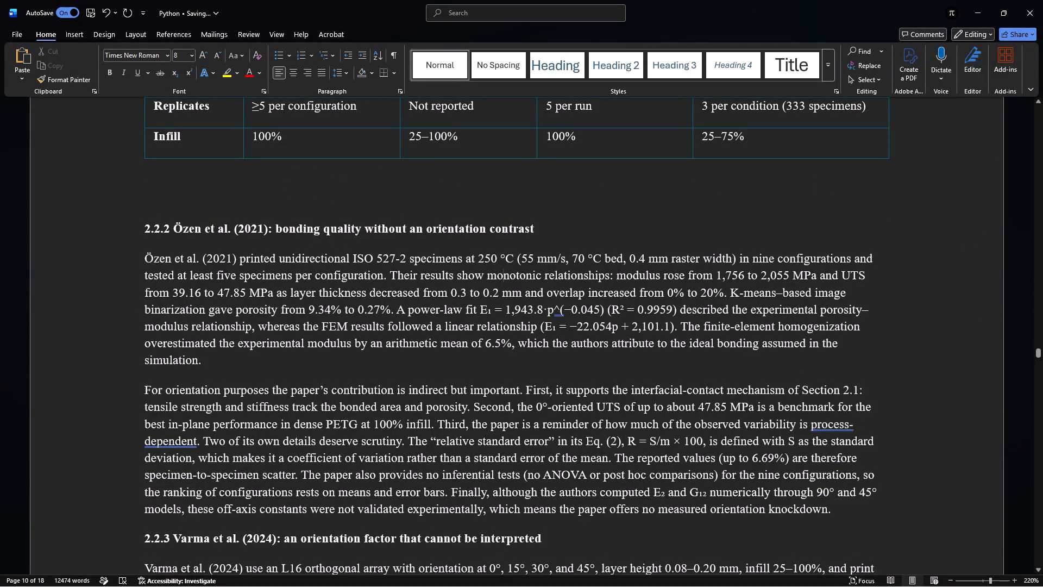
left_click_drag(145, 258, 360, 382)
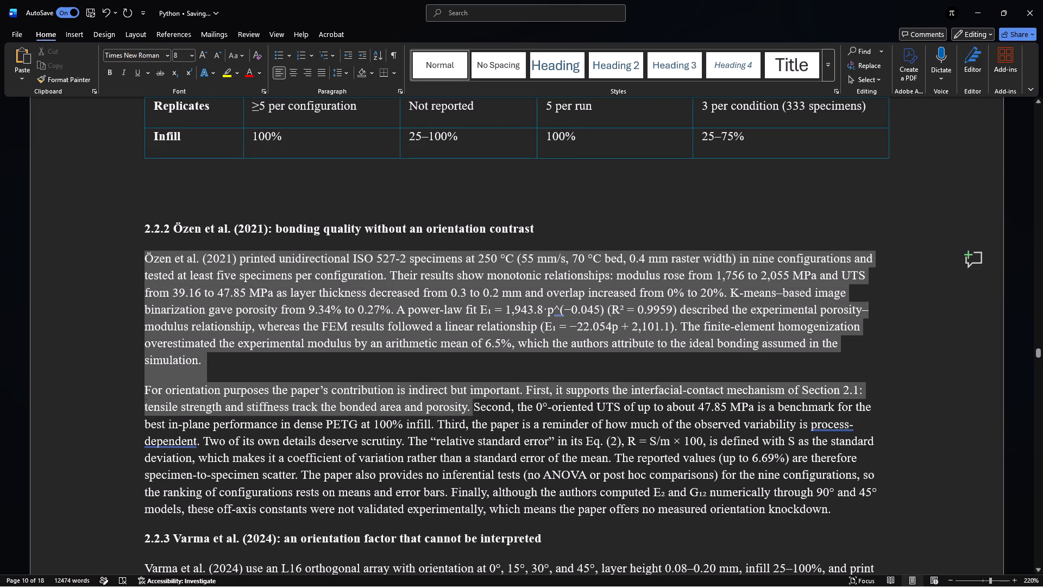
left_click_drag(360, 382, 545, 461)
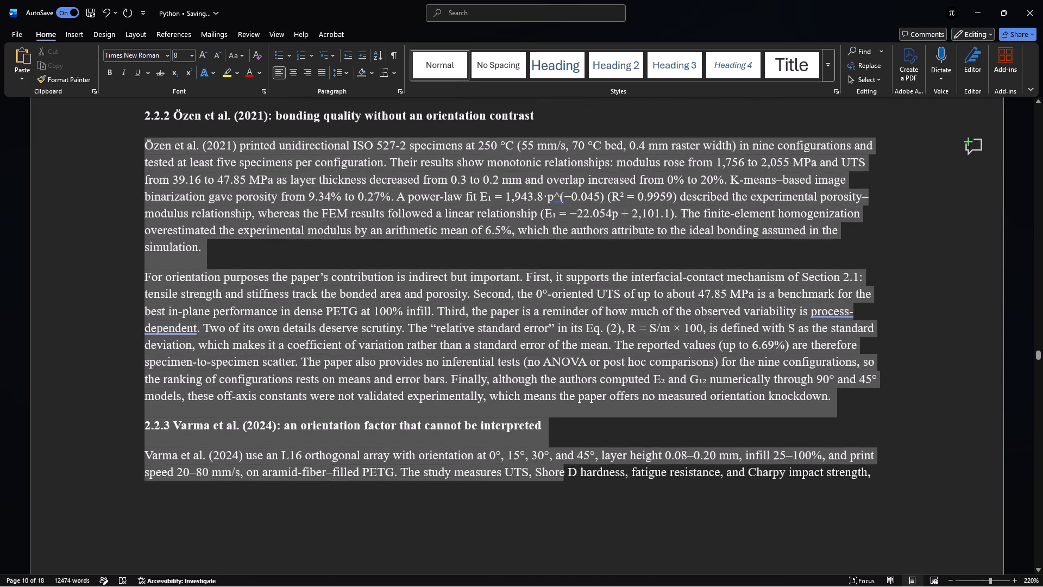
left_click_drag(545, 461, 907, 470)
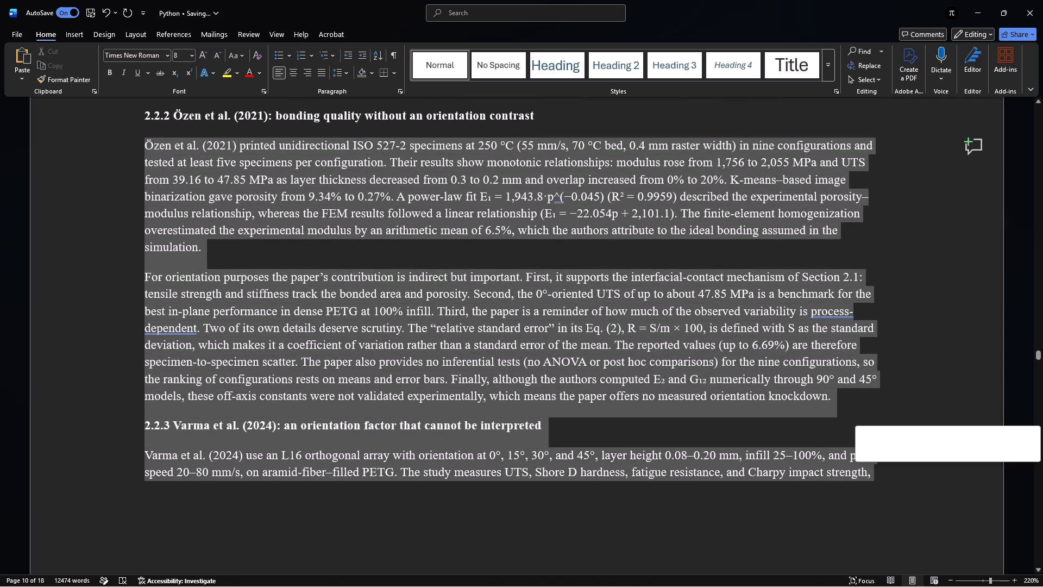
left_click(320, 73)
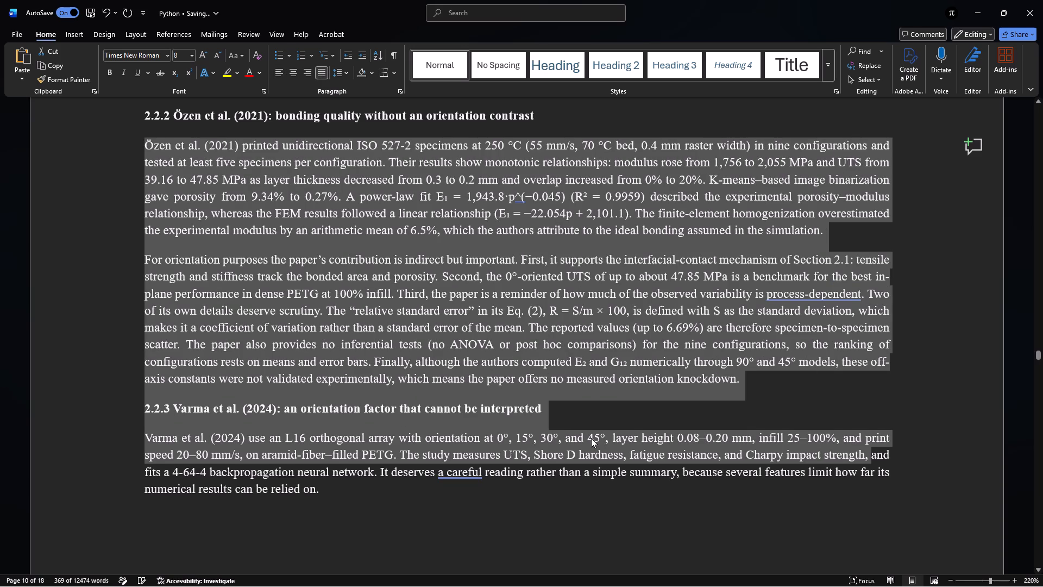
left_click(591, 438)
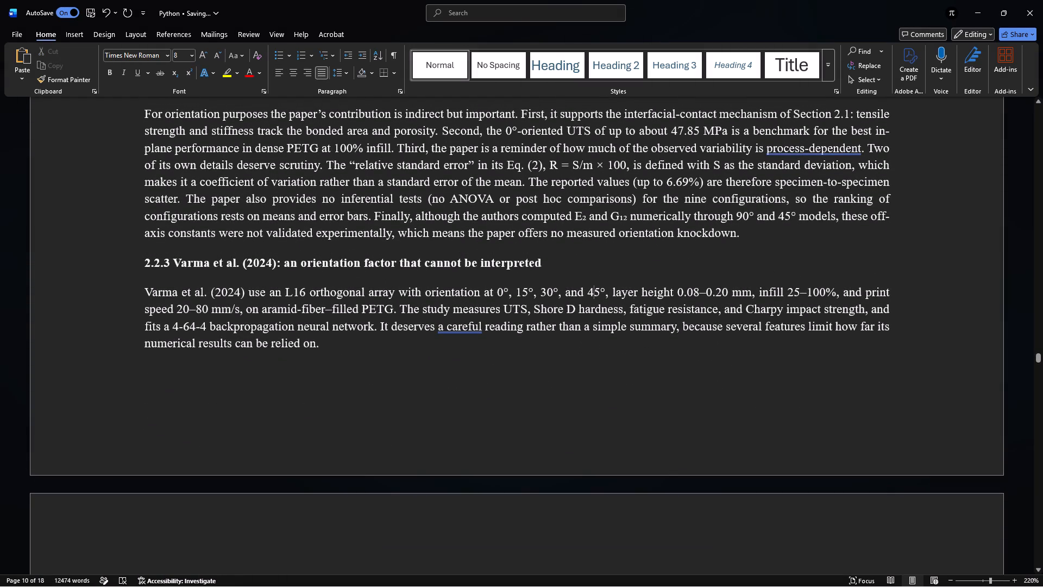
Replace the inline S/m in the Eq. (2) expression of section 2.2.2 with an inserted equation showing a stacked fraction, S over m.
left_click(593, 167)
left_click_drag(593, 167, 580, 166)
left_click_drag(580, 166, 574, 166)
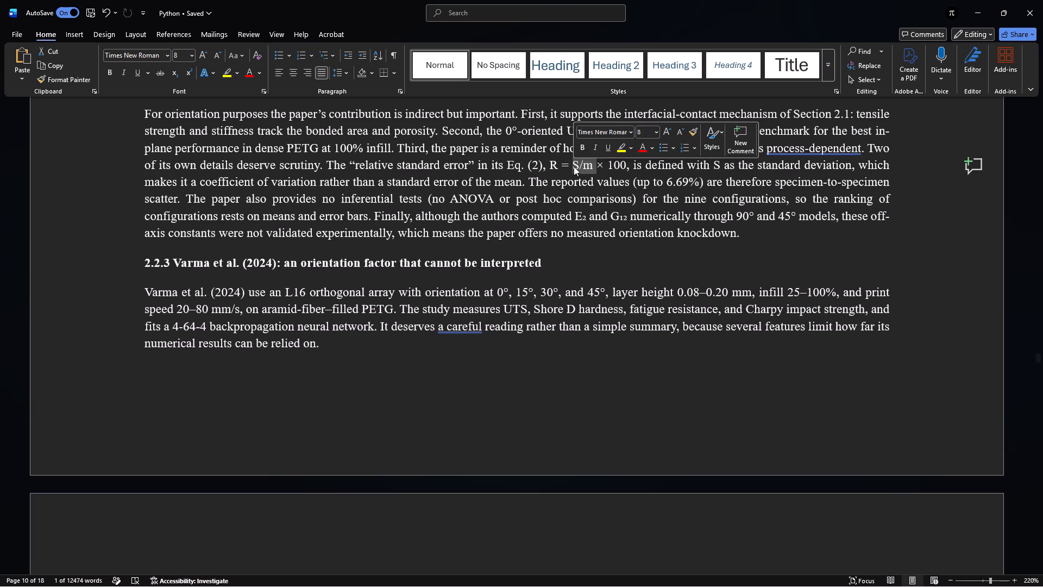
key("BackSpace")
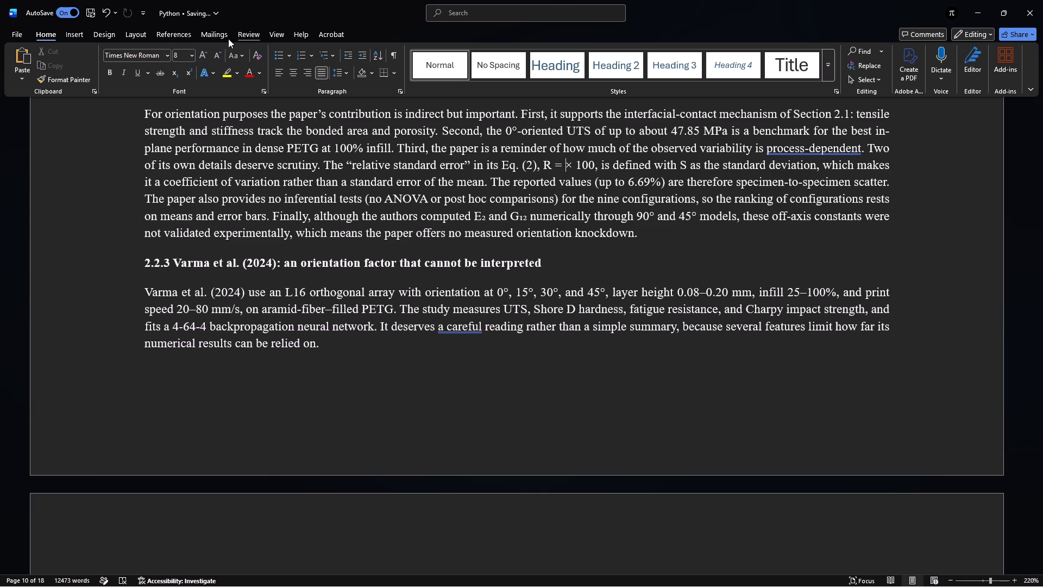
left_click(74, 40)
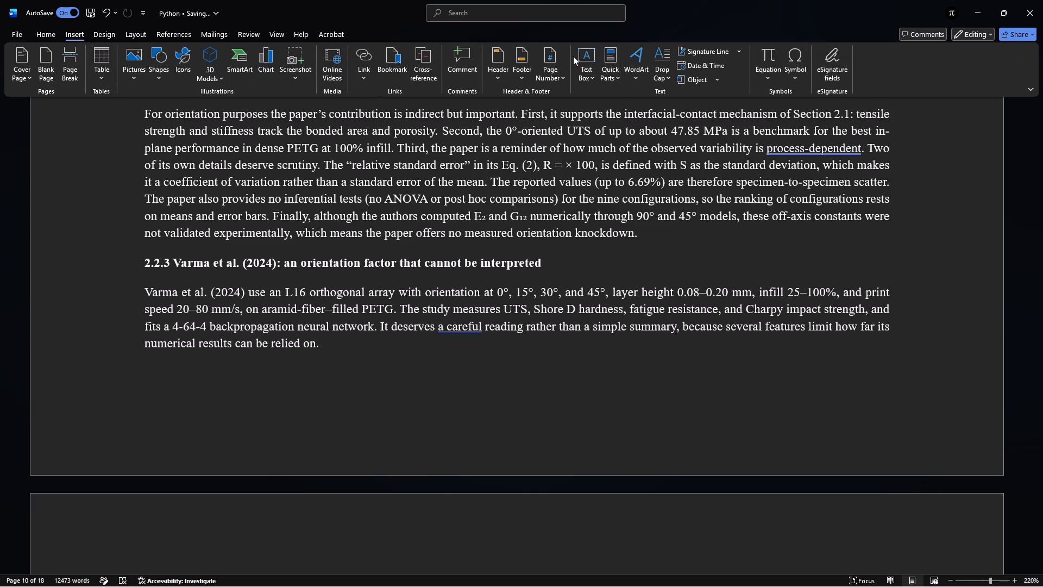
left_click(765, 72)
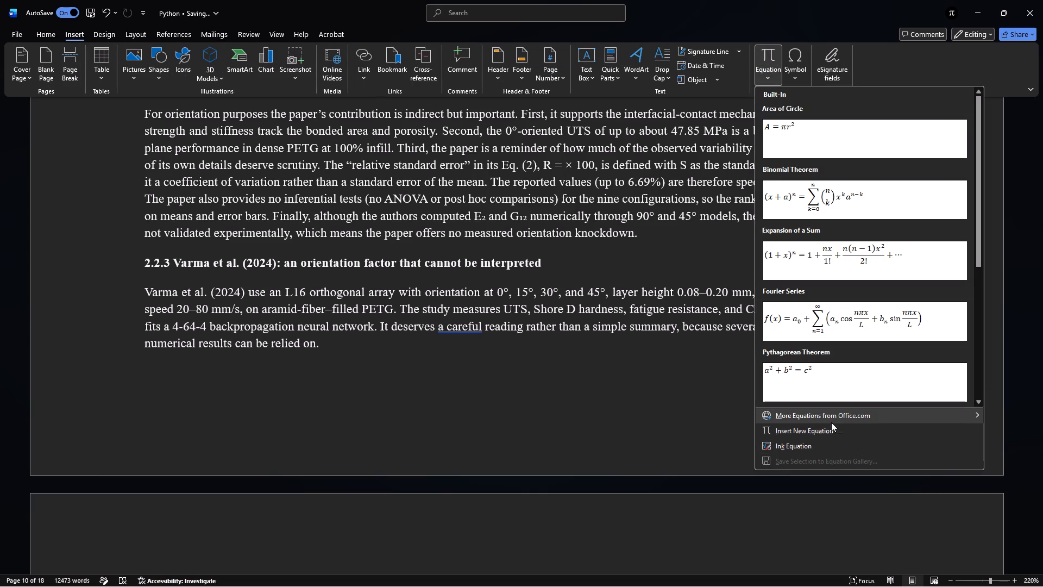
left_click(822, 432)
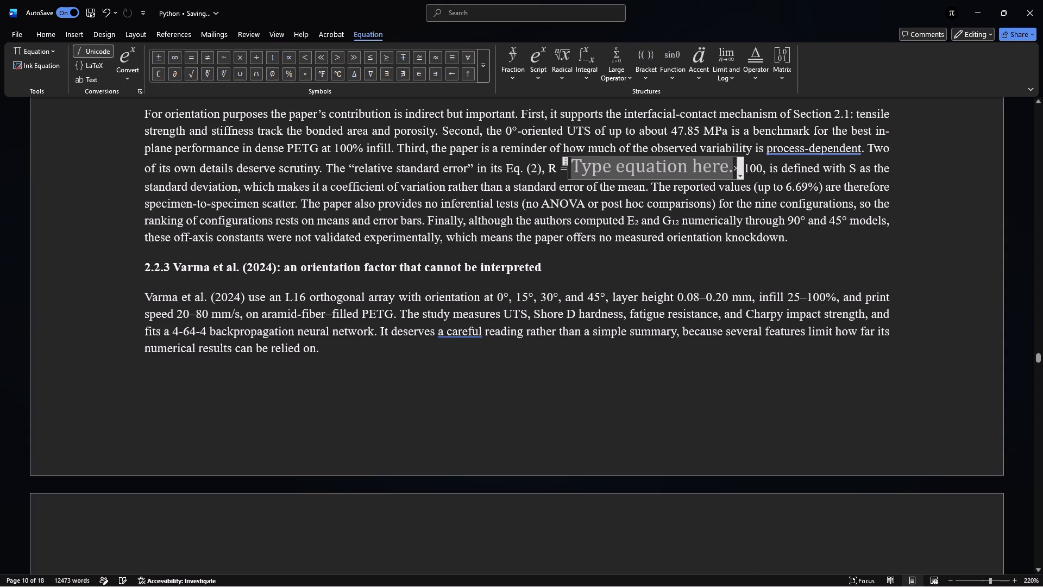
left_click(501, 62)
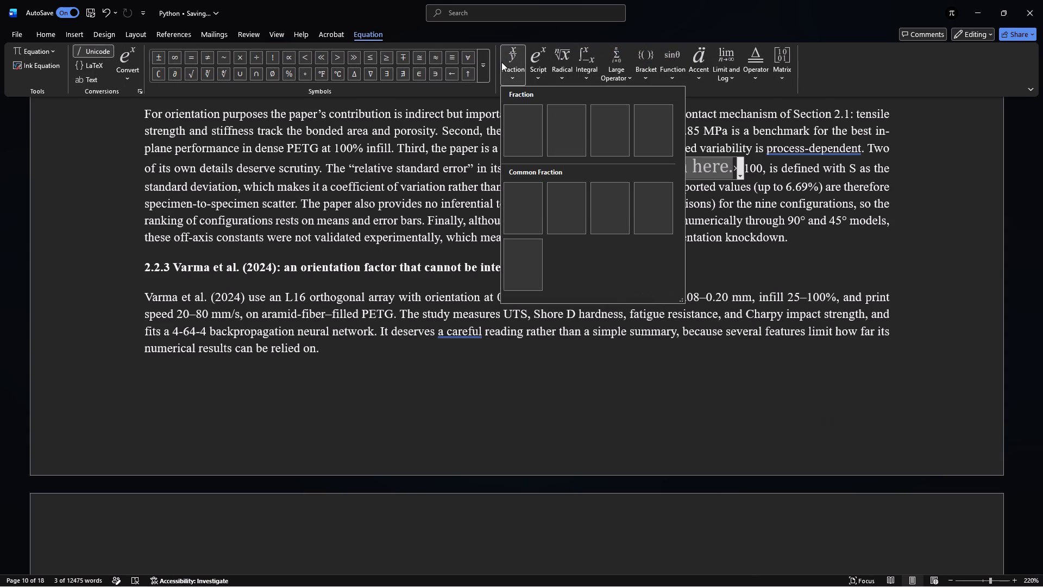
left_click(524, 123)
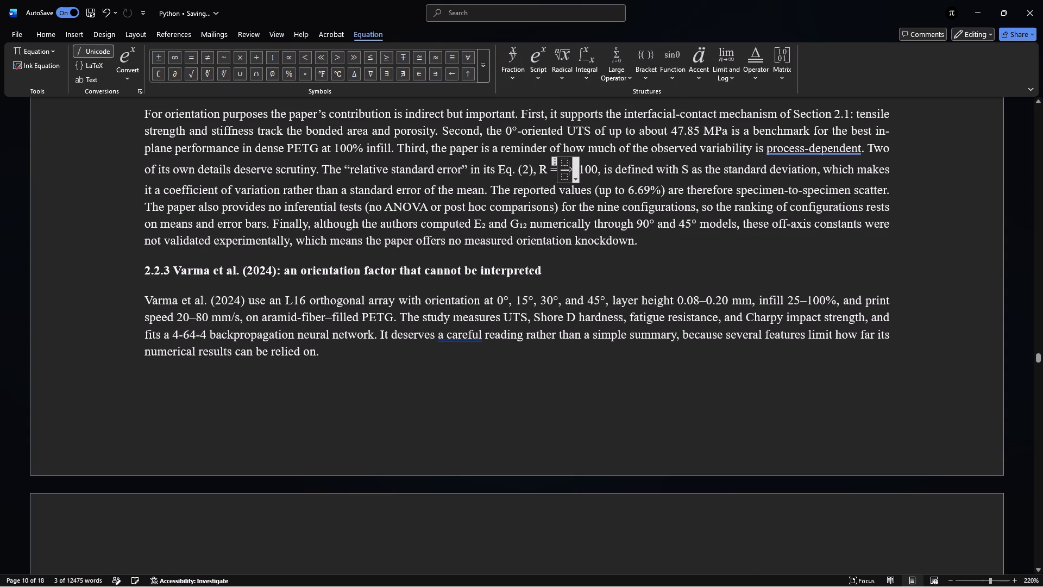
key("Left")
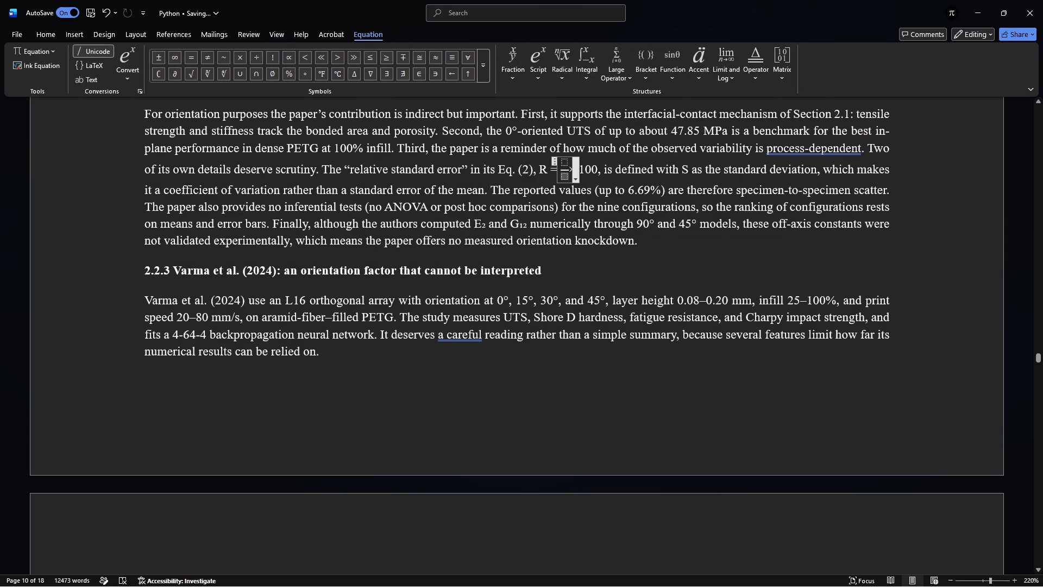
key("m")
key("Left")
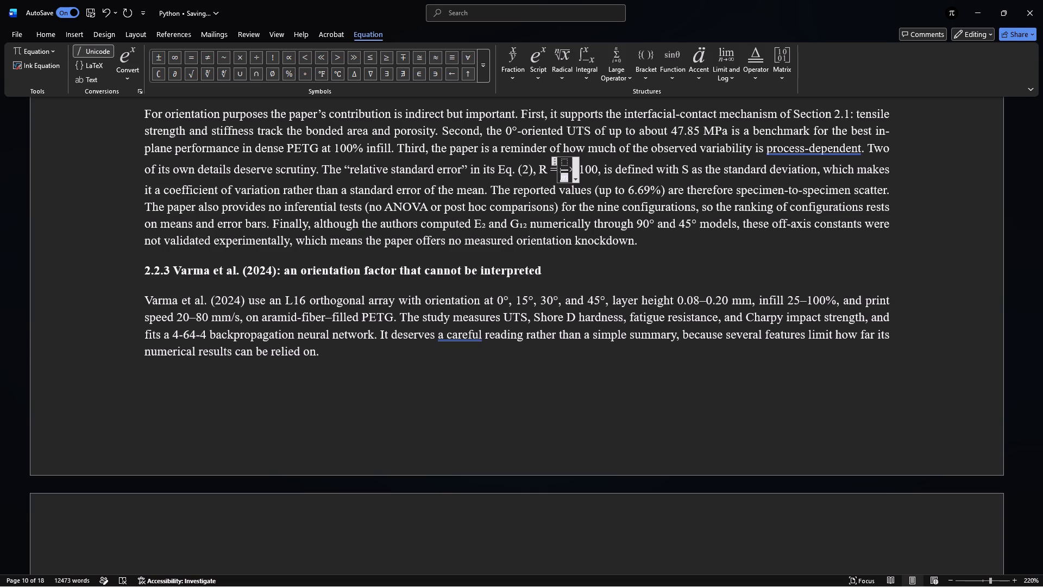
key("Left")
key("shift+s")
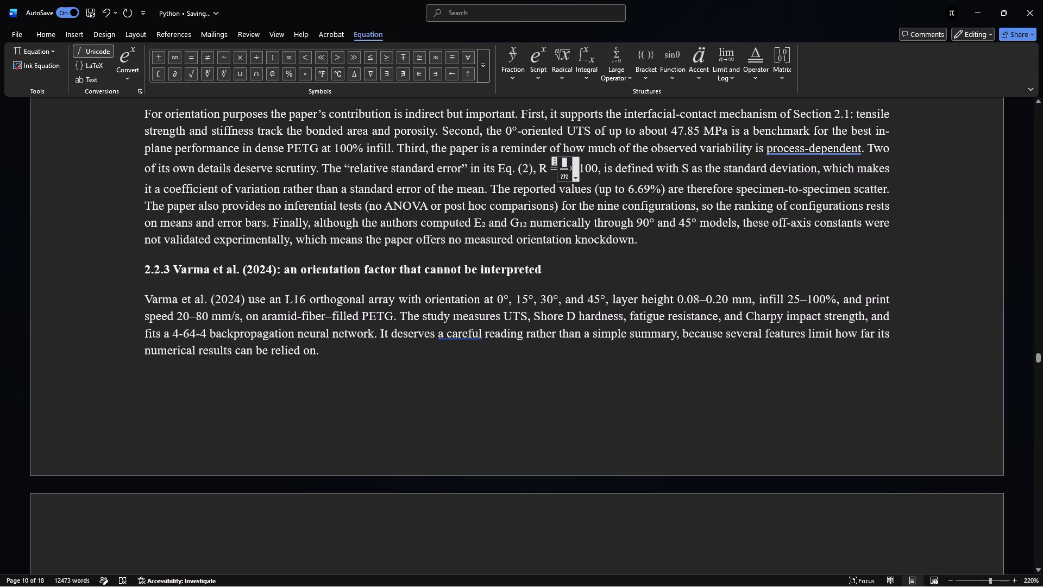
Turn off italics for the S and the m in the new fraction, leaving bold off.
left_click(48, 38)
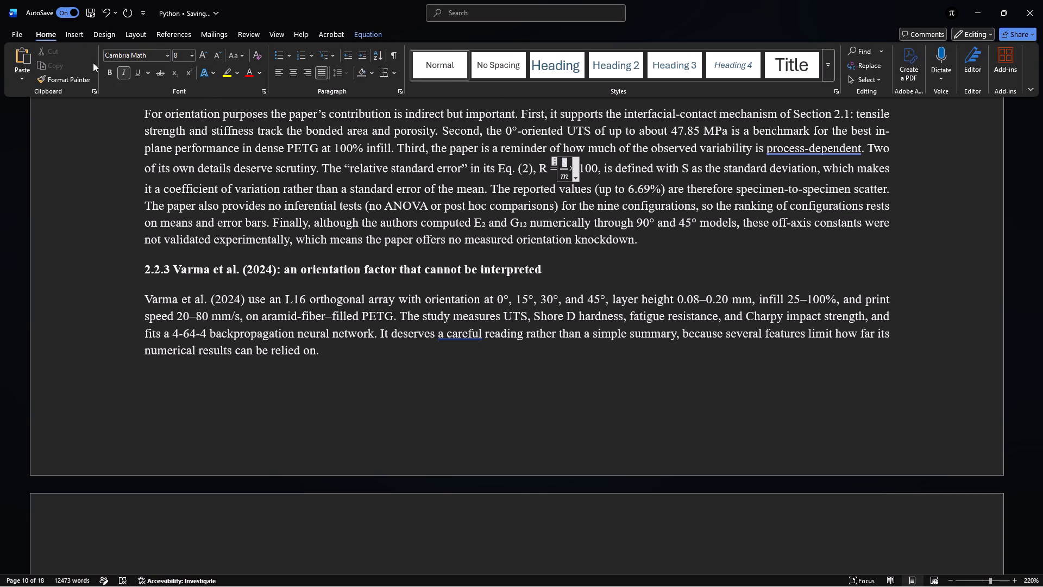
left_click(125, 70)
left_click(567, 172)
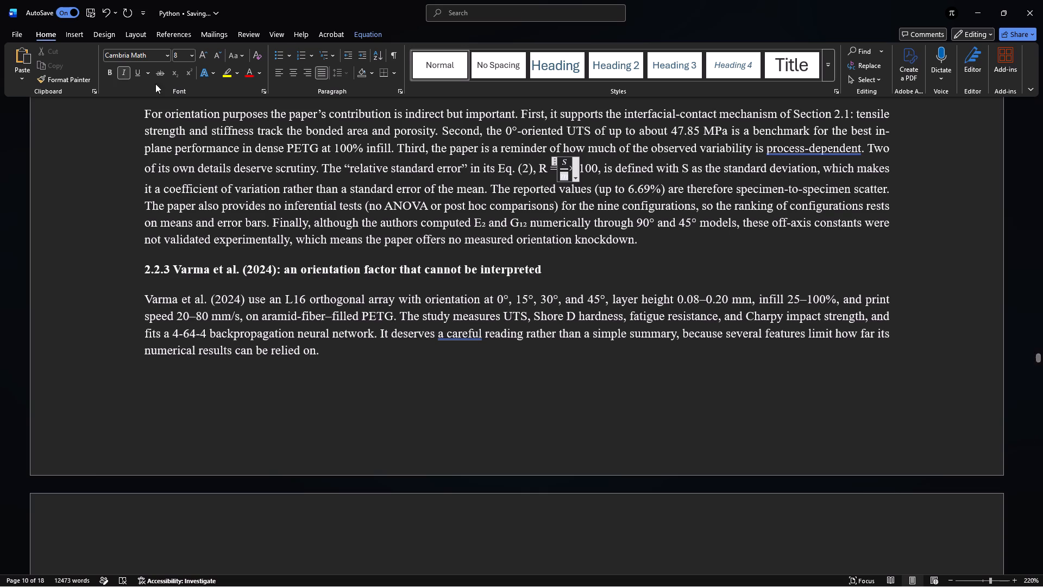
left_click(110, 72)
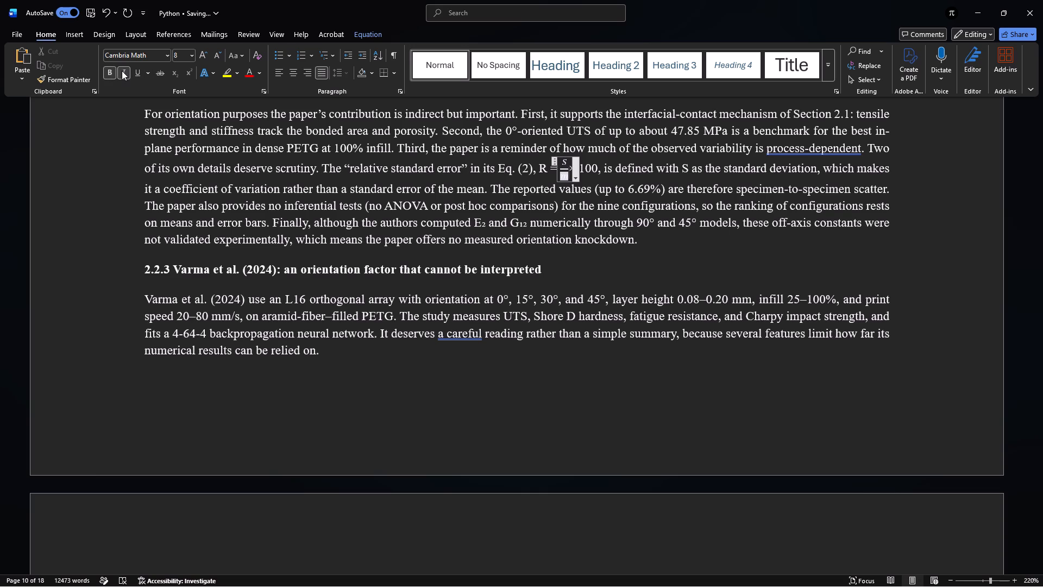
left_click(122, 71)
left_click(110, 71)
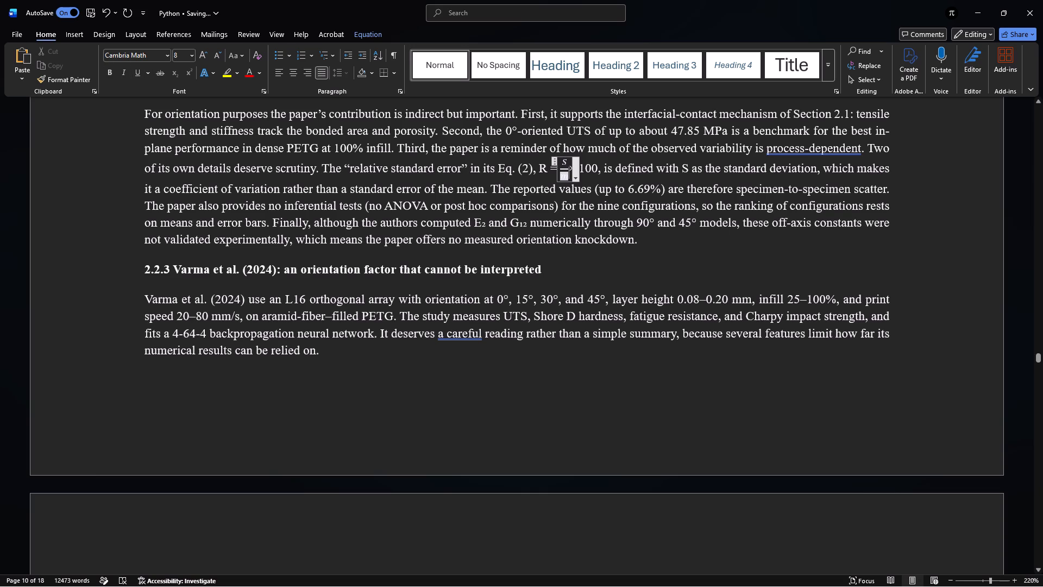
left_click(475, 389)
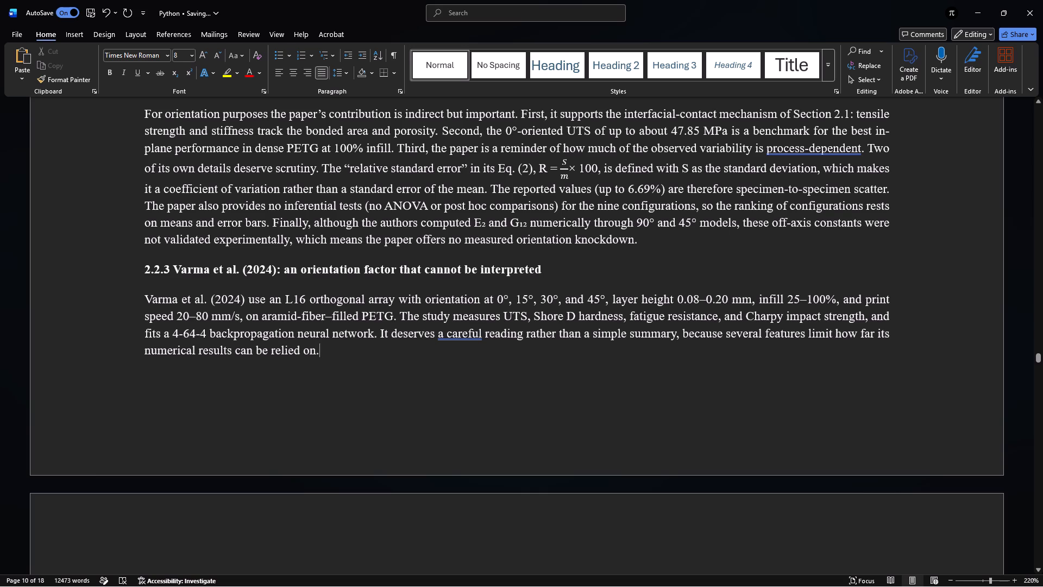
Accept the grammar suggestions for "process-dependent" (process dependent) in section 2.2.2 and "a careful" (careful) in section 2.2.3.
left_click(793, 147)
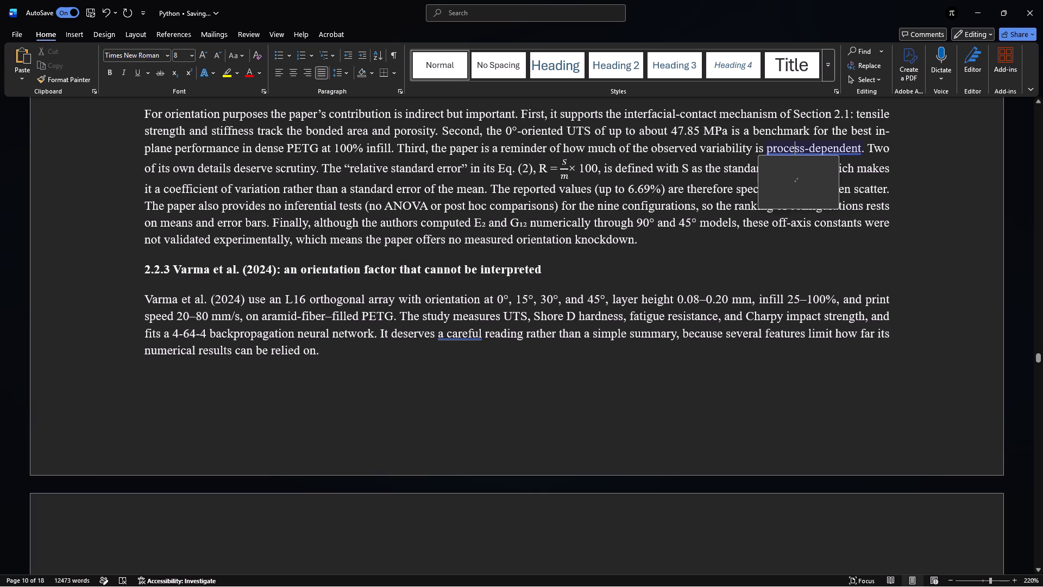
left_click(796, 197)
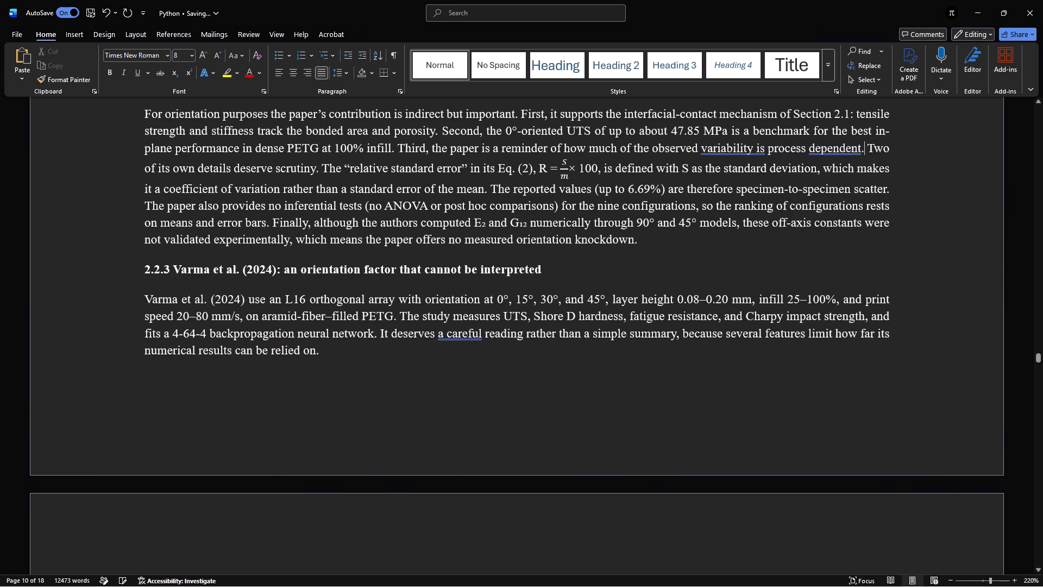
left_click(458, 342)
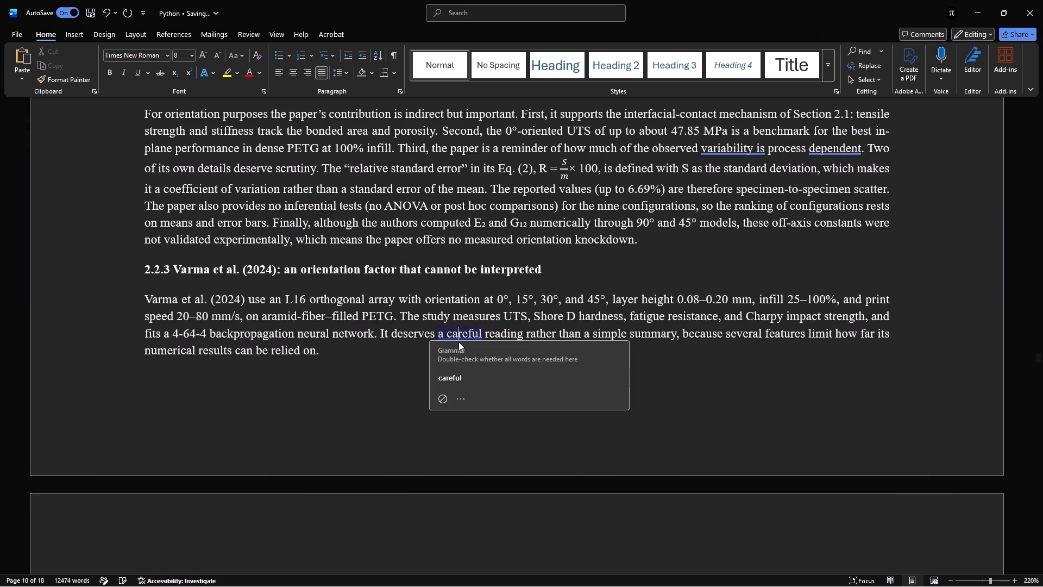
left_click(472, 376)
Justify the text from the numbered list in section 2.2.3 through the "Possible reasons" paragraph of section 2.2.5.
scroll(472, 376, "down", 1)
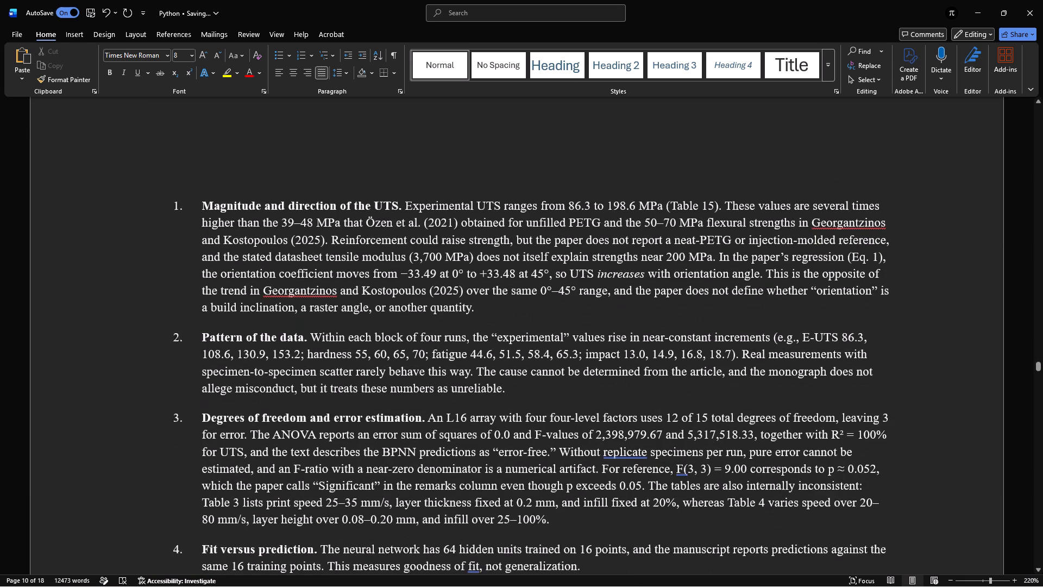
scroll(472, 376, "down", 1)
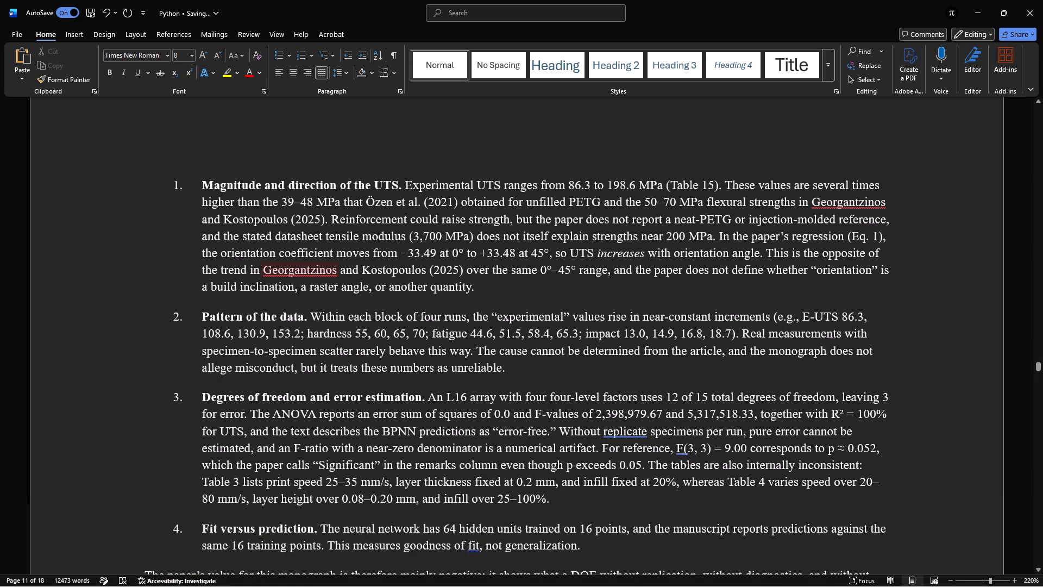
left_click_drag(192, 177, 387, 357)
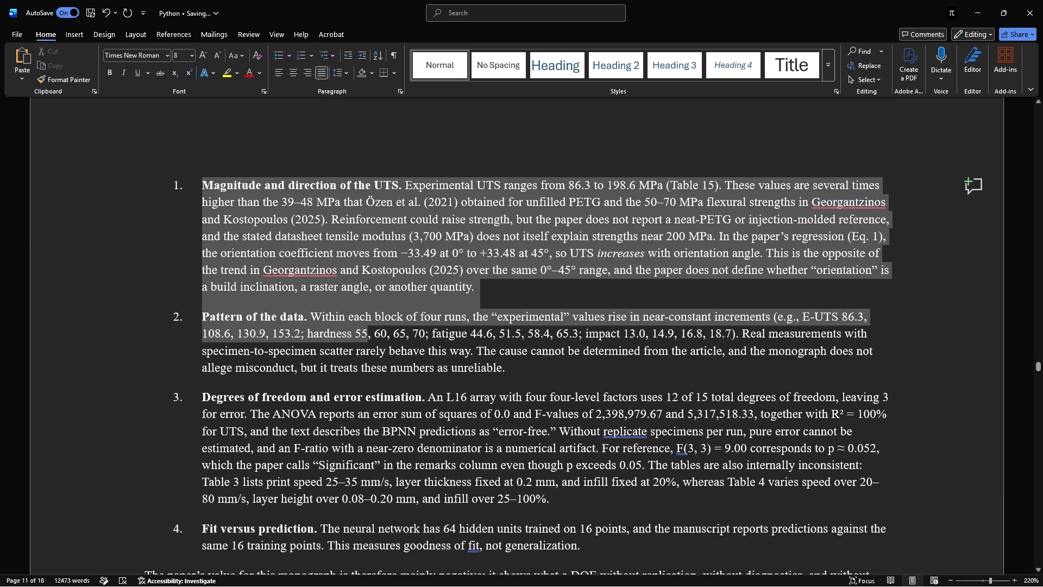
left_click_drag(387, 357, 460, 586)
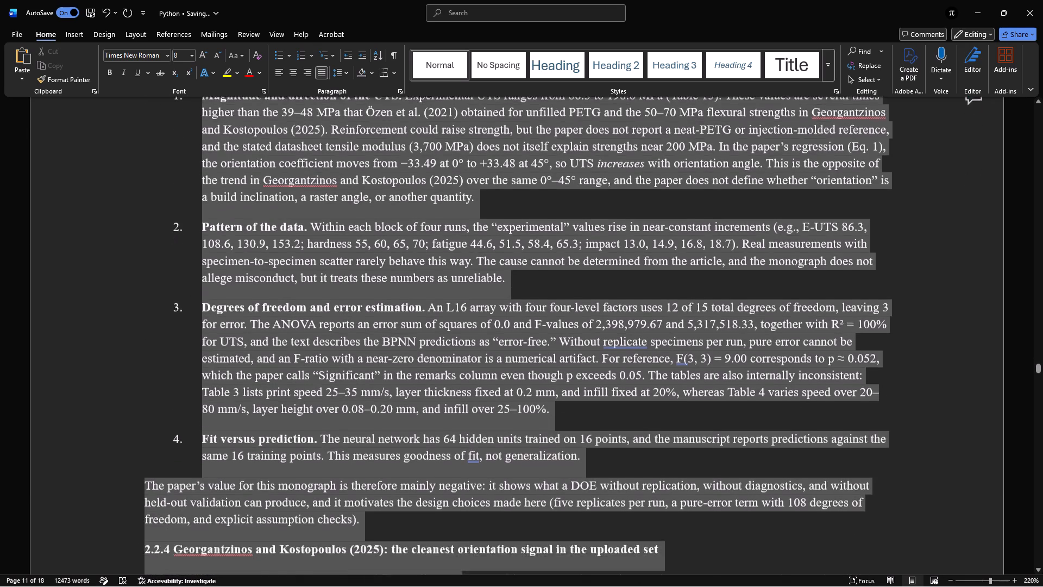
left_click_drag(460, 586, 671, 583)
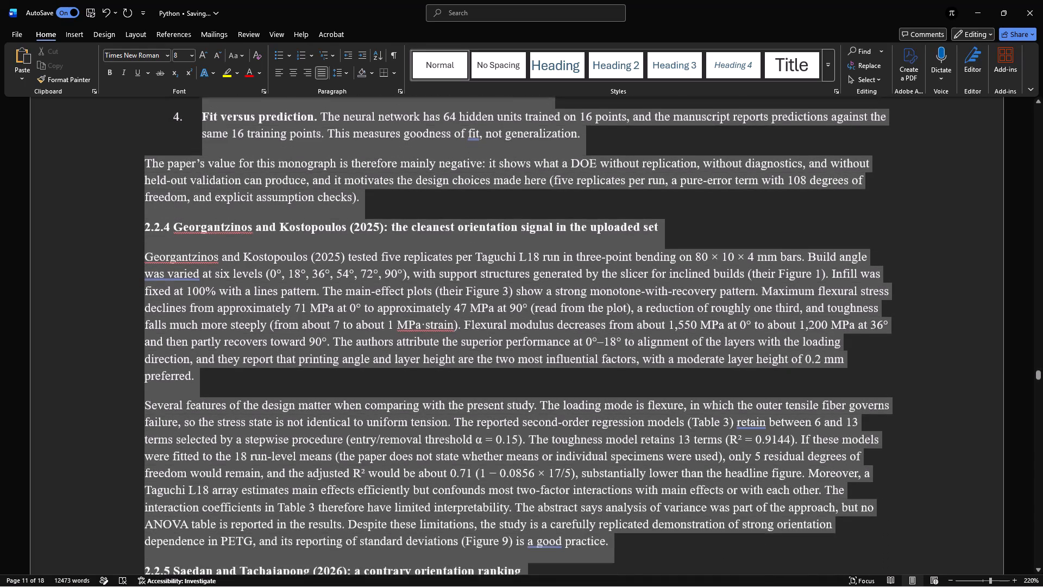
left_click_drag(671, 583, 930, 574)
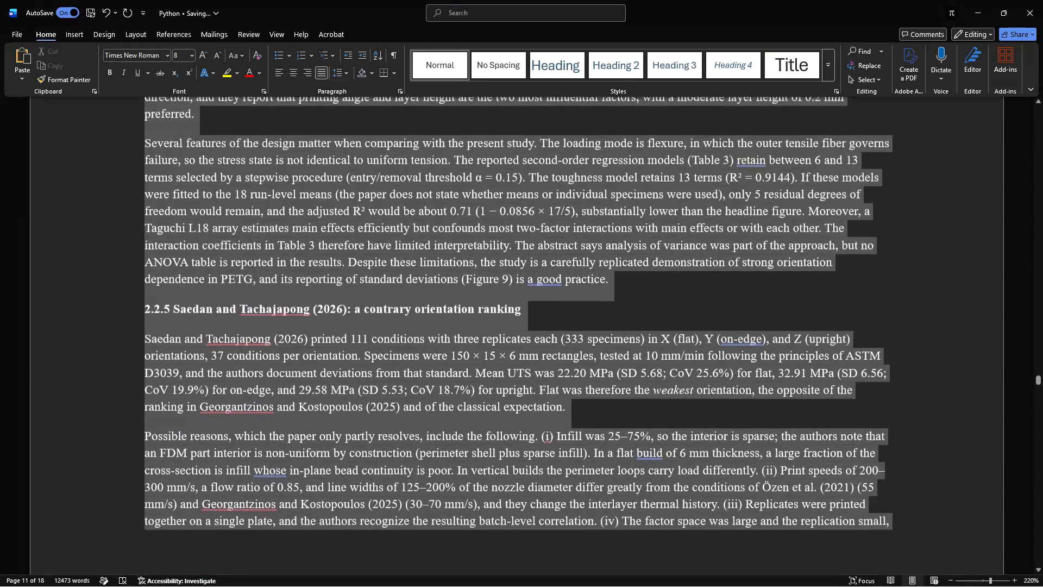
left_click_drag(930, 574, 911, 390)
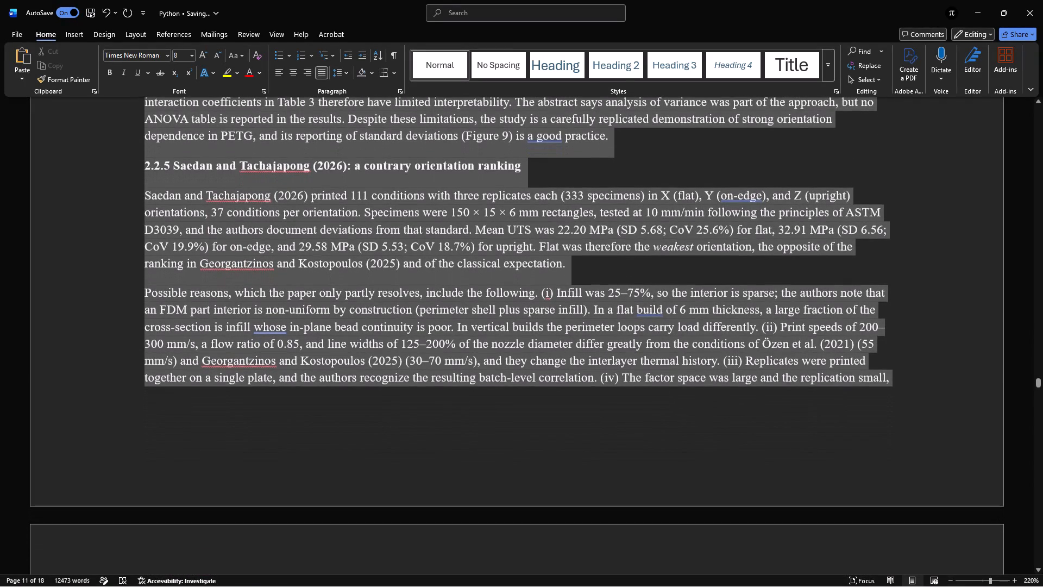
left_click_drag(911, 390, 913, 392)
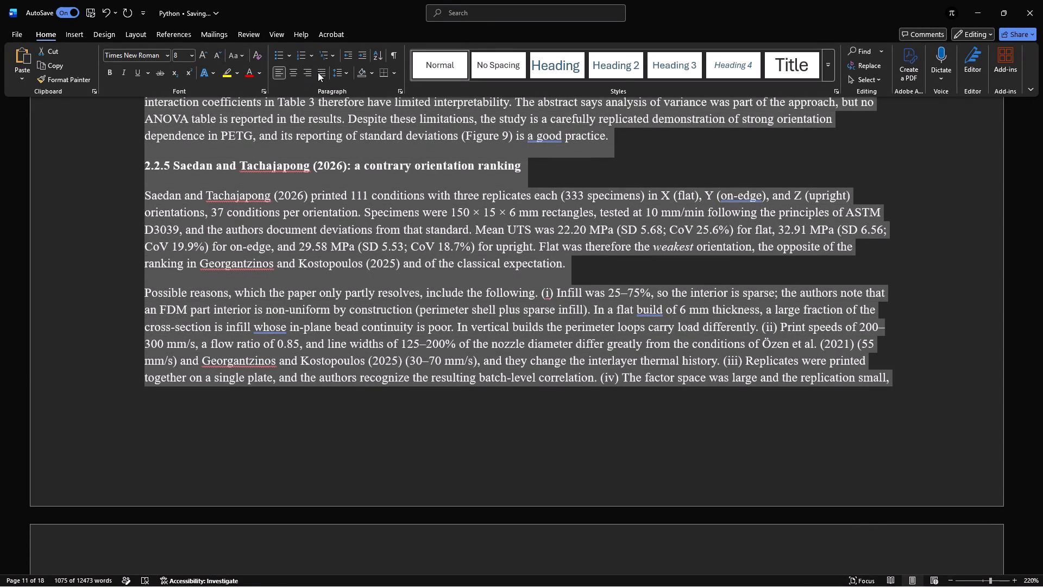
left_click(318, 72)
left_click(556, 319)
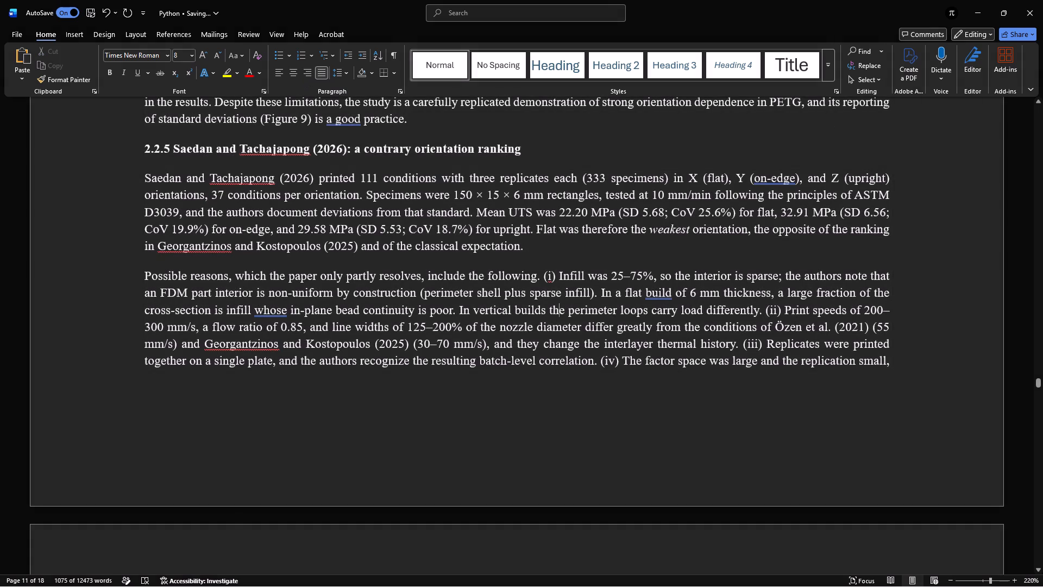
Accept the grammar suggestions "built" for "build" and "who's" for "whose" in the "Possible reasons" paragraph of section 2.2.5.
left_click(653, 295)
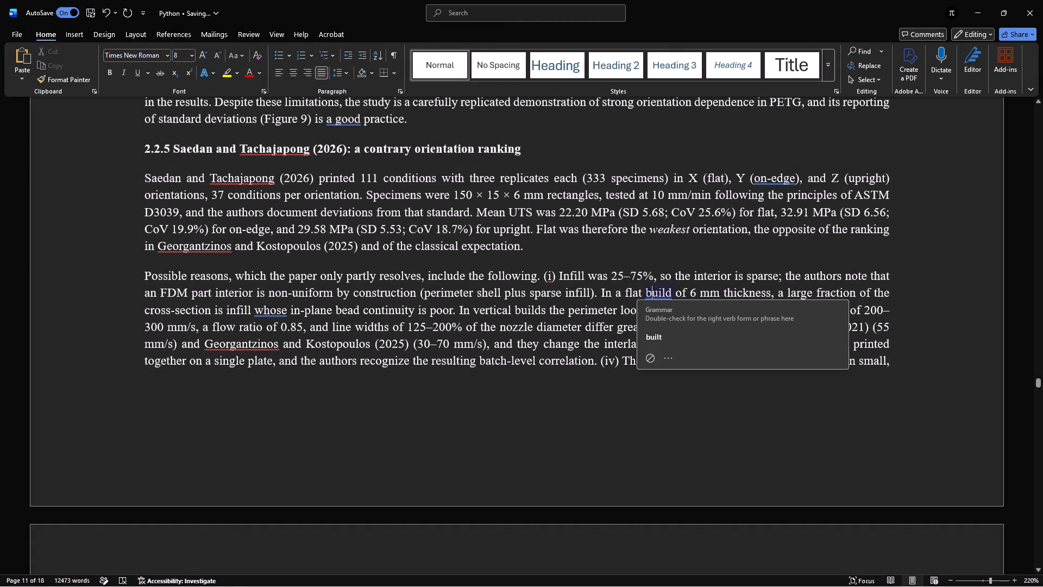
left_click(664, 338)
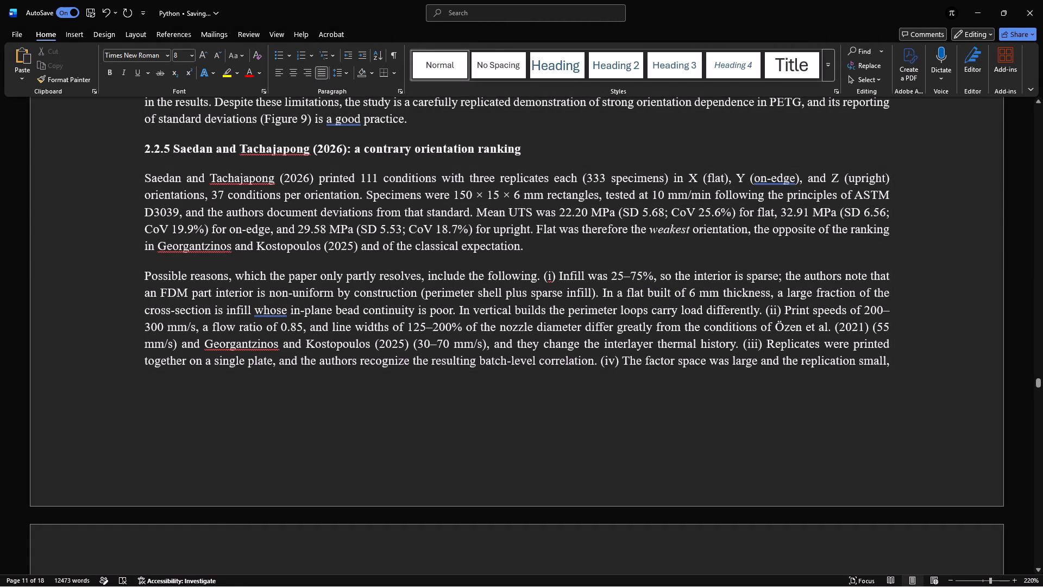
left_click(262, 311)
left_click(284, 349)
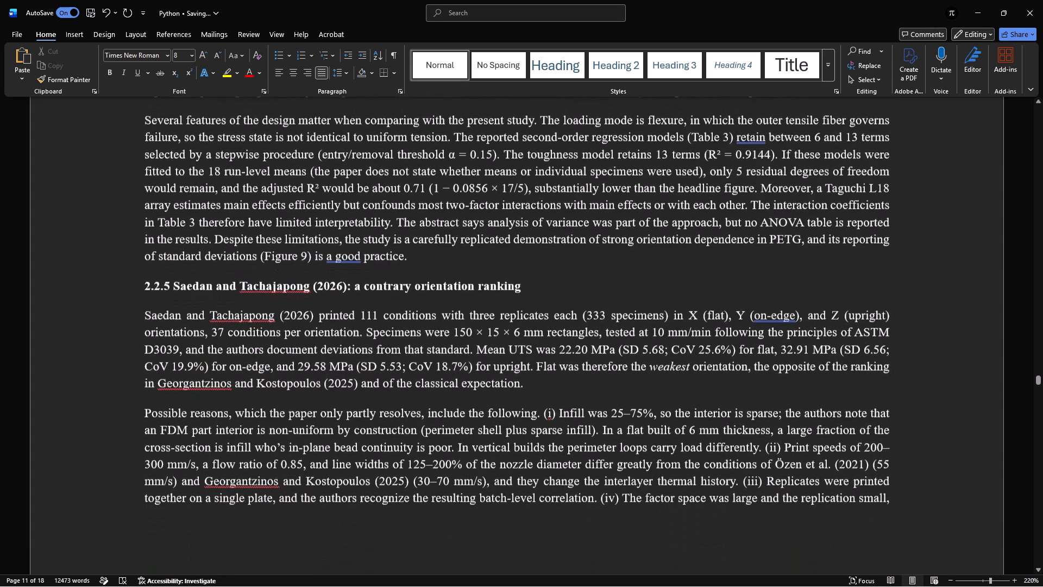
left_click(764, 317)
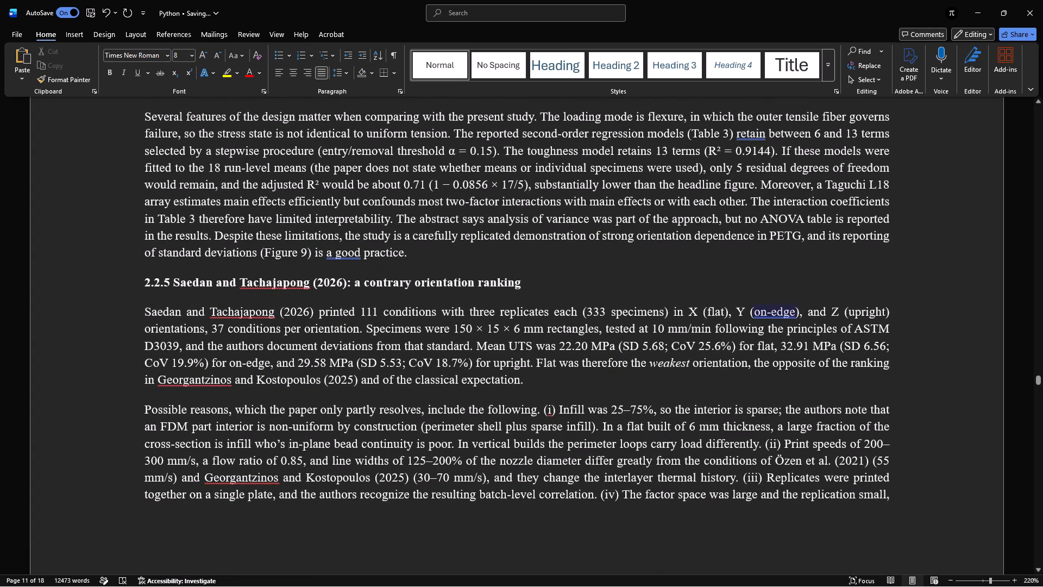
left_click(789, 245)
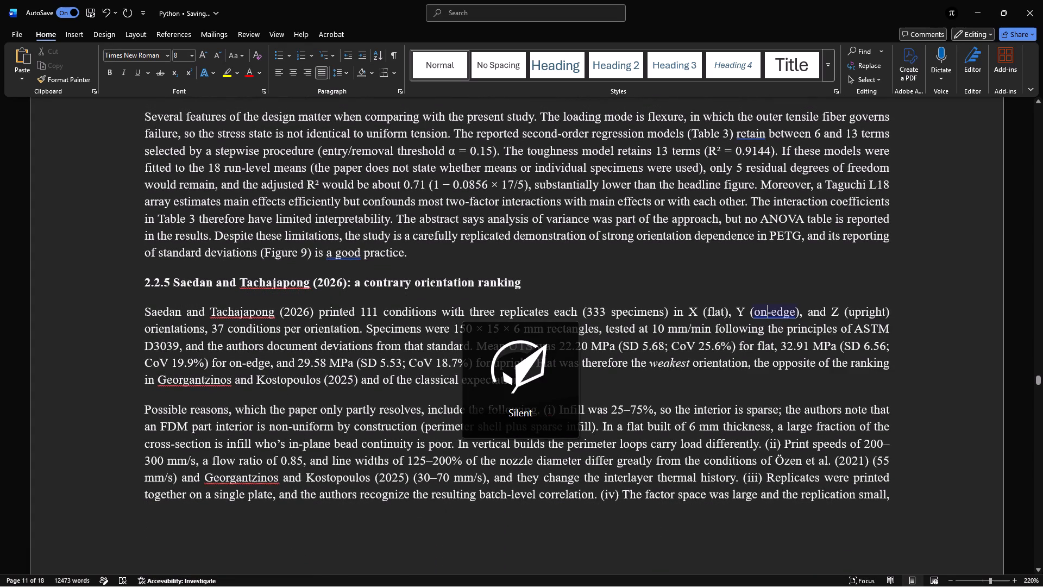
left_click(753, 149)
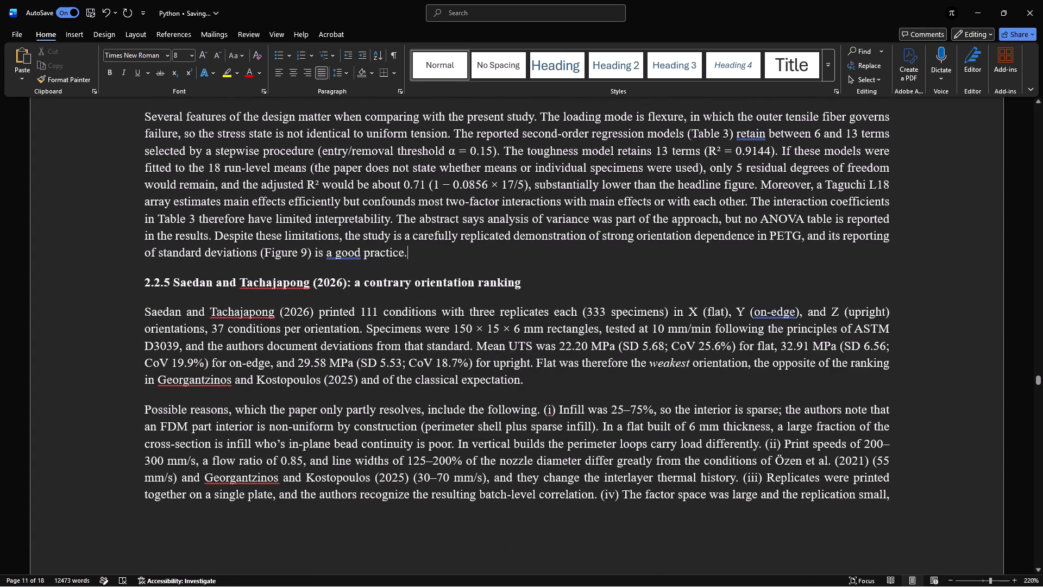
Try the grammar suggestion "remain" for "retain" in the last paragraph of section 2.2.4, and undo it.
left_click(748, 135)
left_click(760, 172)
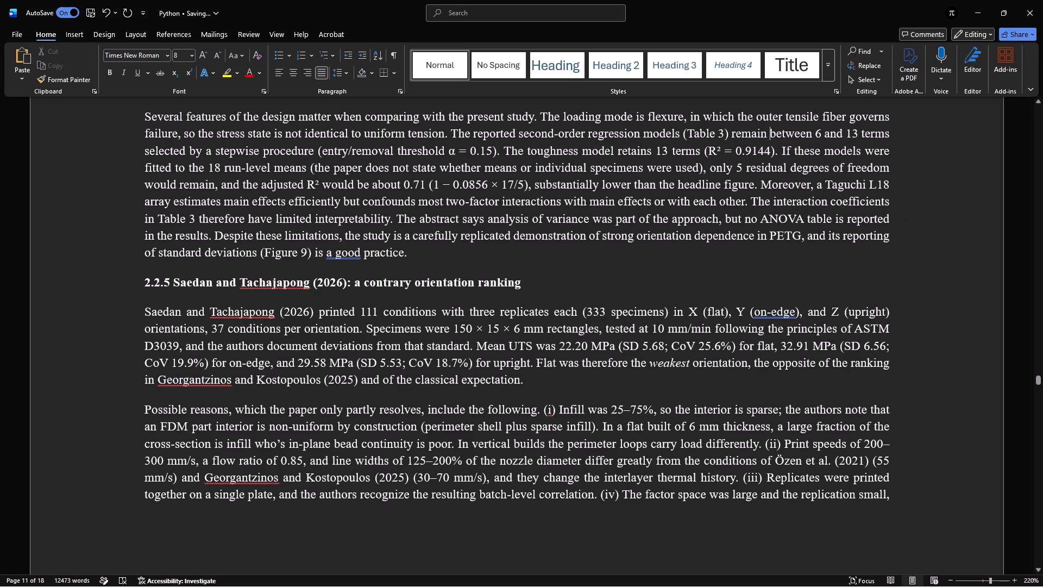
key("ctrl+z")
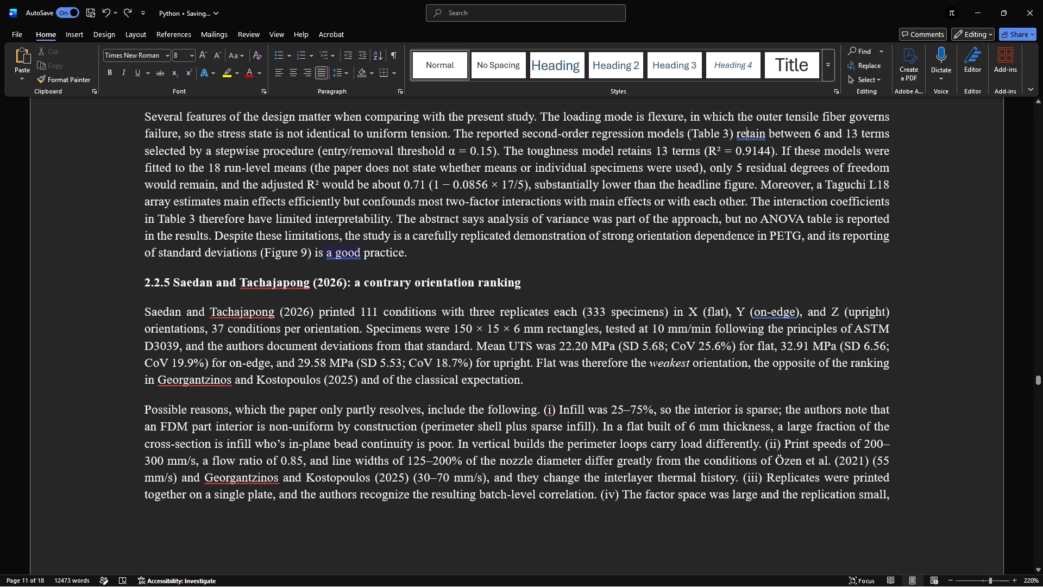
Accept the grammar suggestion "good" for "a good" in the closing sentence of section 2.2.4.
left_click(344, 256)
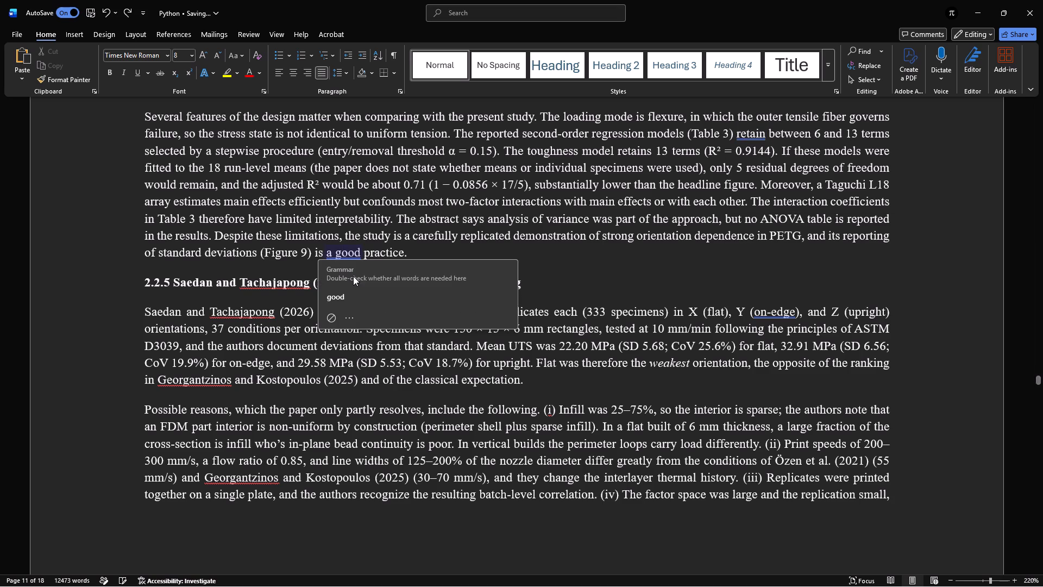
left_click(347, 301)
Justify the text from the closing lines of section 2.2.5's "Possible reasons" paragraph through the opening lines of section 2.3.4.
scroll(398, 348, "right", 1)
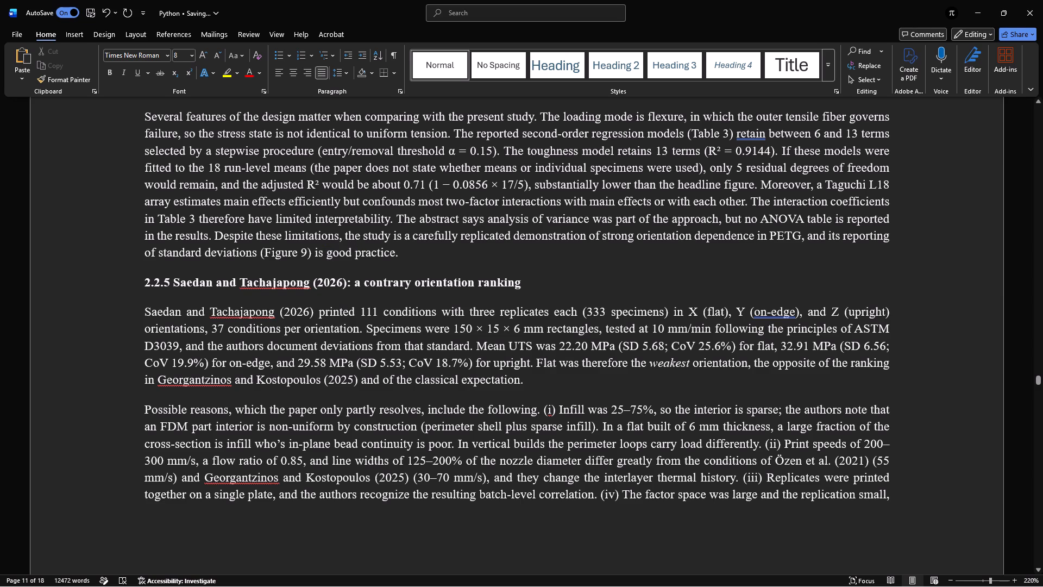
scroll(398, 348, "right", 1)
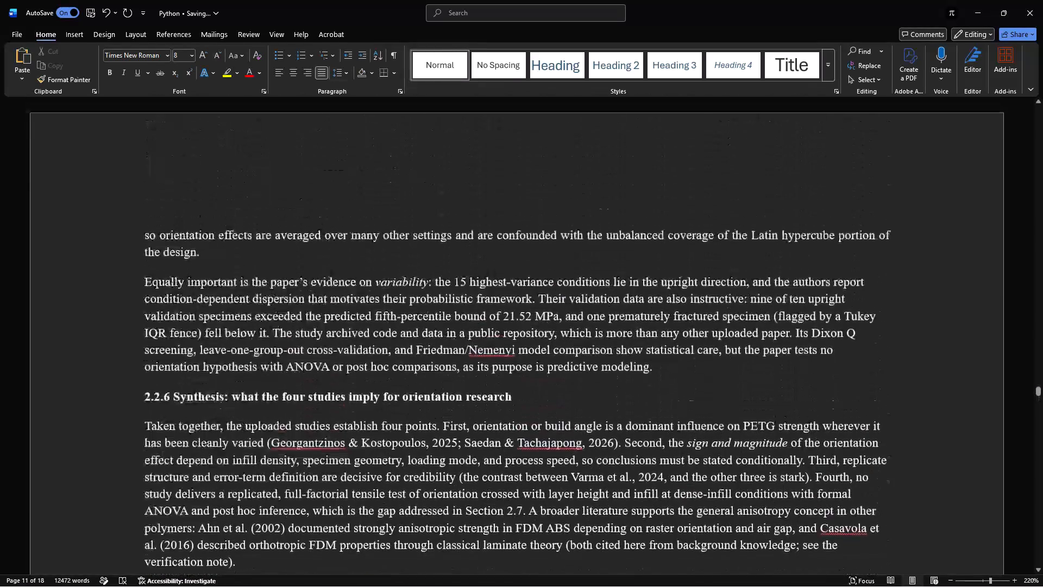
scroll(398, 348, "right", 1)
scroll(398, 348, "down", 1)
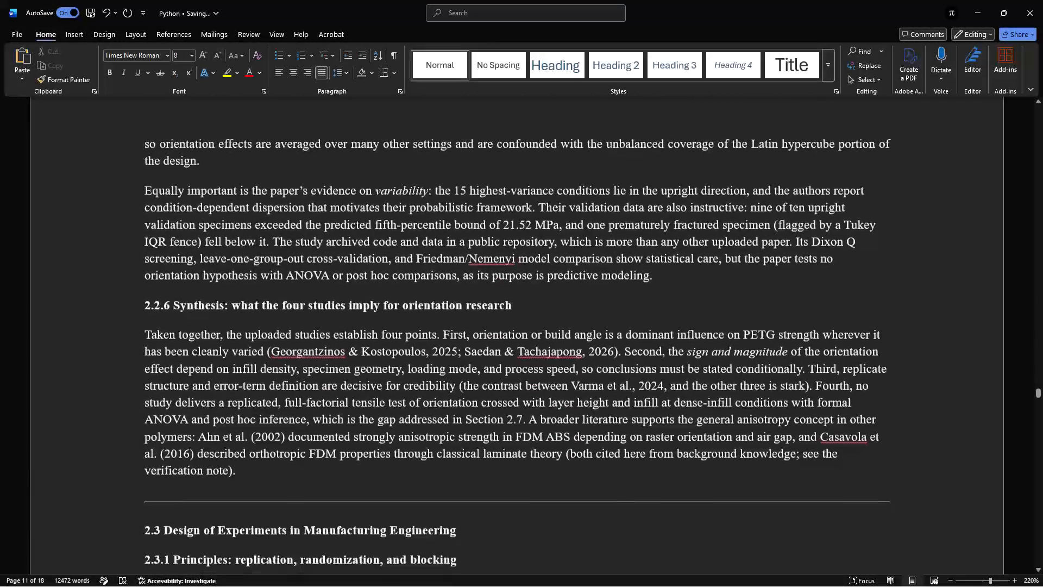
scroll(398, 348, "down", 1)
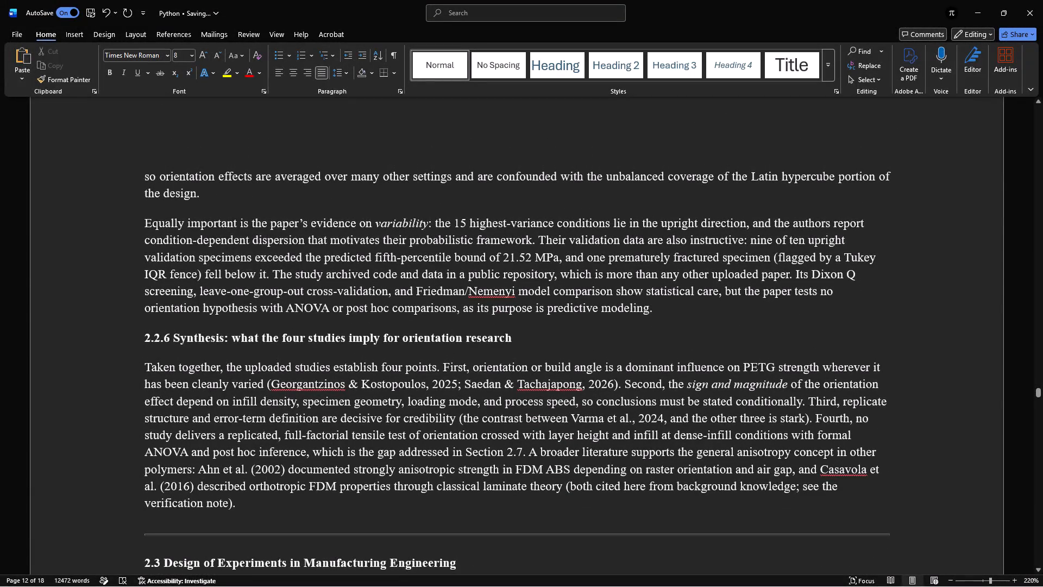
left_click_drag(142, 173, 428, 523)
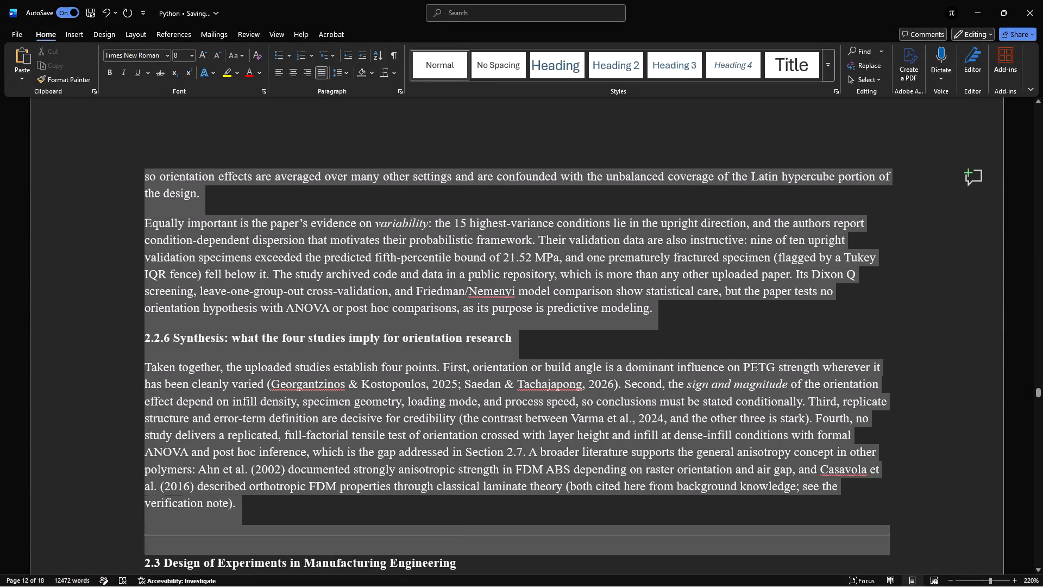
left_click_drag(428, 523, 693, 511)
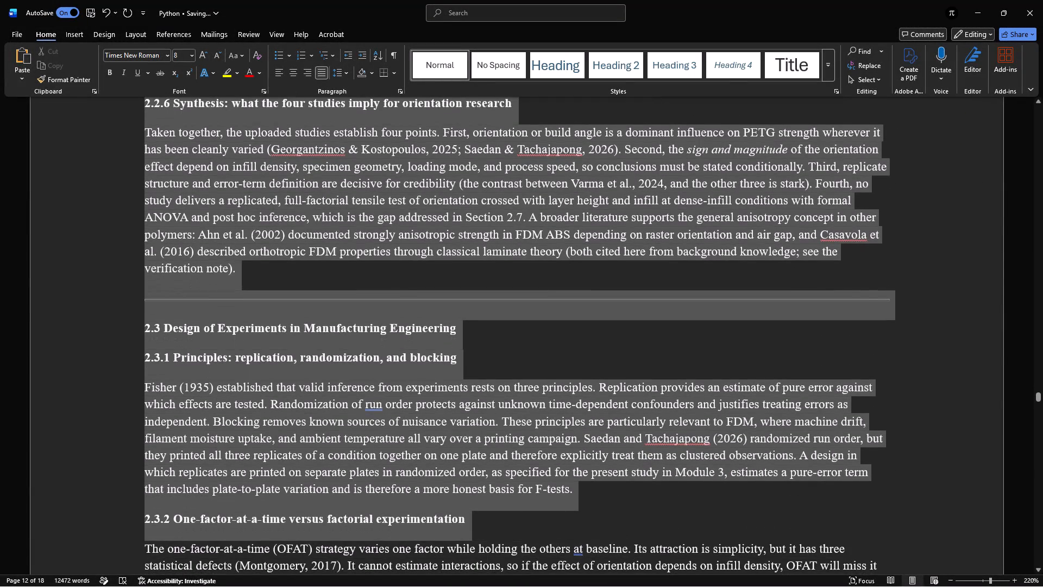
left_click_drag(693, 511, 927, 586)
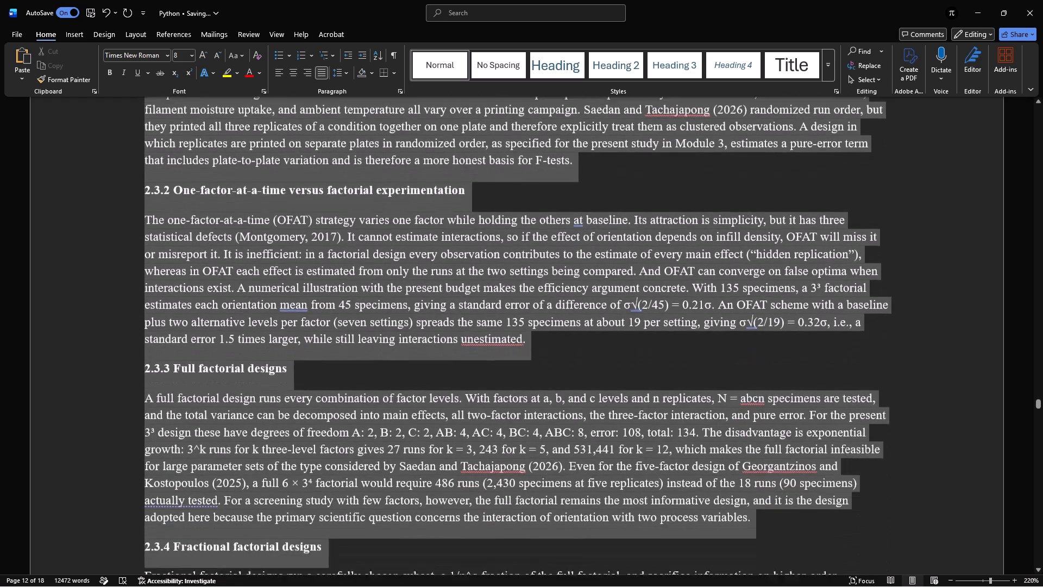
left_click_drag(927, 586, 870, 366)
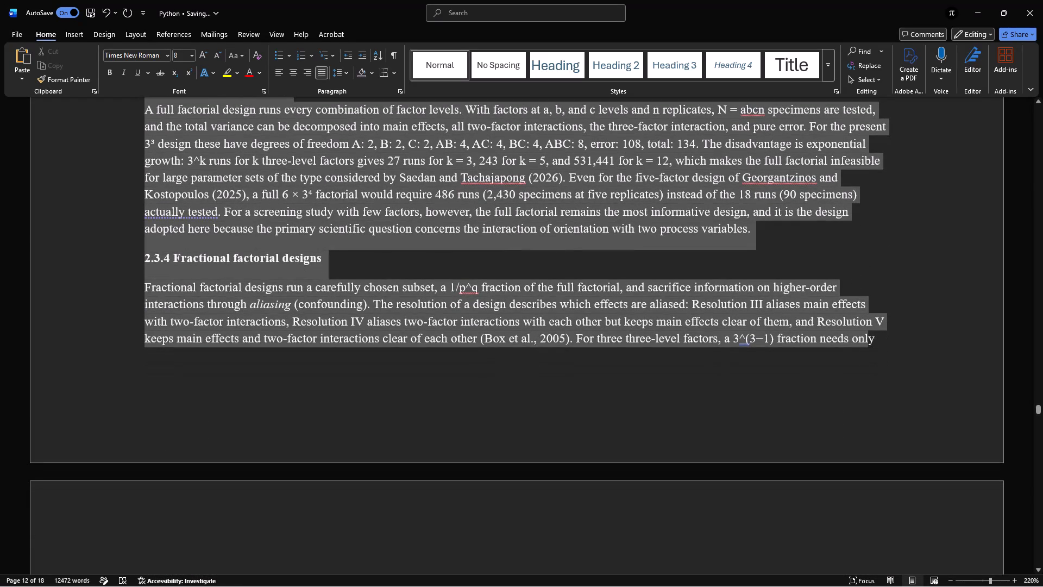
left_click_drag(870, 366, 886, 346)
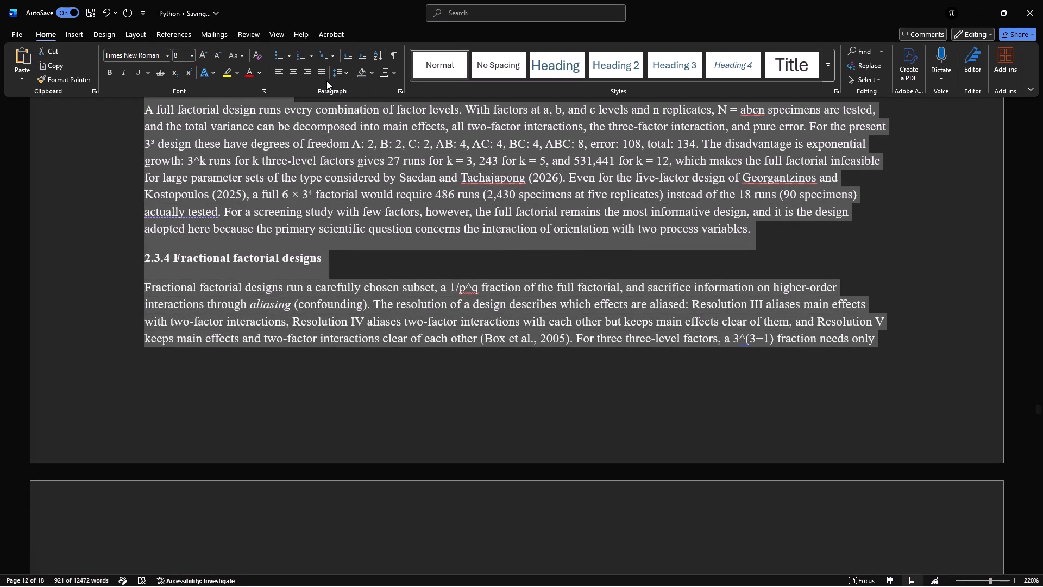
left_click(322, 77)
left_click(457, 286)
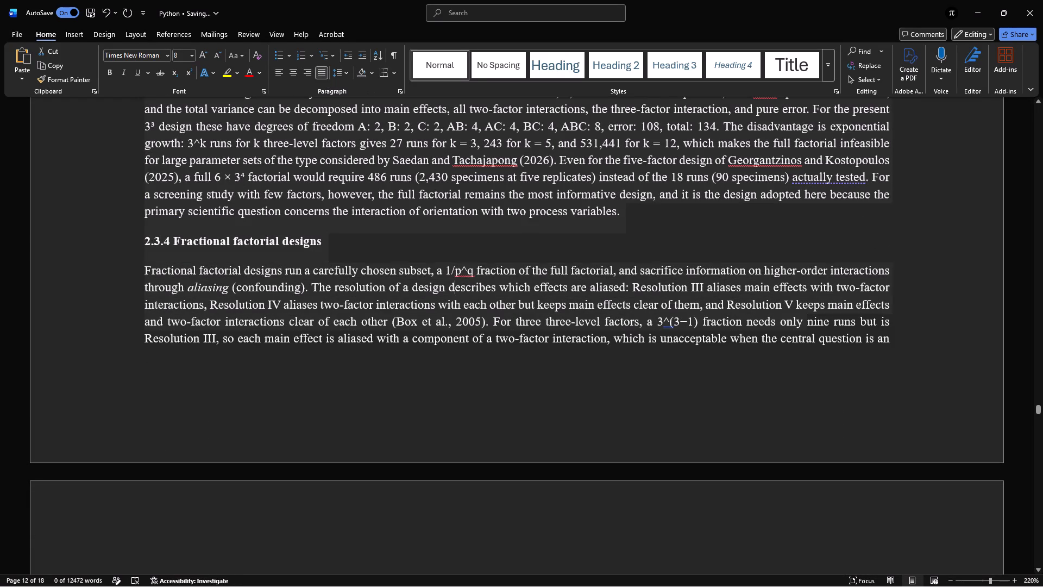
Review the text from section 2.2.6 through section 2.3.4, checking the spelling suggestions for "unestimated" in section 2.3.2.
scroll(479, 254, "up", 1)
scroll(479, 254, "down", 1)
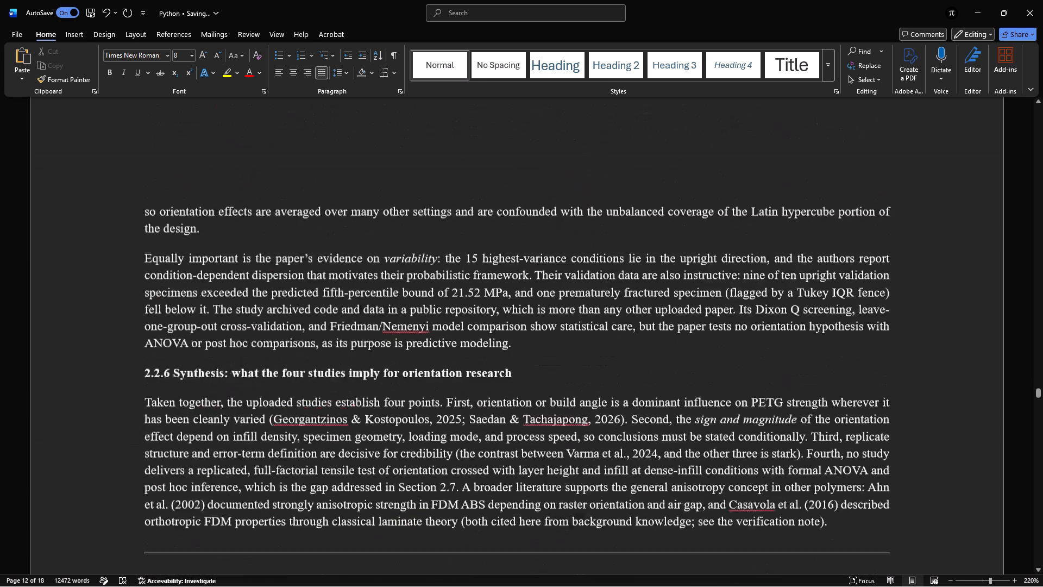
scroll(479, 254, "down", 1)
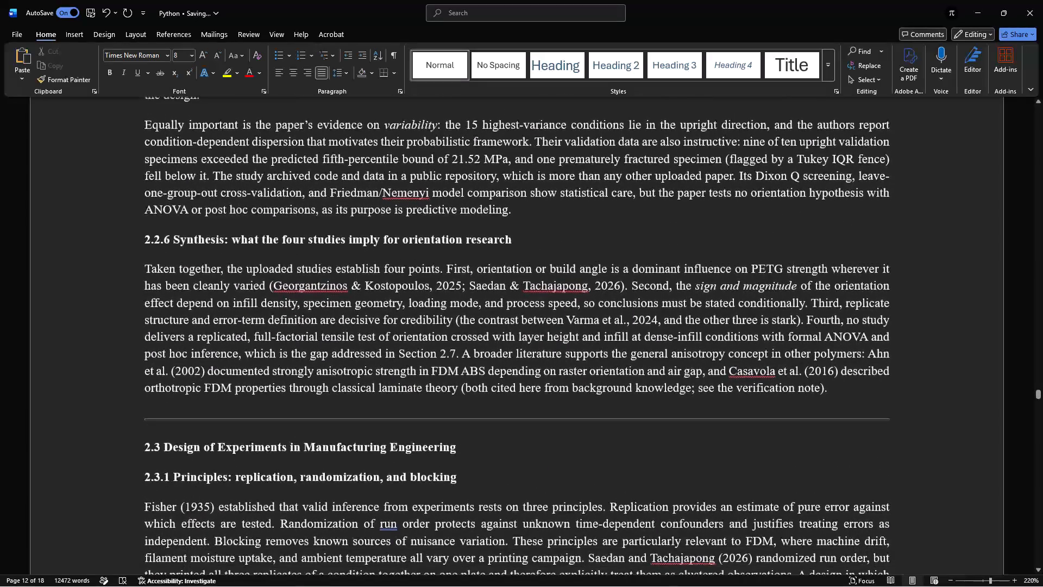
scroll(479, 254, "down", 1)
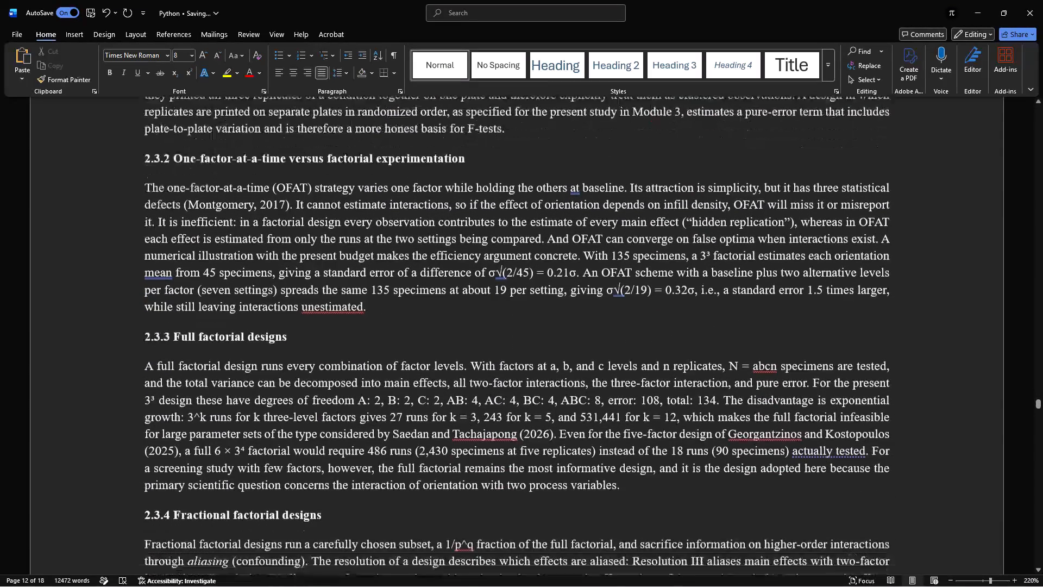
left_click(336, 301)
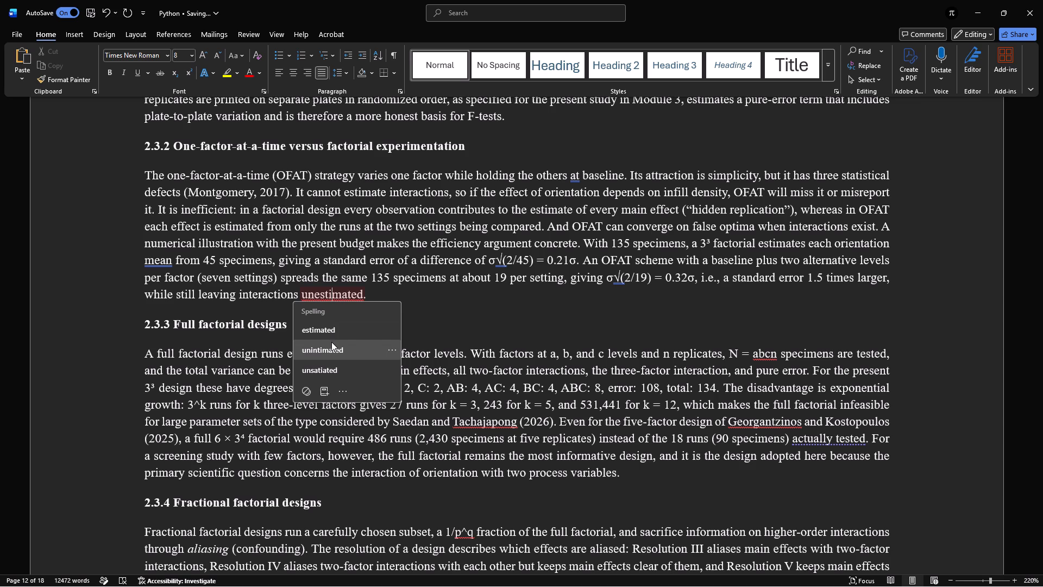
left_click(457, 281)
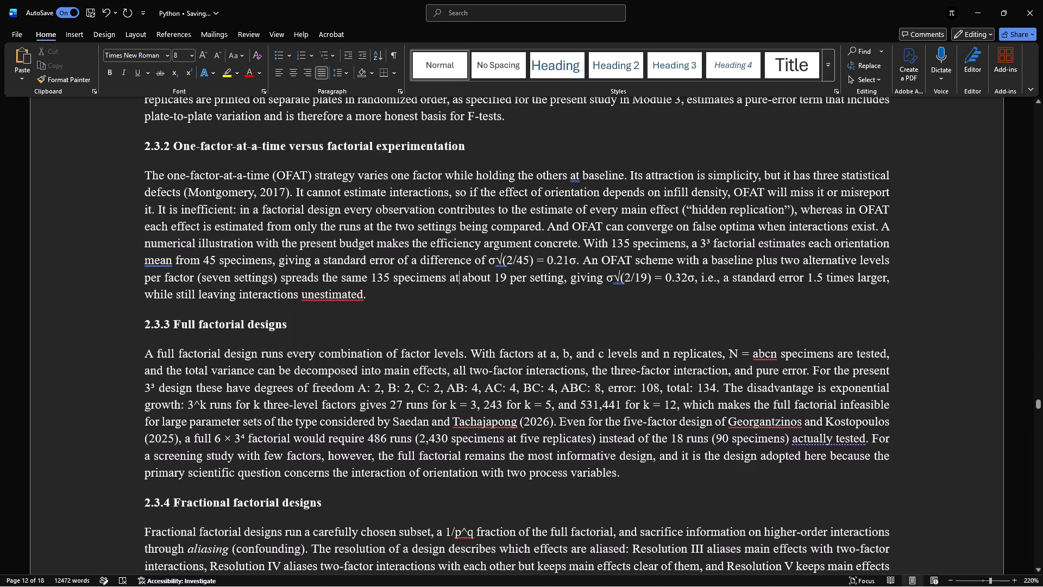
scroll(472, 421, "down", 1)
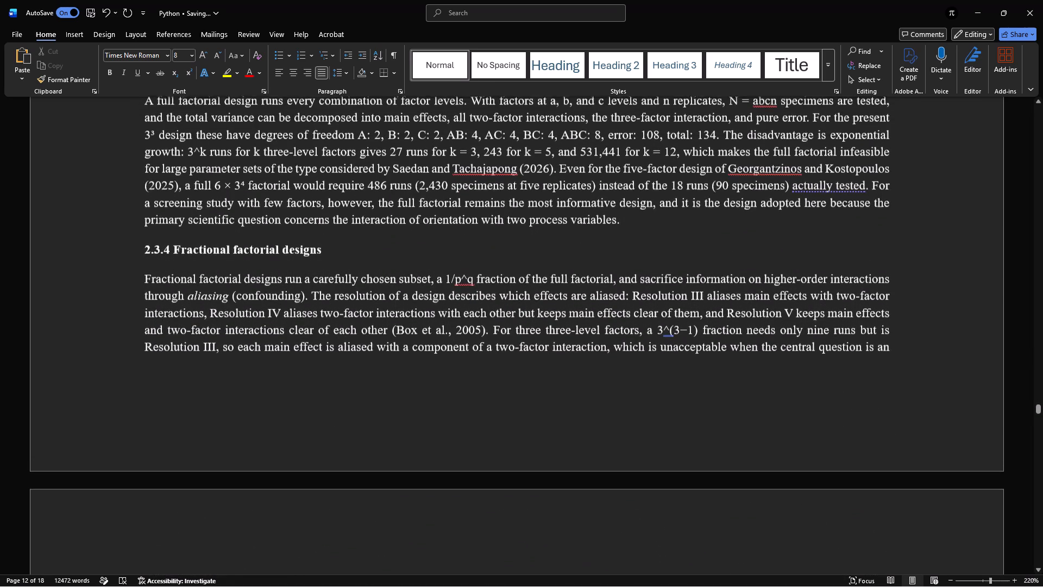
Replace the plain-text p^q after "1/" in section 2.3.4's first sentence with an inline equation showing p with superscript q.
left_click(472, 277)
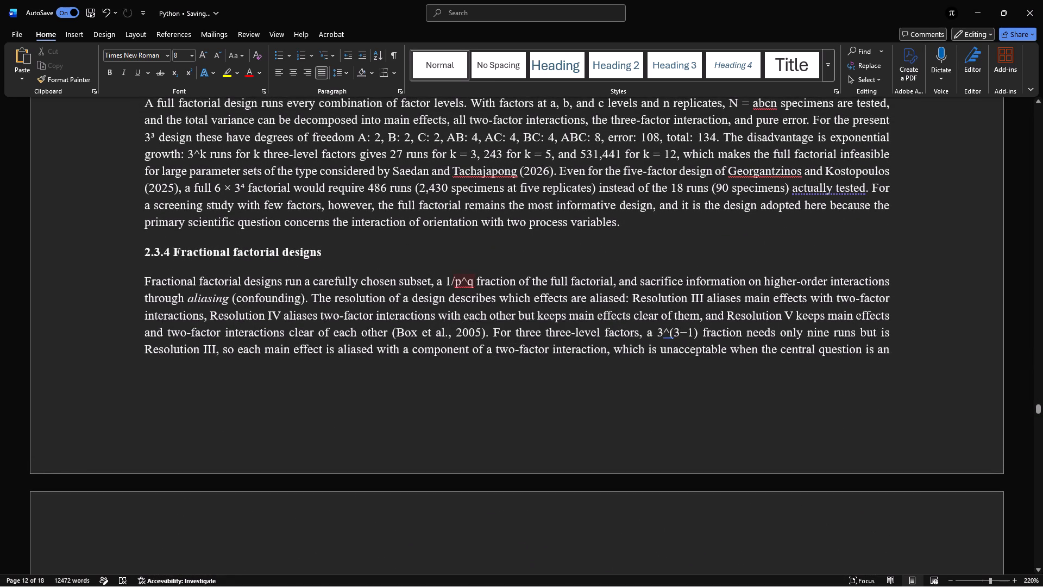
key("BackSpace")
key("BackSpace")
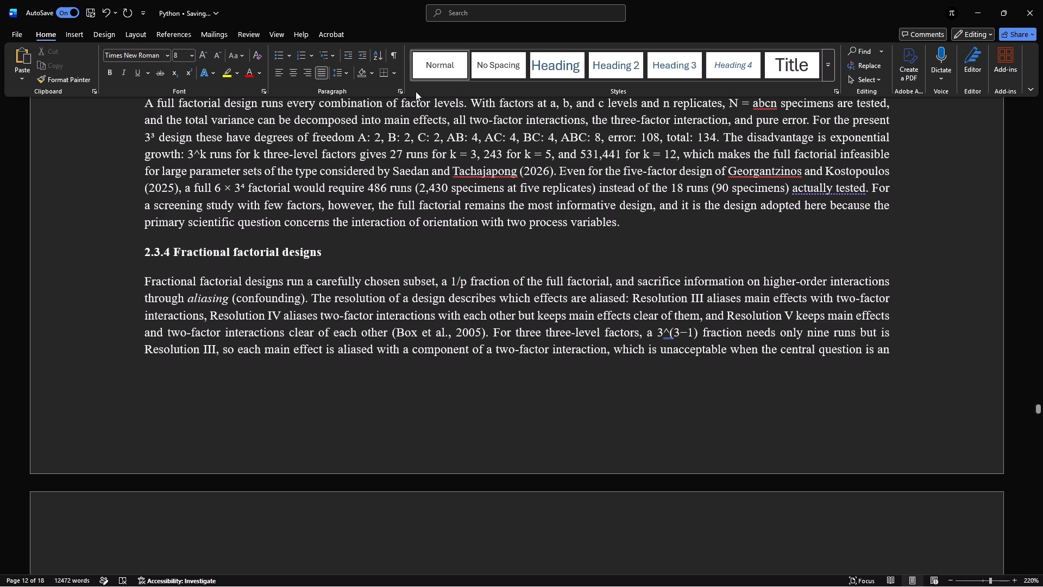
key("BackSpace")
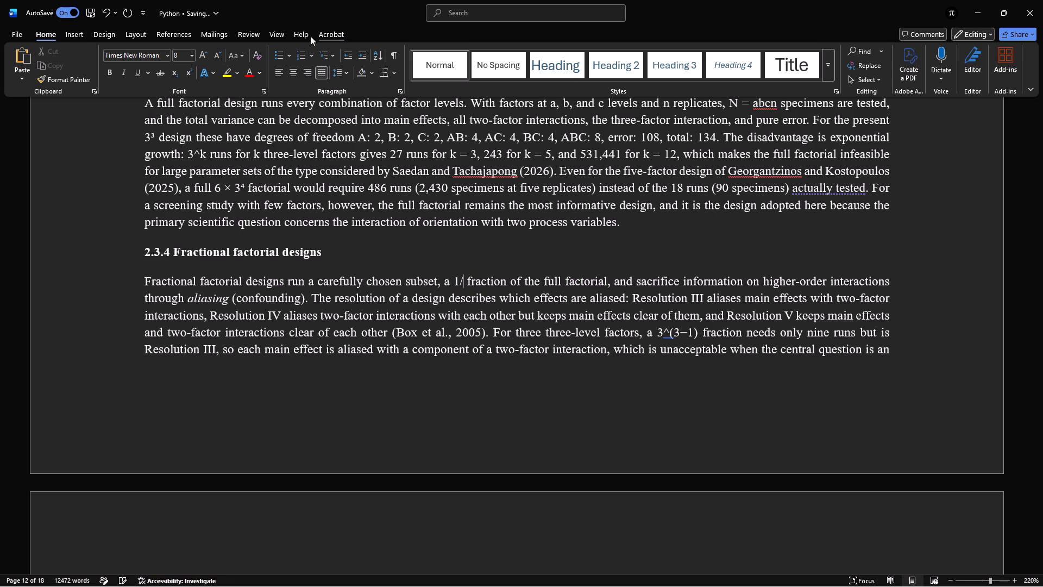
left_click(77, 30)
left_click(774, 77)
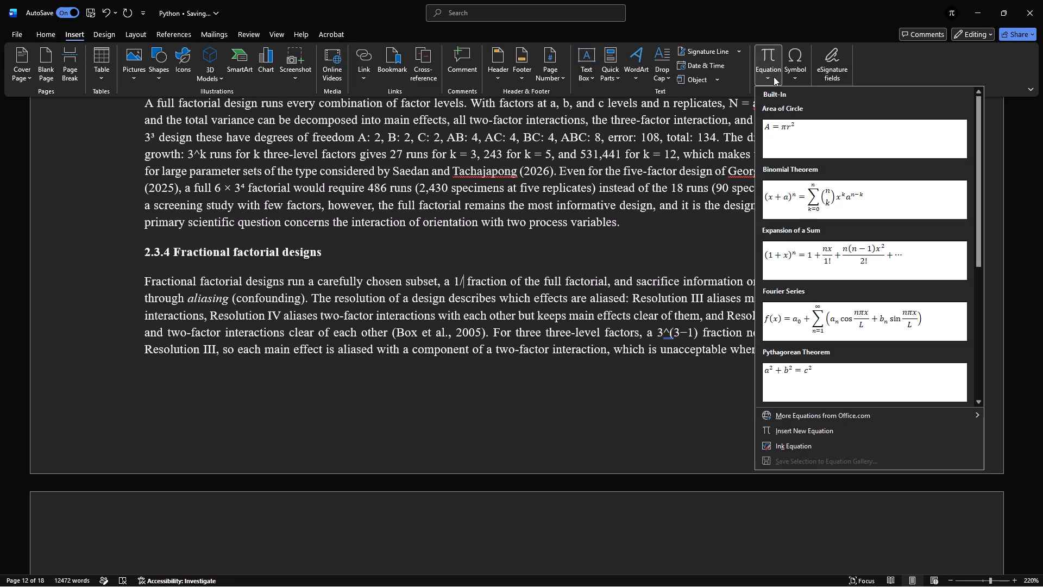
left_click(808, 432)
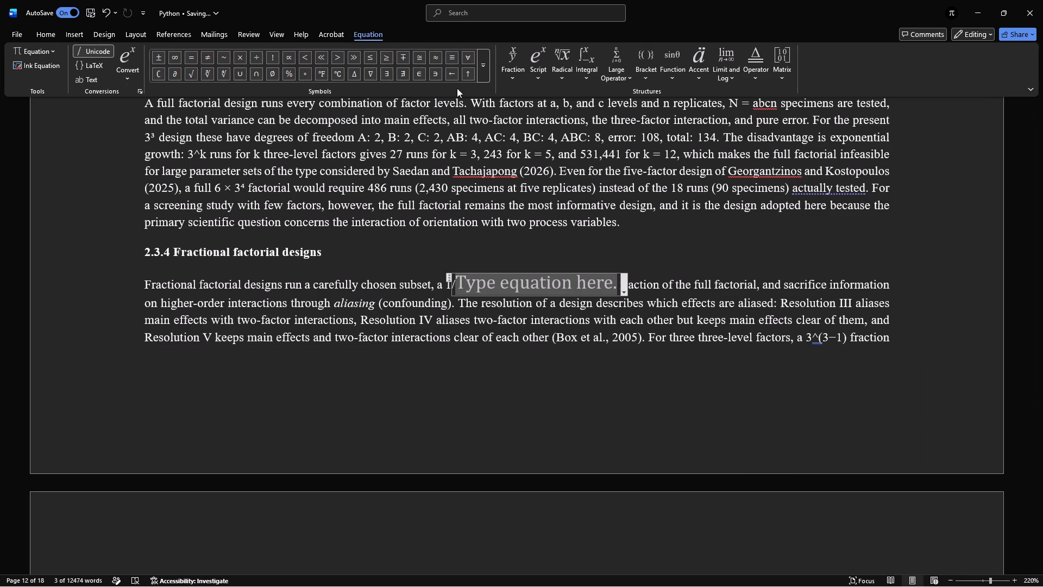
left_click(537, 59)
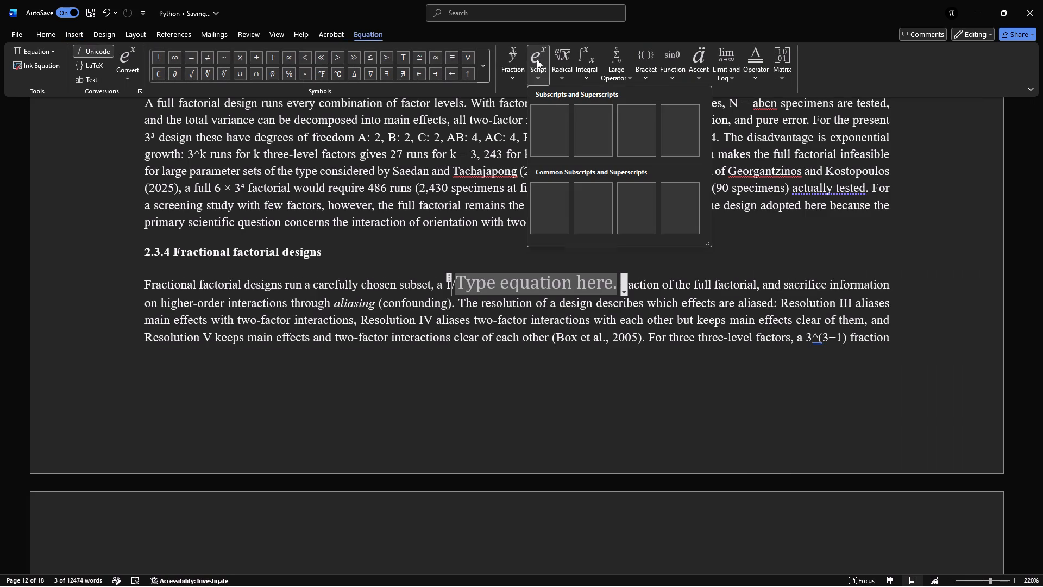
left_click(554, 138)
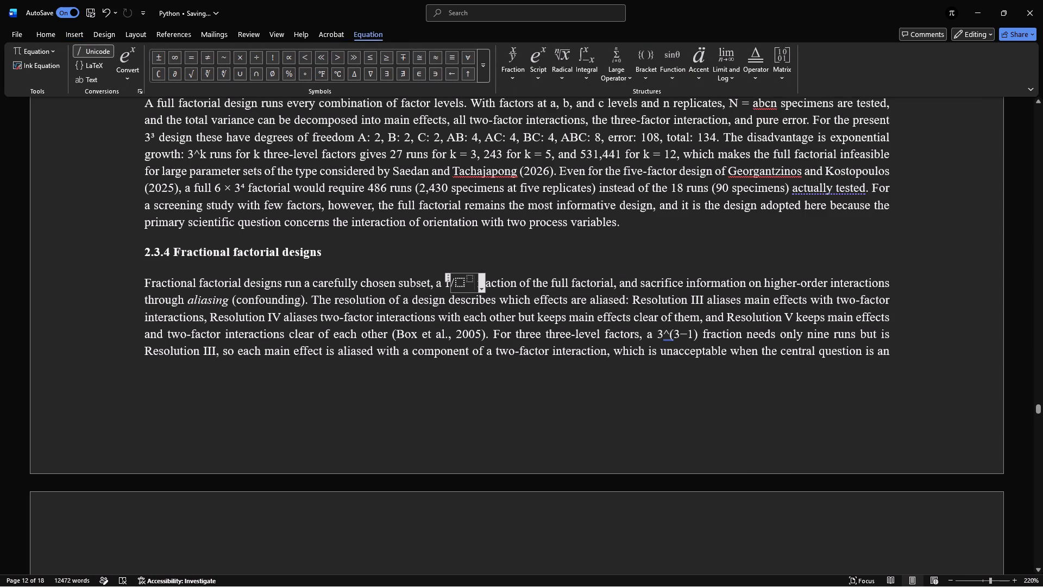
key("Left")
key("q")
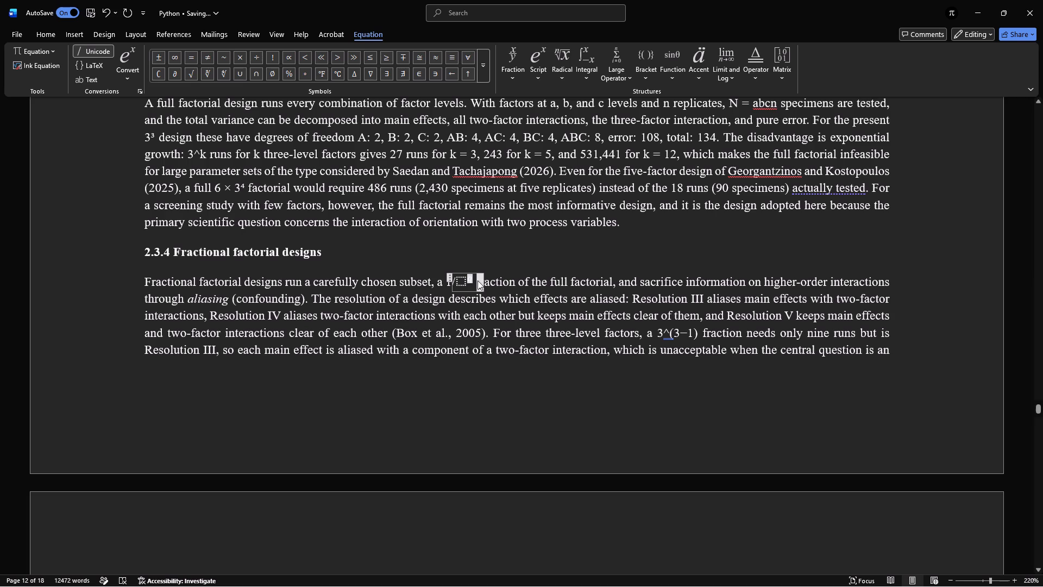
key("Left")
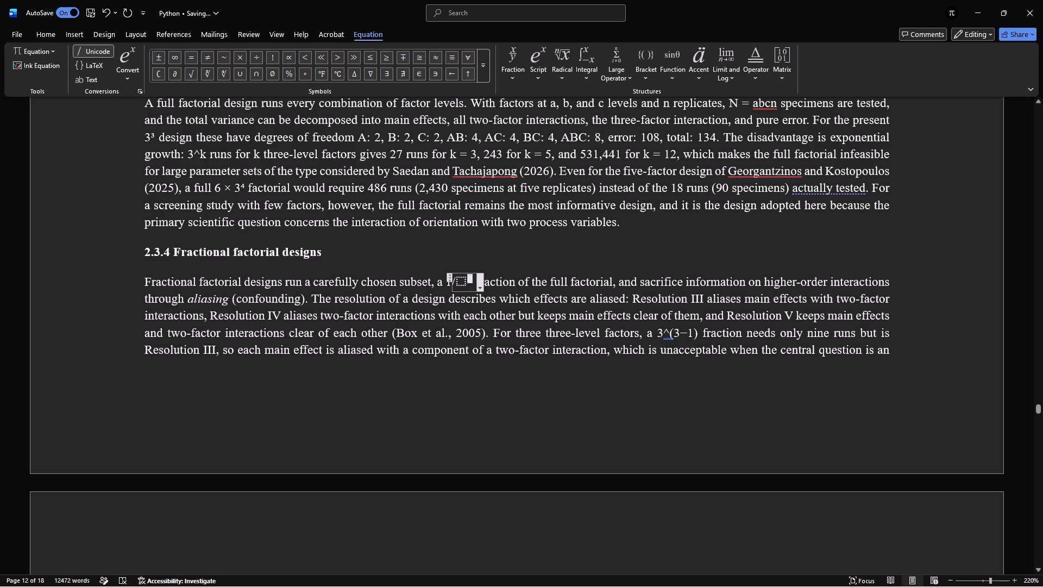
left_click(463, 280)
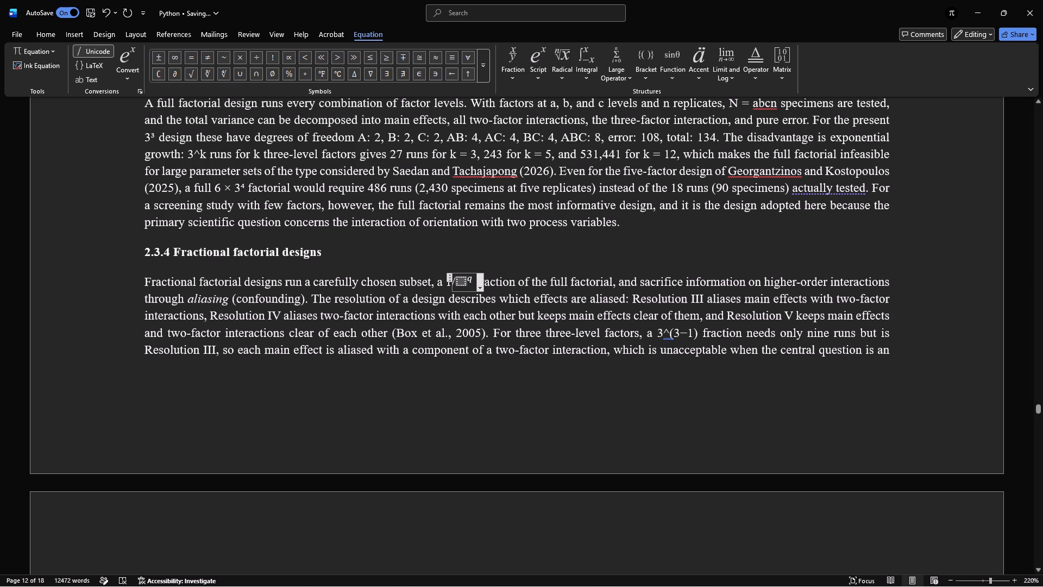
key("p")
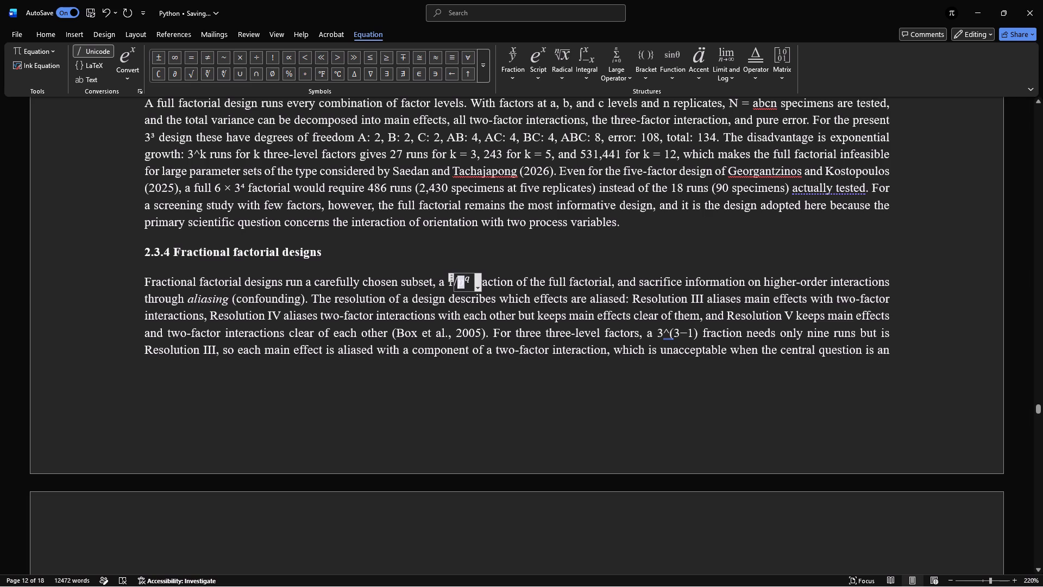
left_click(489, 392)
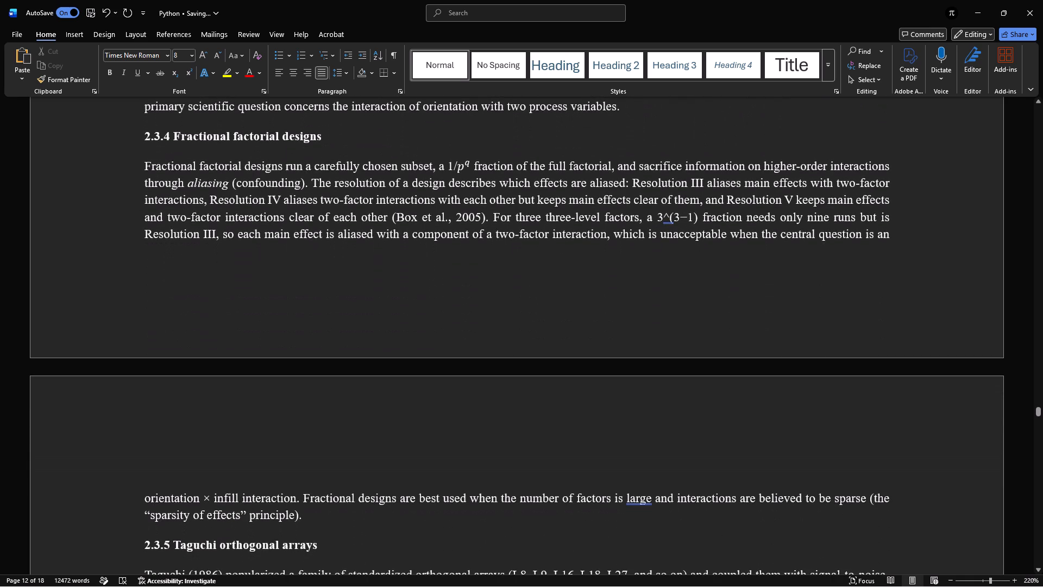
Apply the light grid table style with blue borders to the whole of Table 2.2 in section 2.3.7.
scroll(681, 422, "down", 1)
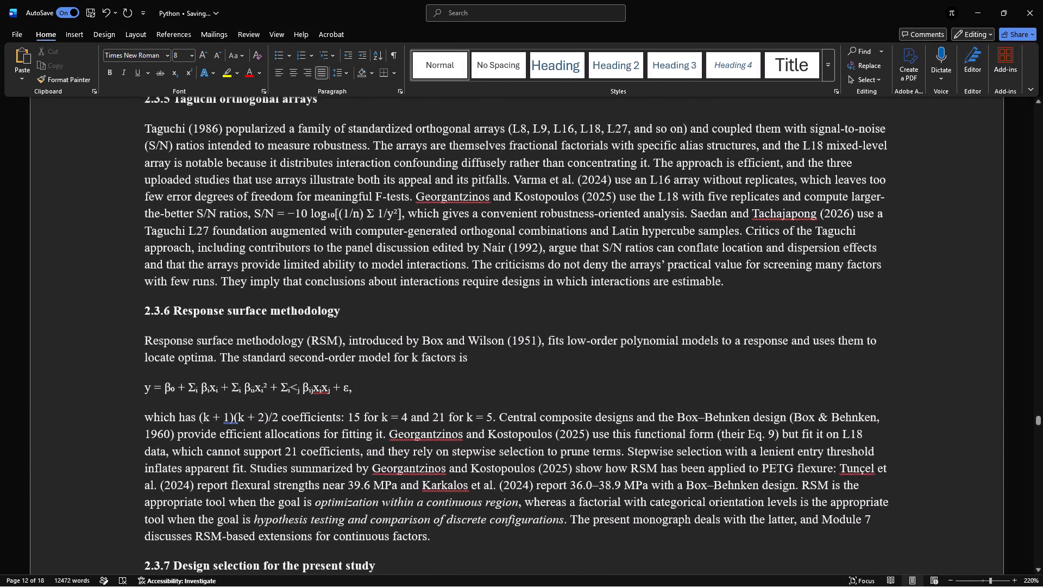
scroll(681, 422, "down", 1)
left_click(681, 422)
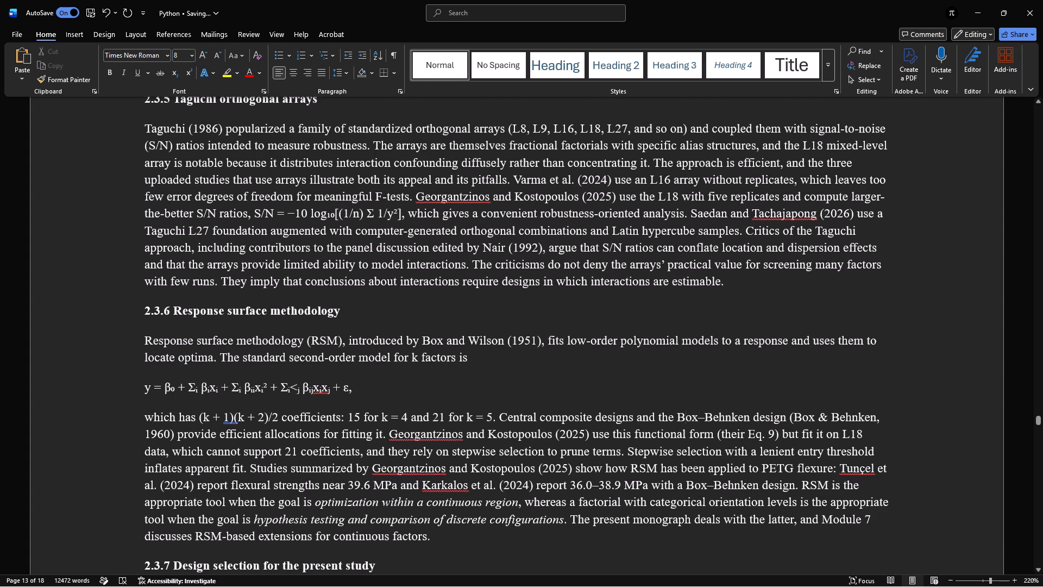
scroll(335, 416, "down", 1)
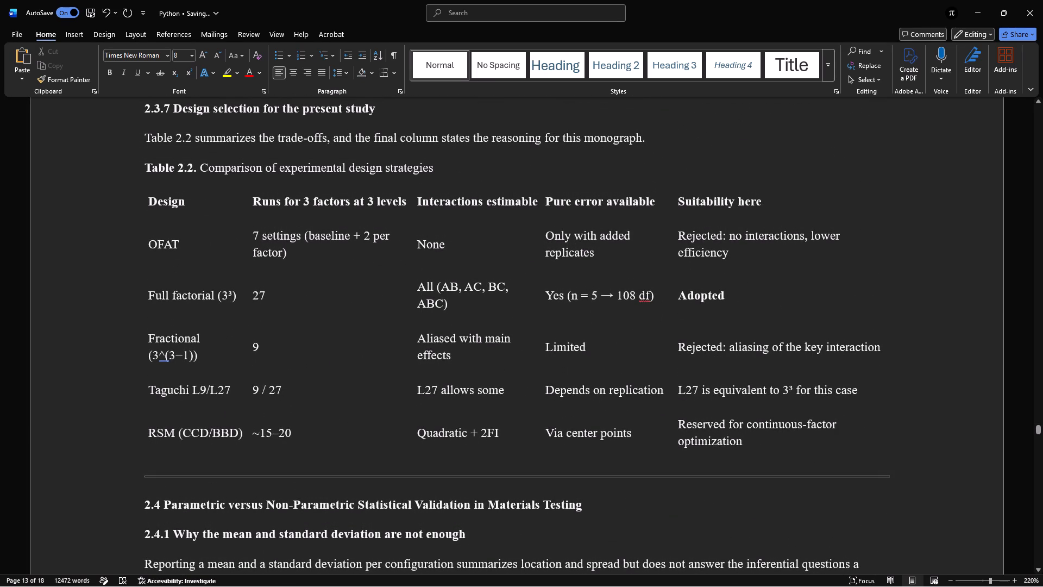
left_click(142, 192)
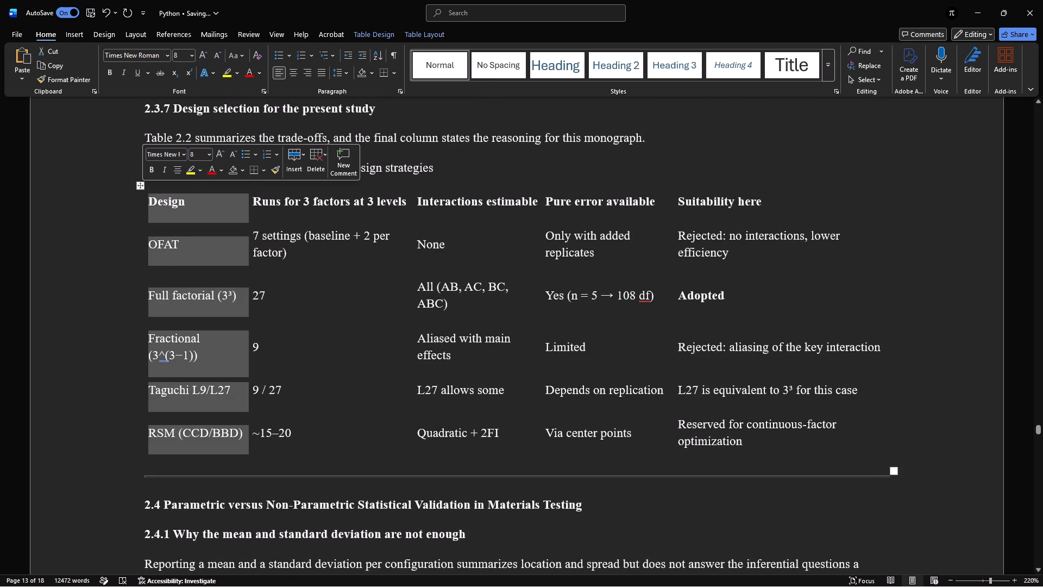
left_click(138, 189)
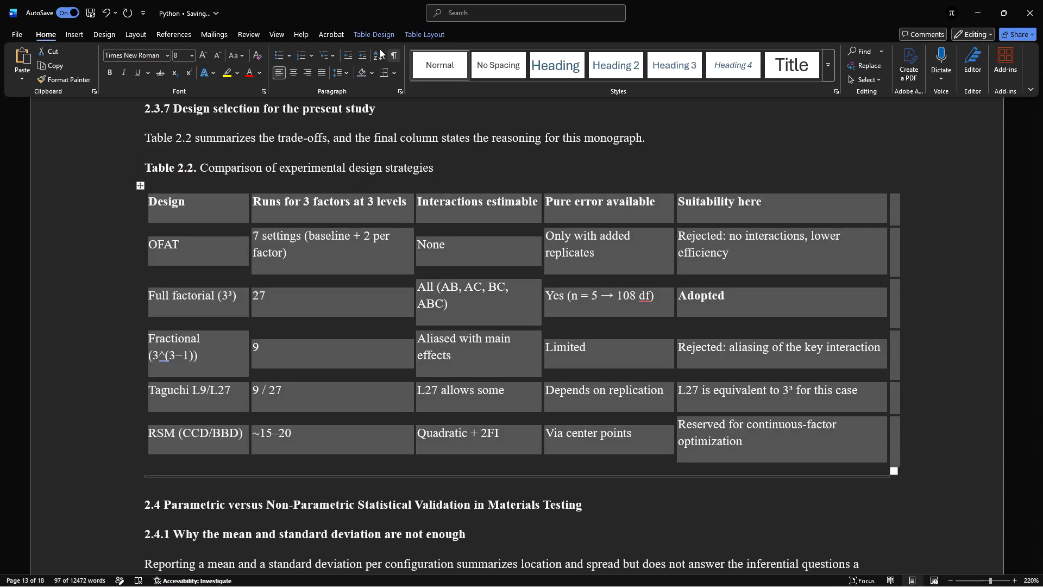
left_click(360, 36)
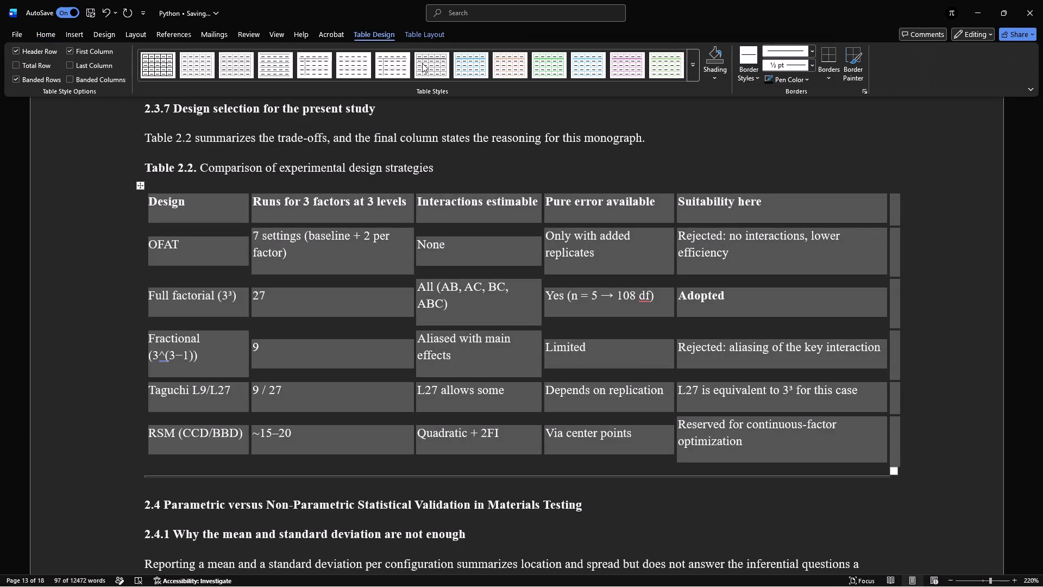
left_click(478, 61)
left_click(679, 122)
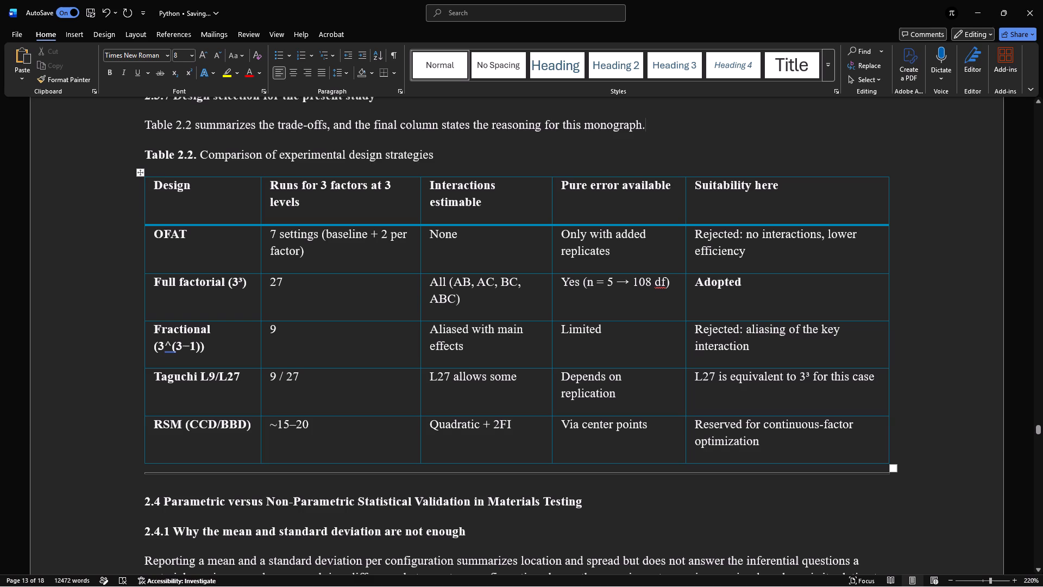
Widen Table 2.2's "Suitability here" column slightly beyond the text margin.
left_click_drag(887, 196, 906, 193)
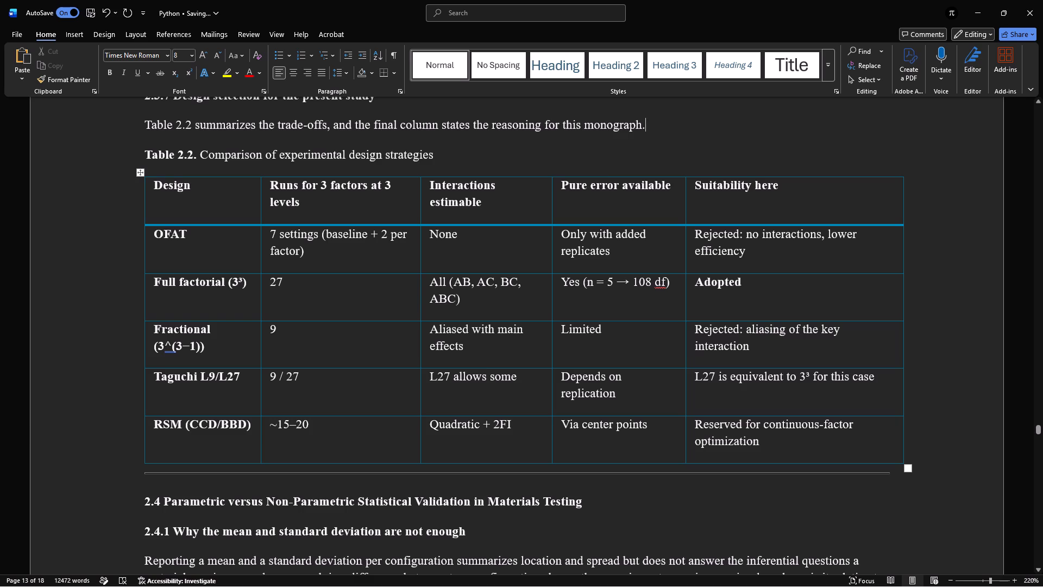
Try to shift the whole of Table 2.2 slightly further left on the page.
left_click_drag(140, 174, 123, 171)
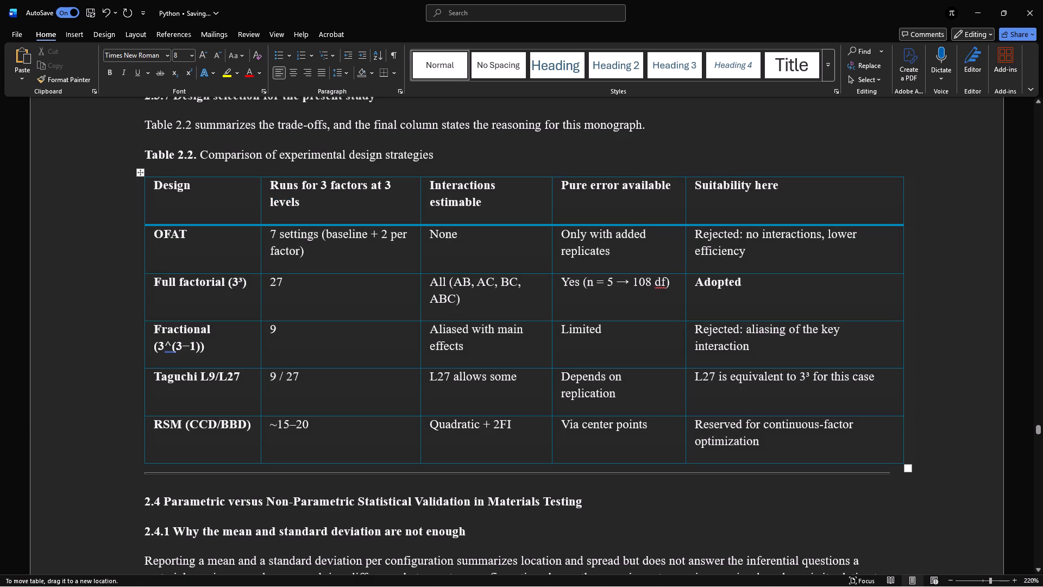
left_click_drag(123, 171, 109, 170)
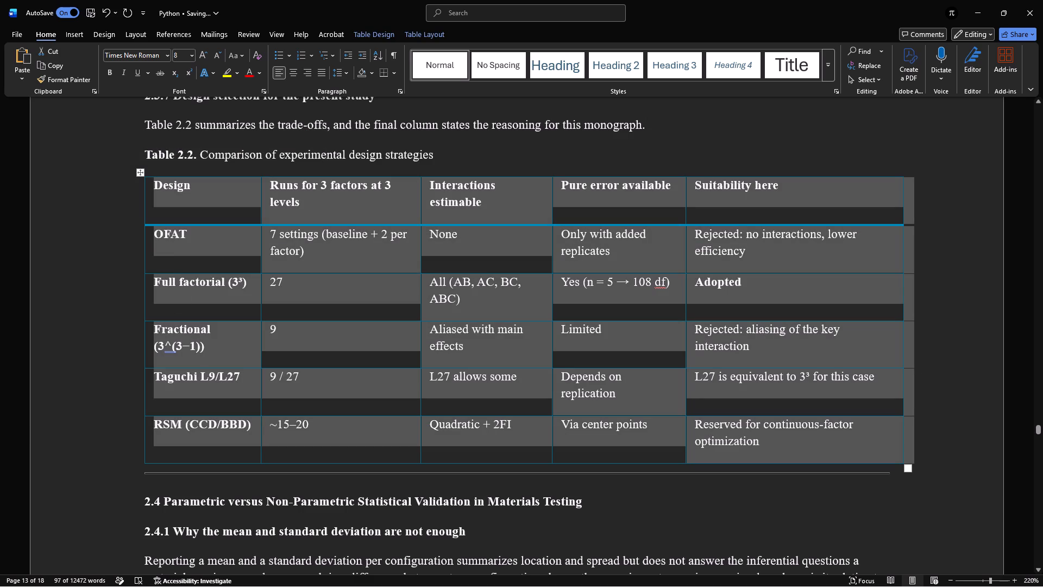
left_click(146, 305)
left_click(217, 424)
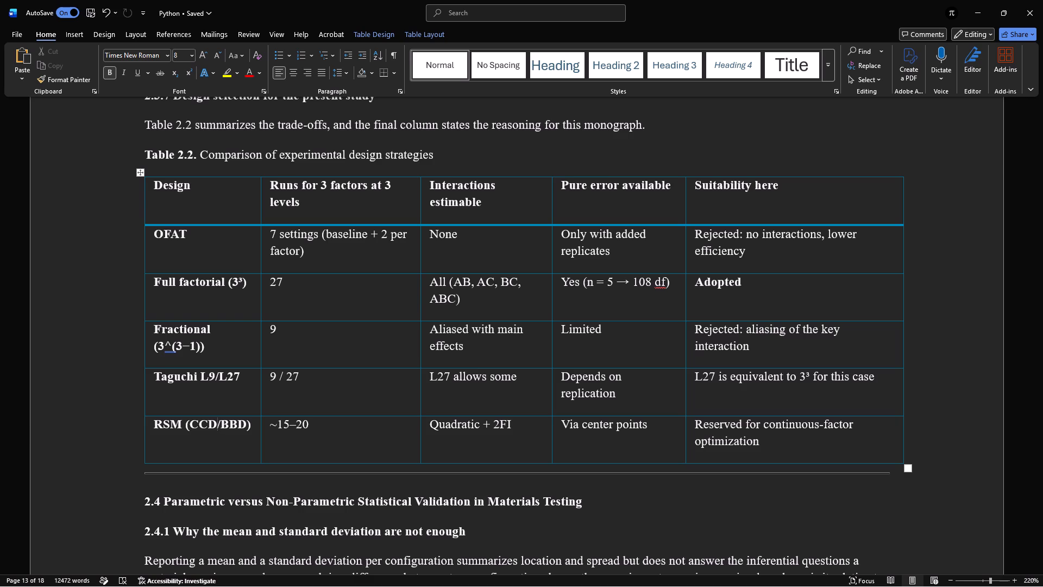
Justify the opening paragraph of section 2.4.1, beginning "Reporting a mean and a standard deviation".
scroll(282, 491, "down", 1)
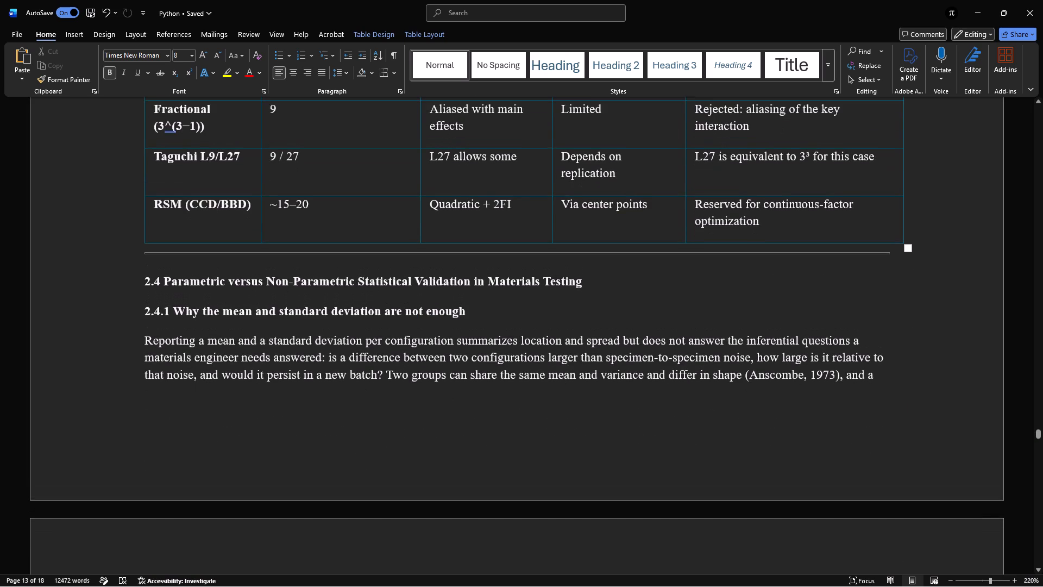
scroll(282, 491, "down", 1)
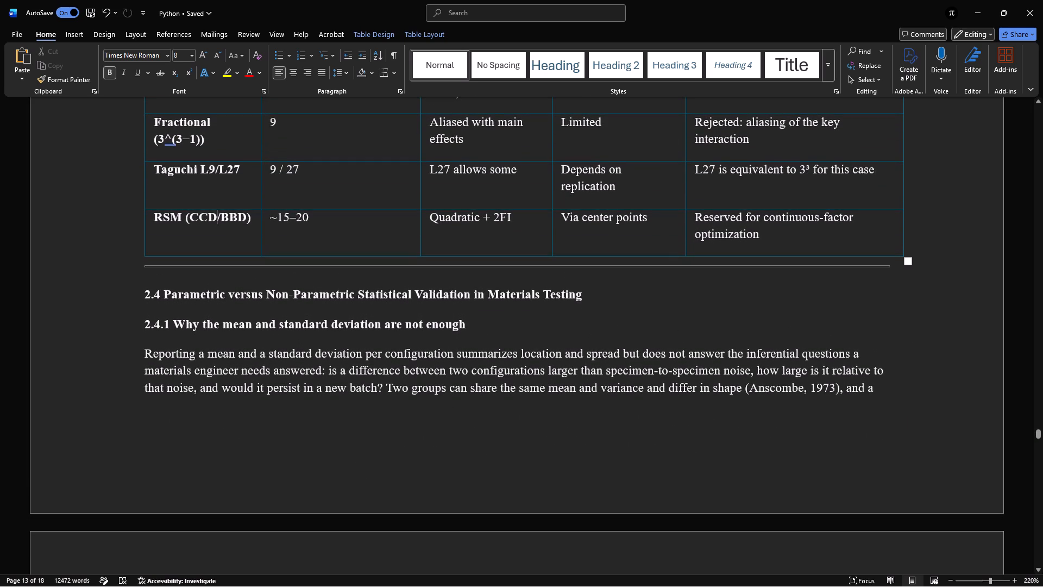
scroll(282, 491, "down", 1)
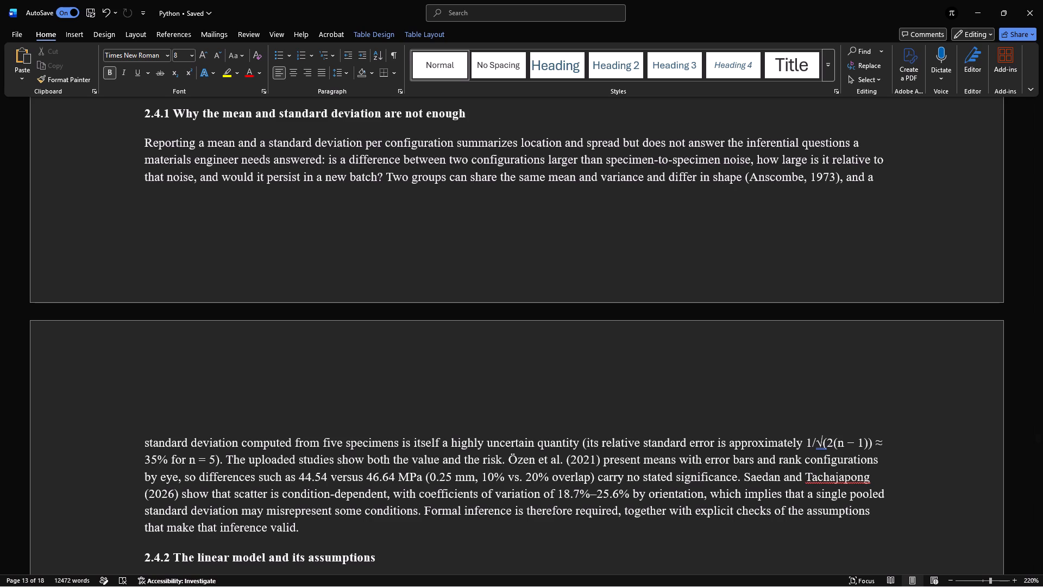
scroll(213, 273, "up", 1)
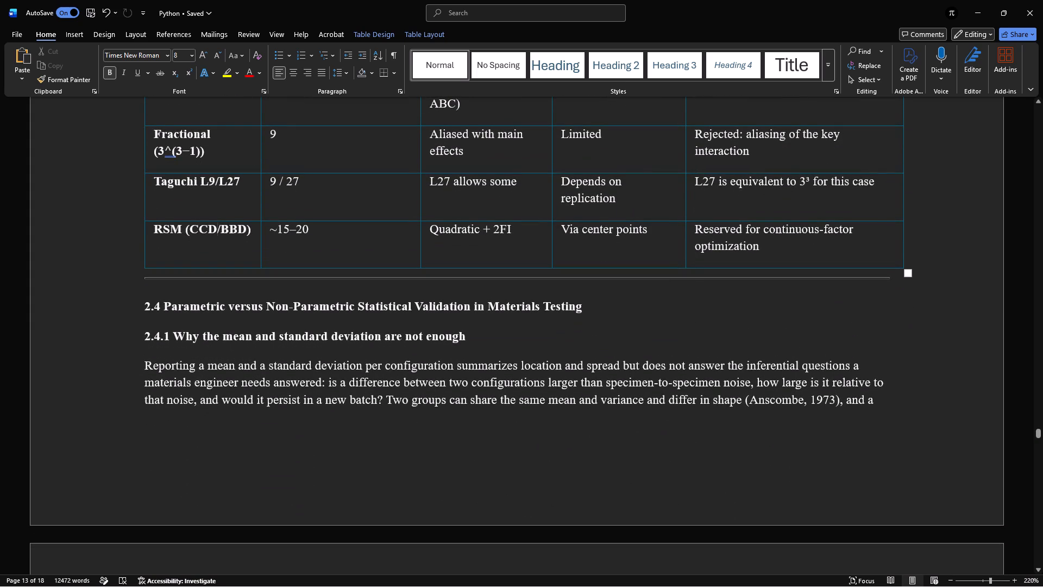
left_click_drag(141, 368, 671, 370)
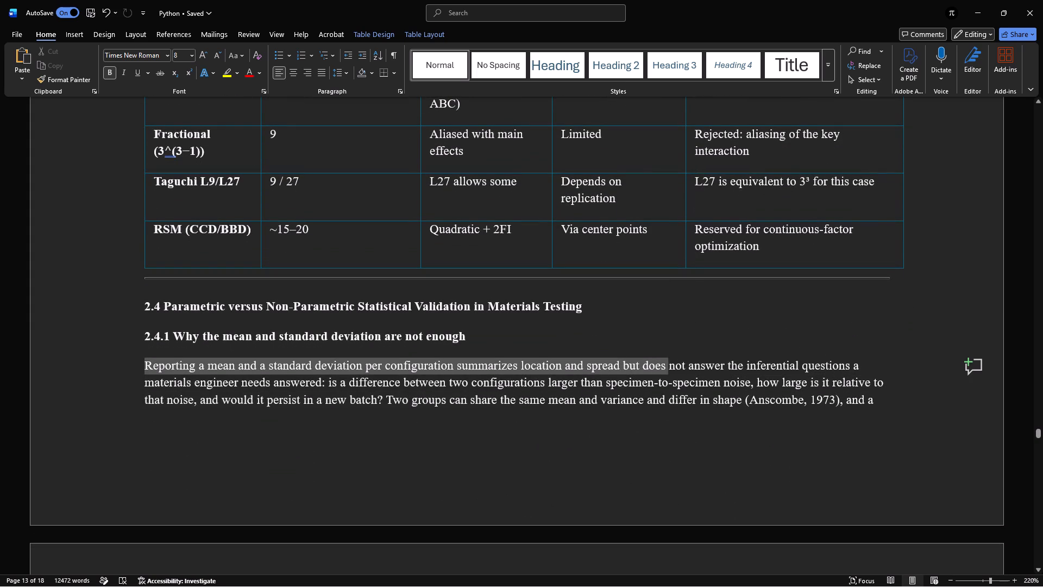
left_click_drag(671, 370, 912, 406)
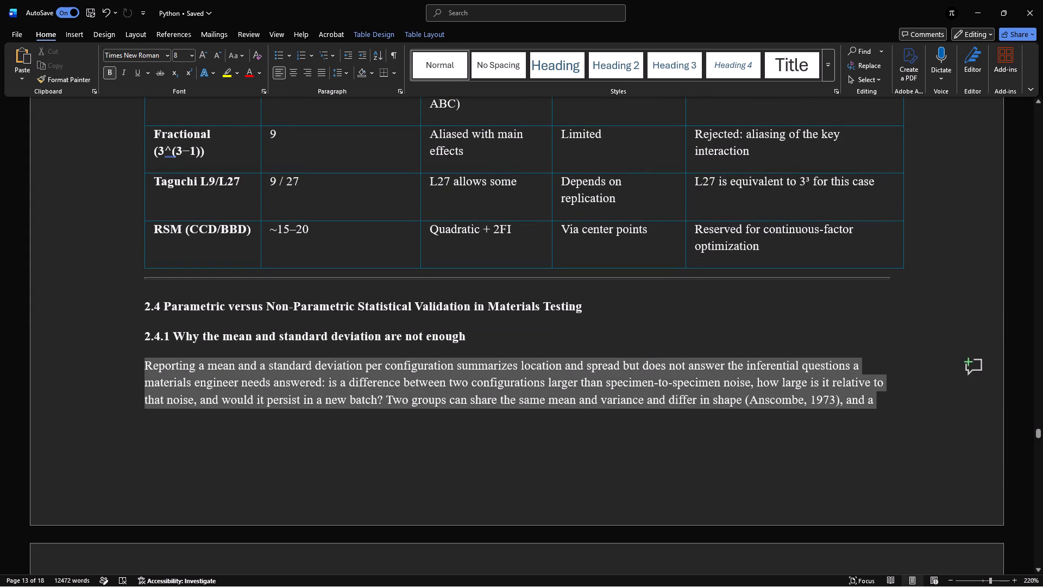
left_click_drag(912, 406, 925, 401)
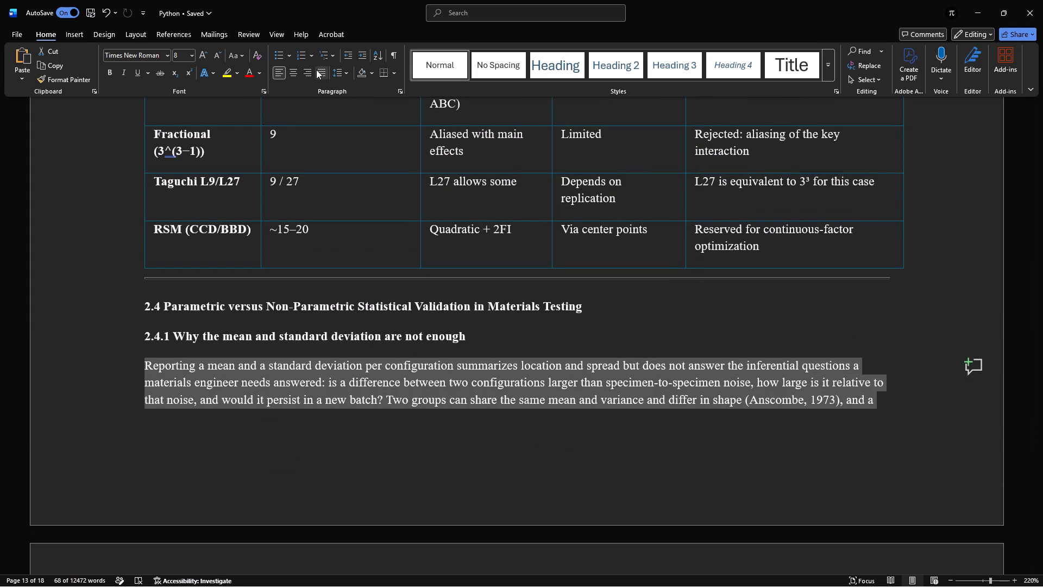
left_click(316, 70)
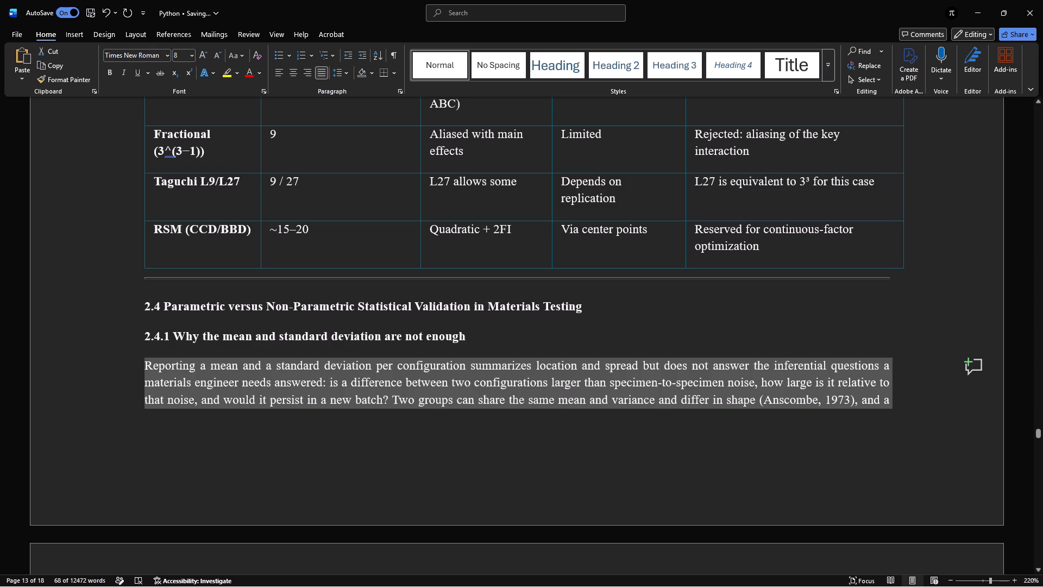
Add a space at the end of the 2.4.1 heading "Why the mean and standard deviation are not enough".
left_click(502, 336)
key("space")
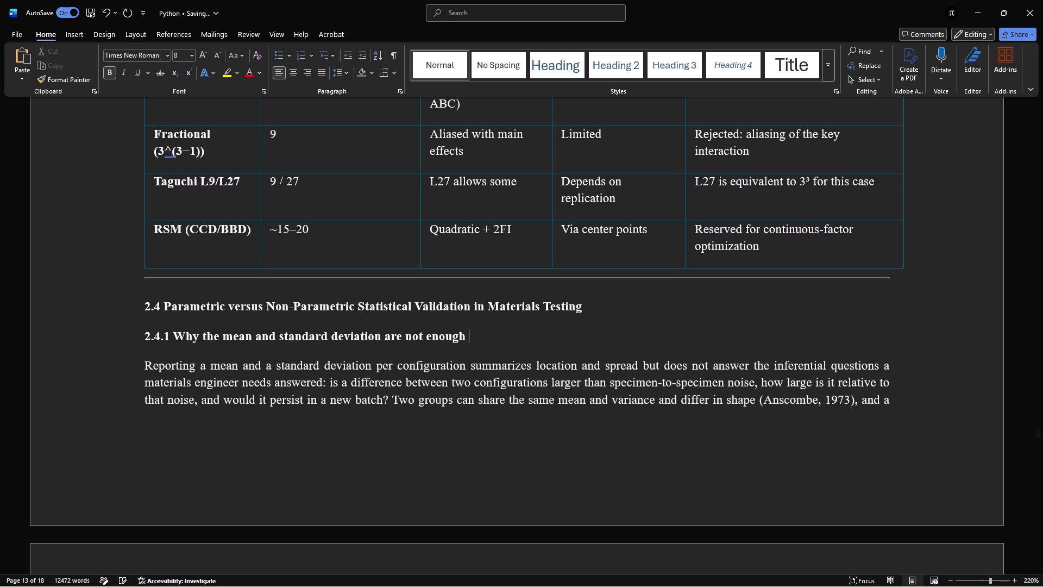
Add a question mark at the end of the 2.4.1 heading.
key("shift+question")
Insert an inline equation before "1/√(2(n − 1))" in the 2.4.1 paragraph, using a stacked fraction with a square root in the denominator.
scroll(504, 422, "down", 1)
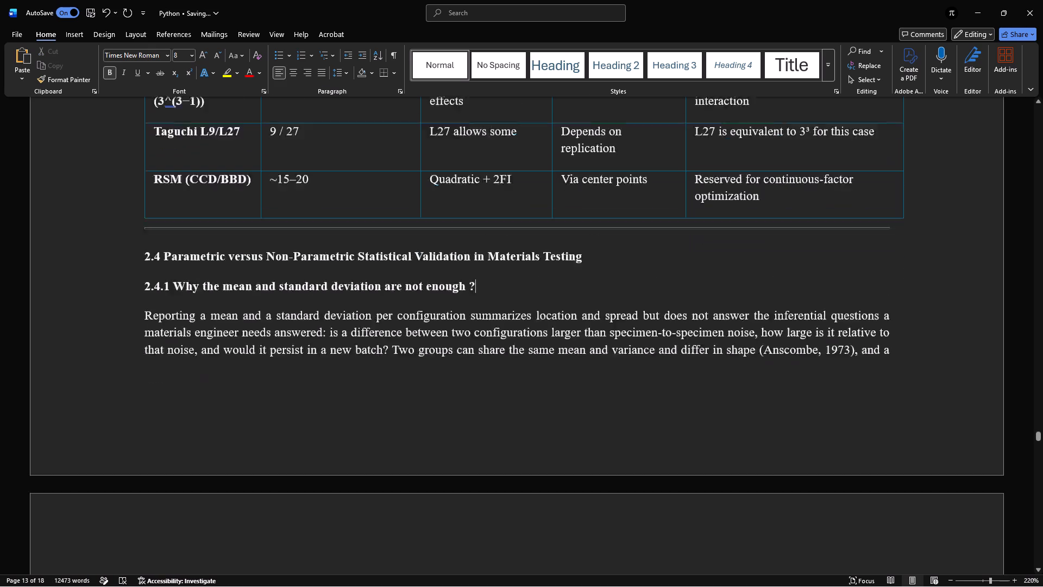
scroll(504, 422, "down", 1)
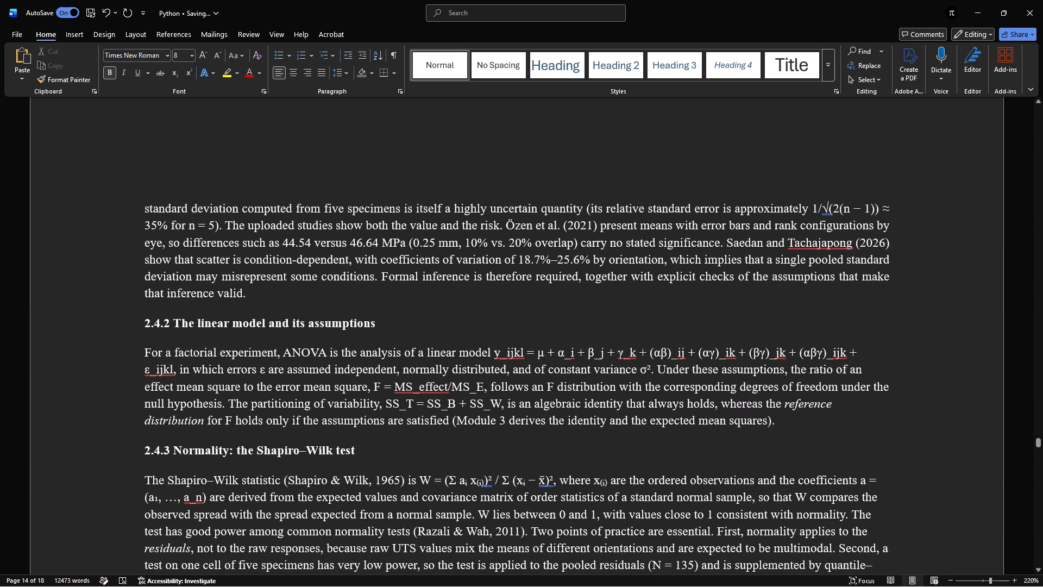
left_click(810, 205)
left_click(70, 30)
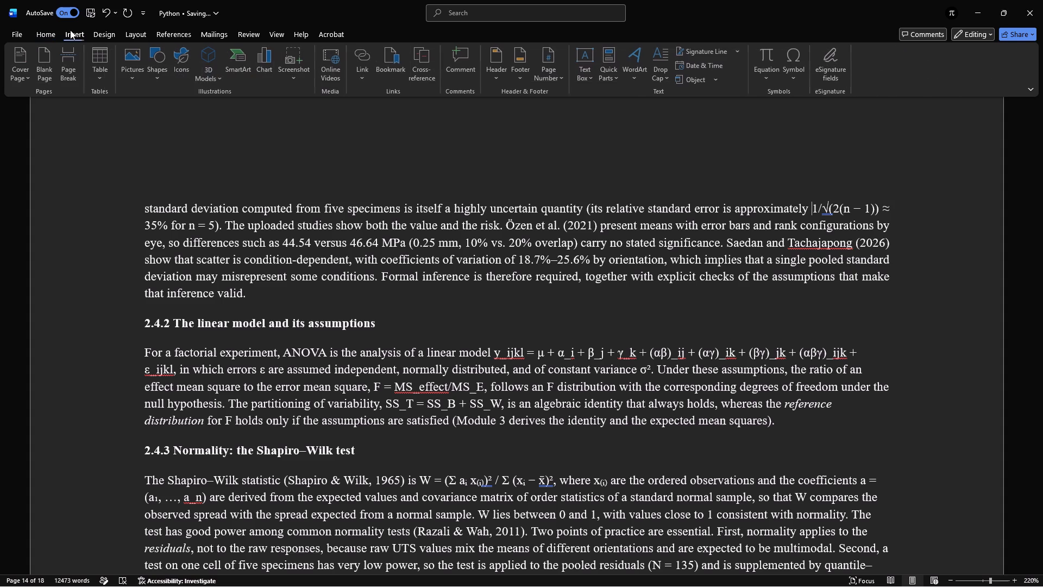
left_click(761, 81)
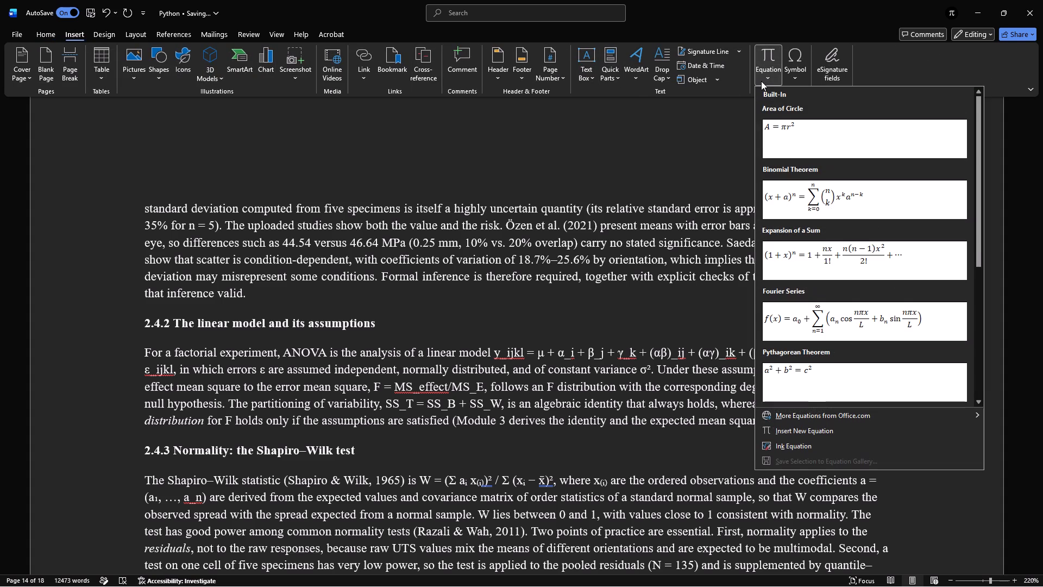
left_click(788, 429)
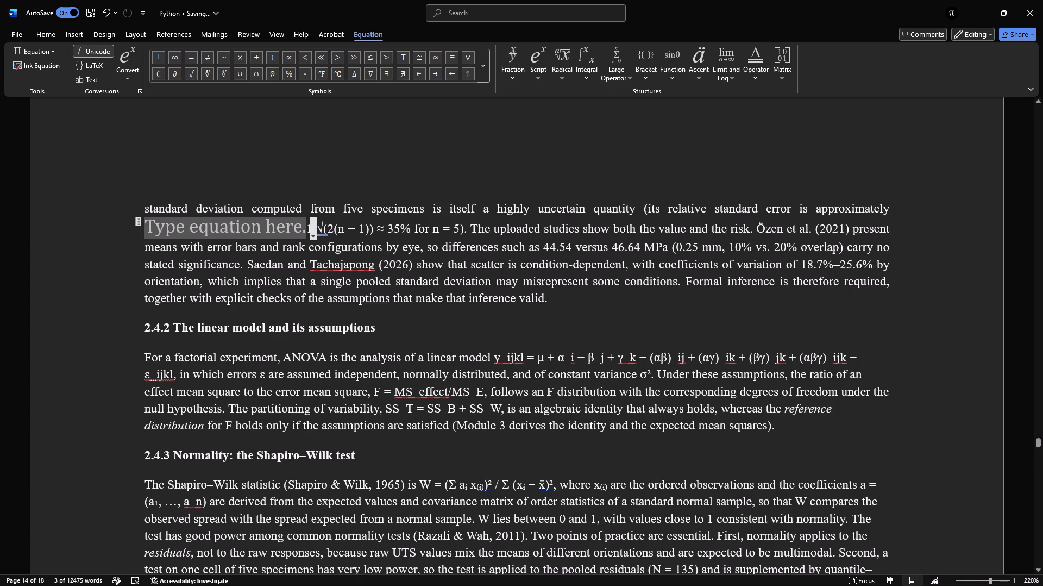
left_click(510, 52)
left_click(519, 129)
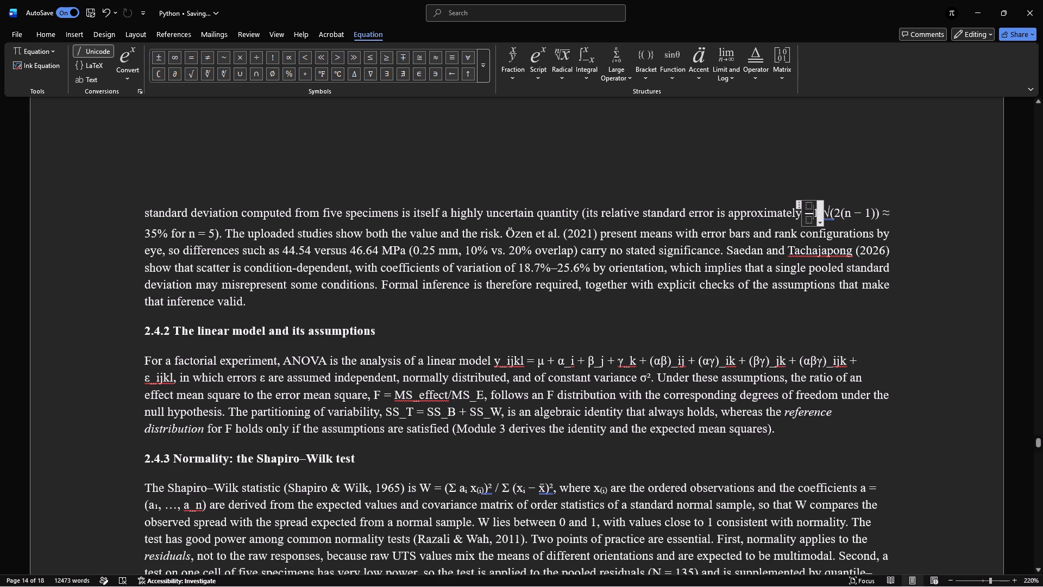
left_click(808, 221)
left_click(561, 50)
left_click(570, 135)
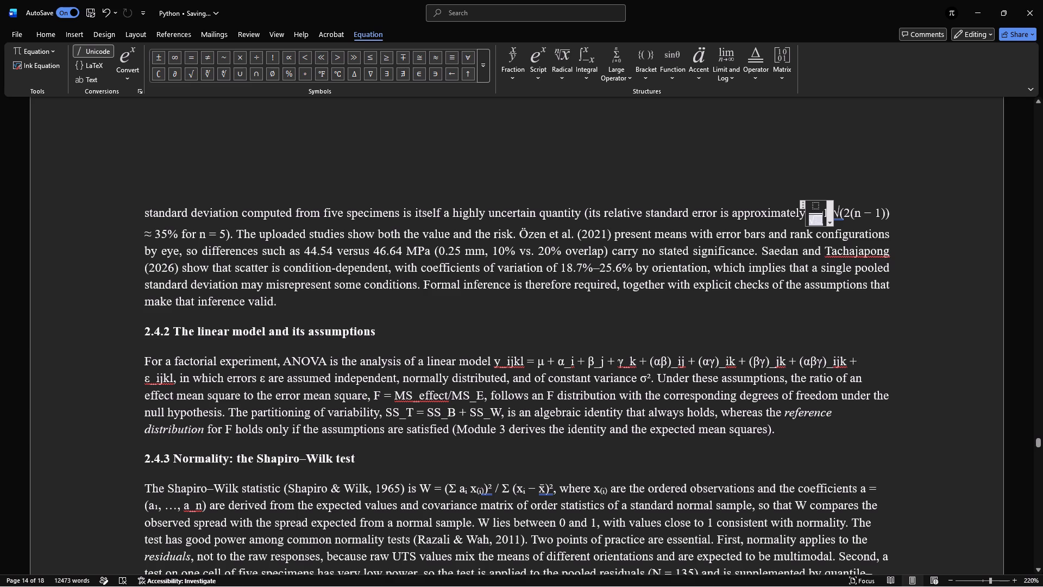
Place a pair of parentheses inside the square root of the new fraction's denominator.
key("Down")
key("Up")
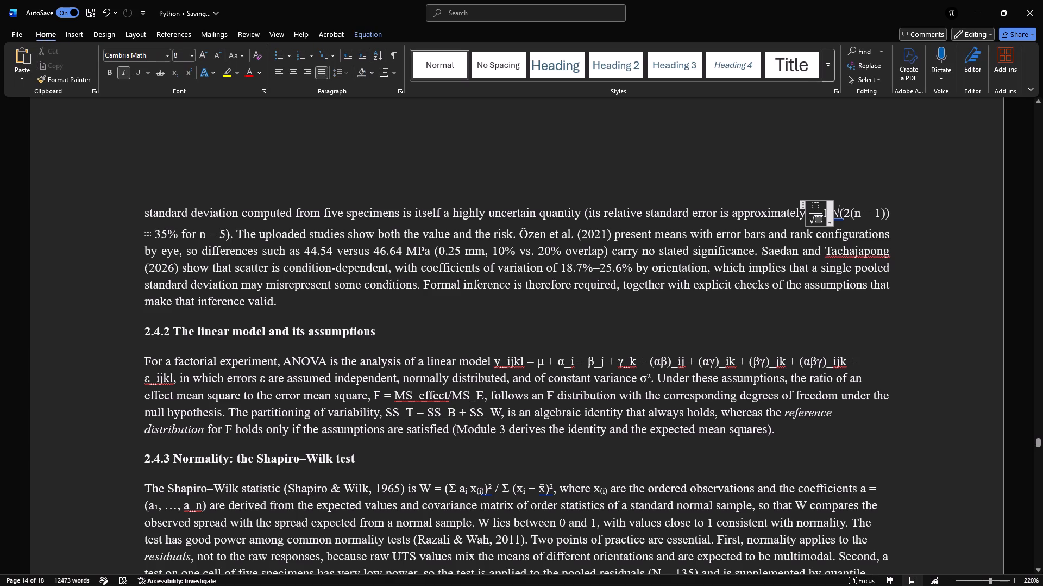
key("Left")
scroll(865, 229, "up", 4, "ctrl")
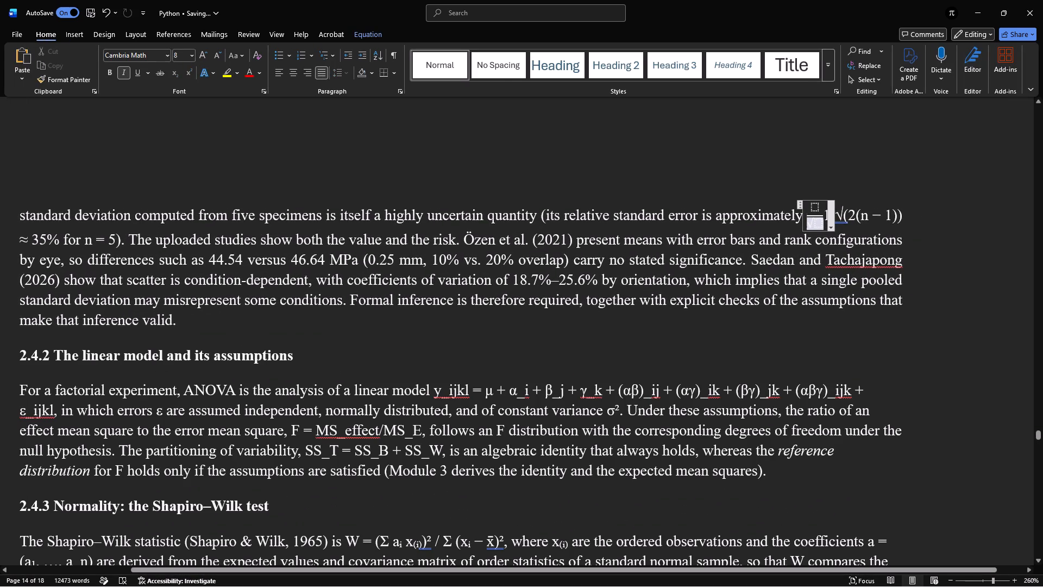
left_click(817, 225)
left_click(364, 28)
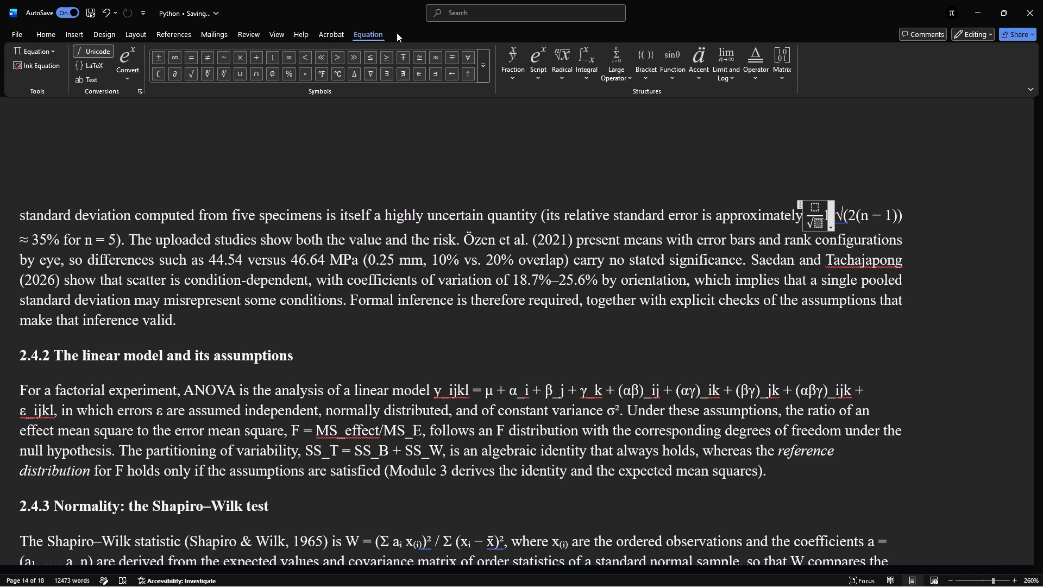
left_click(649, 78)
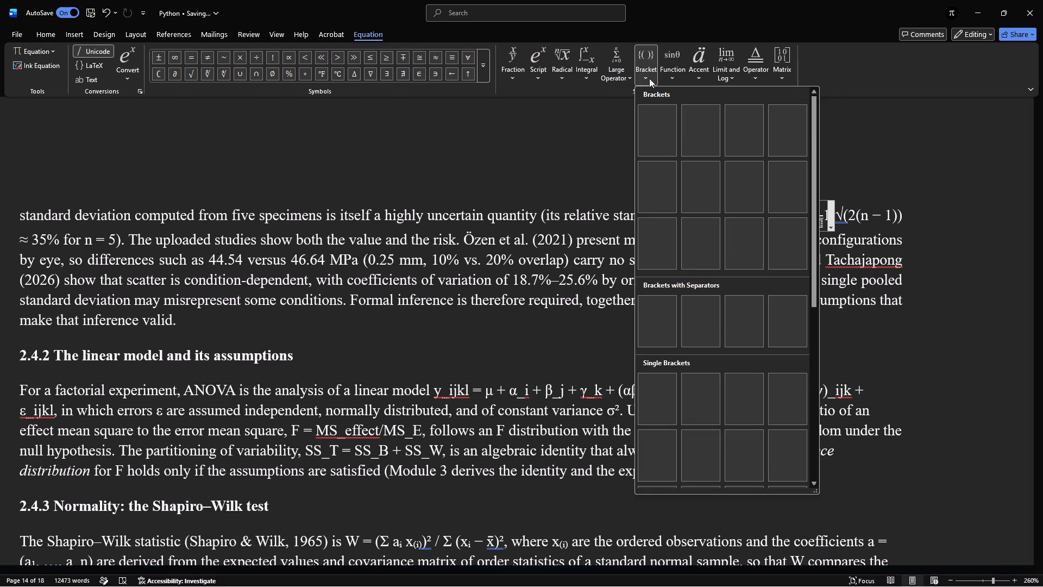
left_click(663, 140)
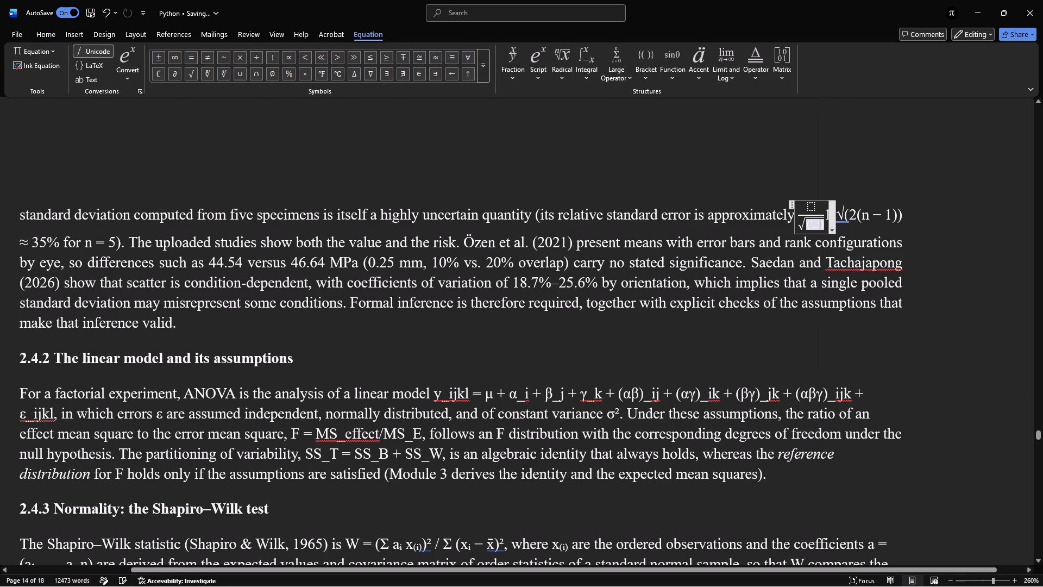
Fill the fraction with 1 as numerator and 2(n-1) under the square root.
left_click(811, 206)
key("1")
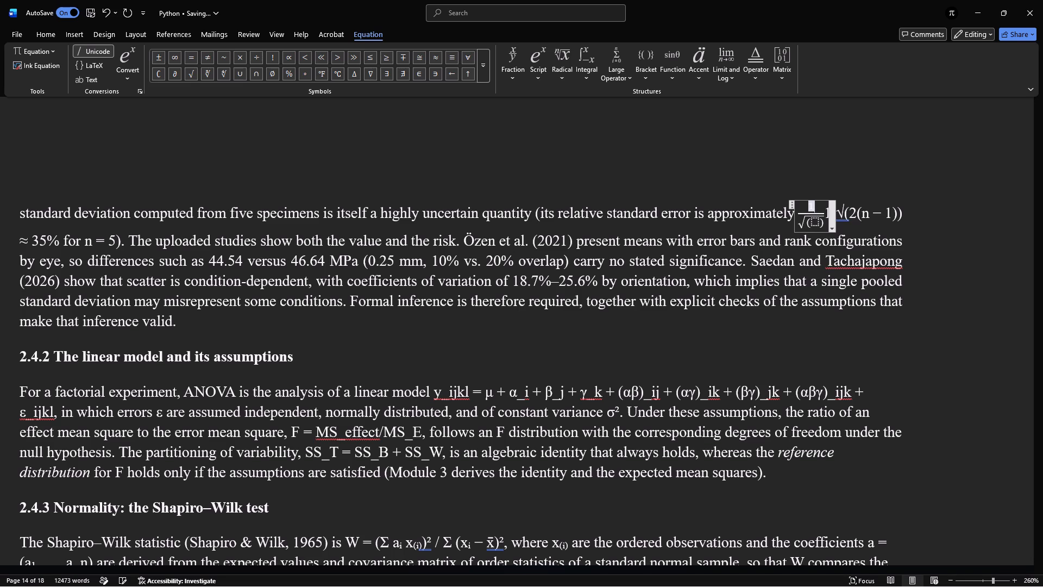
left_click(813, 224)
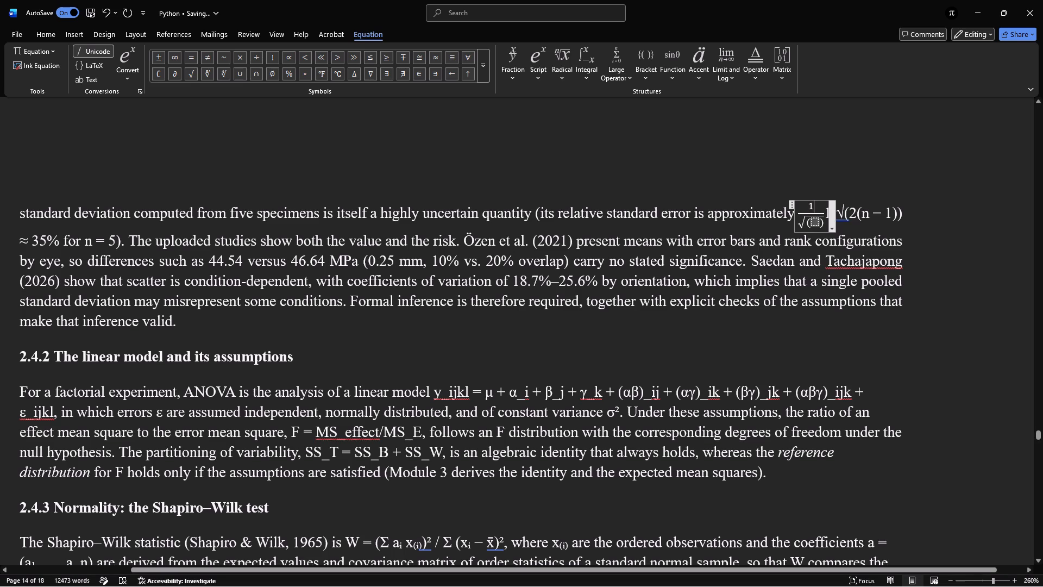
key("n")
type("-1")
key("Left")
key("Left")
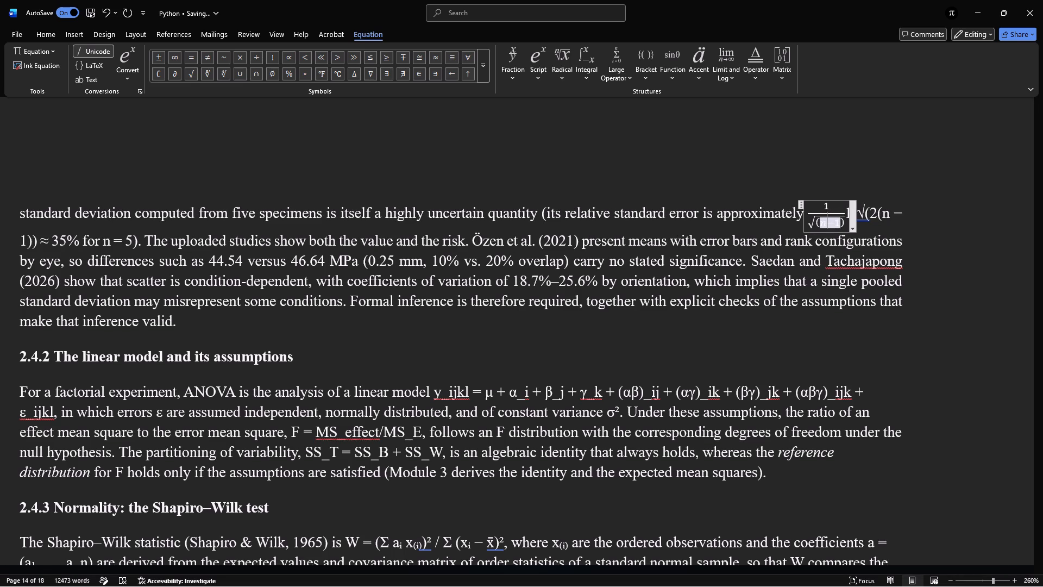
key("Left")
key("Left")
key("2")
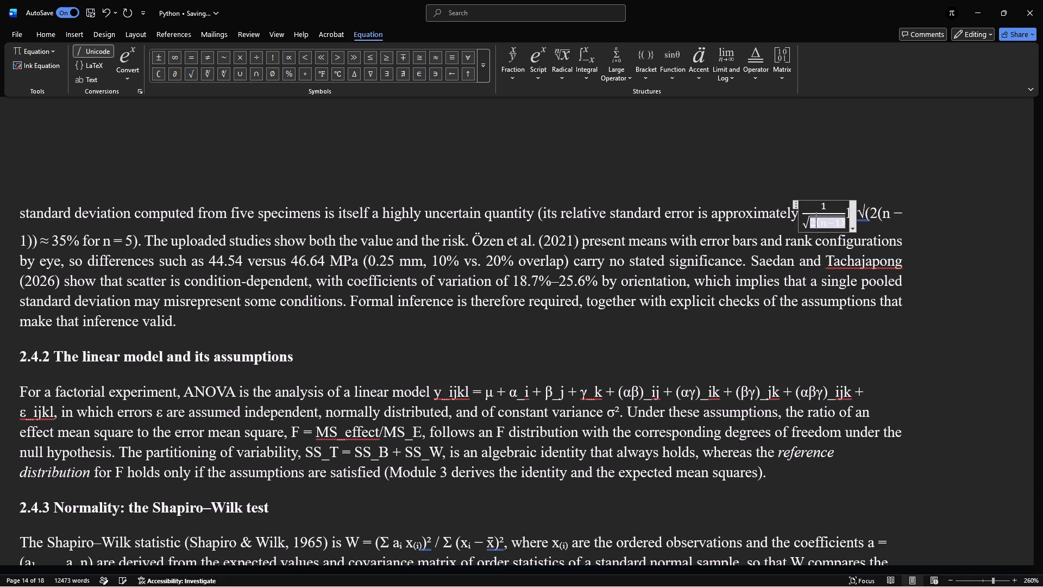
left_click(926, 321)
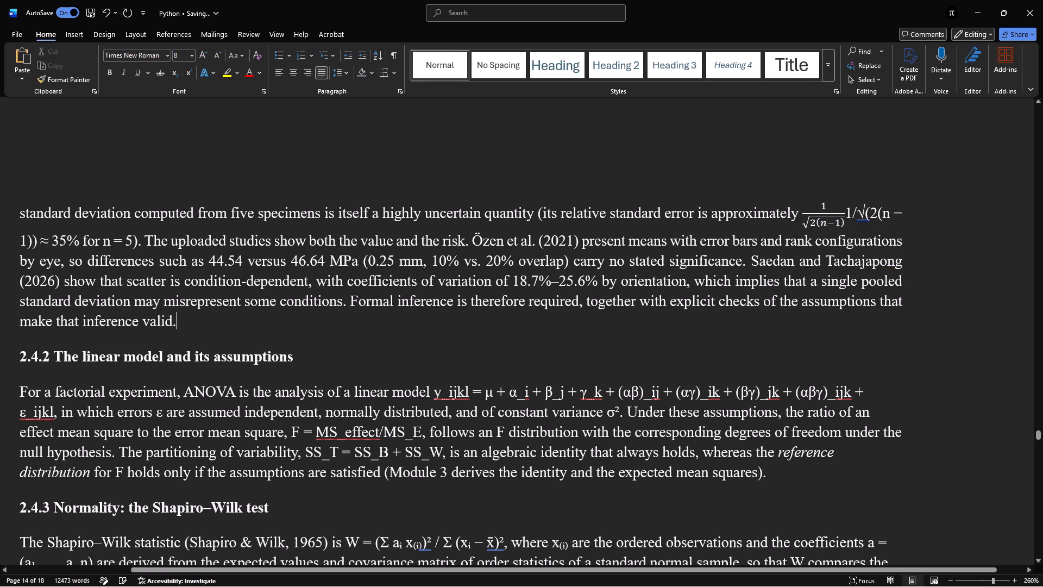
Delete the plain-text expression "1/√(2(n − 1))" that follows the new equation, keeping "≈ 35%".
left_click(844, 213)
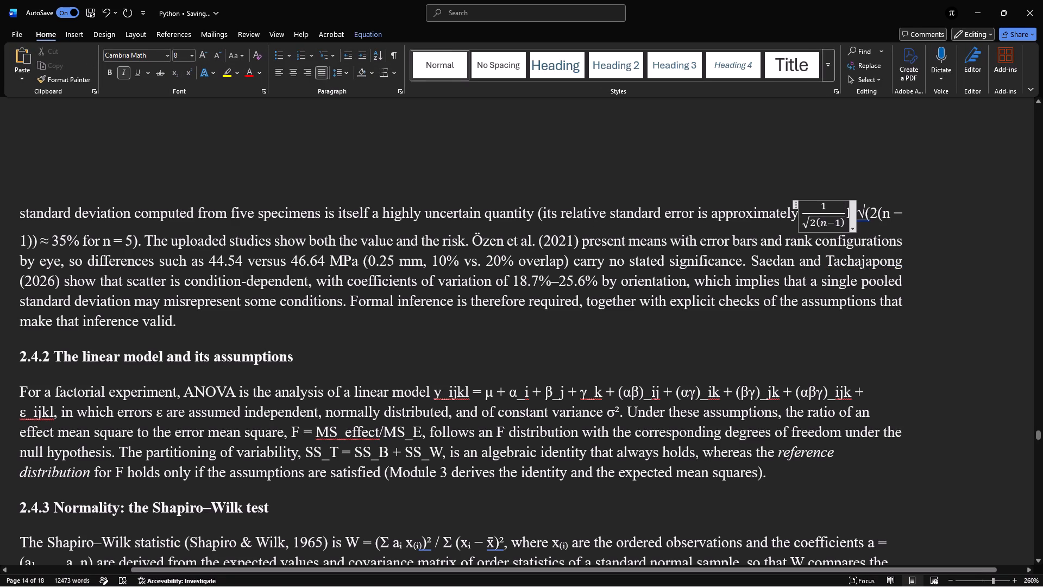
key("Delete")
key("Delete")
key("Delete")
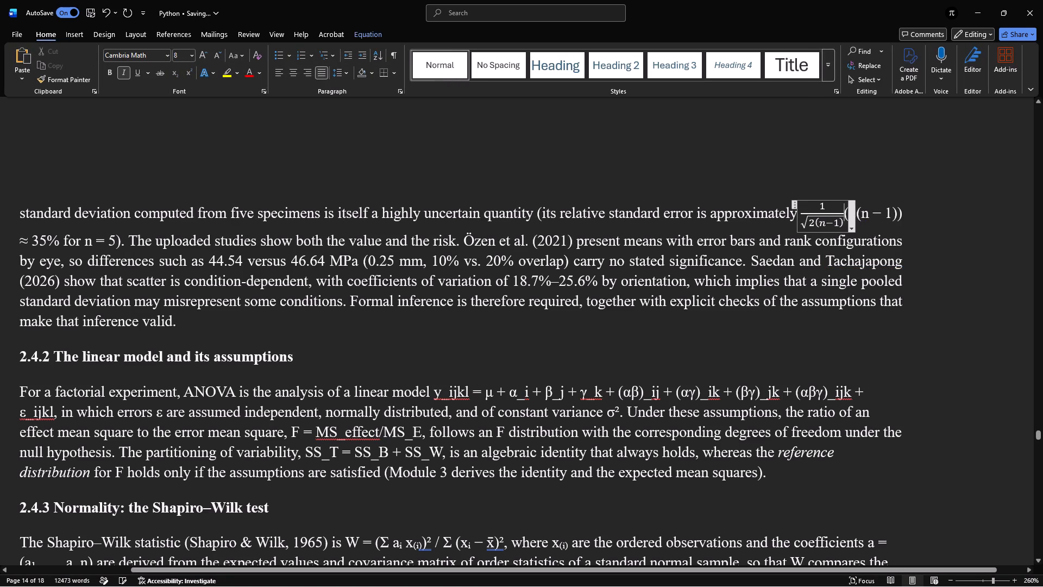
key("Delete")
key("Delete")
key("Delete")
key("Delete")
key("Delete")
key("Delete")
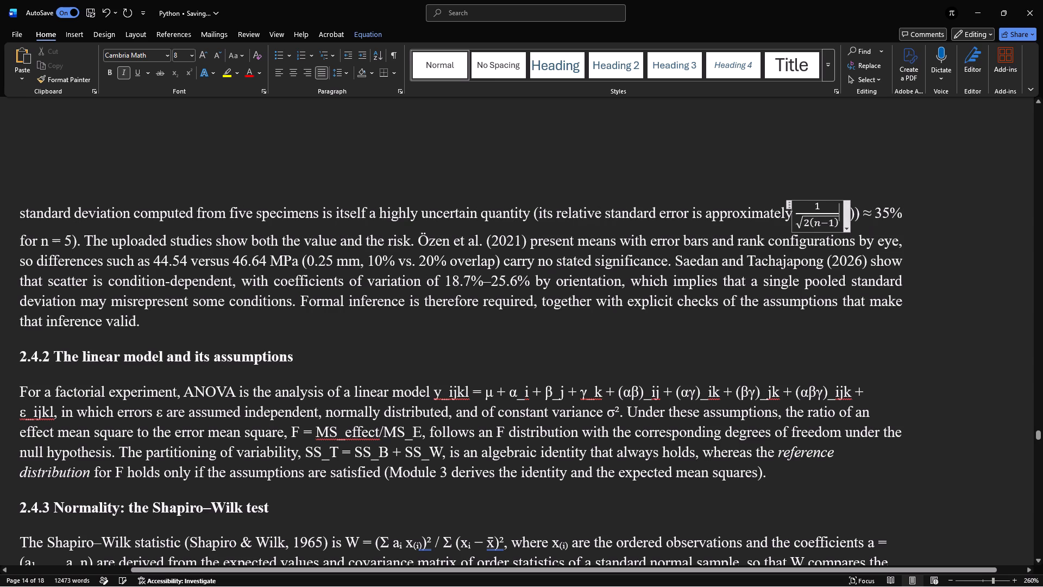
key("Delete")
key("Delete")
key("Delete")
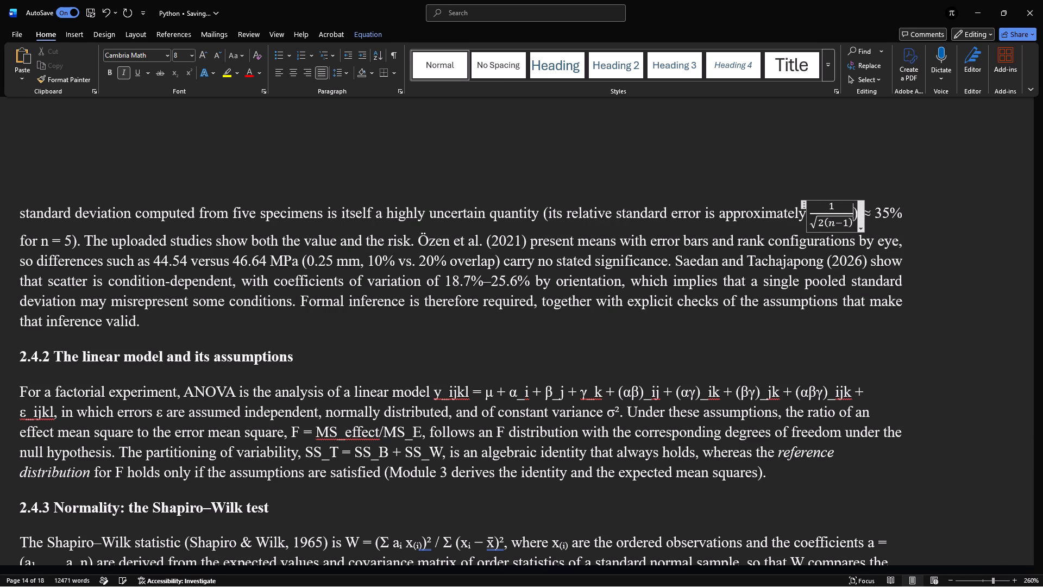
key("Delete")
left_click(904, 341)
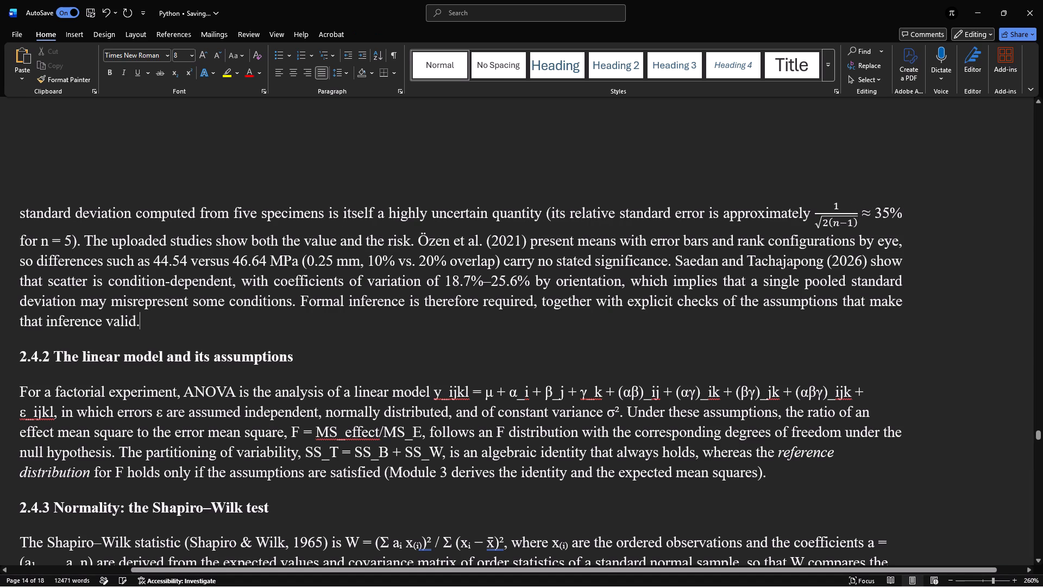
In the section 2.4.2 linear model, remove the underscore from "y_ijkl" and format "ijkl" as subscript.
scroll(904, 341, "down", 3, "ctrl")
scroll(904, 341, "up", 1)
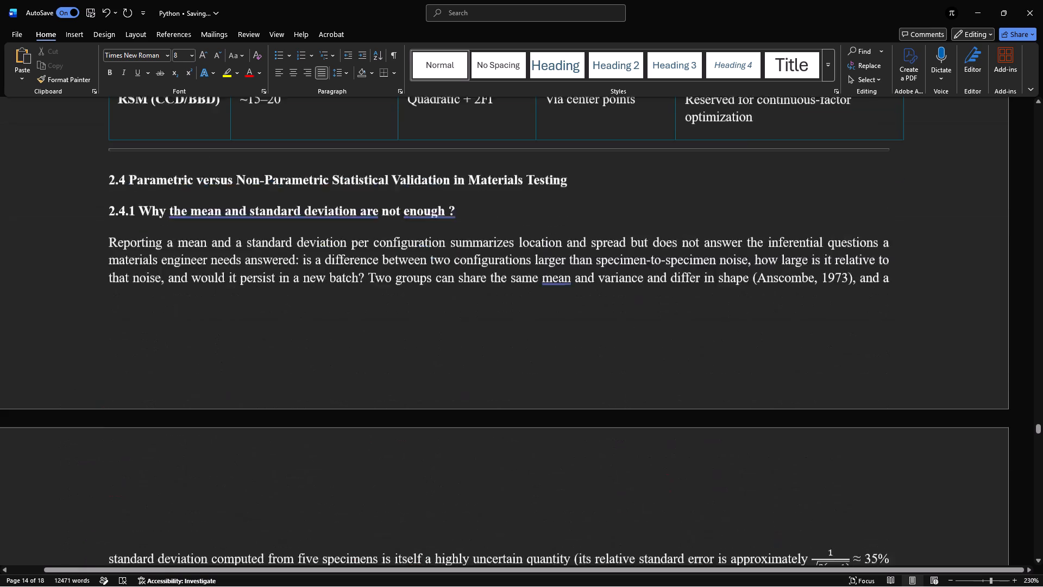
scroll(904, 341, "up", 1)
scroll(904, 341, "down", 1)
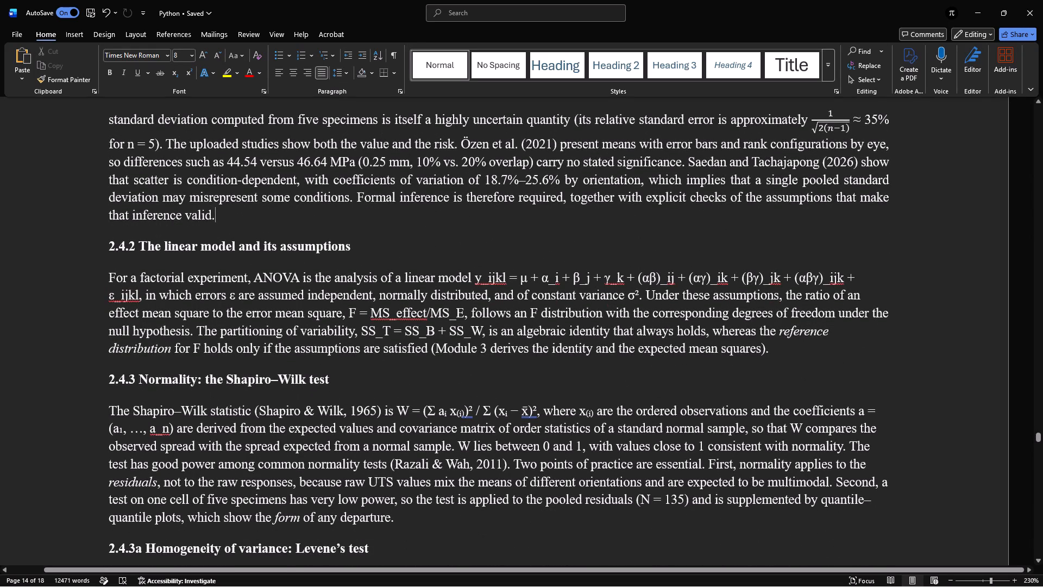
left_click(491, 278)
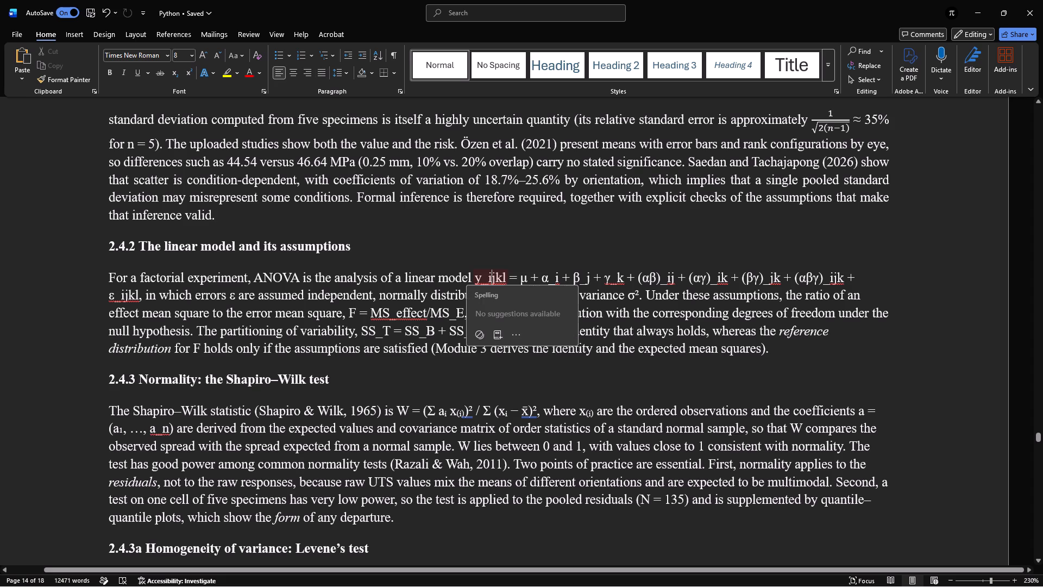
key("Left")
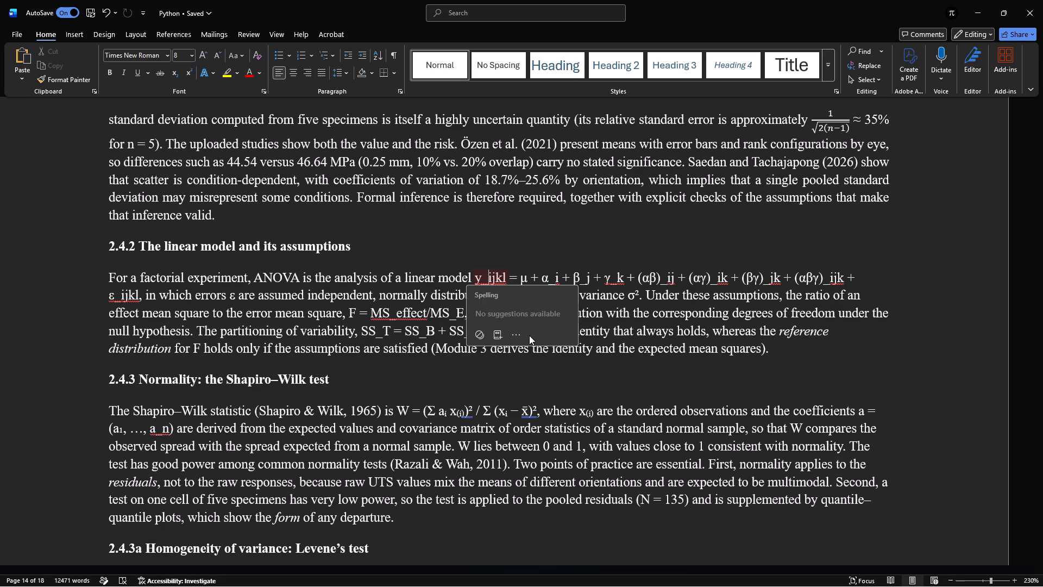
key("BackSpace")
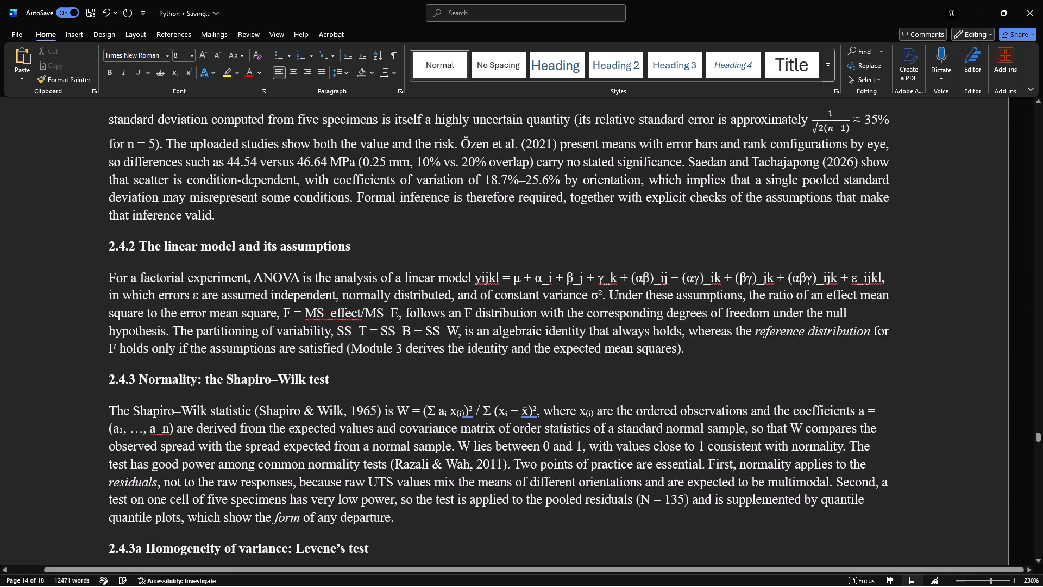
left_click_drag(499, 274, 485, 274)
left_click_drag(485, 274, 481, 274)
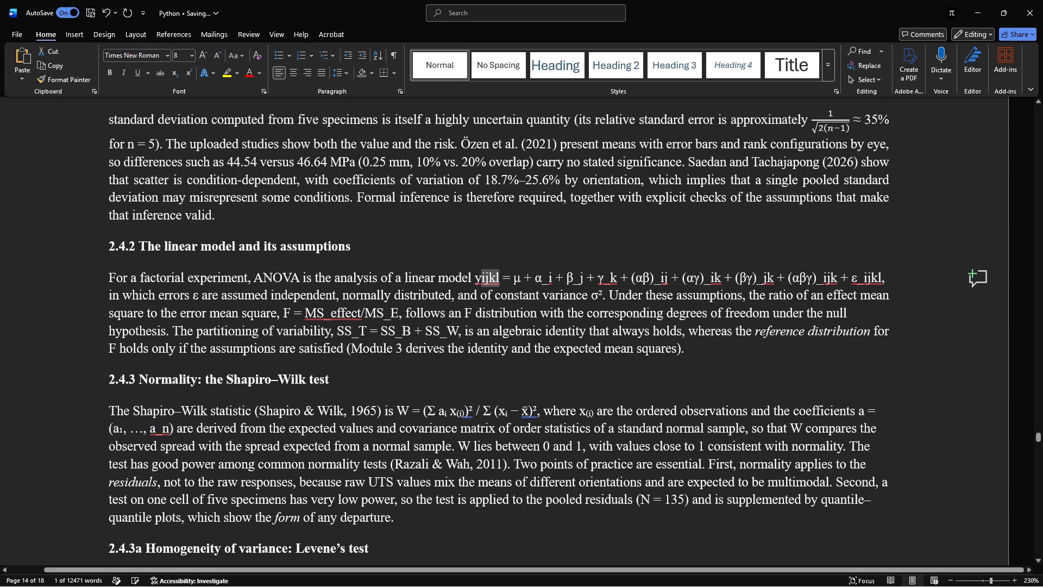
left_click(176, 74)
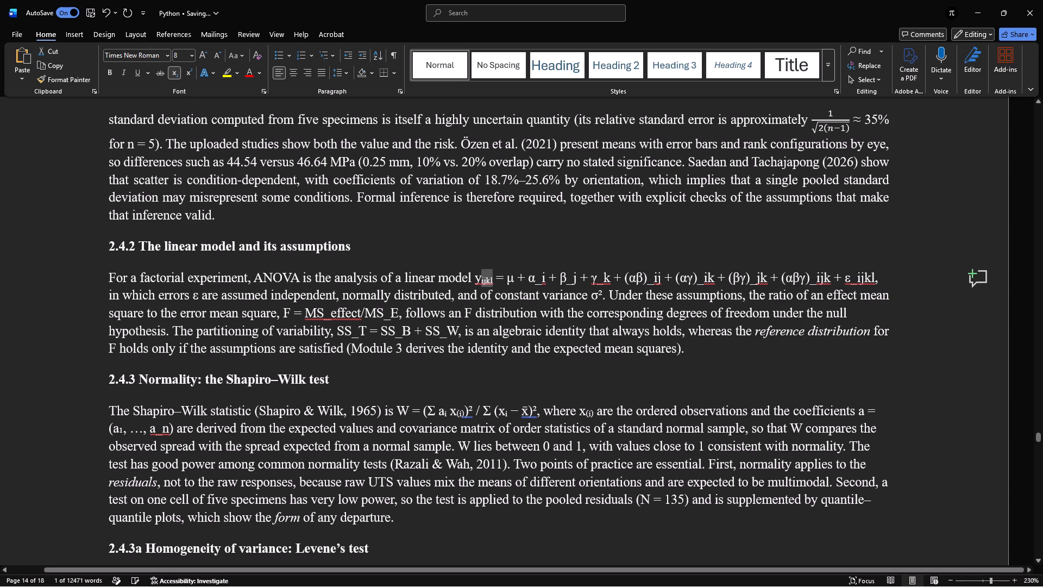
In the section 2.4.2 linear model, format the "i" of "α_i" as subscript and remove its underscore.
left_click(429, 309)
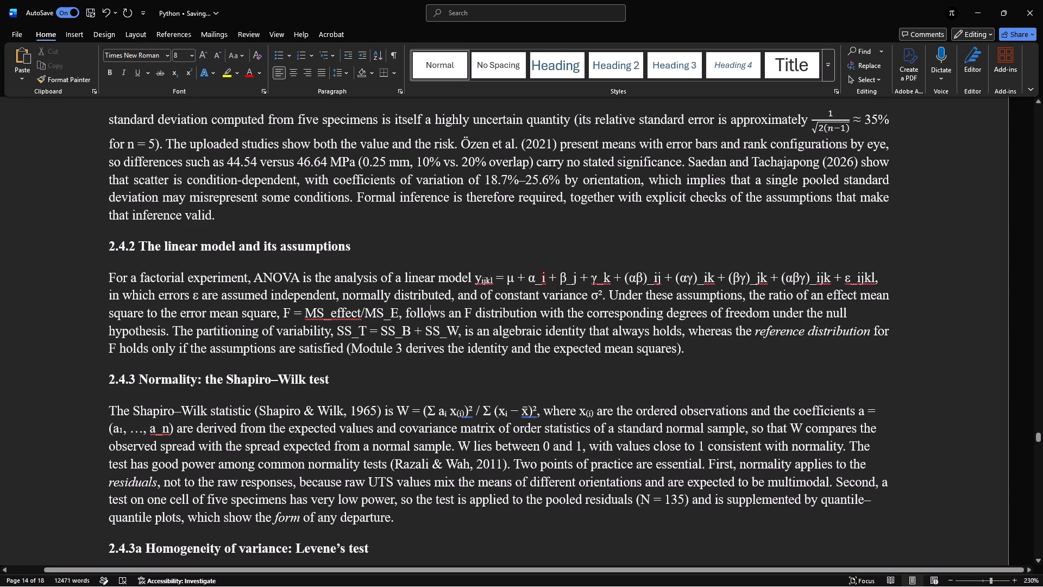
double_click(541, 277)
left_click_drag(541, 277, 547, 277)
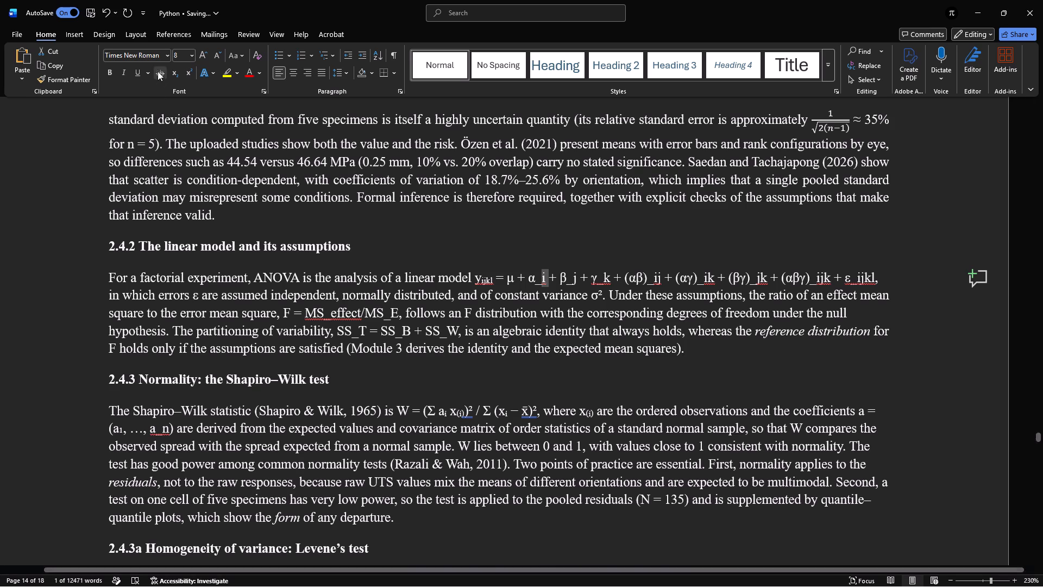
left_click(172, 76)
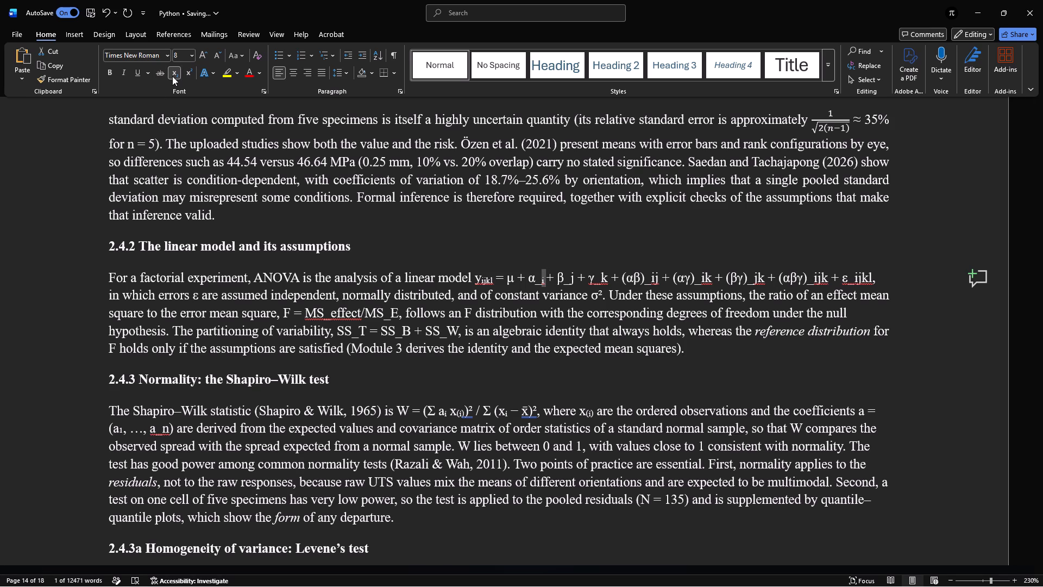
key("Left")
key("BackSpace")
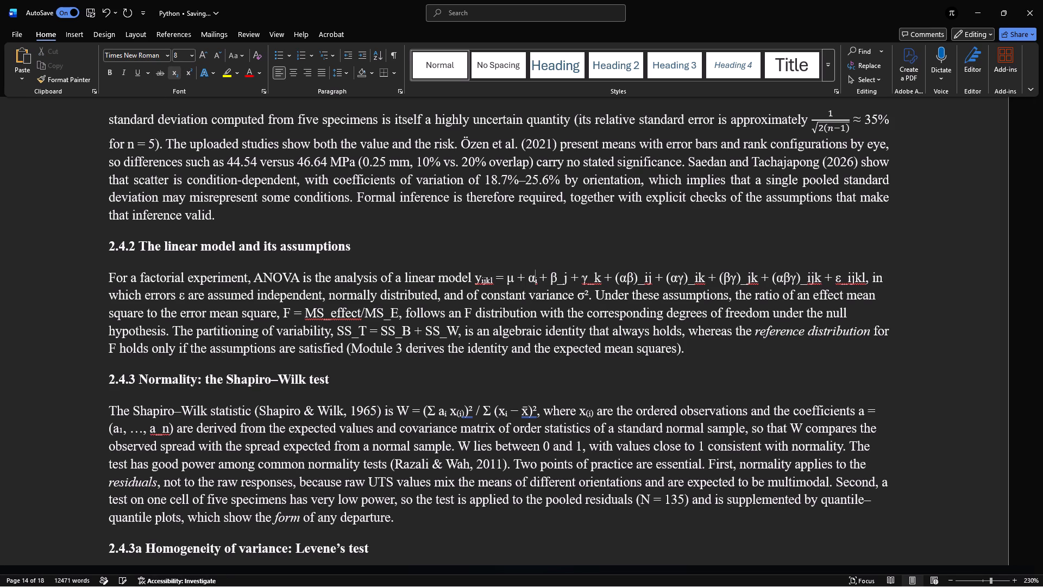
Remove the underscore from "β_j" in the linear model and format the "j" as subscript.
left_click(563, 280)
key("BackSpace")
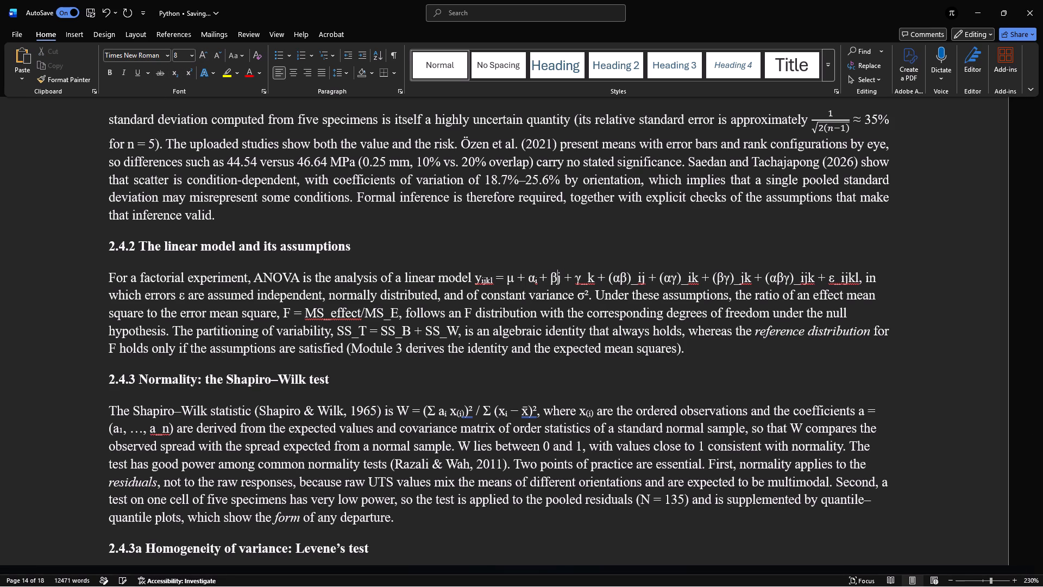
scroll(512, 277, "up", 8, "ctrl")
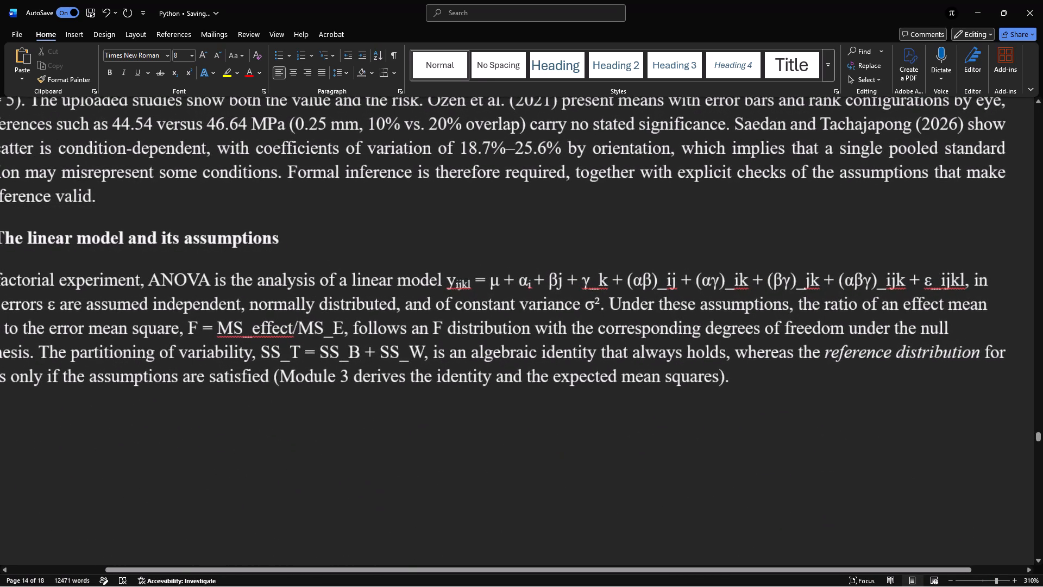
left_click_drag(563, 283, 556, 283)
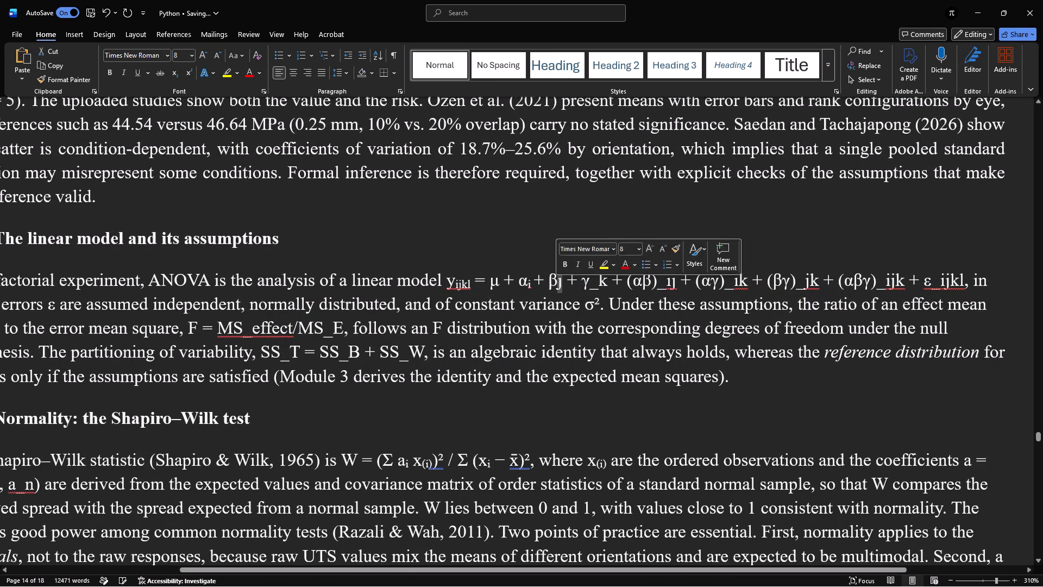
left_click(175, 72)
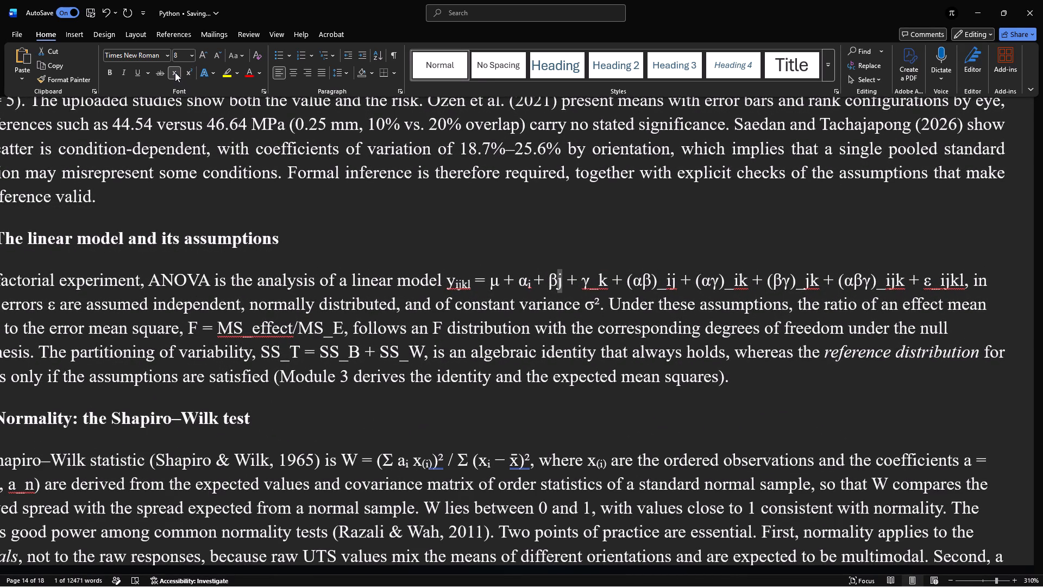
Format the "k" of "γ_k" in the linear model as subscript and remove its underscore.
left_click_drag(608, 279, 599, 279)
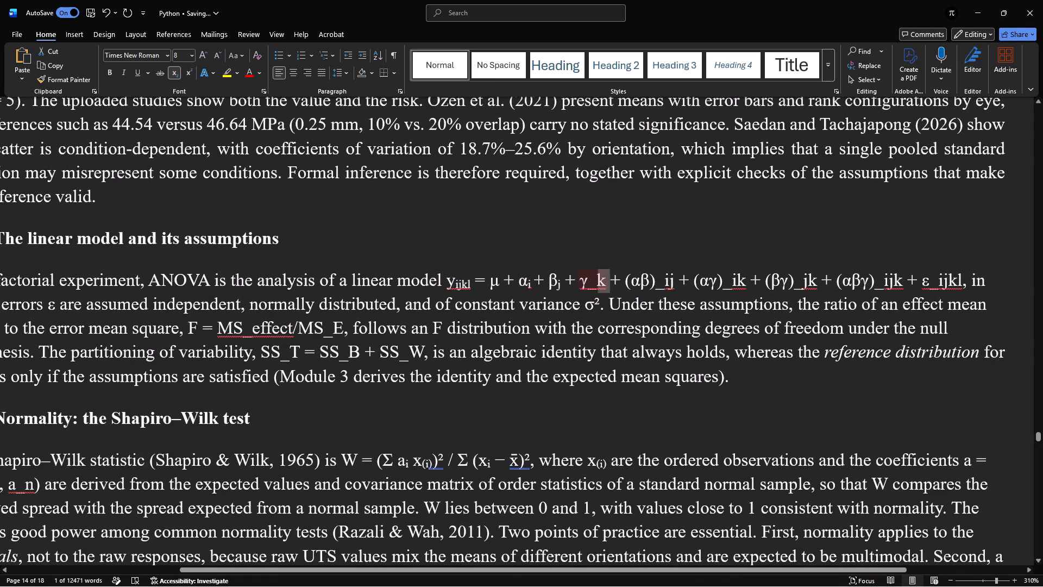
left_click_drag(599, 279, 598, 279)
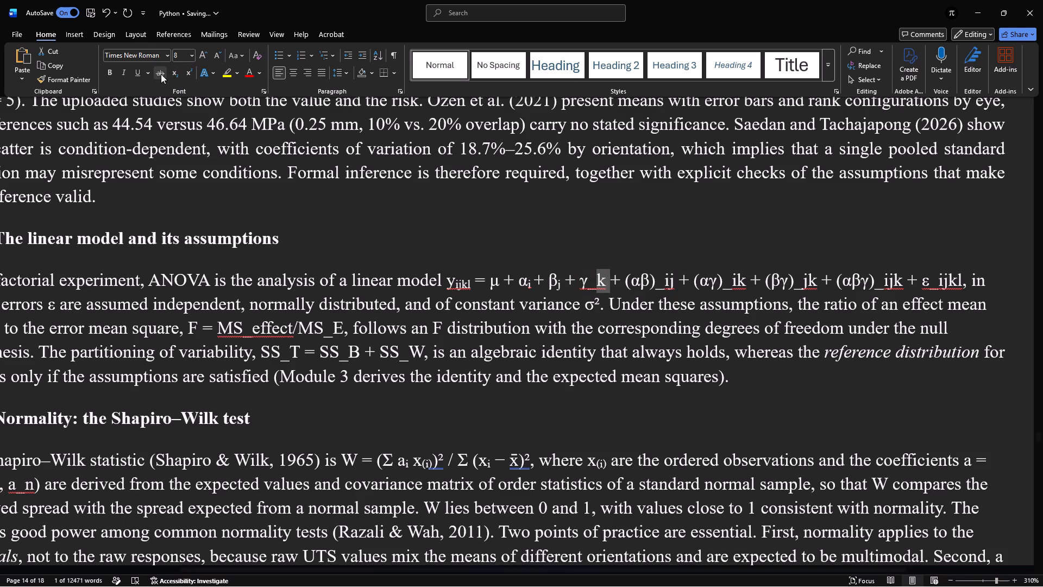
left_click(174, 73)
key("Left")
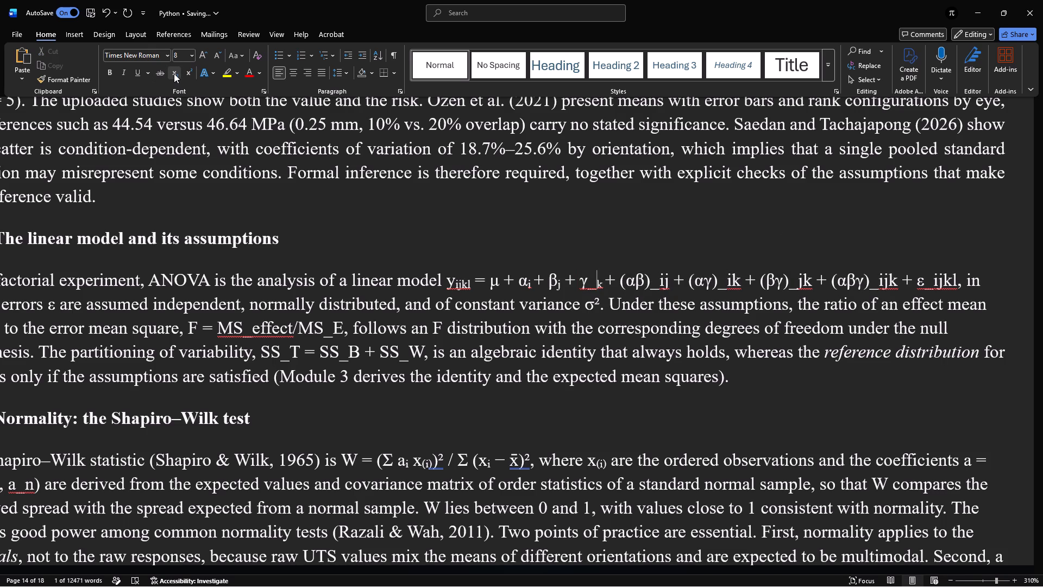
key("BackSpace")
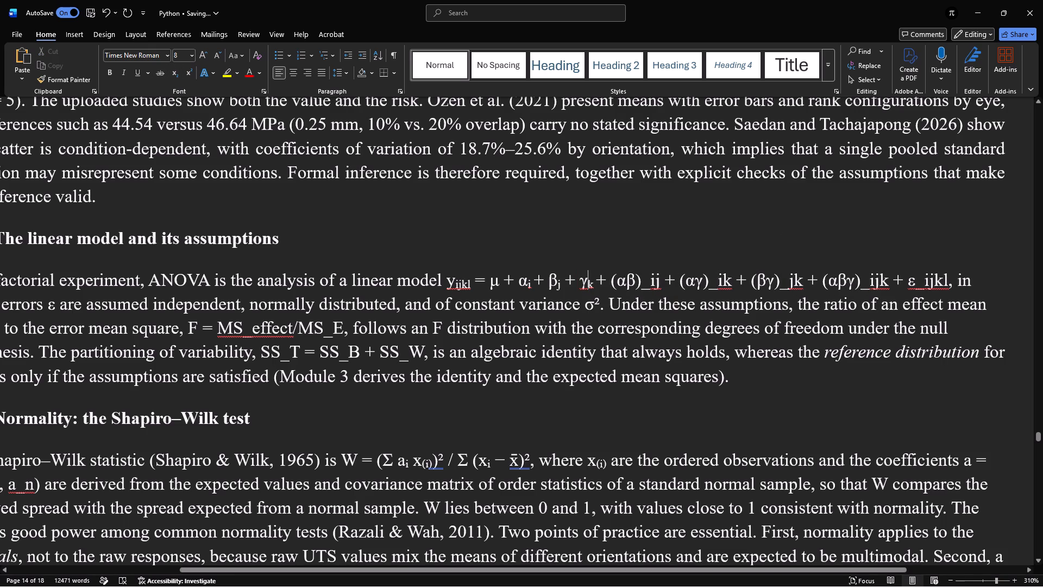
Convert the indices of "(αβ)_ij" and "(αγ)_ik" in the linear model to subscripts without underscores.
left_click_drag(662, 282, 651, 279)
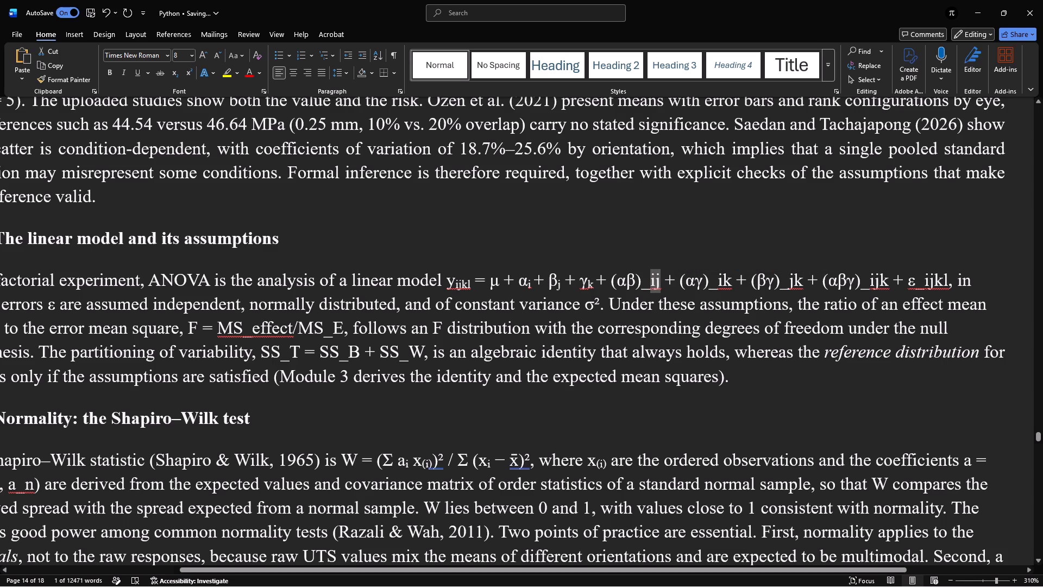
left_click(174, 73)
key("Left")
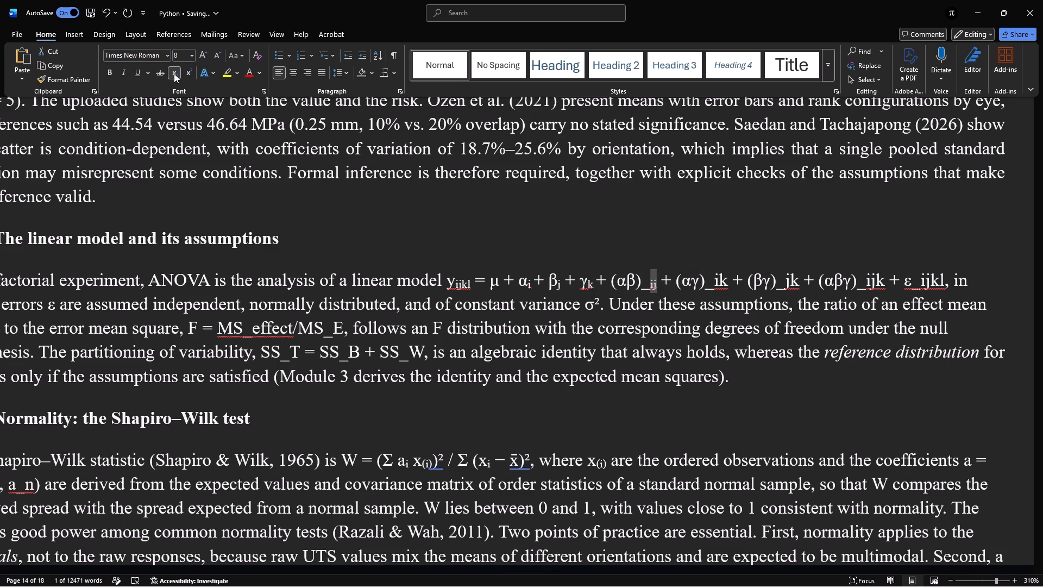
key("BackSpace")
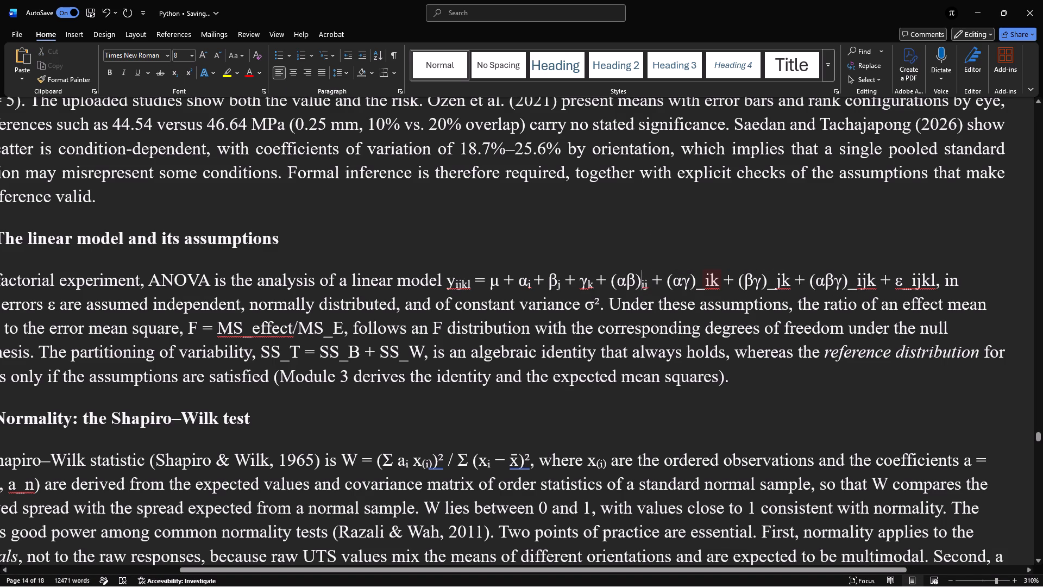
left_click_drag(720, 277, 707, 276)
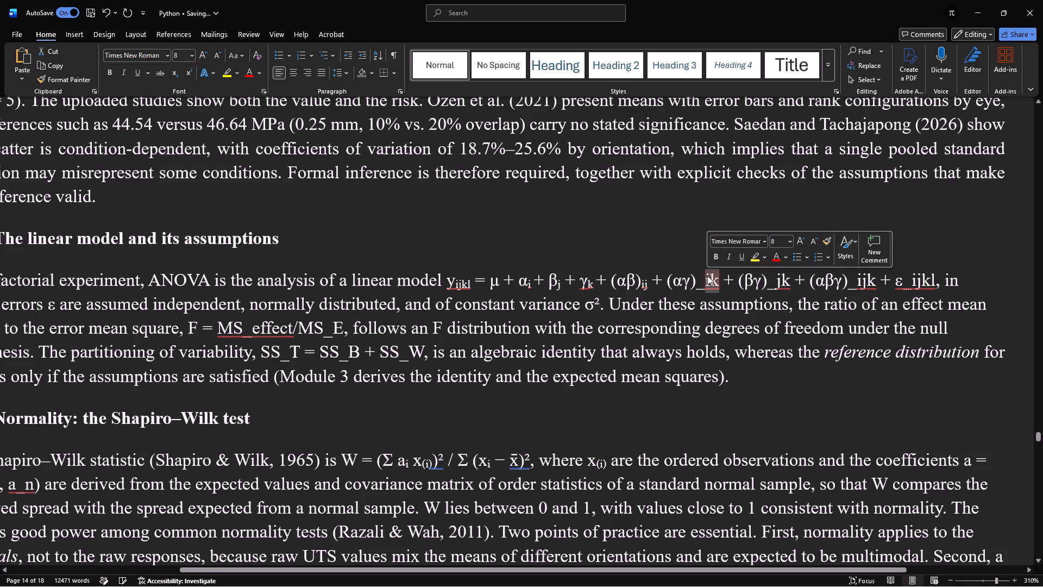
left_click(173, 71)
key("Left")
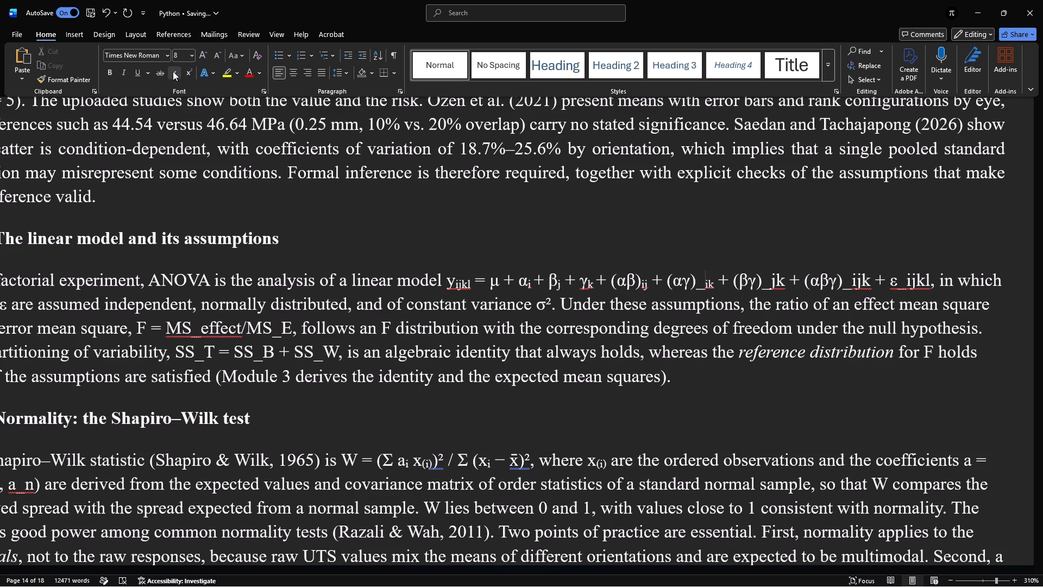
key("BackSpace")
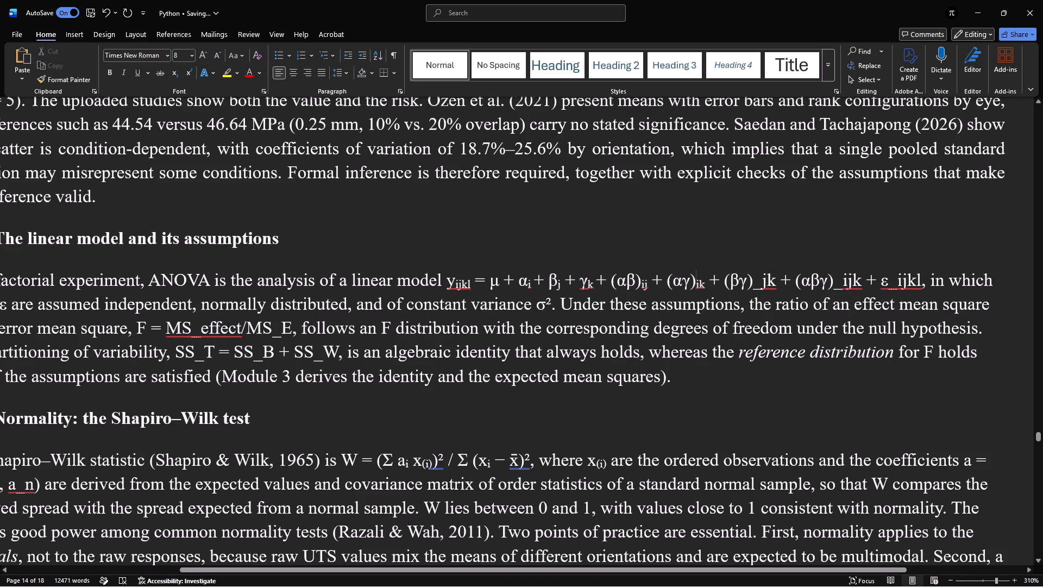
Convert the indices of "(βγ)_jk" and "(αβγ)_ijk" in the linear model to subscripts without underscores.
left_click_drag(775, 283, 762, 278)
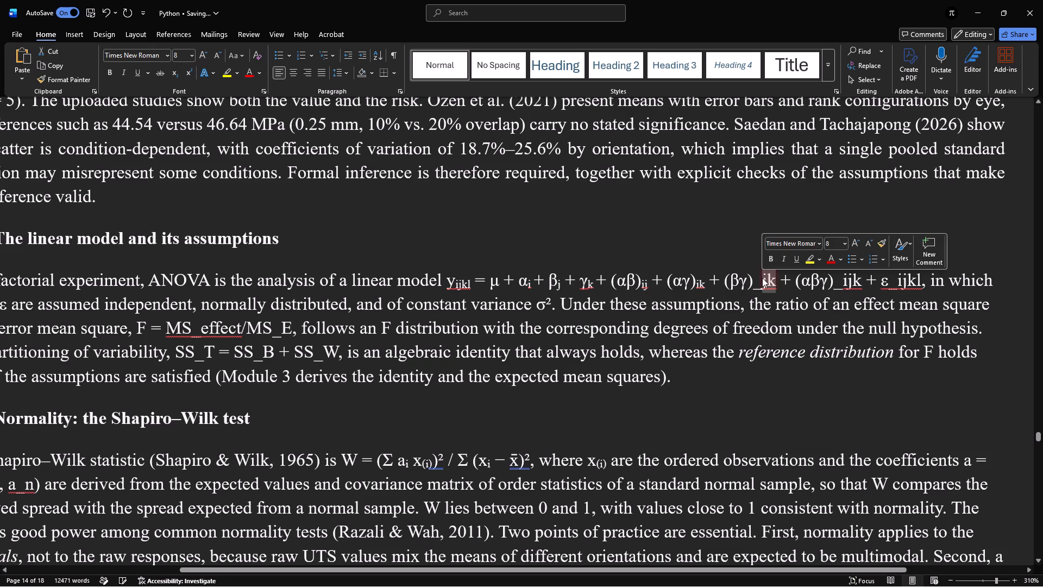
left_click(177, 72)
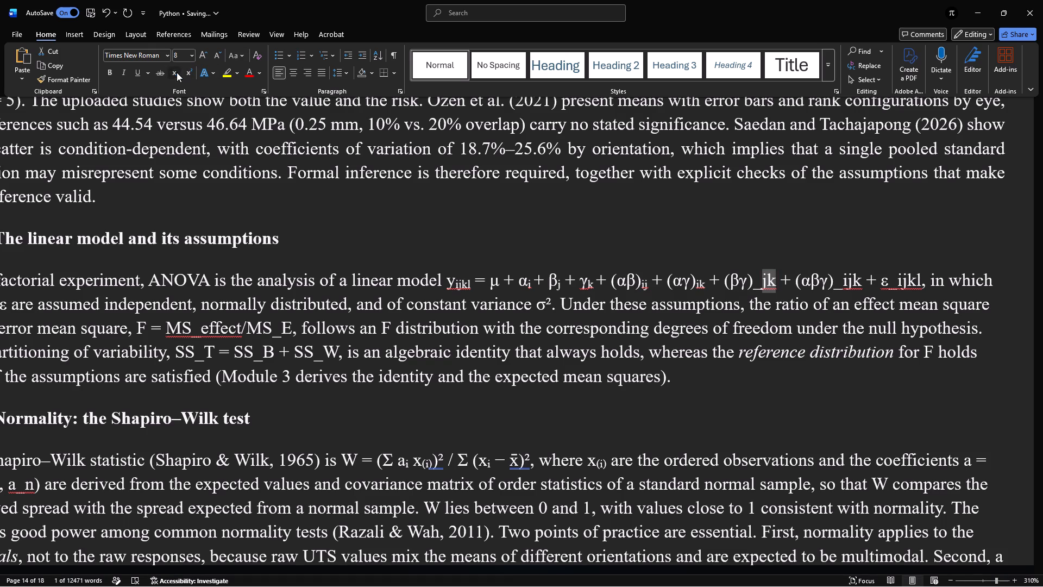
key("Left")
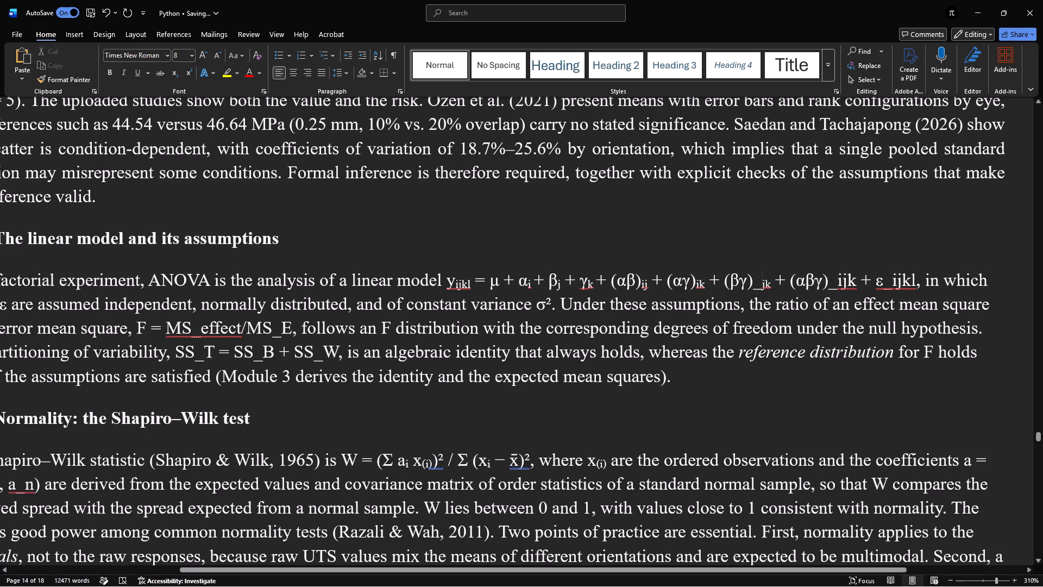
key("BackSpace")
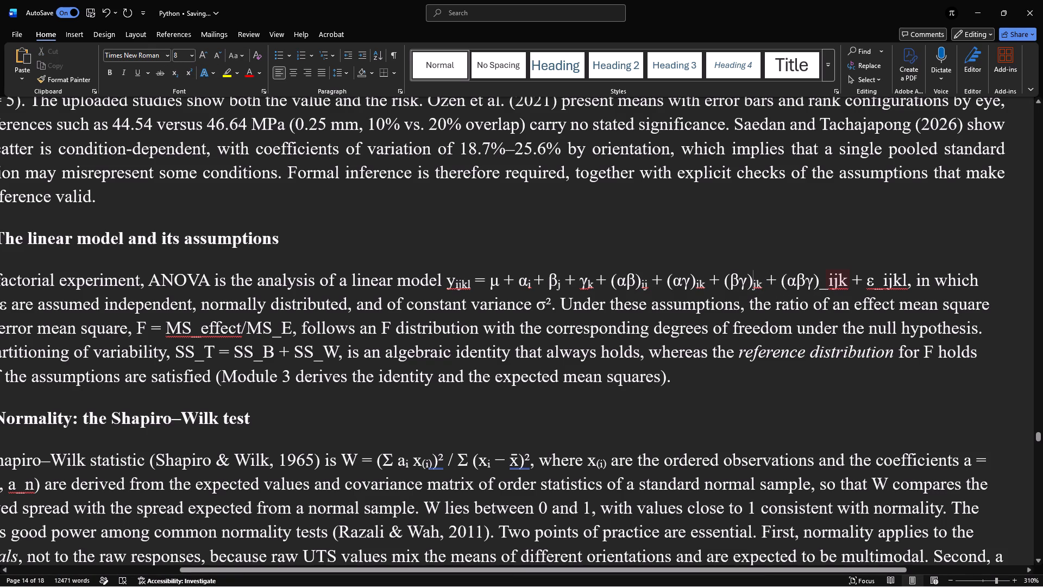
left_click_drag(848, 278, 829, 277)
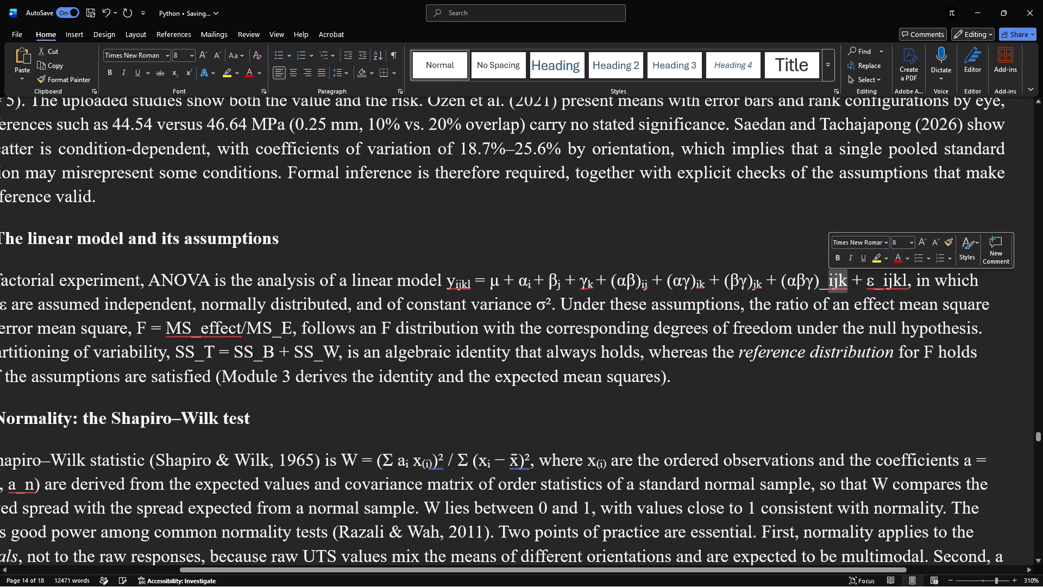
left_click(174, 73)
key("Left")
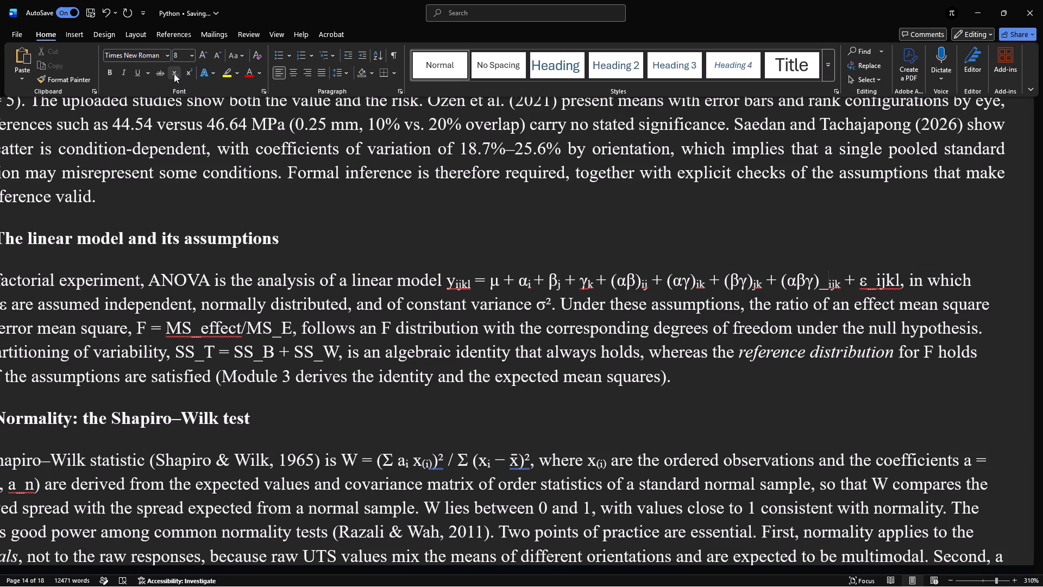
key("BackSpace")
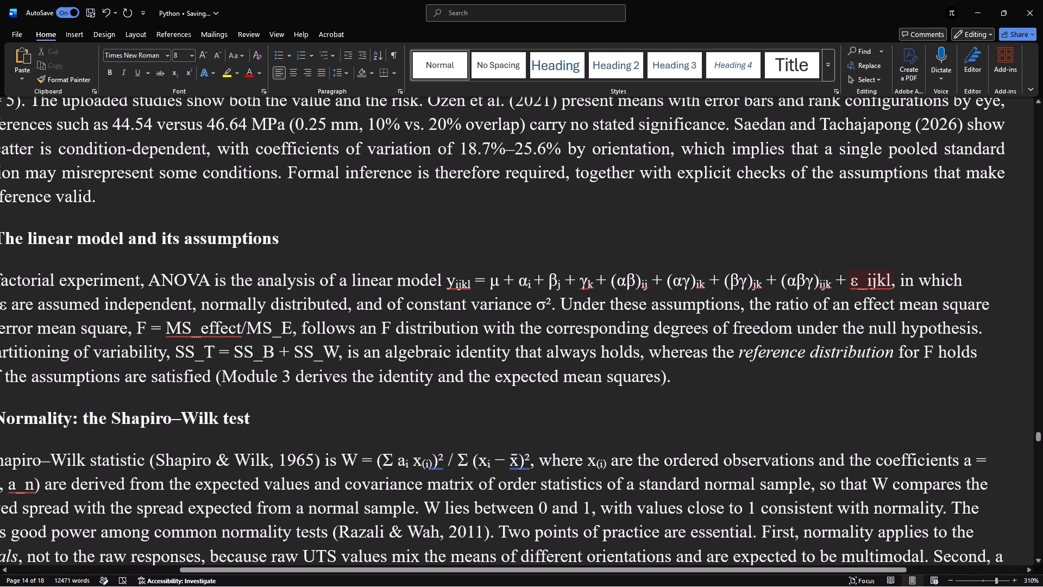
Format "ijkl" of the error term "ε_ijkl" in the linear model as subscript and remove its underscore.
left_click_drag(890, 279, 871, 279)
left_click_drag(871, 279, 869, 278)
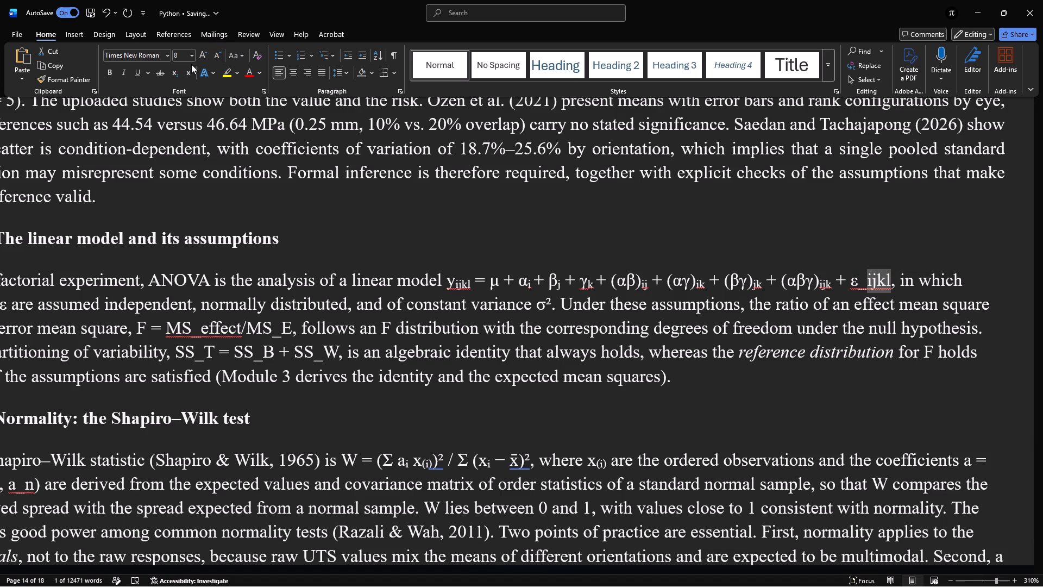
left_click(180, 73)
key("Left")
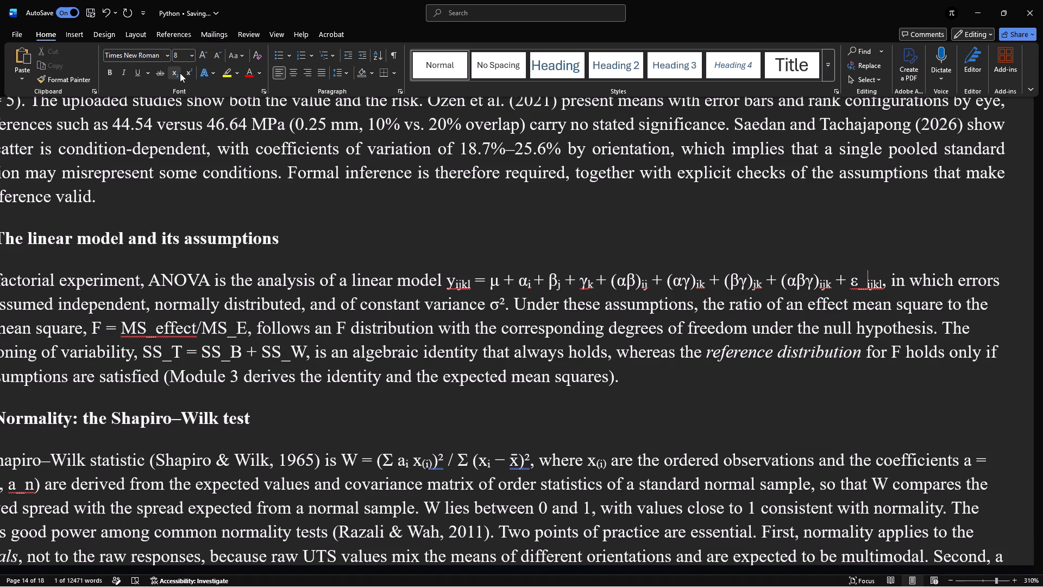
key("BackSpace")
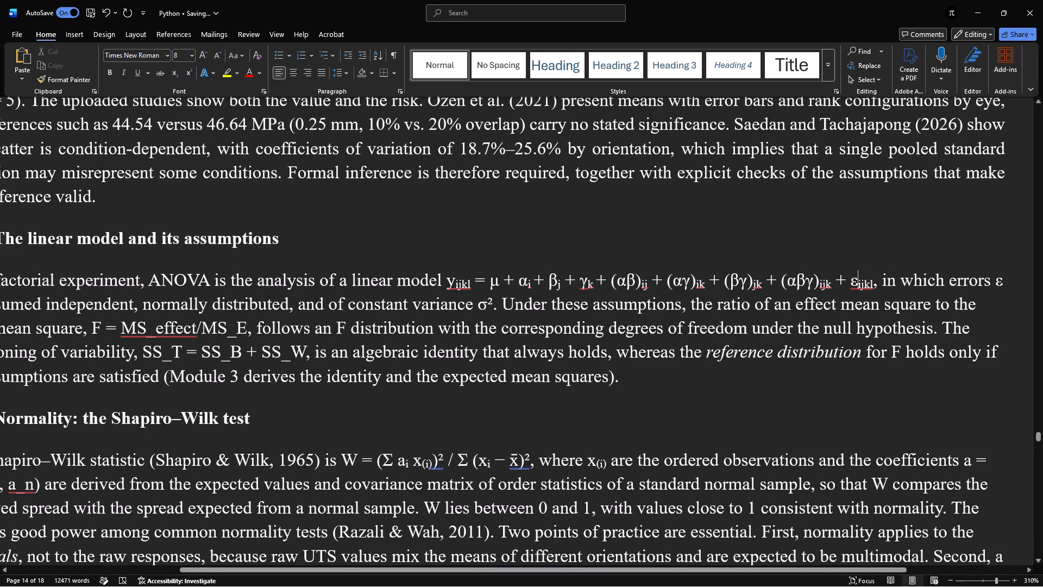
Remove the underscore from the coefficient "a_n" in the section 2.4.3 Shapiro–Wilk paragraph.
scroll(196, 178, "down", 3, "ctrl")
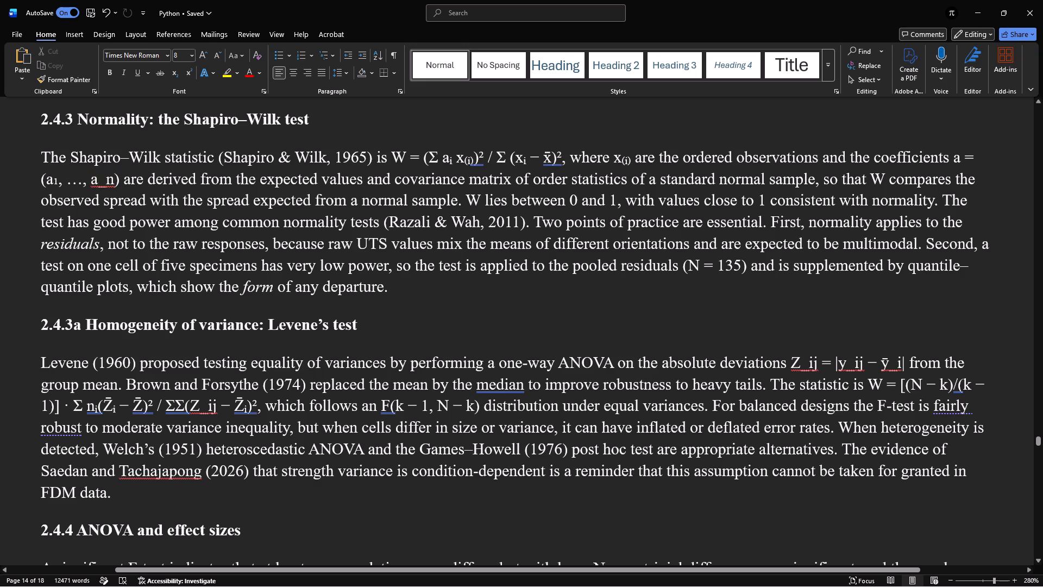
left_click(104, 179)
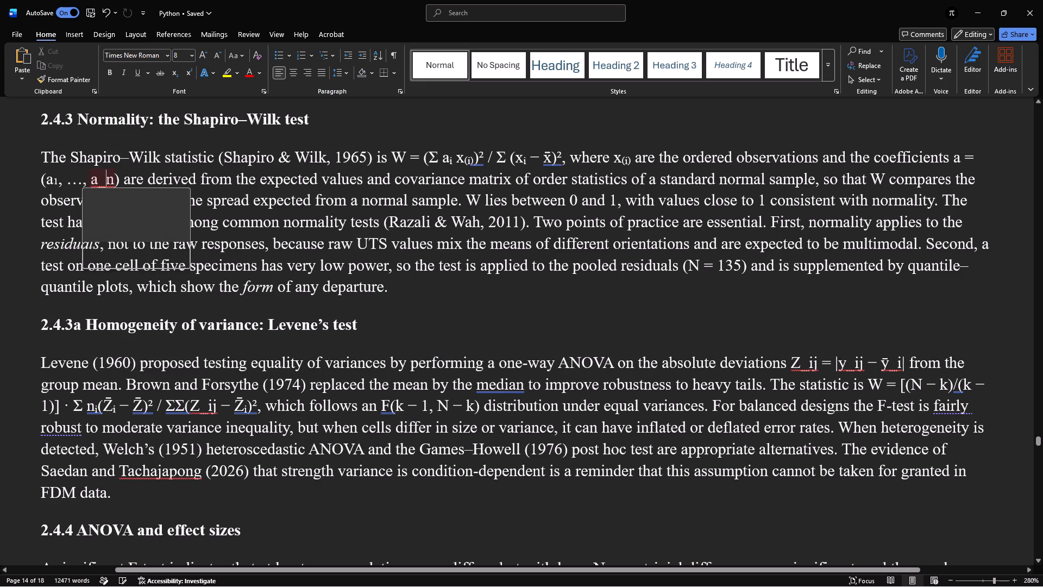
key("BackSpace")
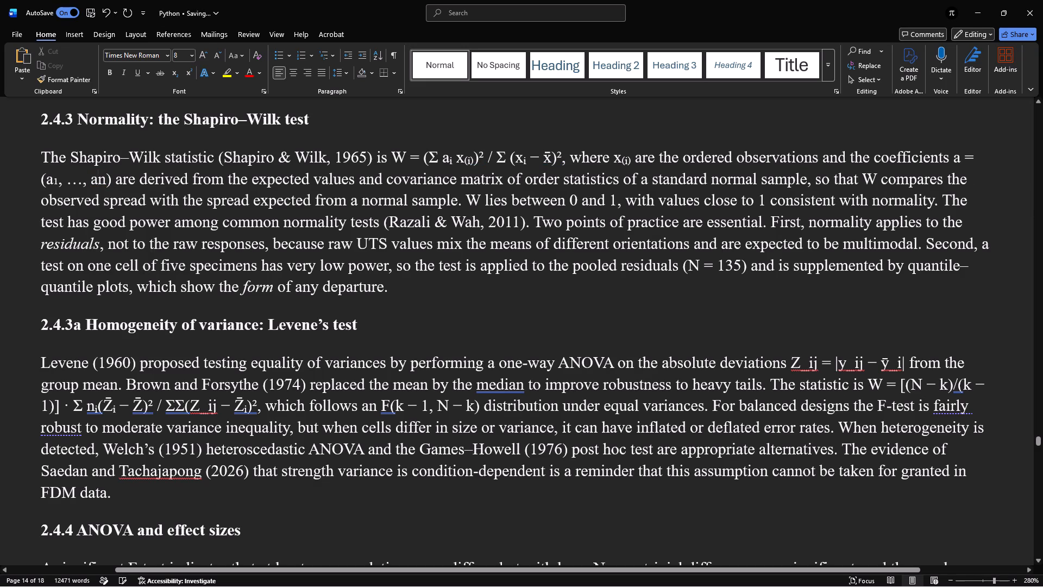
Enlarge the "n" of the coefficient "an" in the section 2.4.3 Shapiro–Wilk paragraph to 11 pt and make it subscript.
left_click_drag(106, 183, 97, 180)
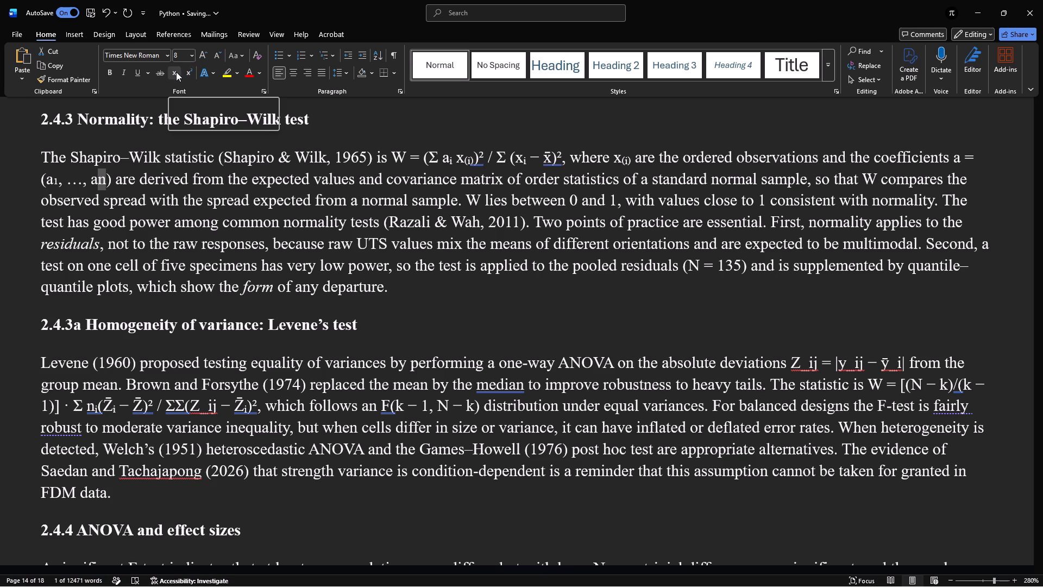
key("ctrl+shift+period")
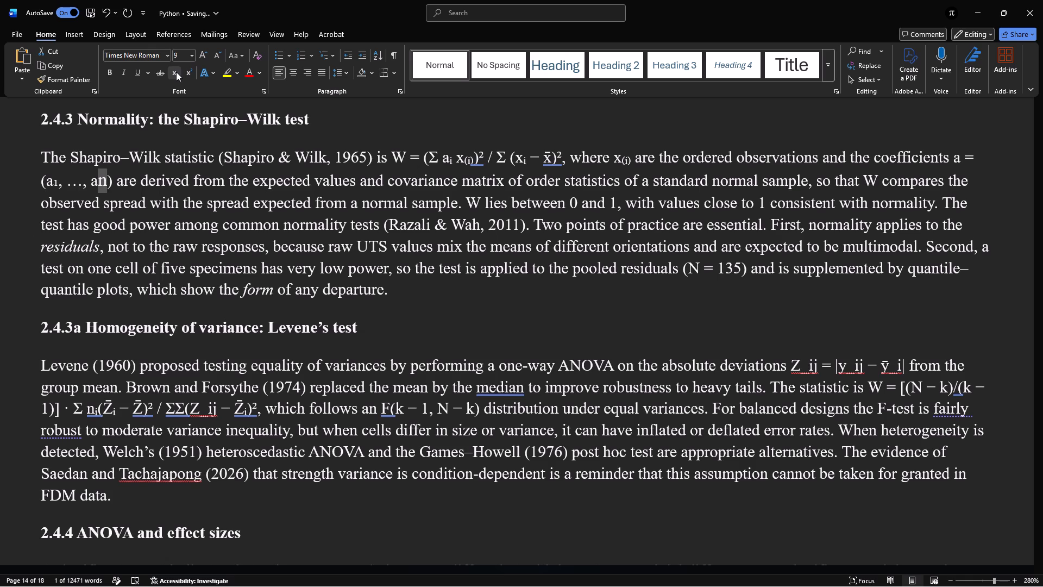
key("ctrl+shift+period")
key("ctrl+shift+period")
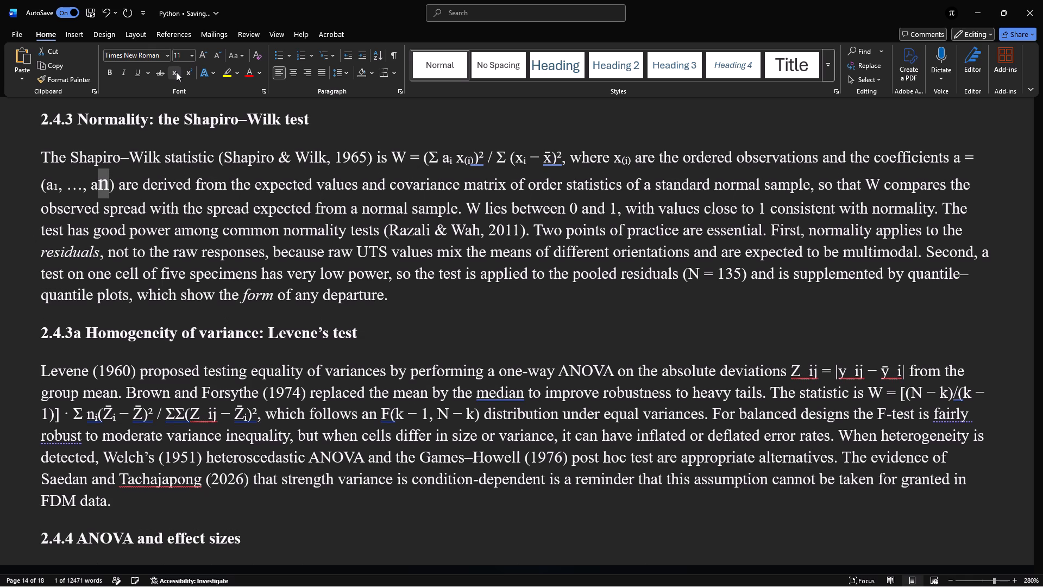
key("ctrl+shift+minus")
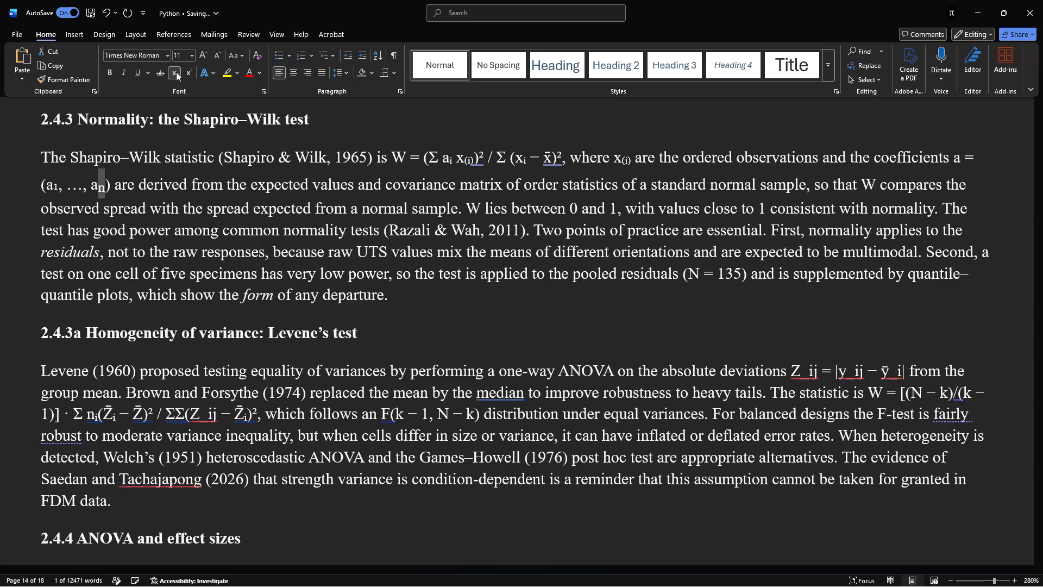
left_click(253, 210)
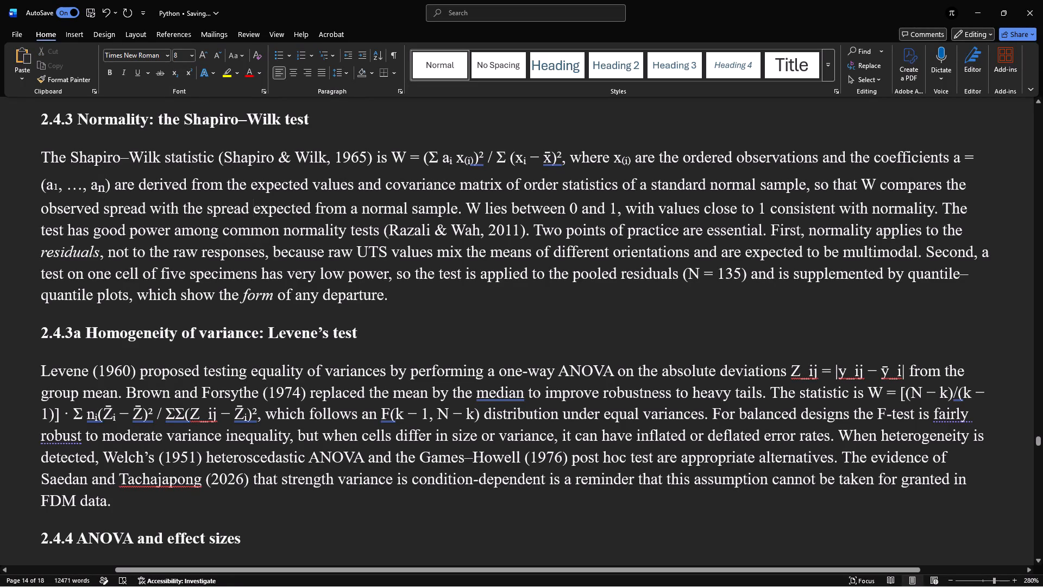
Set the font size of the subscript "n" in the Shapiro–Wilk coefficient "an" to 8 pt.
left_click(108, 190)
key("Left")
left_click(189, 56)
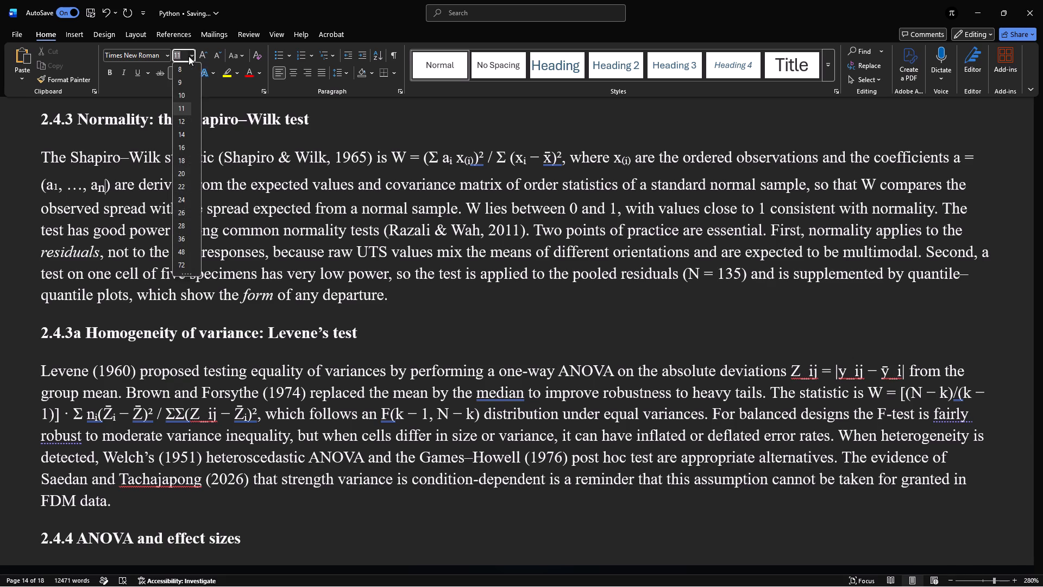
left_click(189, 56)
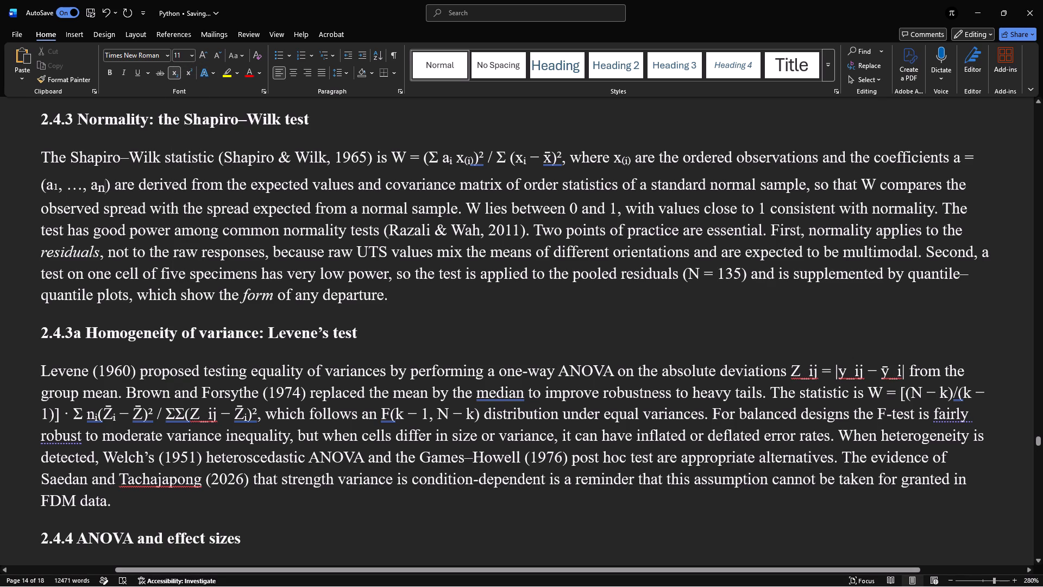
left_click_drag(103, 191, 98, 191)
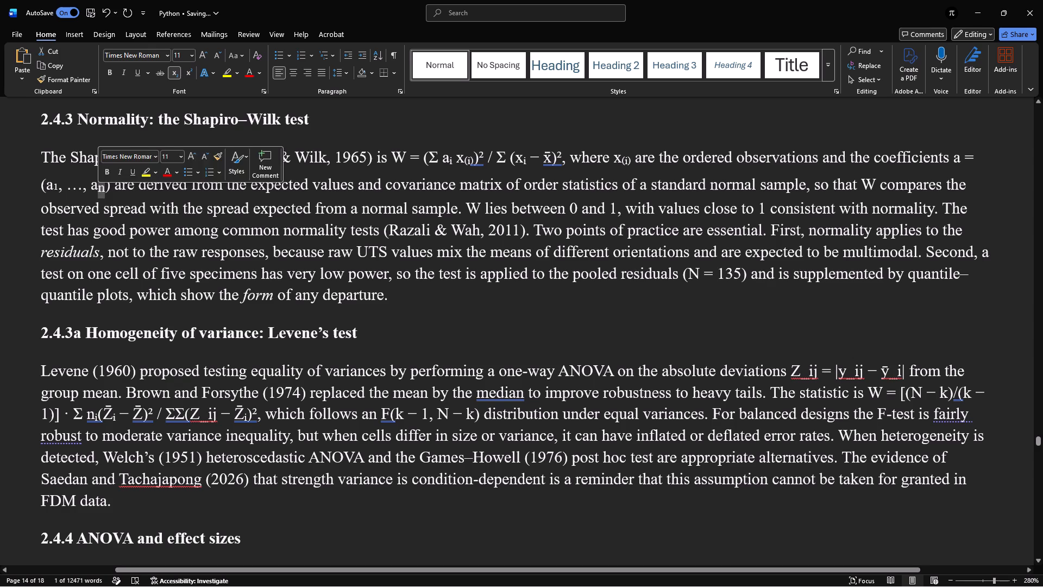
left_click(191, 58)
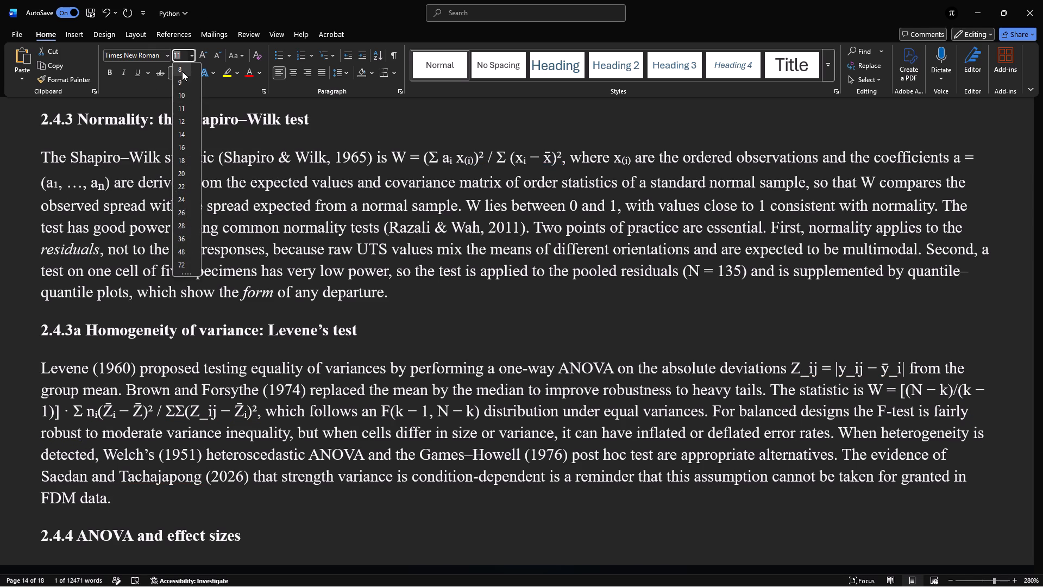
left_click(183, 71)
left_click(249, 333)
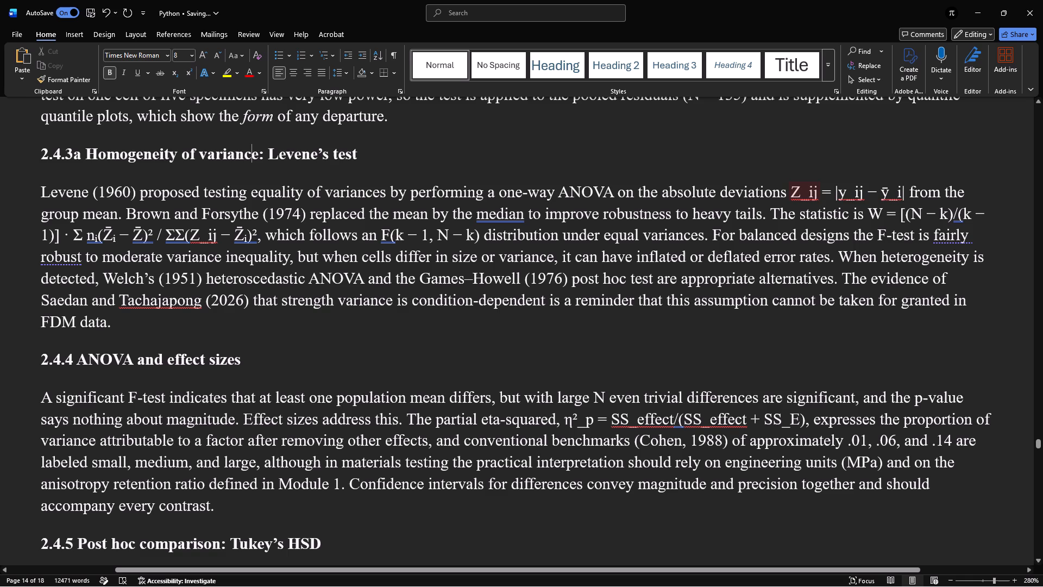
Remove the underscore from "Z_ij" before the equals sign in the Levene's test paragraph and make "ij" subscript.
left_click(807, 196)
key("BackSpace")
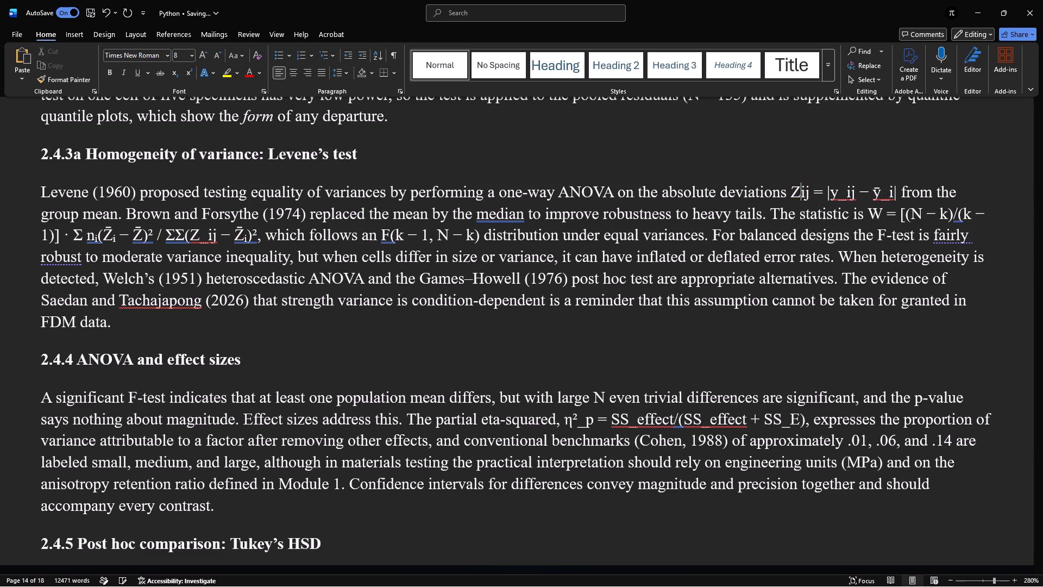
left_click_drag(809, 195, 797, 195)
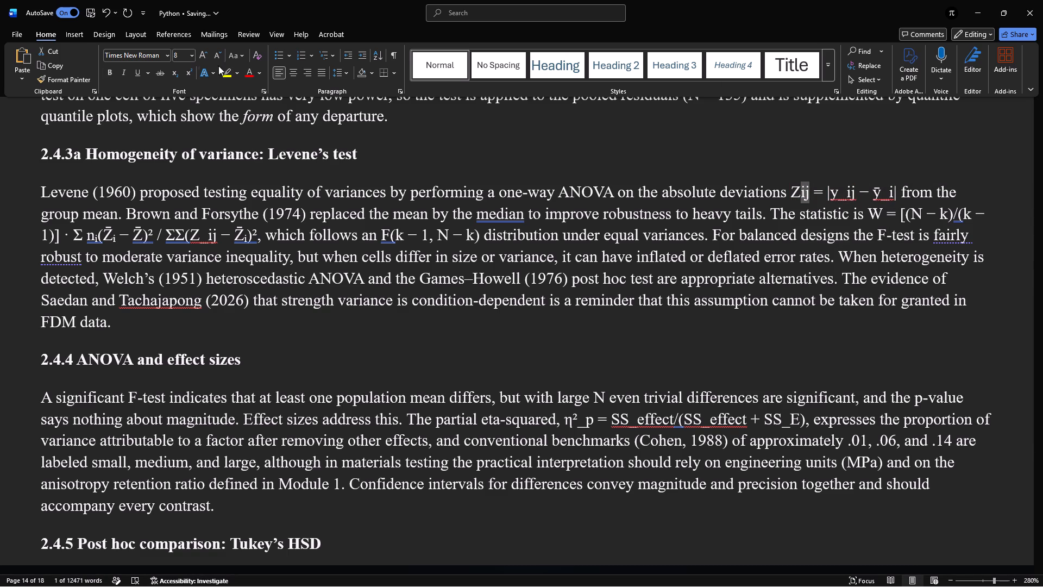
left_click(171, 69)
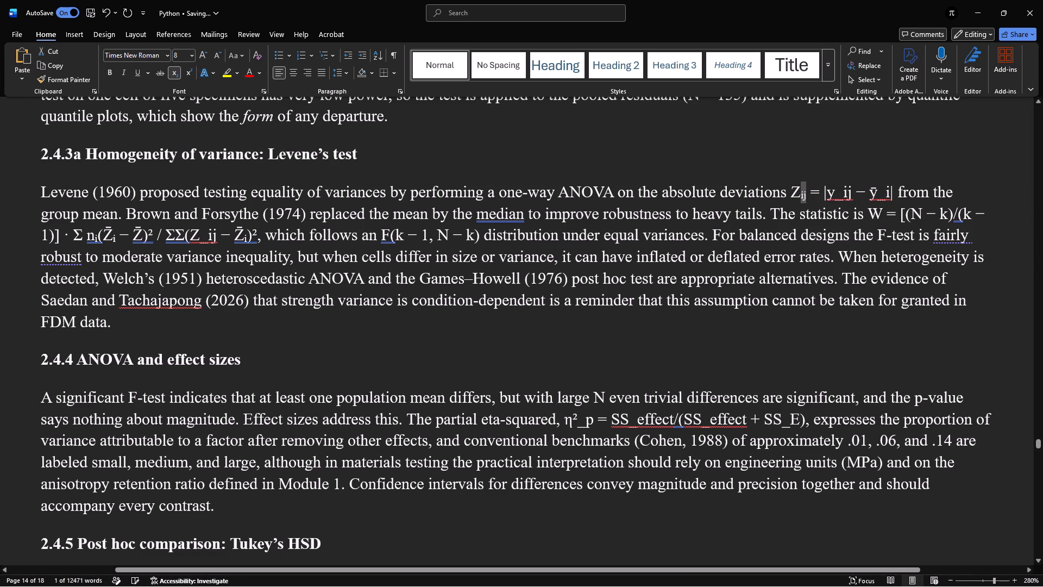
Make "ij" of "y_ij" in the Levene absolute deviation formula subscript and remove its underscore.
left_click(837, 189)
left_click_drag(837, 189, 851, 192)
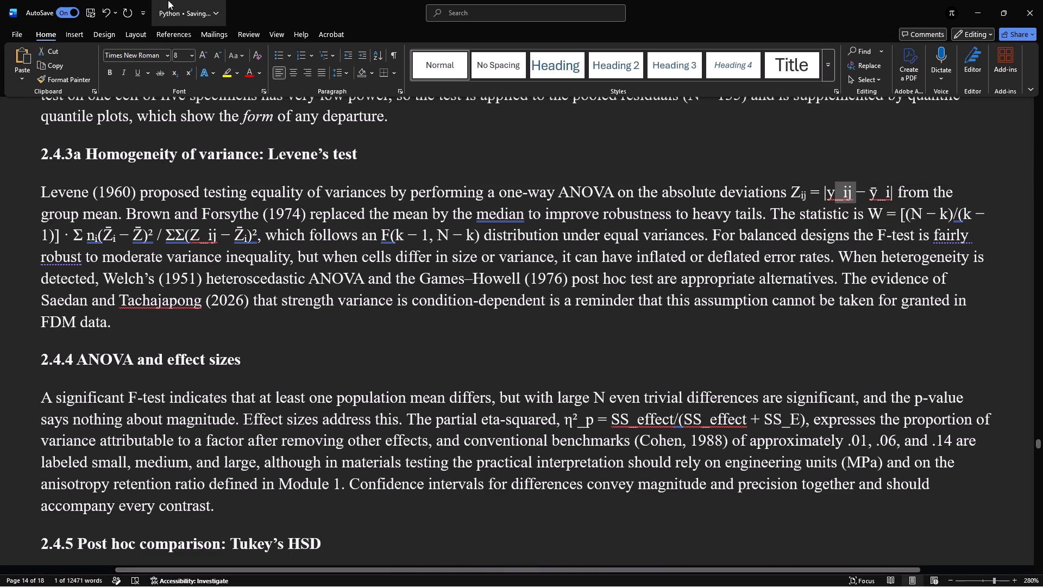
left_click(173, 68)
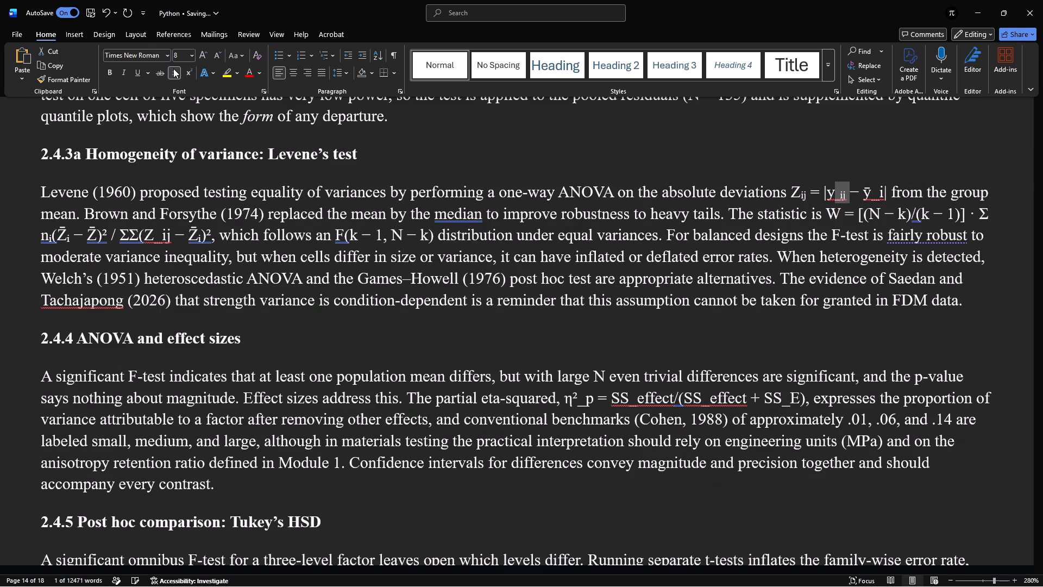
key("Left")
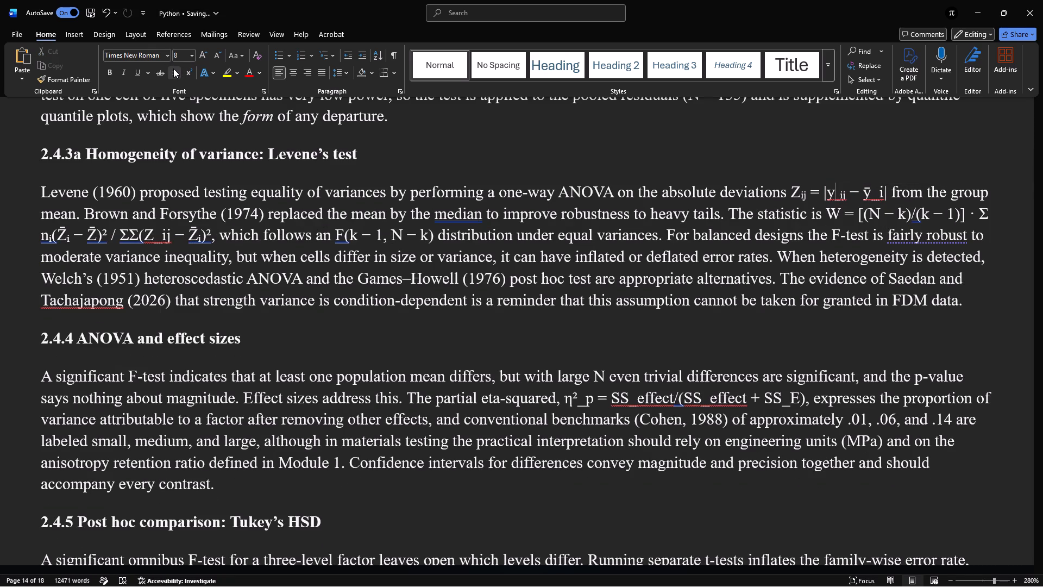
key("Right")
key("BackSpace")
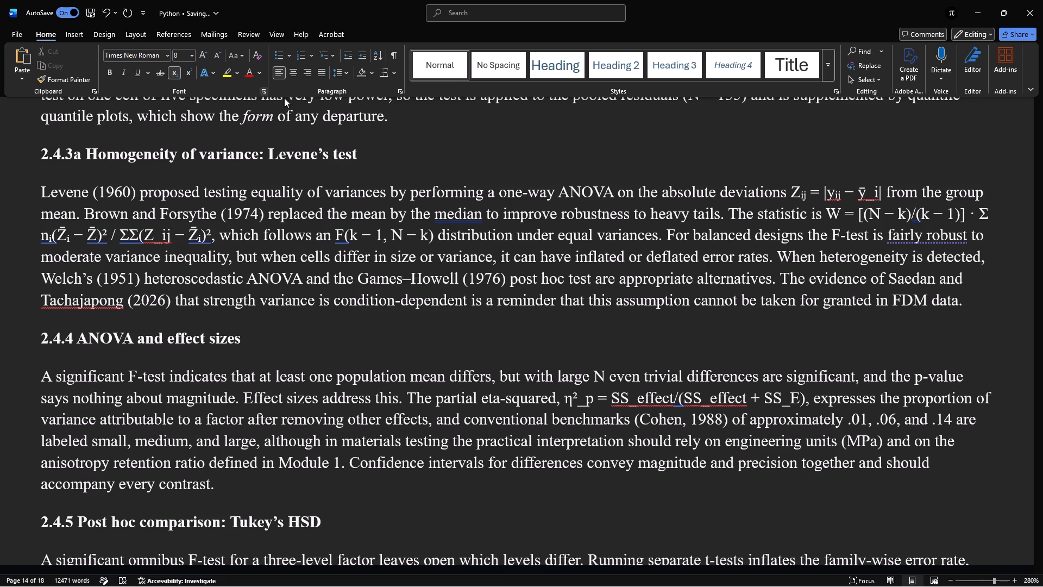
Remove the underscore from "ȳ_i" in the Levene absolute deviation formula and make "i" subscript.
left_click(874, 201)
key("BackSpace")
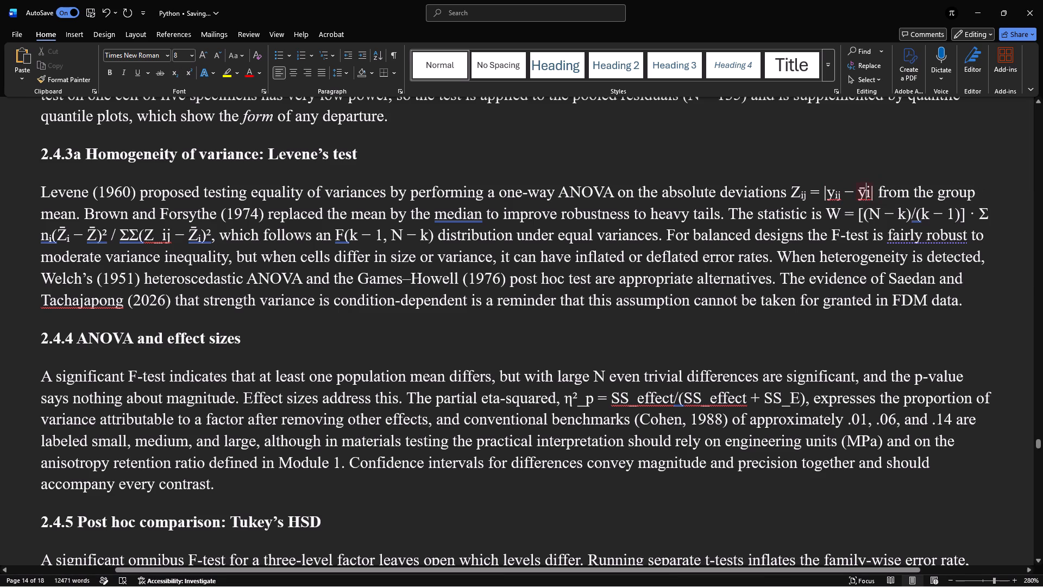
left_click_drag(871, 190, 865, 190)
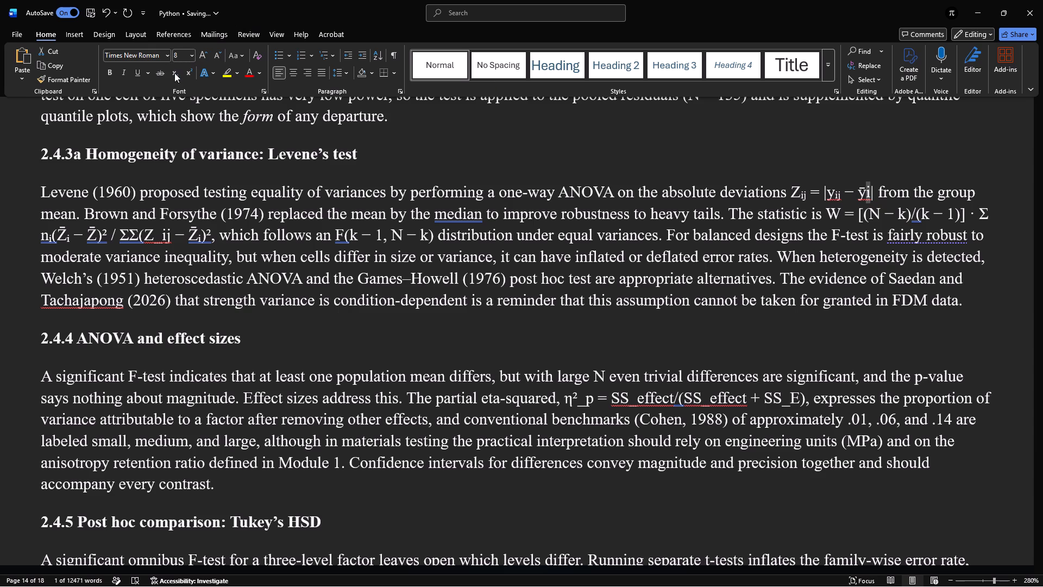
left_click(174, 73)
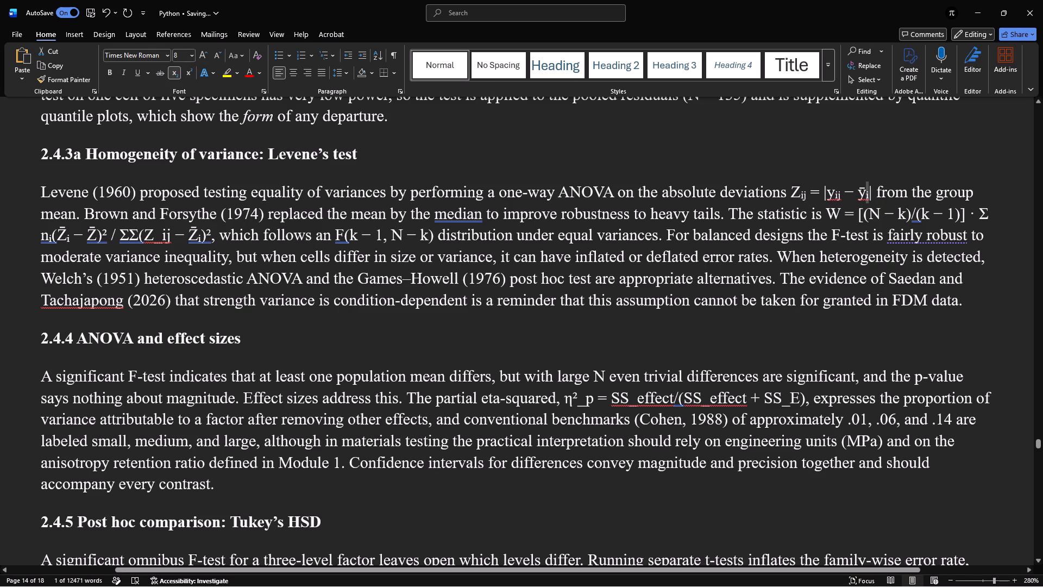
left_click(856, 211)
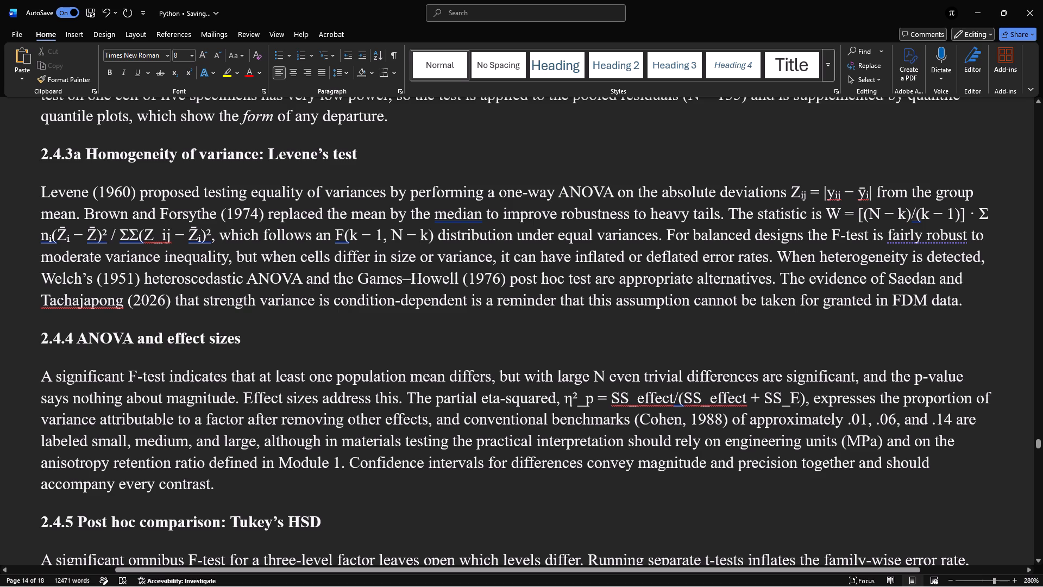
Delete "(N − k)/(k − 1)" from inside the square brackets of Levene's W statistic, keeping the brackets.
left_click(863, 214)
left_click(863, 214)
left_click_drag(863, 214, 906, 207)
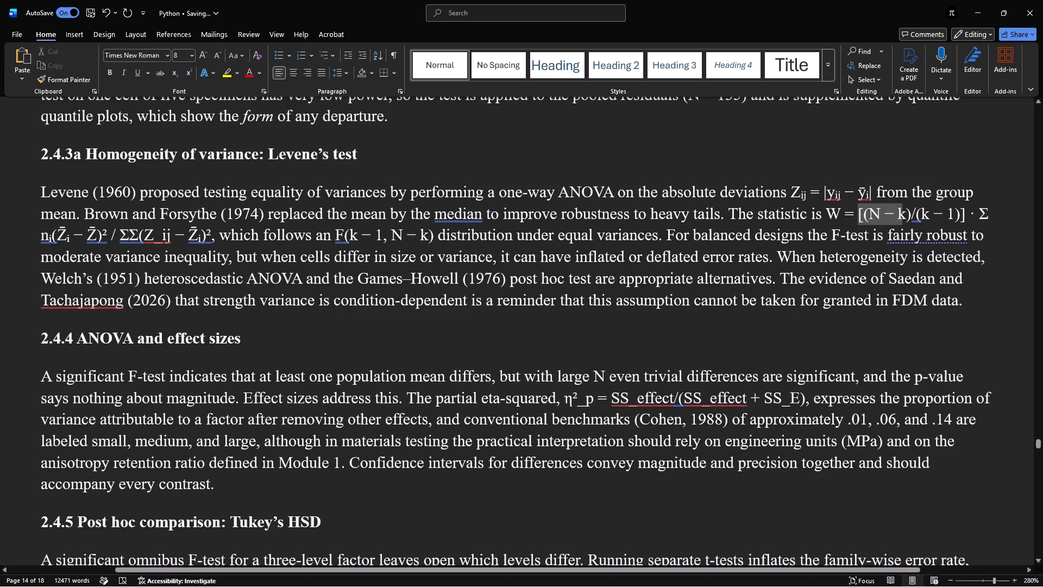
left_click_drag(906, 207, 947, 205)
left_click(947, 205)
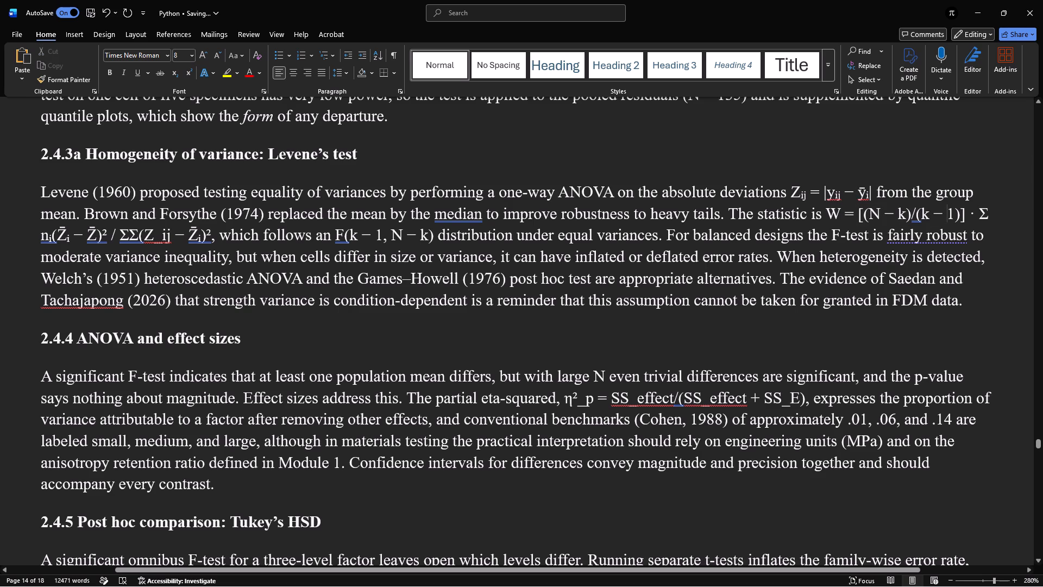
left_click(963, 211)
key("Left")
key("BackSpace")
key("BackSpace")
key("BackSpace")
key("BackSpace")
key("BackSpace")
key("BackSpace")
key("BackSpace")
key("BackSpace")
key("BackSpace")
key("BackSpace")
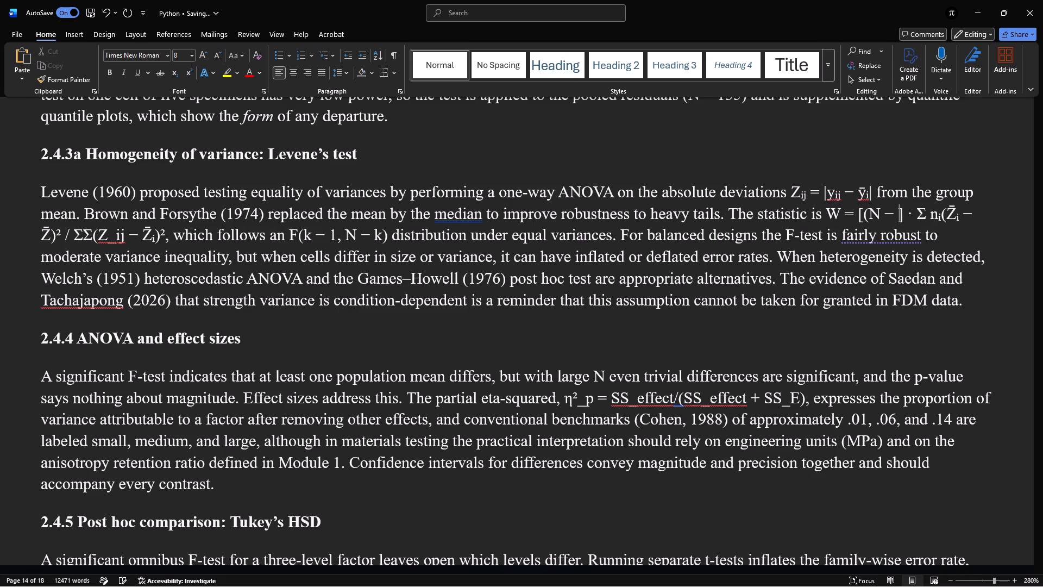
key("BackSpace")
key("BackSpace")
key("BackSpace")
key("BackSpace")
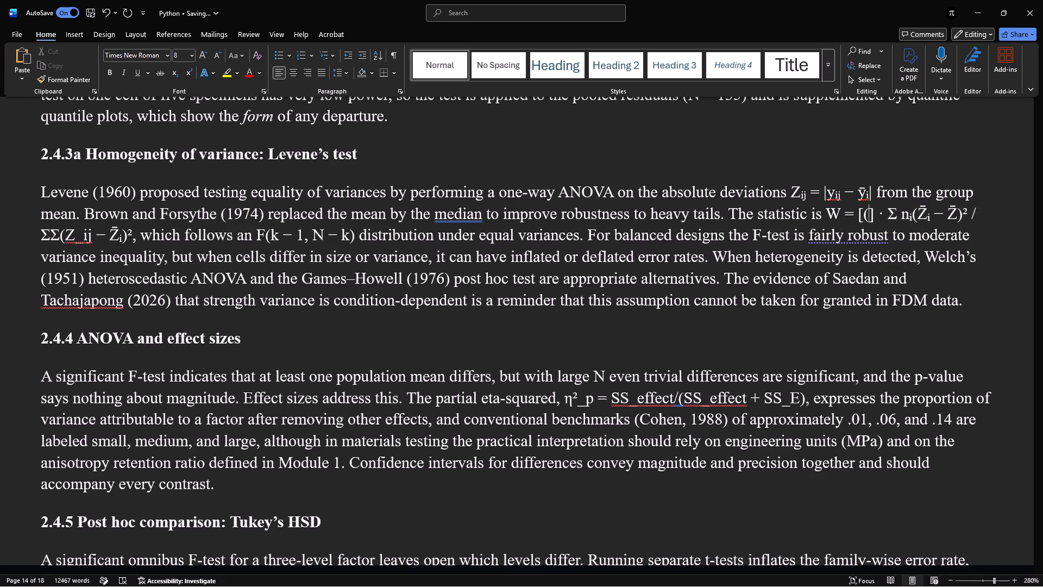
key("BackSpace")
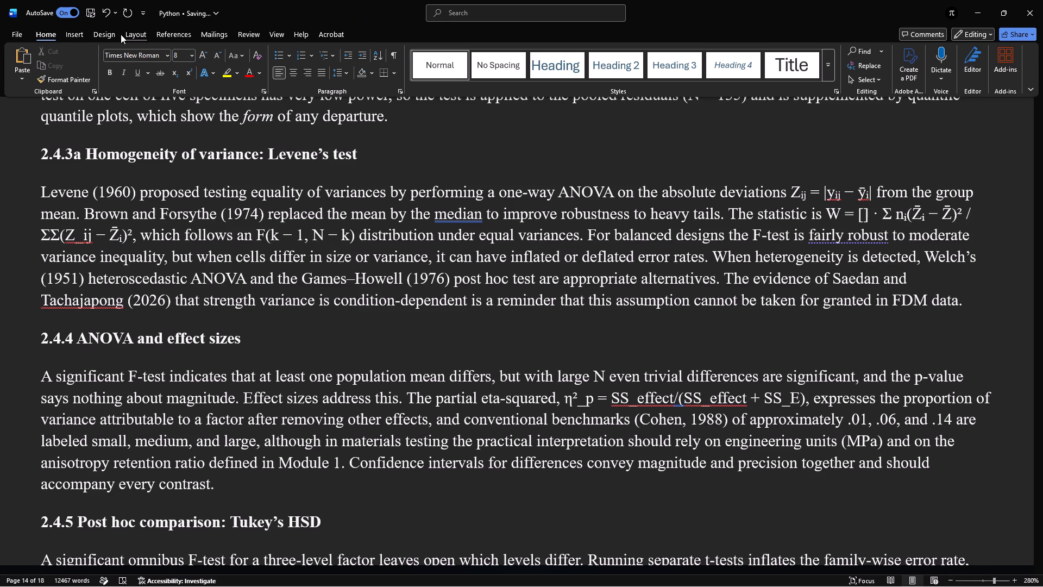
Insert an inline equation with the stacked fraction (n−k)/(k−1) between the square brackets of Levene's W statistic.
left_click(81, 34)
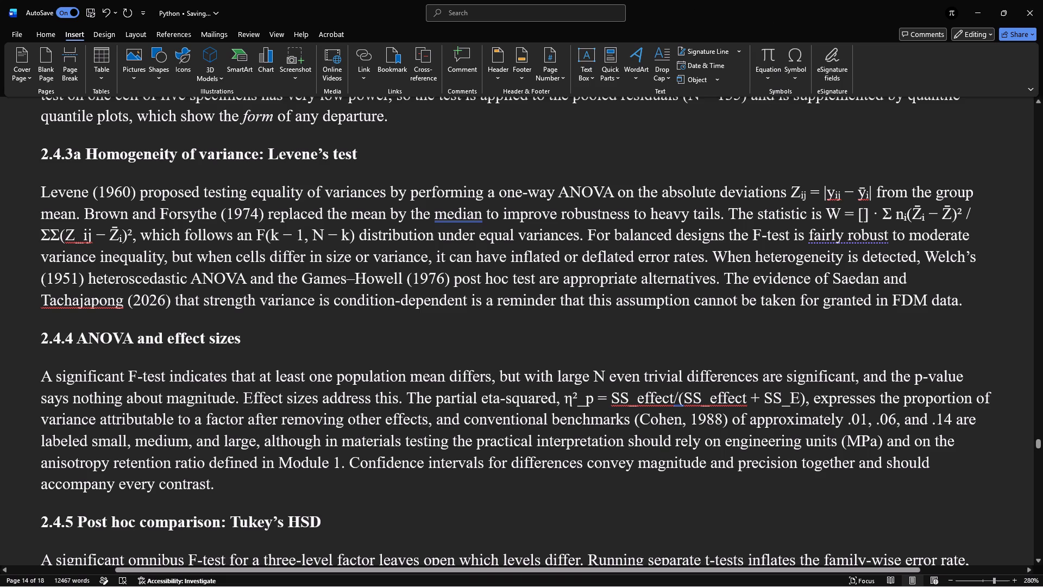
left_click(766, 60)
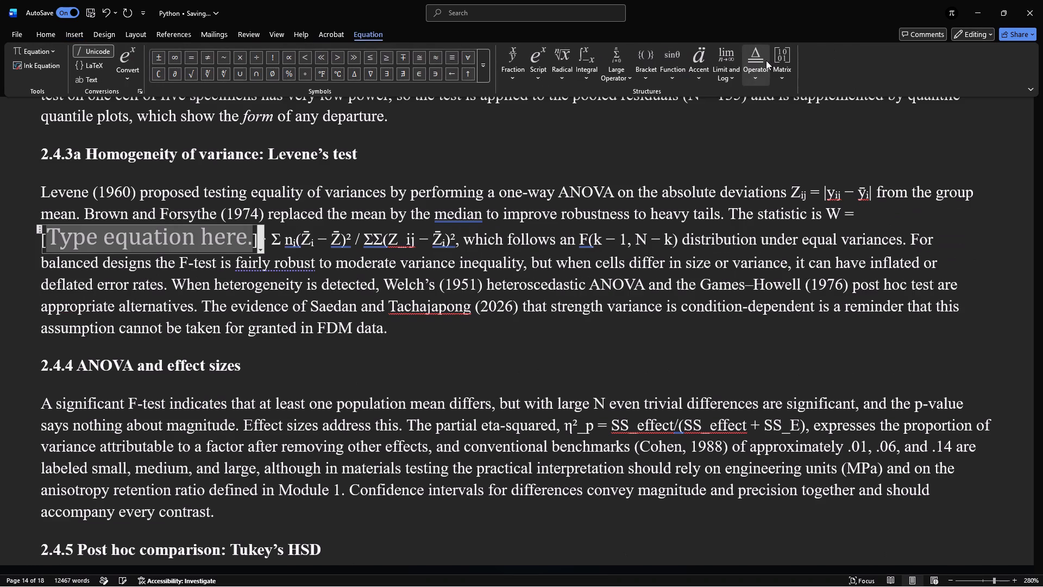
left_click(504, 54)
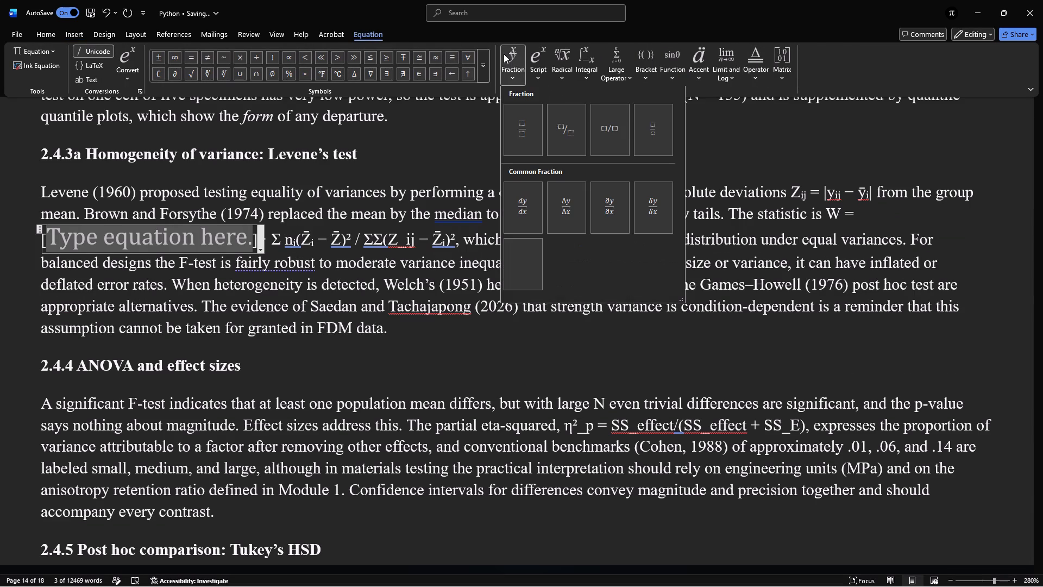
left_click(524, 126)
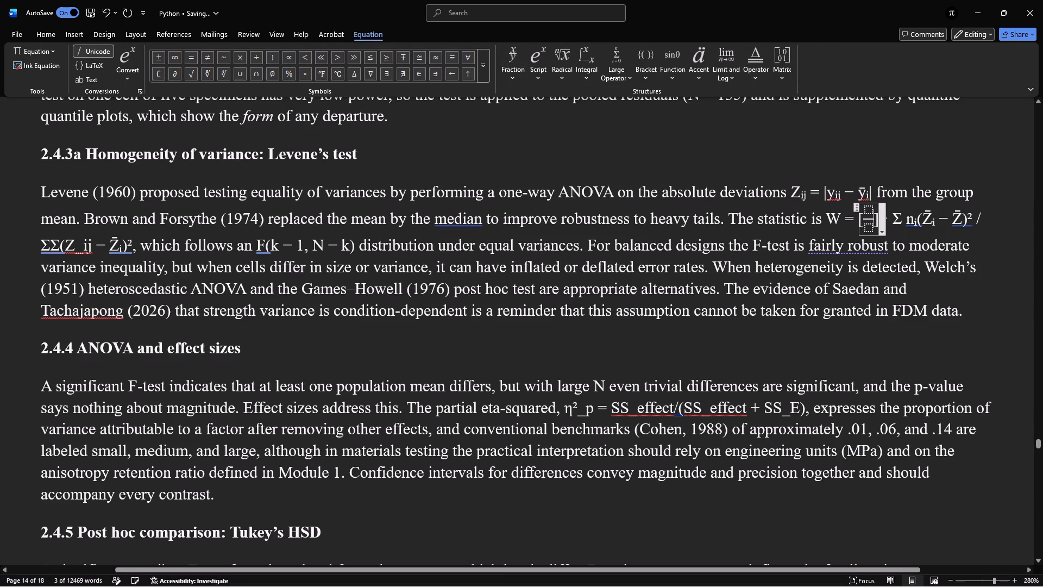
key("Left")
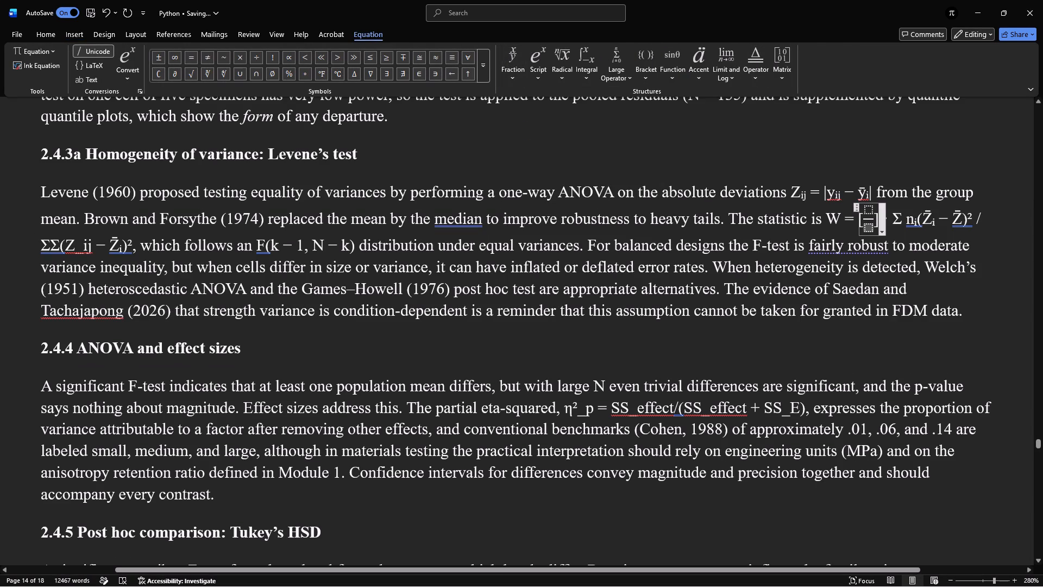
type("k-")
key("1")
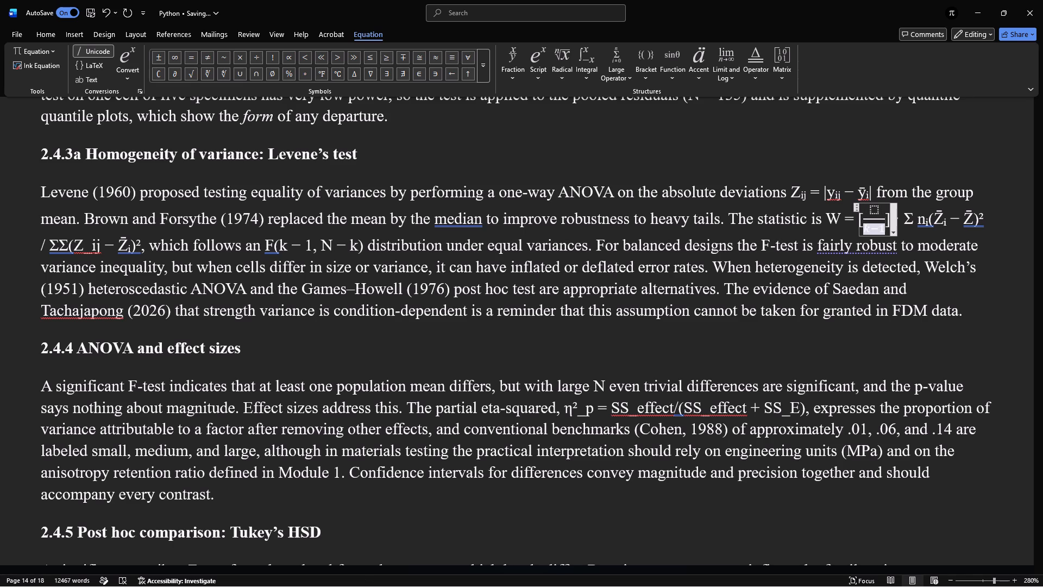
key("Up")
key("n")
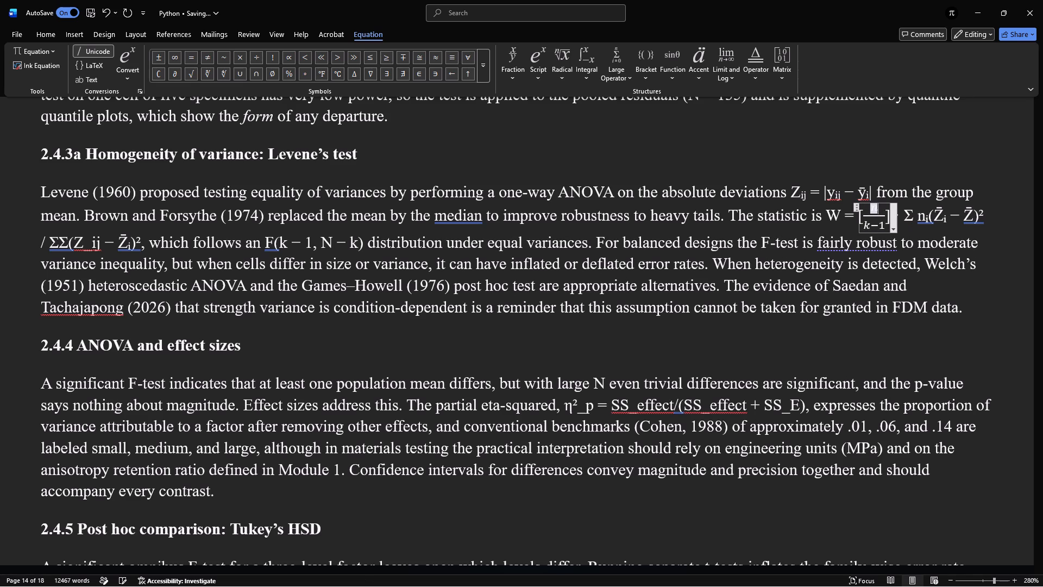
type("-k")
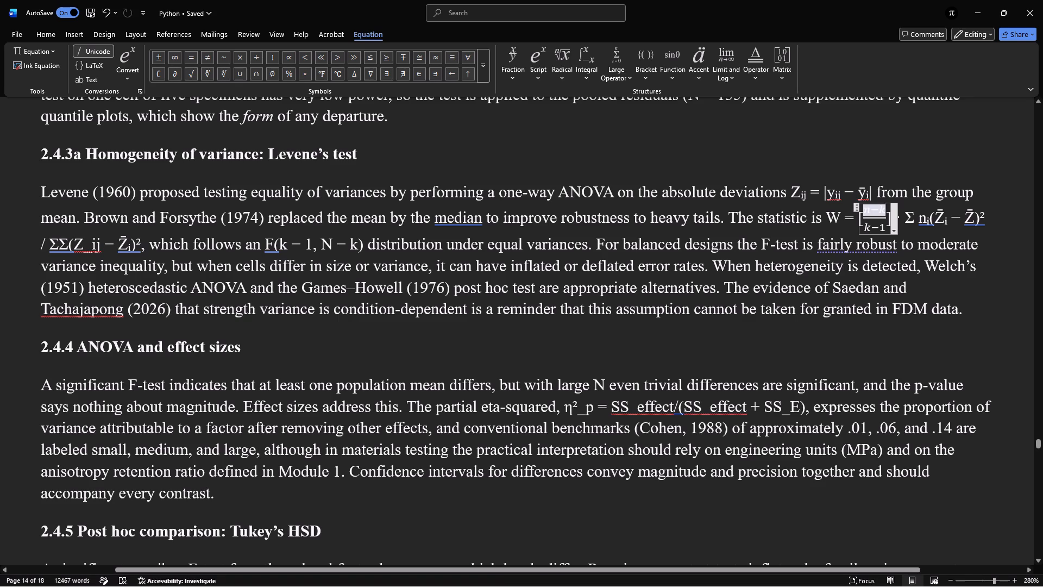
left_click(859, 220)
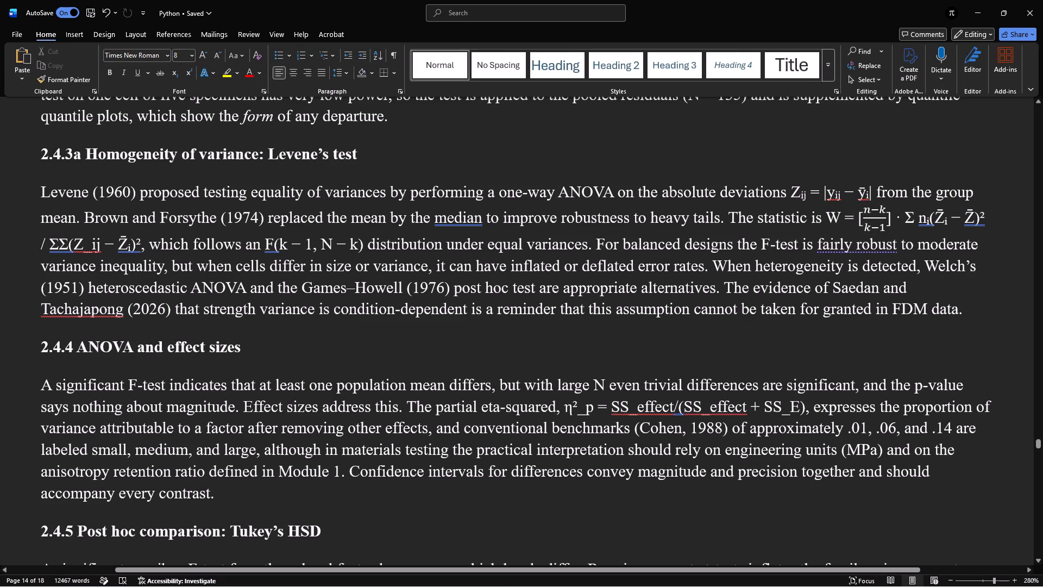
Cut the (n−k)/(k−1) fraction from Levene's W statistic and remove the plain square brackets around it.
left_click_drag(887, 226, 865, 214)
left_click_drag(865, 214, 865, 213)
key("ctrl+x")
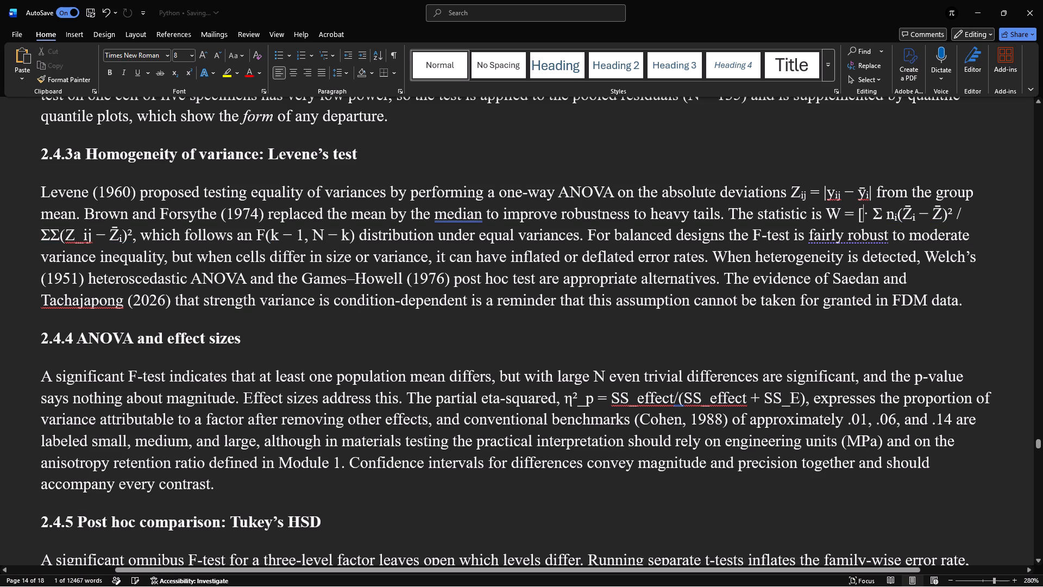
key("BackSpace")
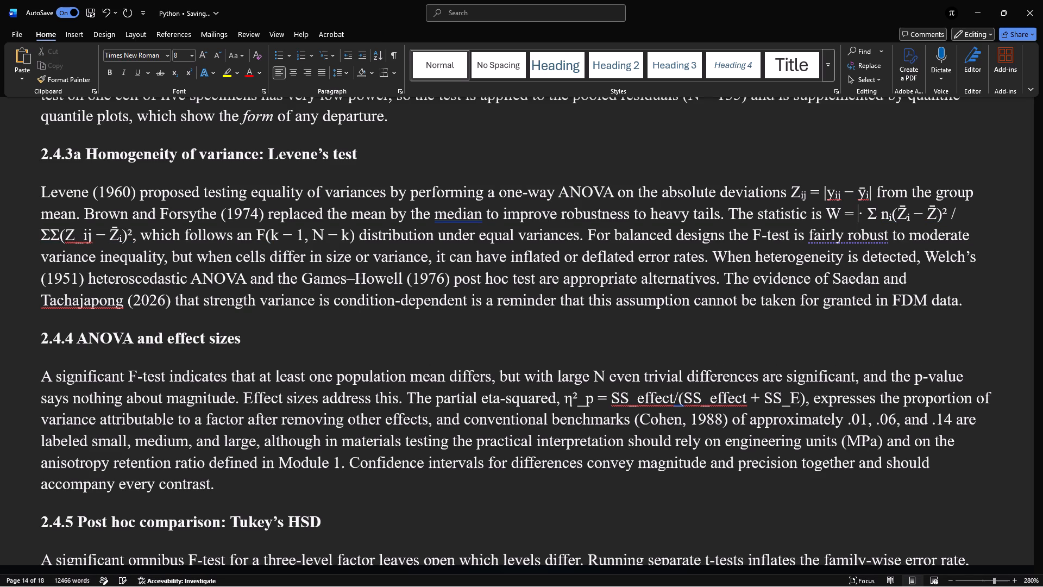
Insert a new equation after "W =" with a square-bracket structure and paste the cut (n−k)/(k−1) fraction inside it.
left_click(77, 32)
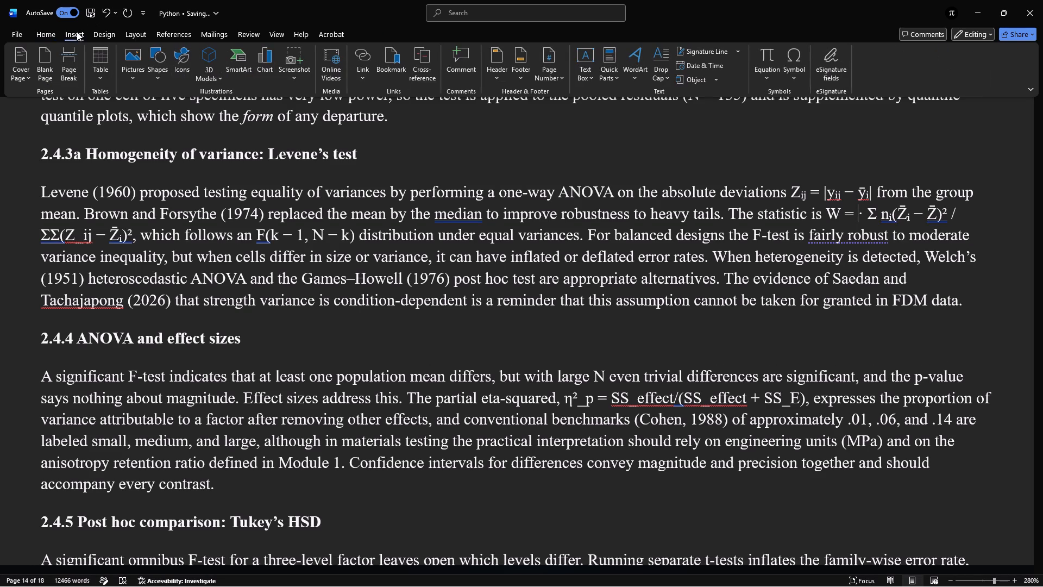
left_click(762, 65)
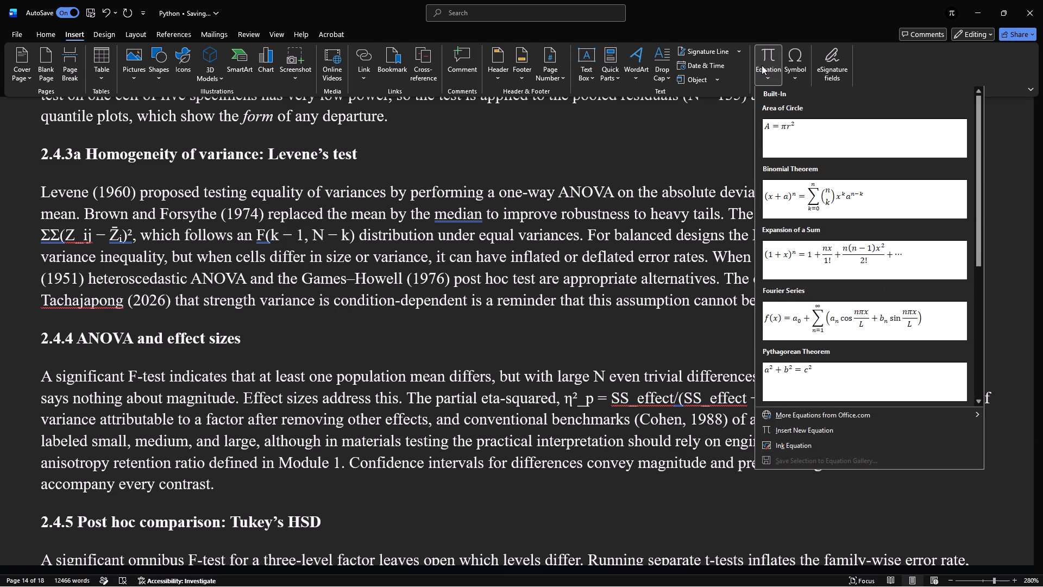
left_click(763, 42)
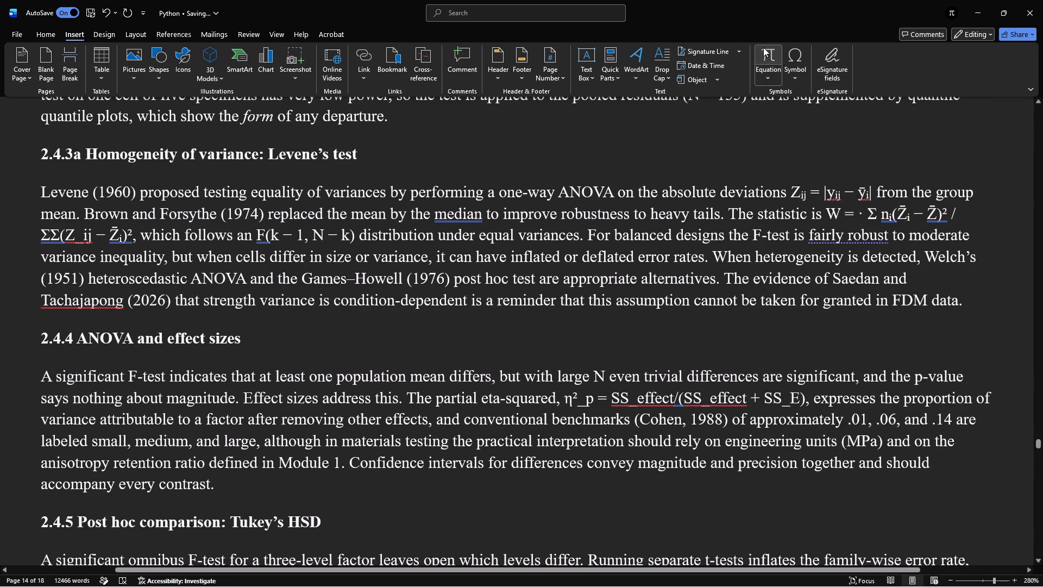
left_click(763, 57)
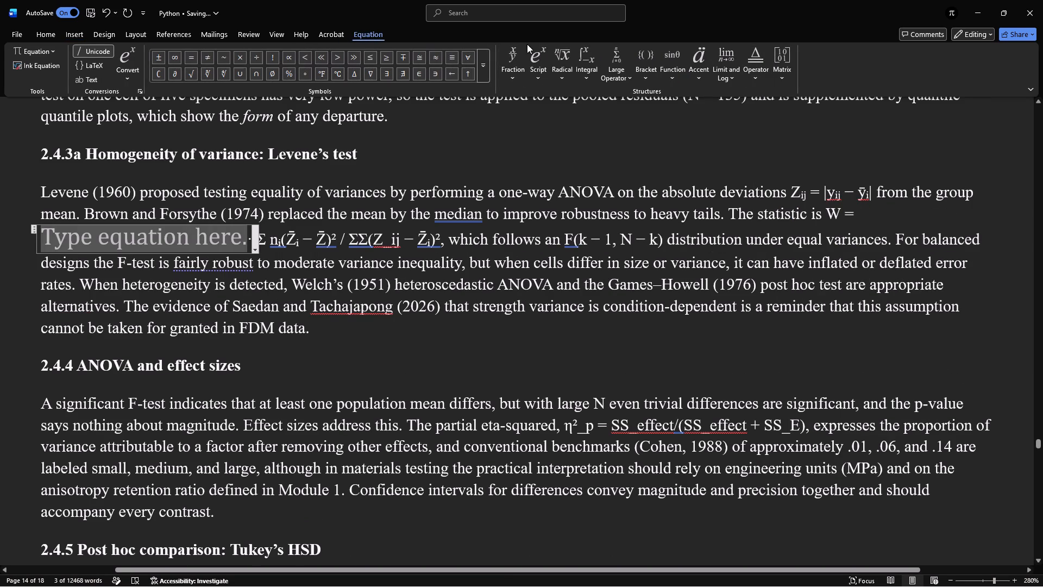
left_click(645, 75)
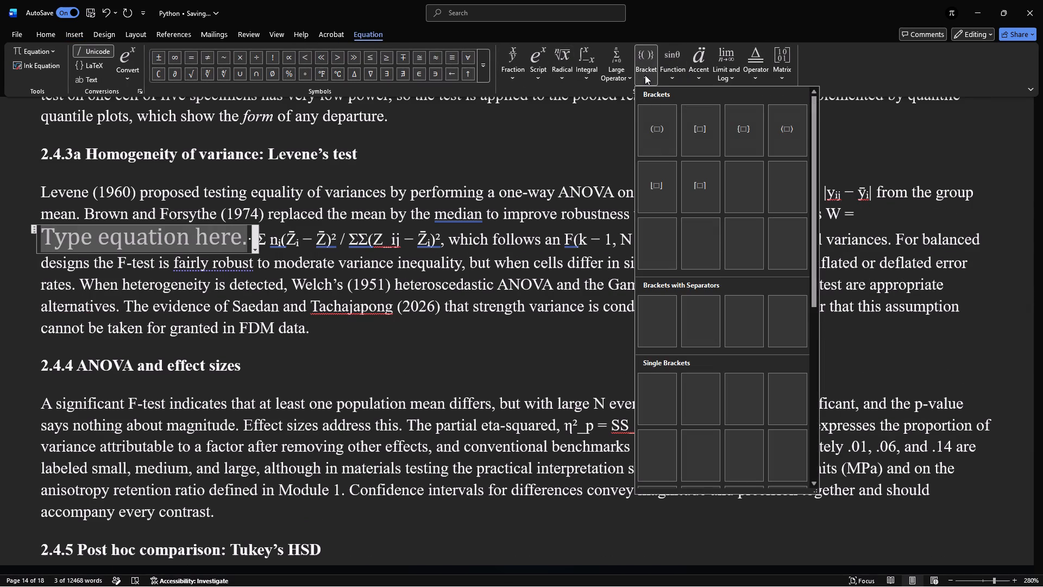
left_click(701, 134)
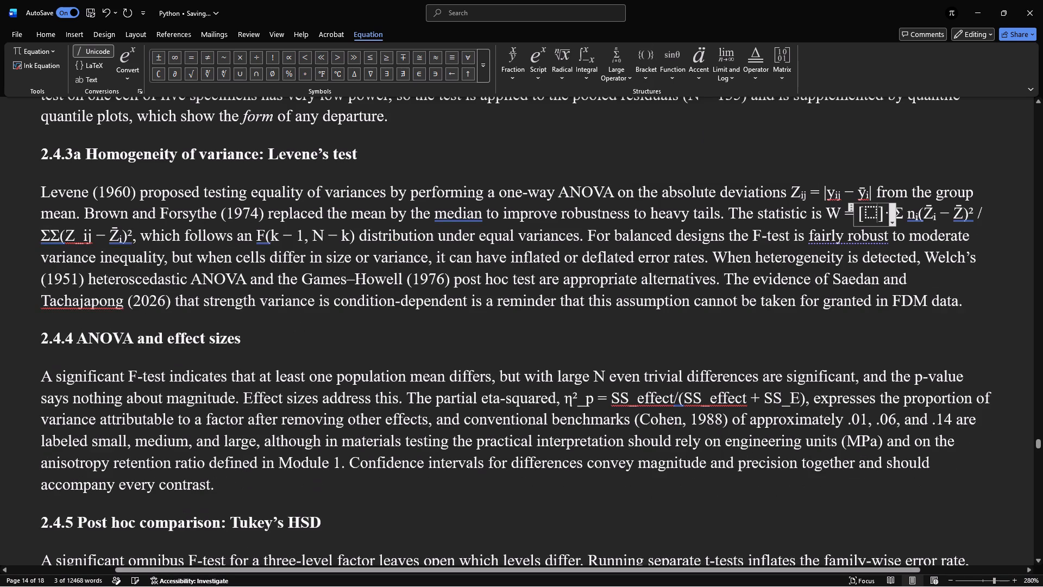
left_click(870, 210)
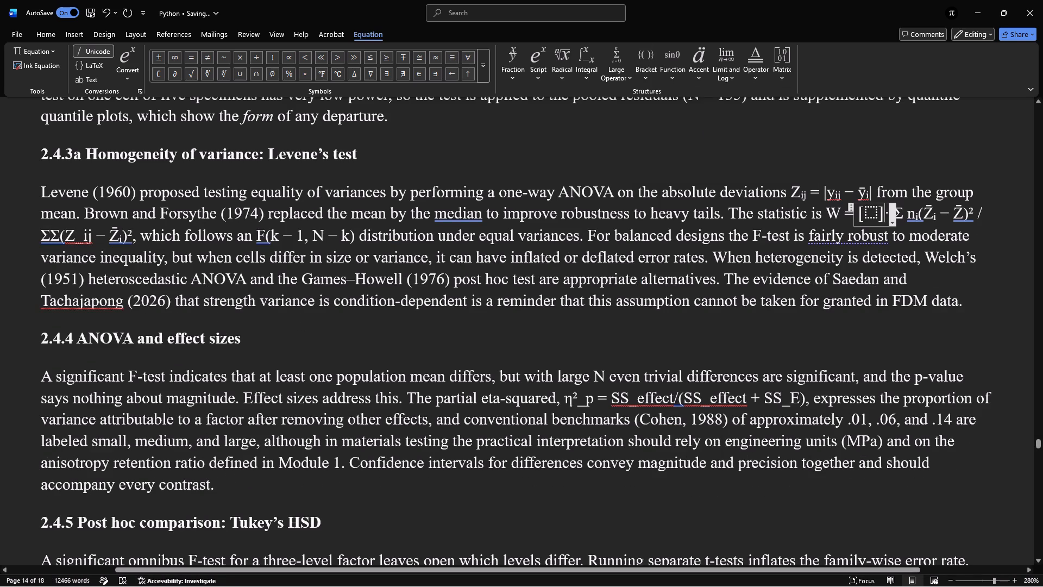
key("ctrl+v")
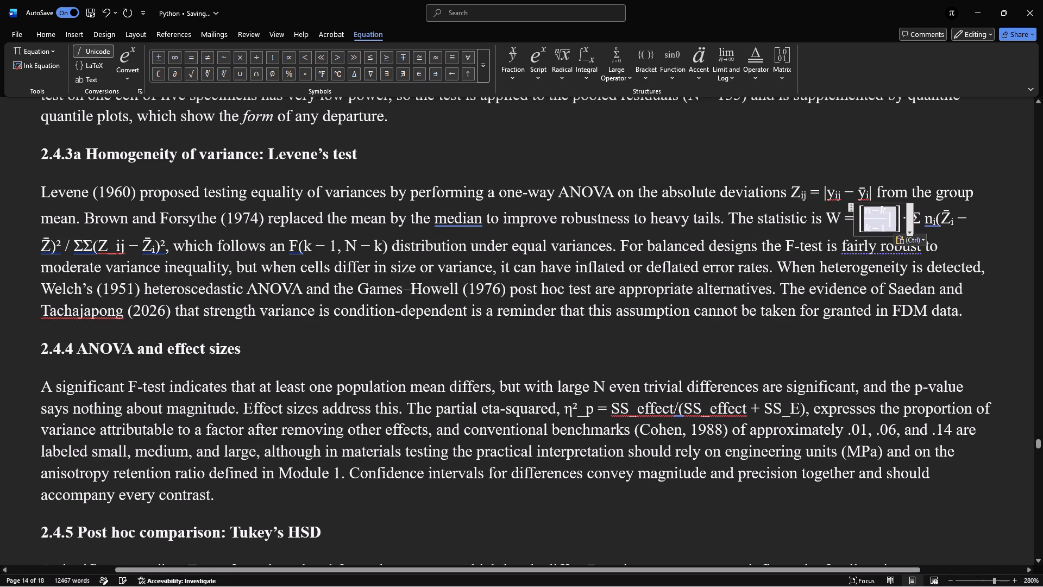
left_click(893, 220)
key("BackSpace")
left_click(956, 310)
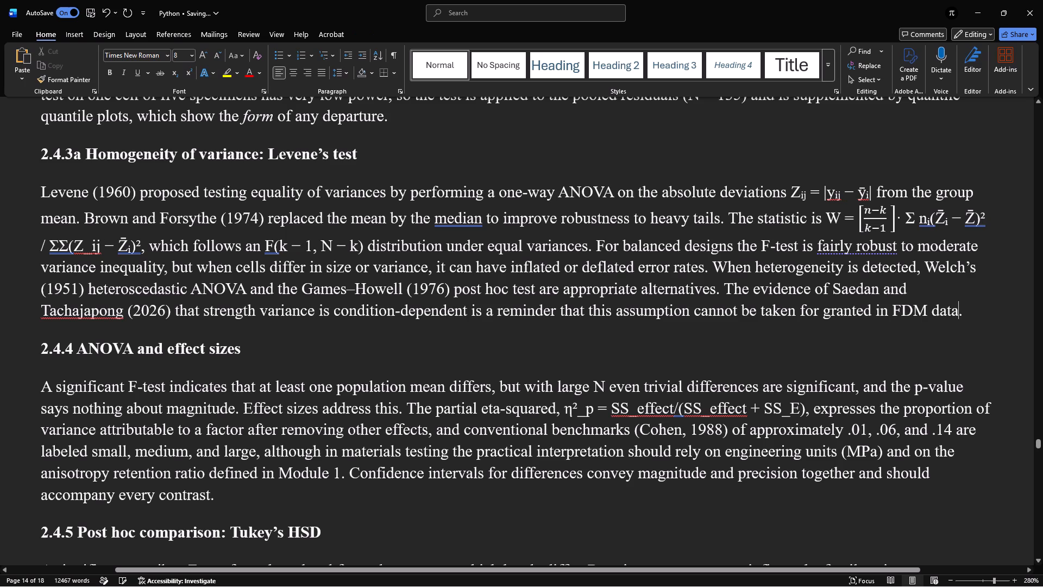
Break the Levene's test paragraph before the Σ that follows the bracketed fraction, starting a new paragraph there.
left_click(904, 217)
key("Return")
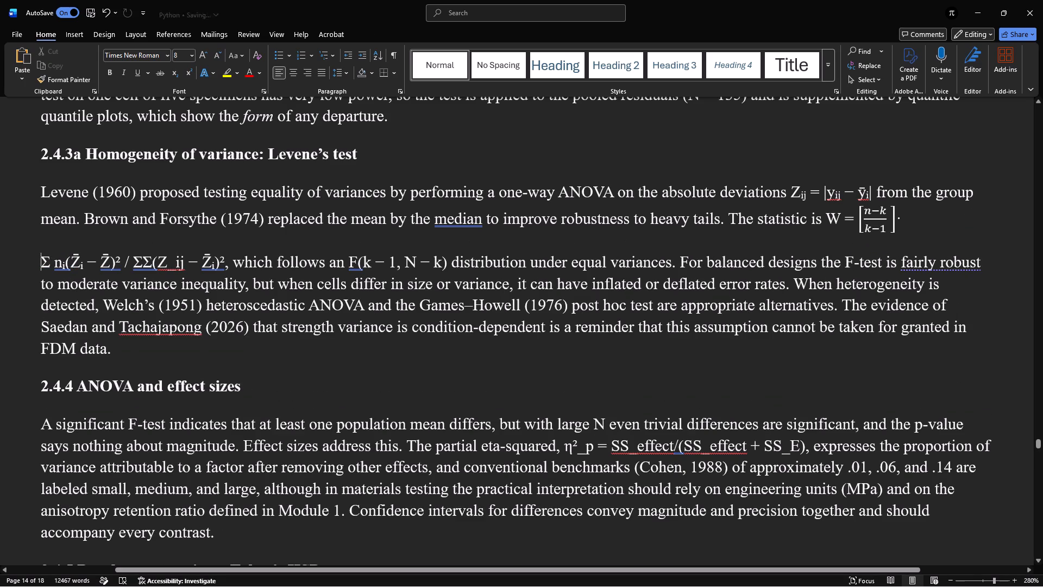
Insert an inline equation with a summation without limits after the comma that ends the sum-ratio expression, just before "which follows".
left_click(101, 261)
left_click(59, 261)
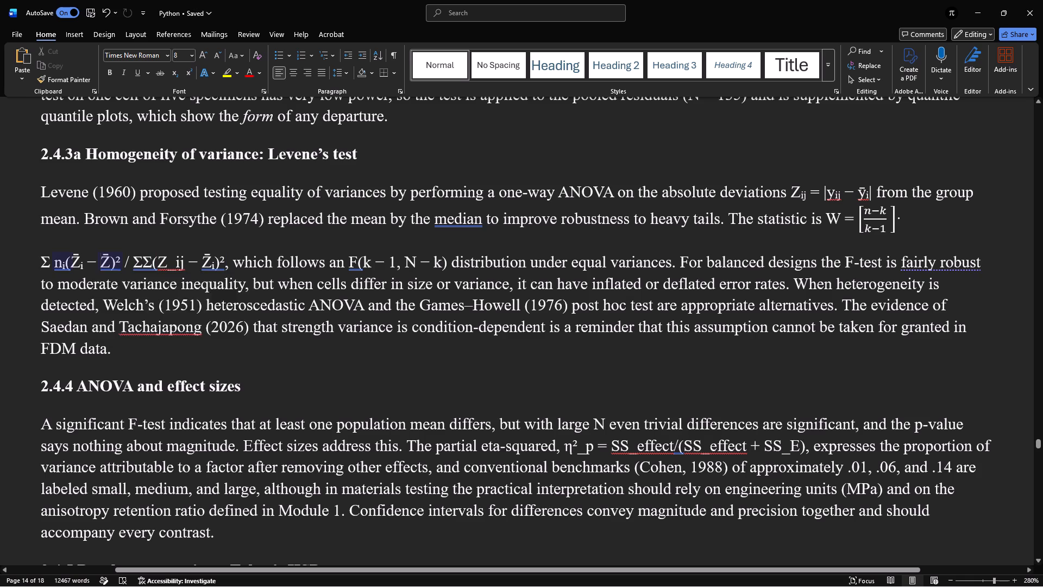
left_click(115, 426)
left_click(230, 266)
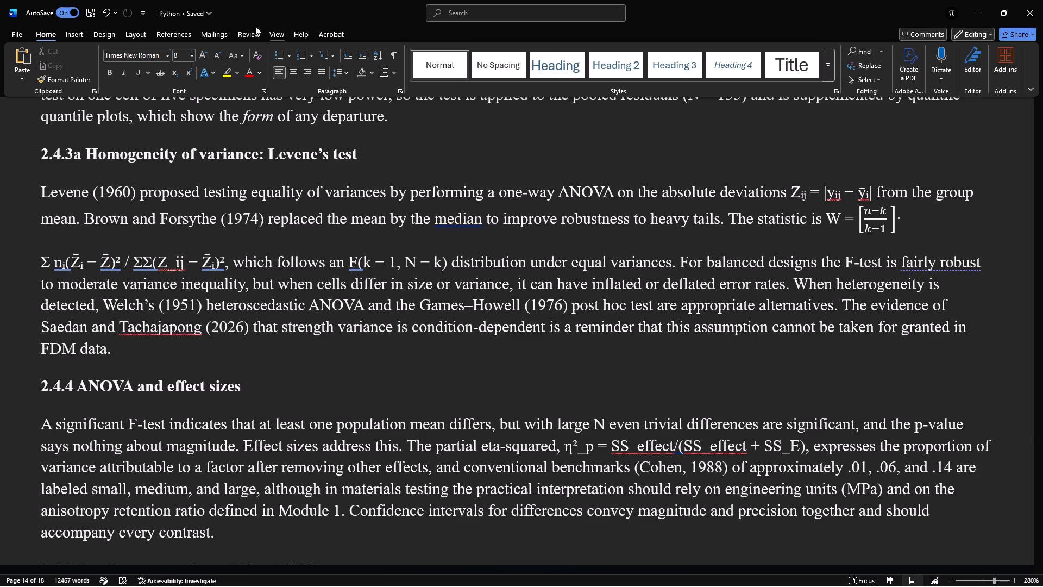
left_click(77, 34)
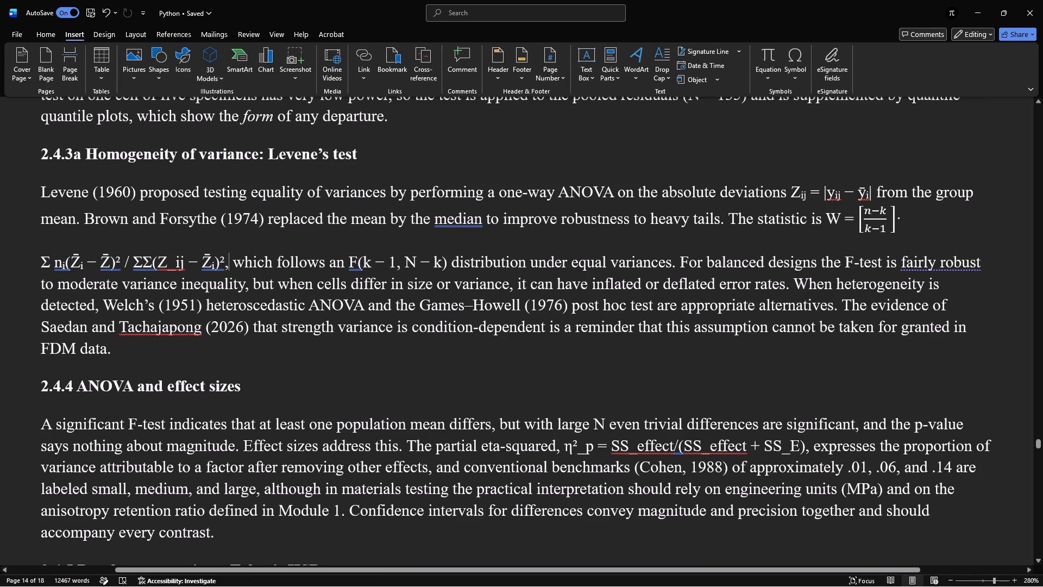
left_click(767, 54)
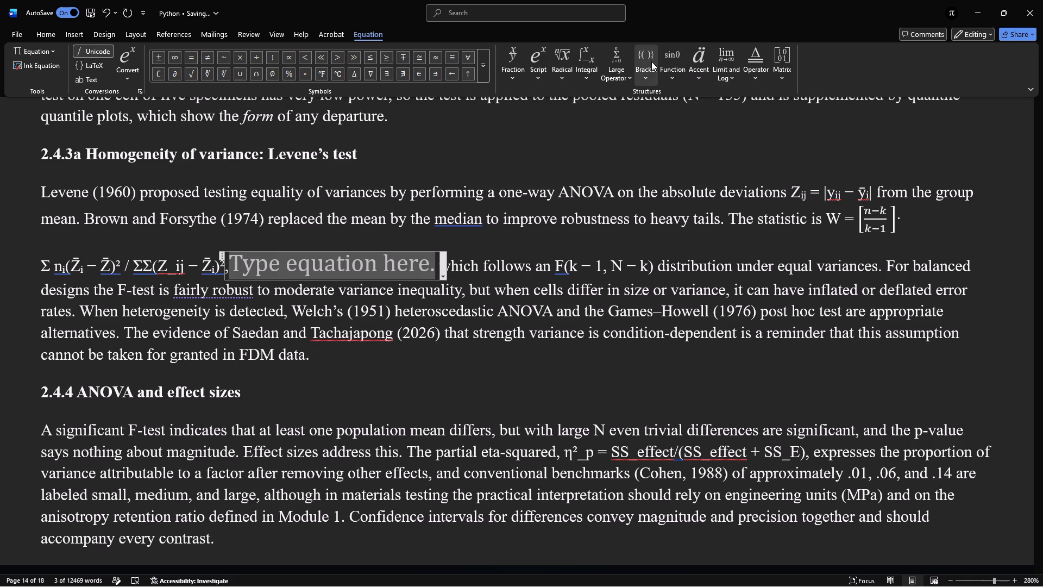
left_click(613, 60)
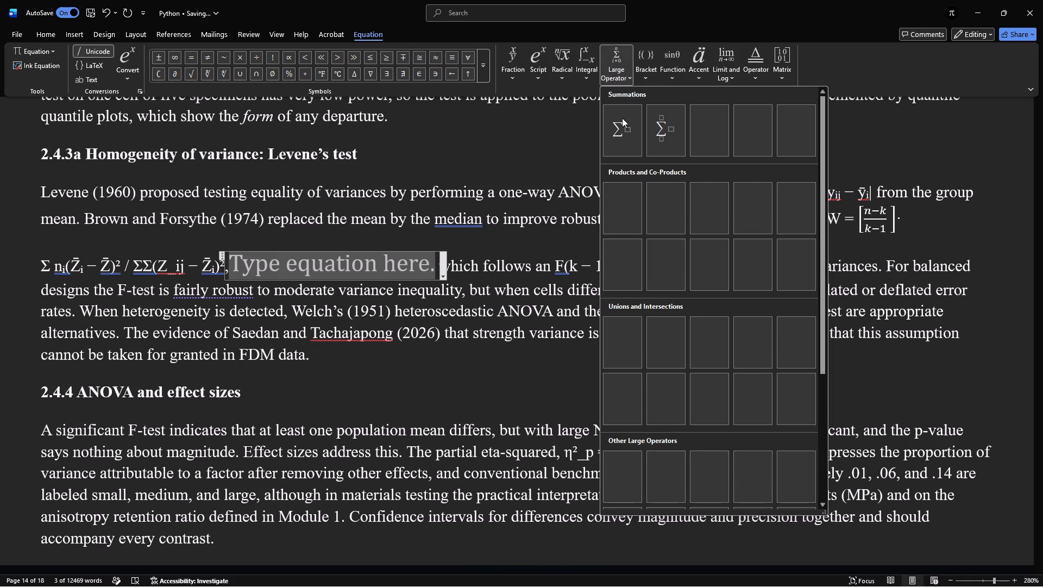
left_click(622, 118)
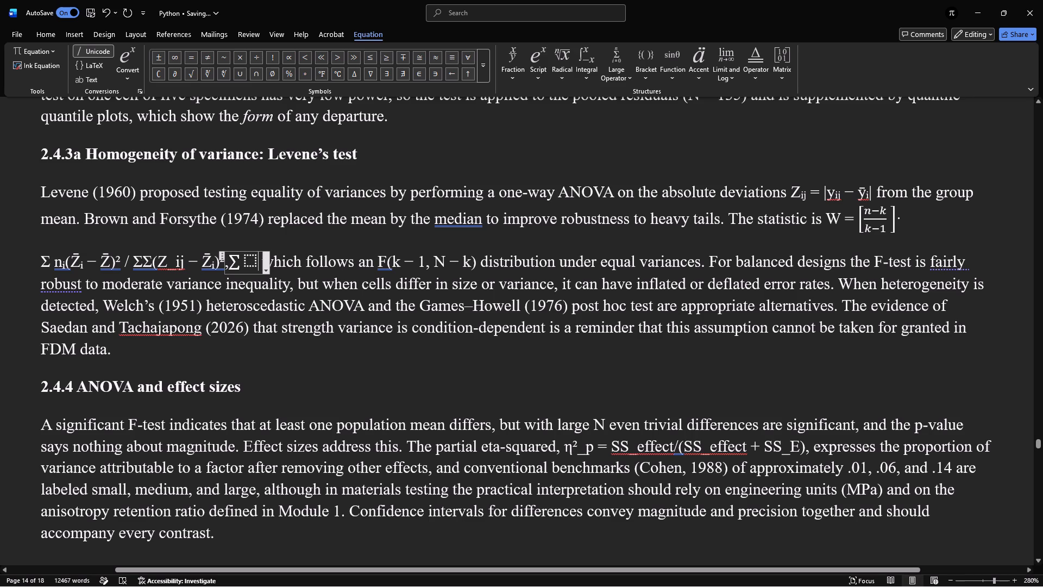
left_click(248, 260)
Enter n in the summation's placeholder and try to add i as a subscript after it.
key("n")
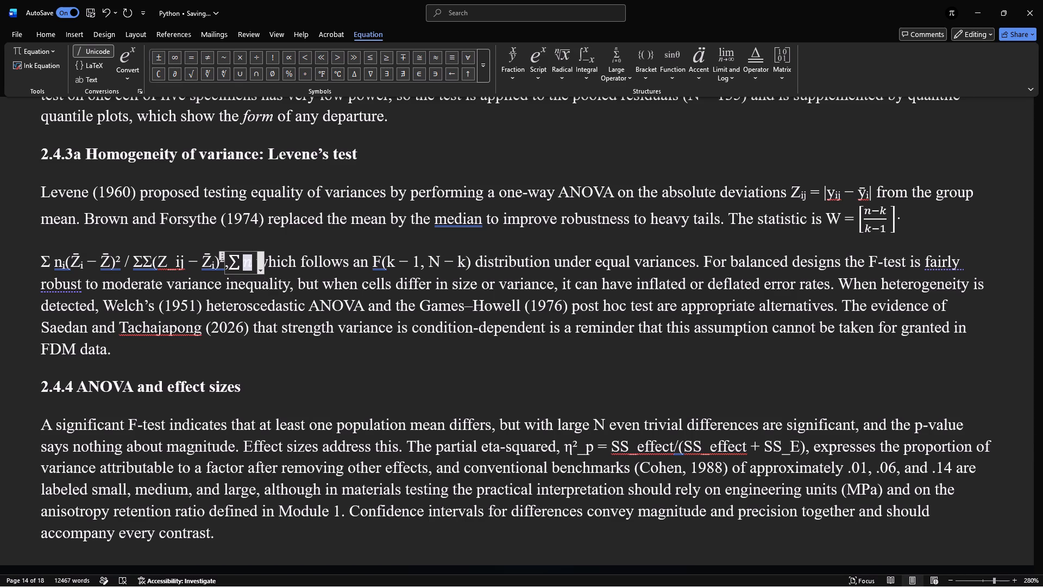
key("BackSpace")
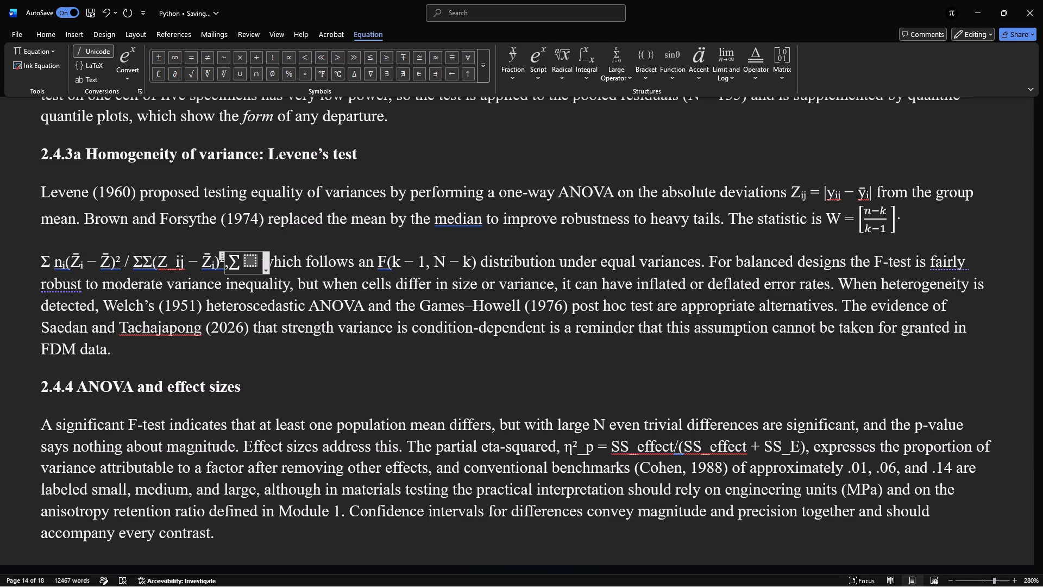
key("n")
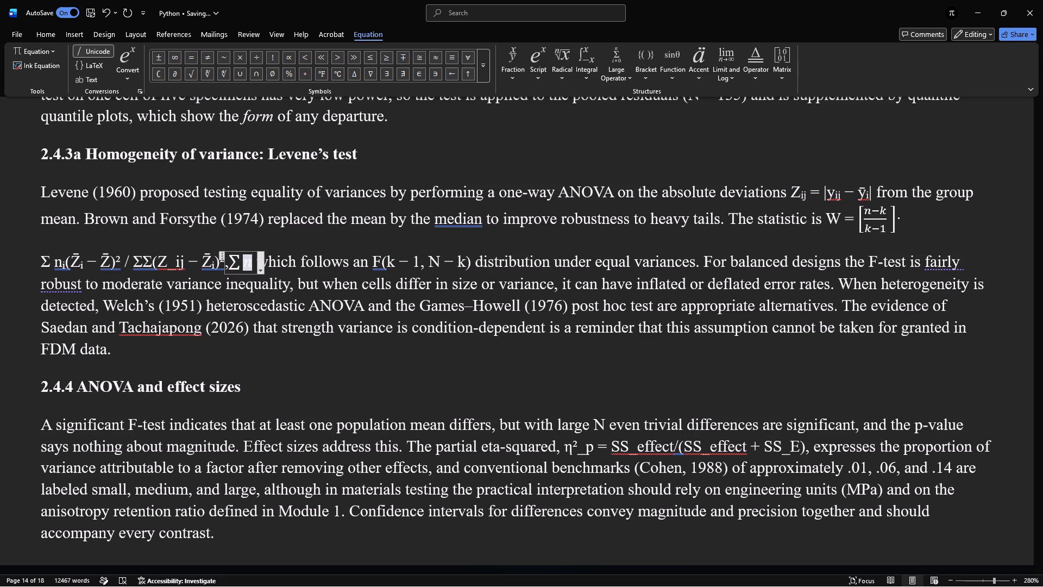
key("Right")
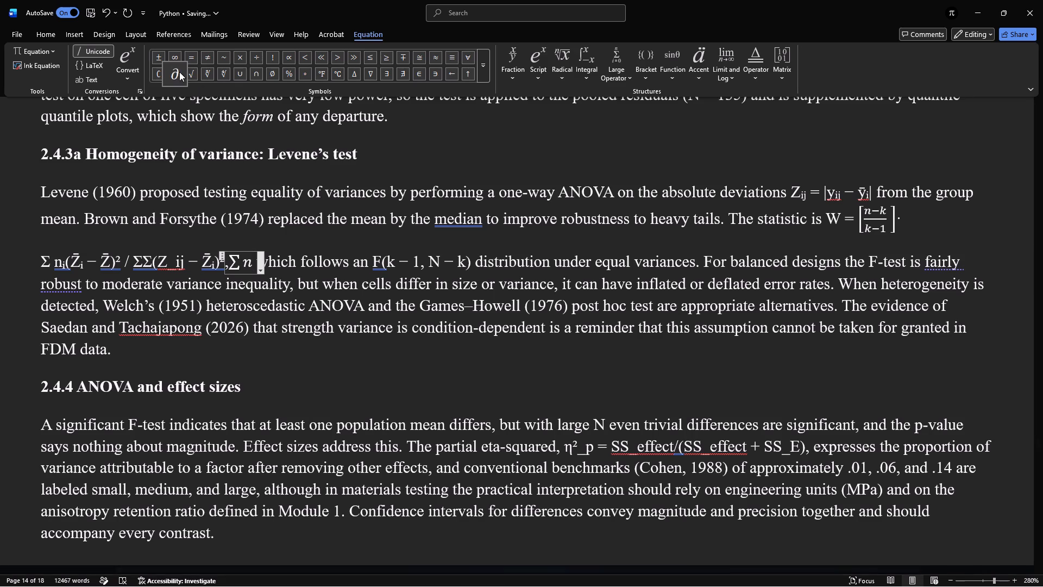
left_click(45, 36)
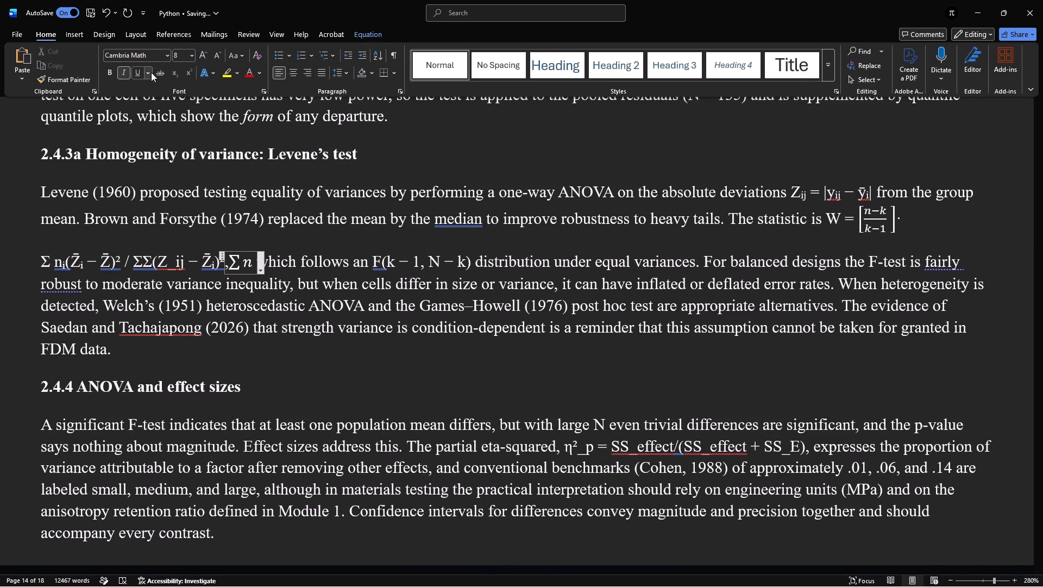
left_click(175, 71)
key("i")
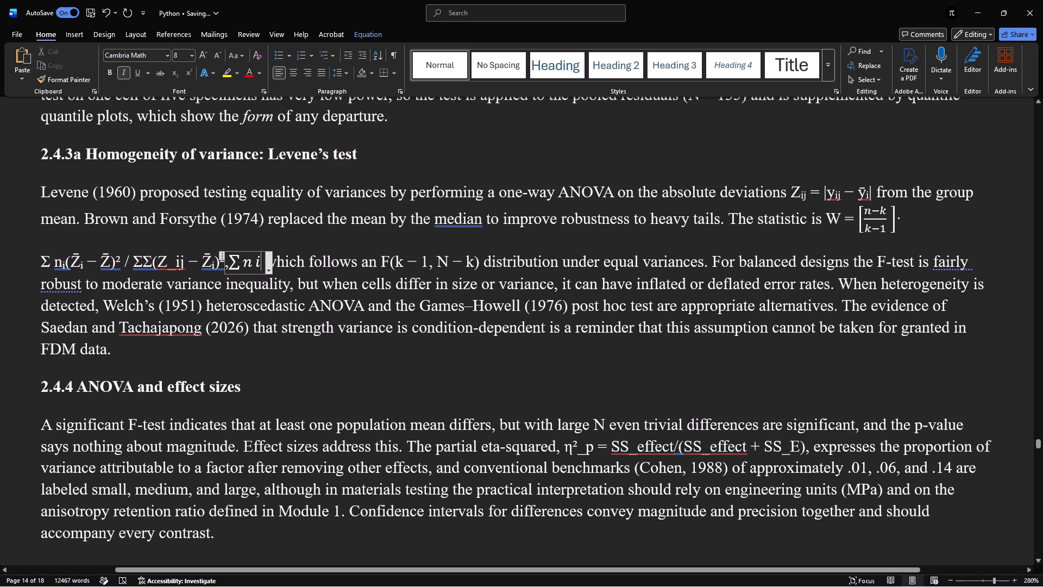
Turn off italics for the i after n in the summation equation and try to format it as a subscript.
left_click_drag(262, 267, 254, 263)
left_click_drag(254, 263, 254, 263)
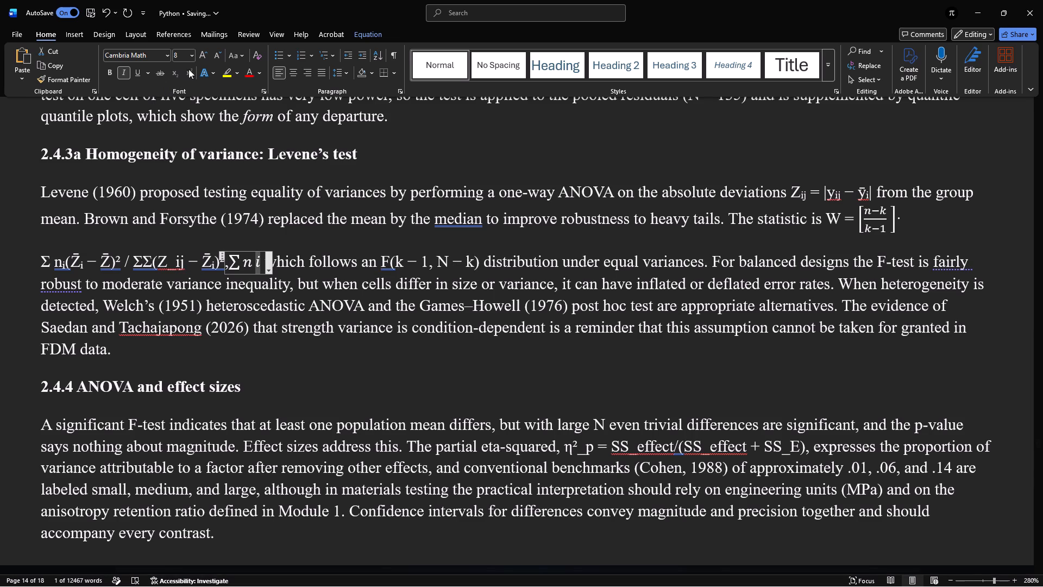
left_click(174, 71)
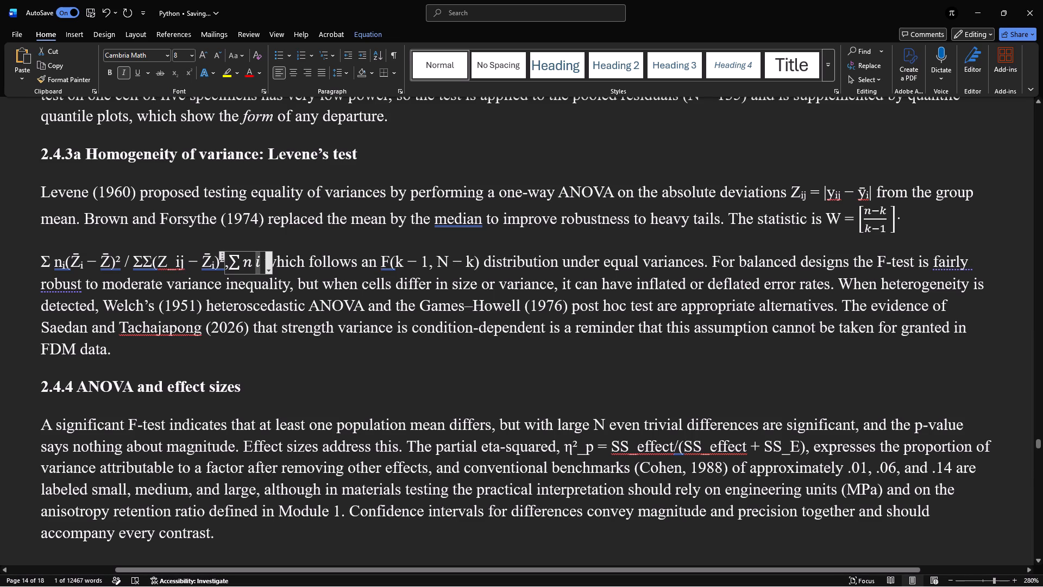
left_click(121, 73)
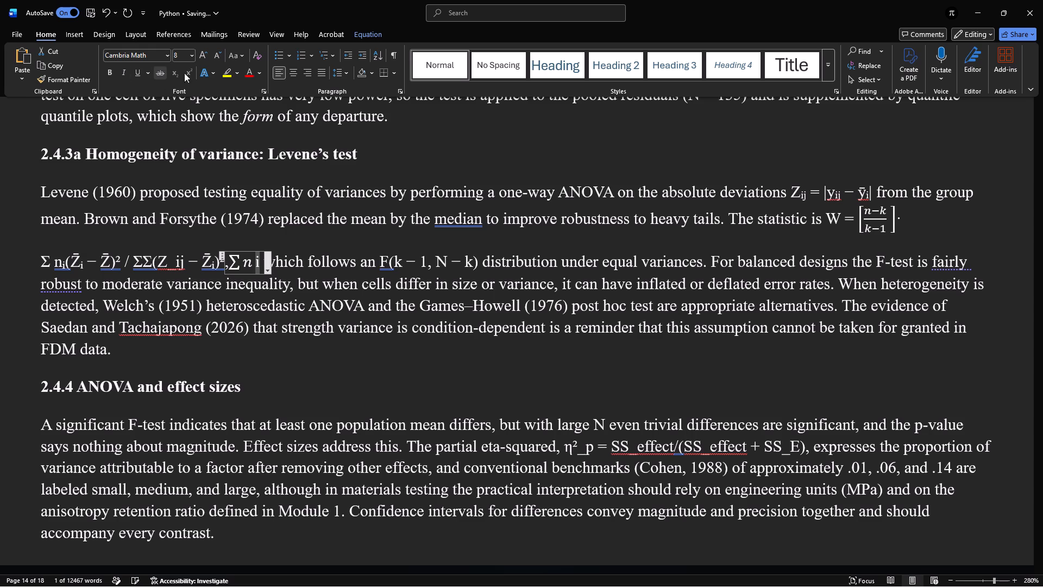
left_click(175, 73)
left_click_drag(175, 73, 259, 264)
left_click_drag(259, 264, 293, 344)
Reduce the summation equation's font size to 7 and try to format the i as a superscript.
key("ctrl+shift+comma")
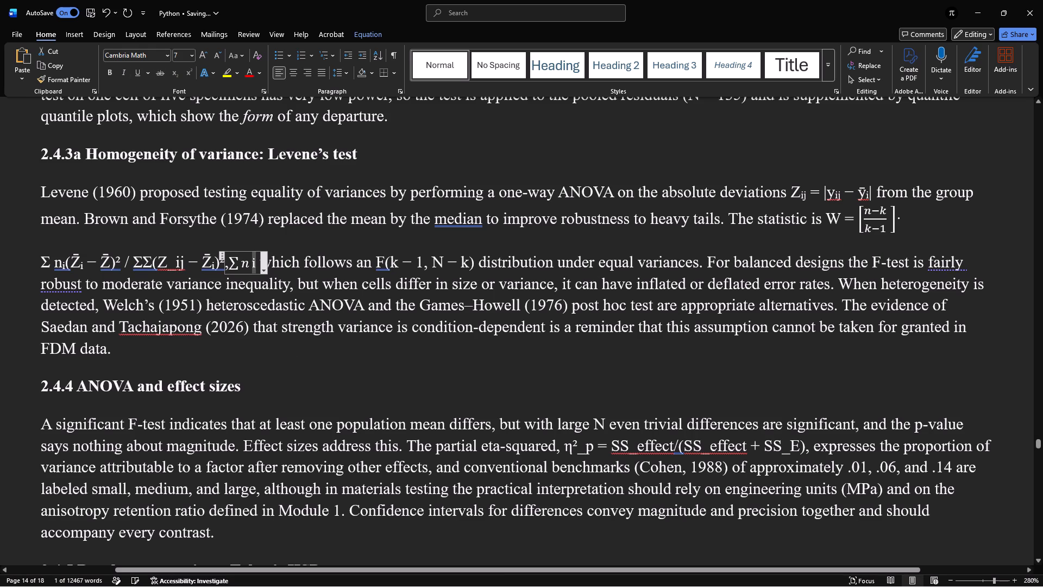
key("ctrl+shift+equal")
Delete the n and i from the summation equation and enter non-italic "ni" inside the summation's placeholder instead.
scroll(290, 309, "up", 8, "ctrl")
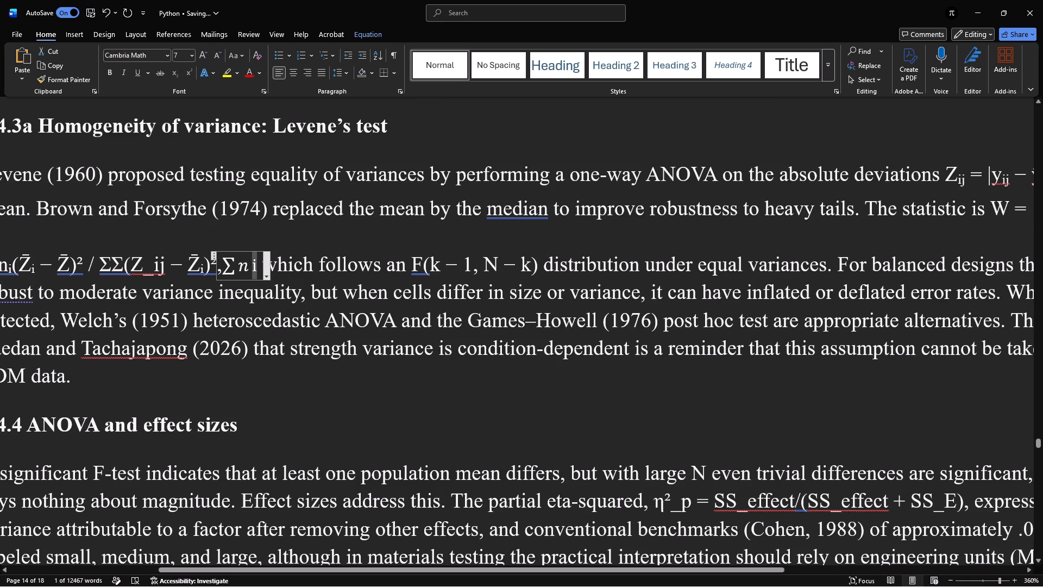
left_click(257, 265)
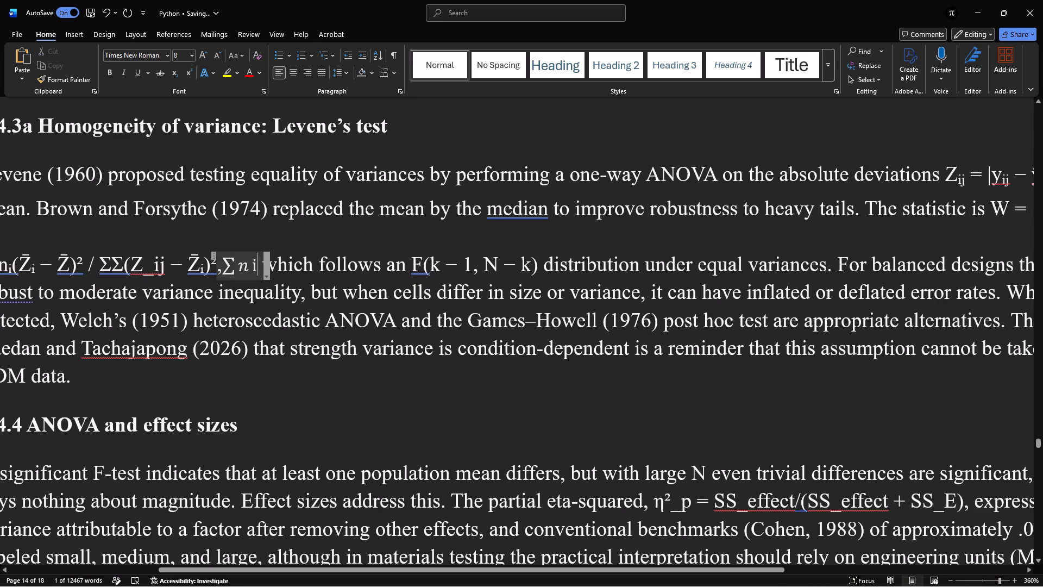
key("BackSpace")
key("BackSpace")
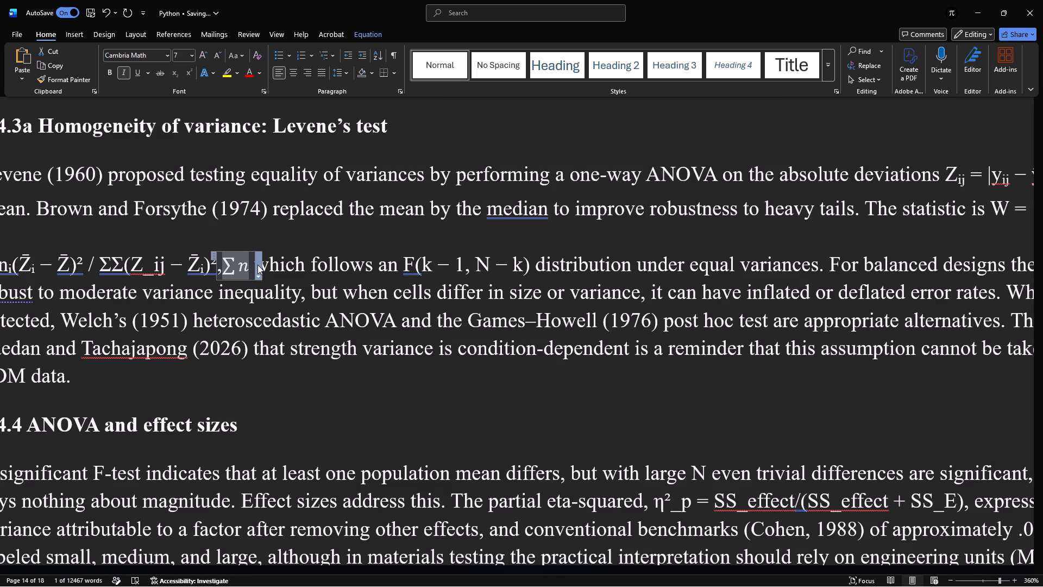
left_click(246, 262)
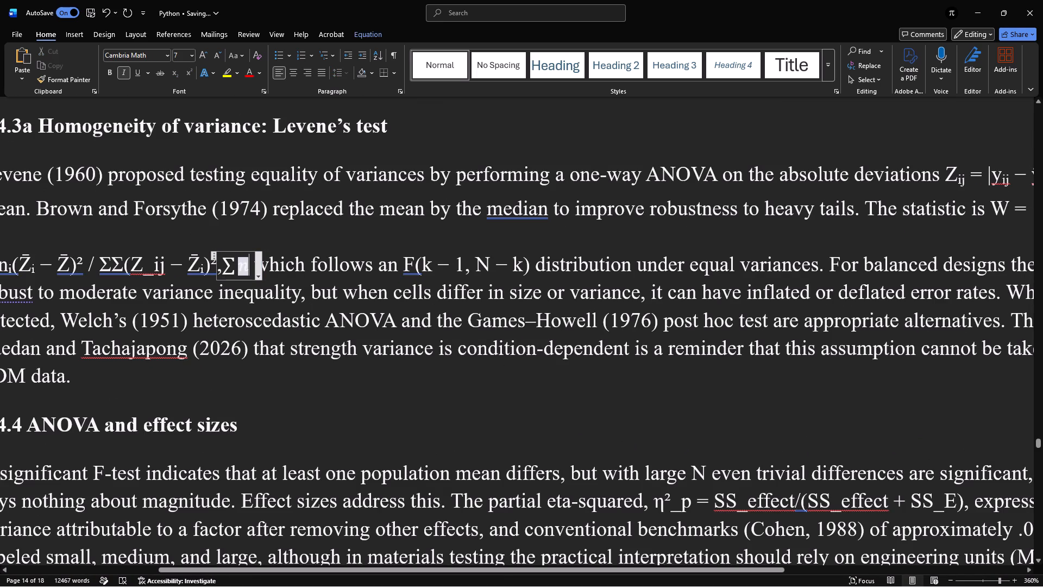
key("BackSpace")
left_click(246, 262)
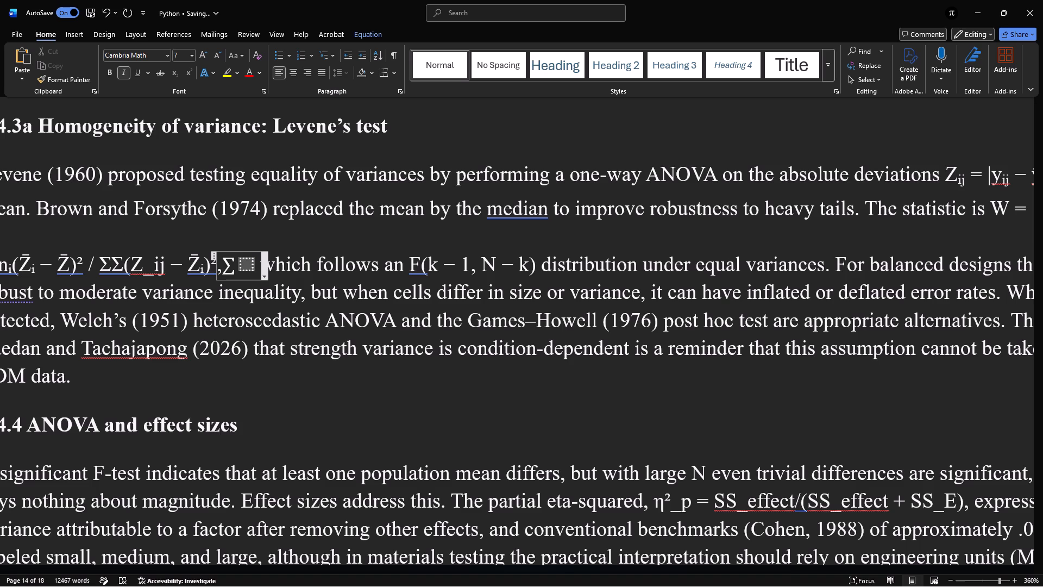
left_click(121, 71)
key("n")
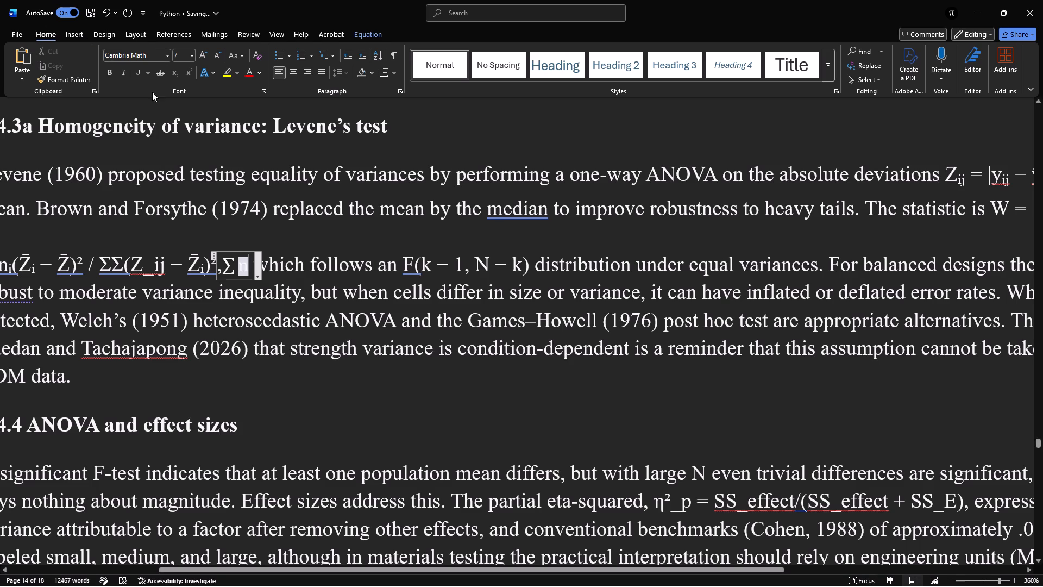
key("i")
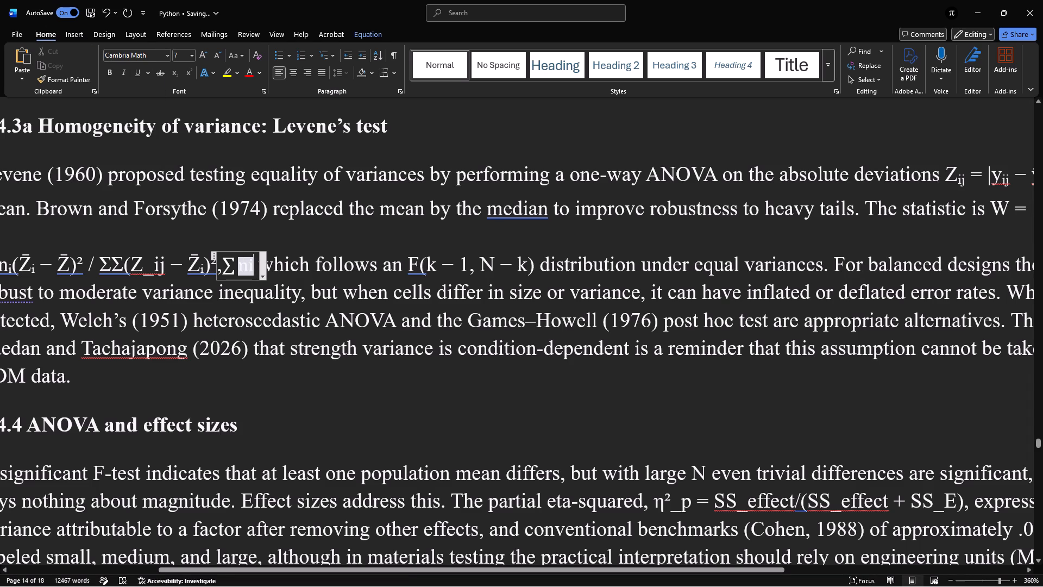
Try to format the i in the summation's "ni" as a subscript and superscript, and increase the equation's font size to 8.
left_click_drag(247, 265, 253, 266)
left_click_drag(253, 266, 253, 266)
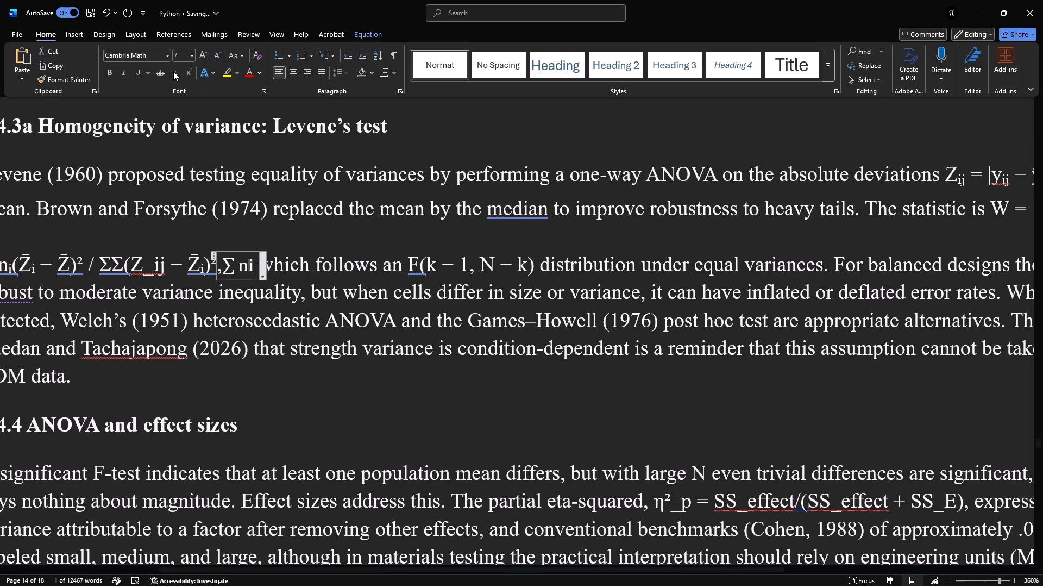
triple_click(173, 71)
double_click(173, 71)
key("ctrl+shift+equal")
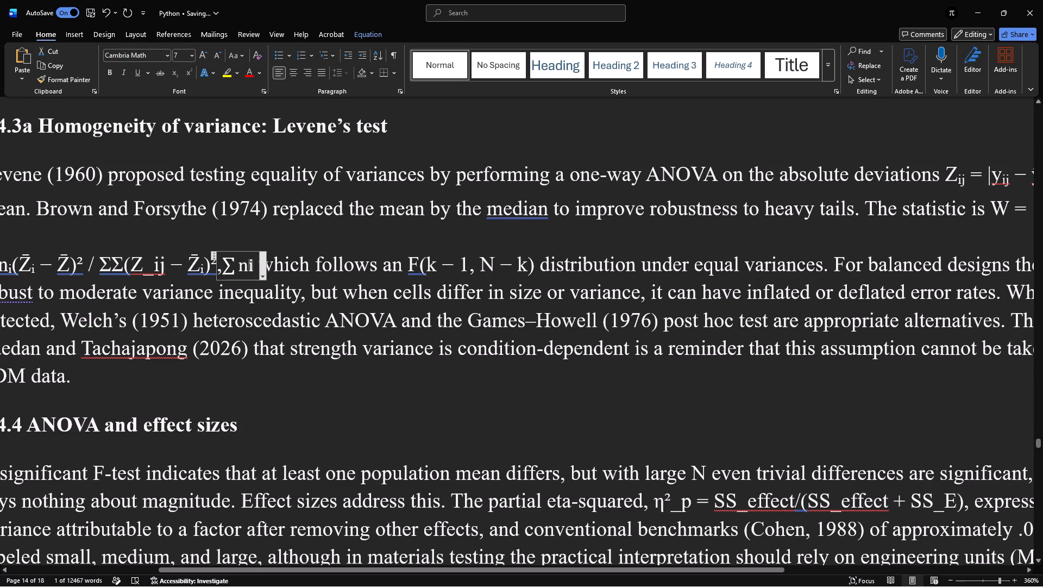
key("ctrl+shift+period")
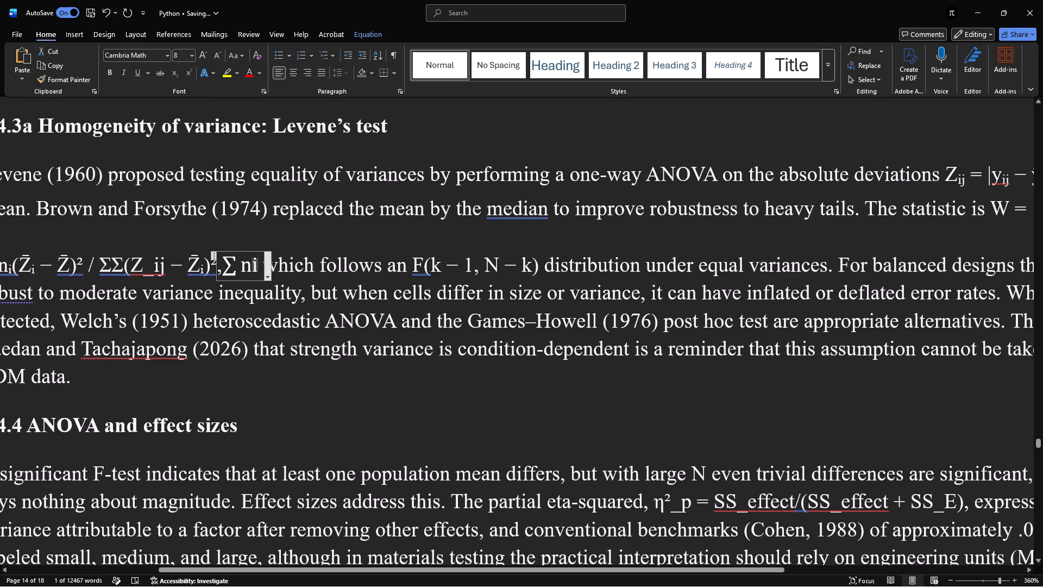
Cut the correctly subscripted nᵢ from the plain-text numerator of Levene's W formula.
scroll(228, 222, "up", 3, "ctrl")
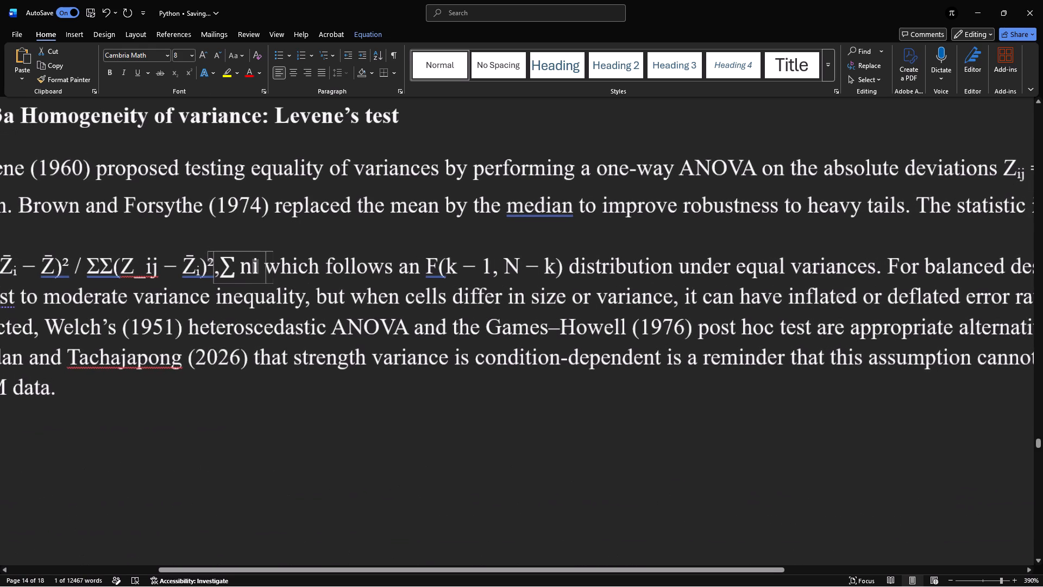
scroll(248, 272, "up", 9, "ctrl")
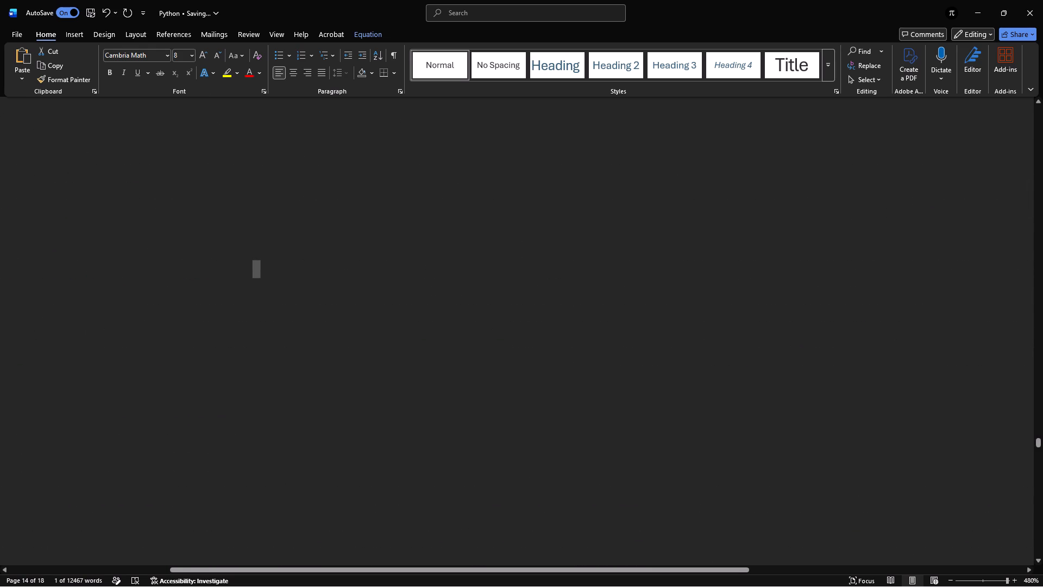
left_click(257, 273)
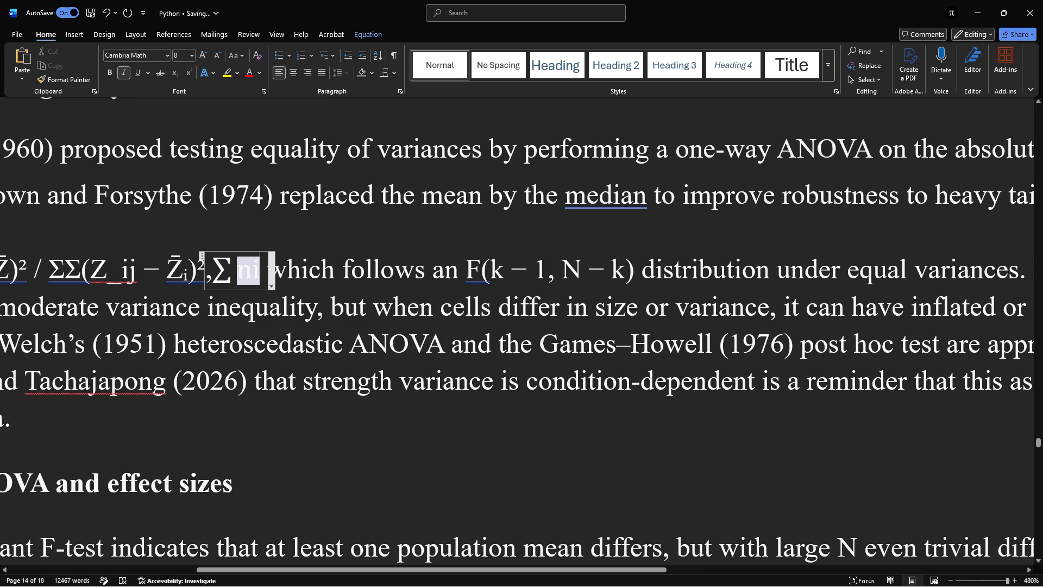
left_click(257, 273)
left_click_drag(257, 273, 247, 270)
scroll(247, 270, "right", 1)
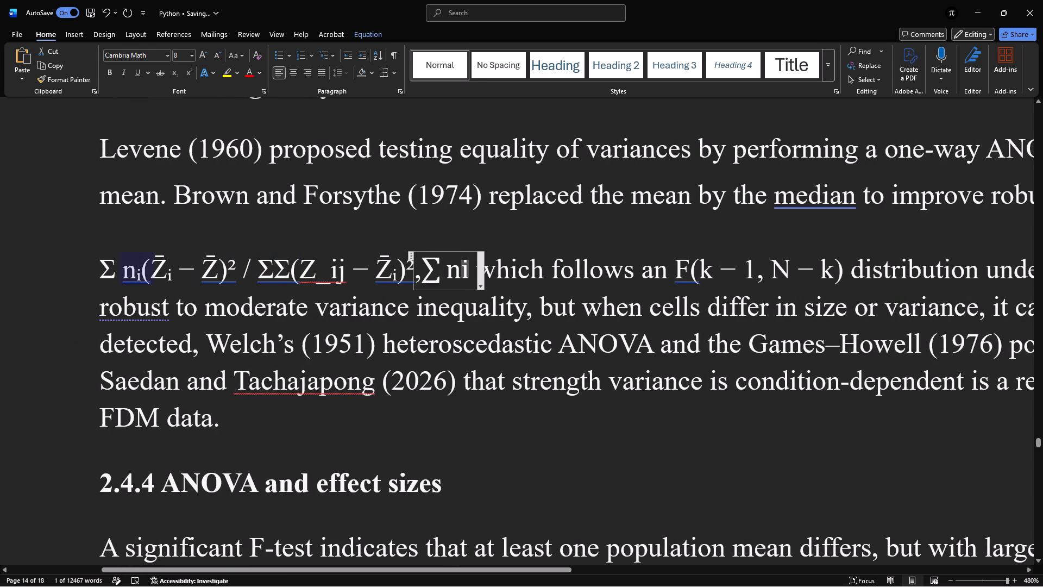
left_click(138, 277)
left_click(138, 277)
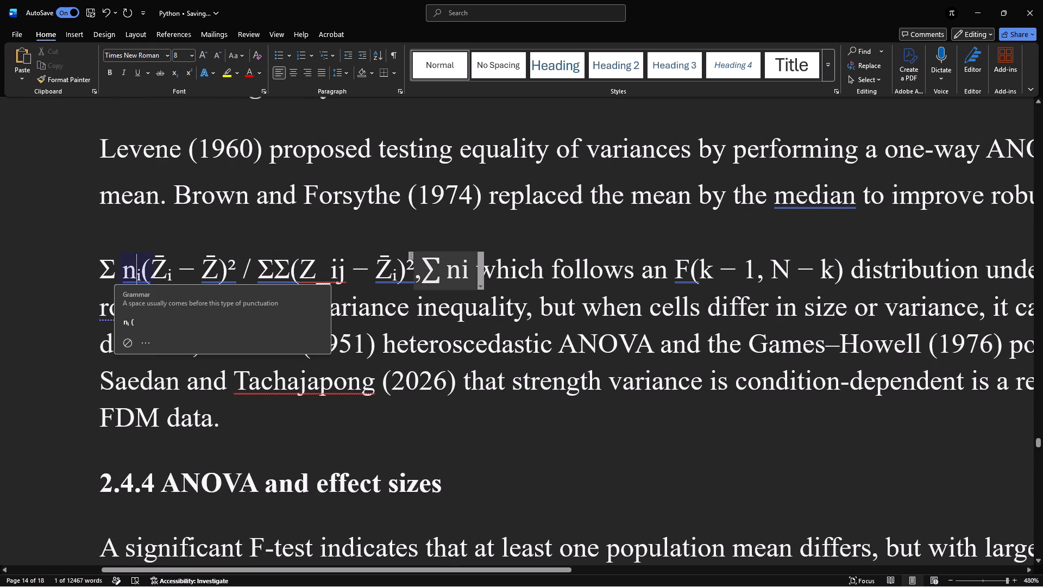
left_click(140, 279)
left_click_drag(140, 279, 125, 273)
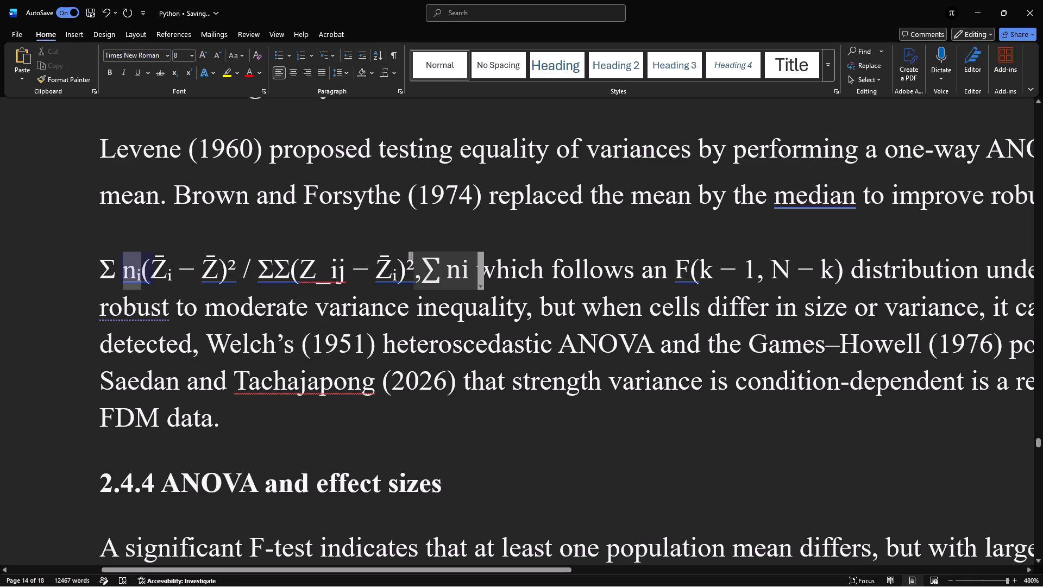
left_click_drag(125, 273, 125, 273)
key("ctrl+x")
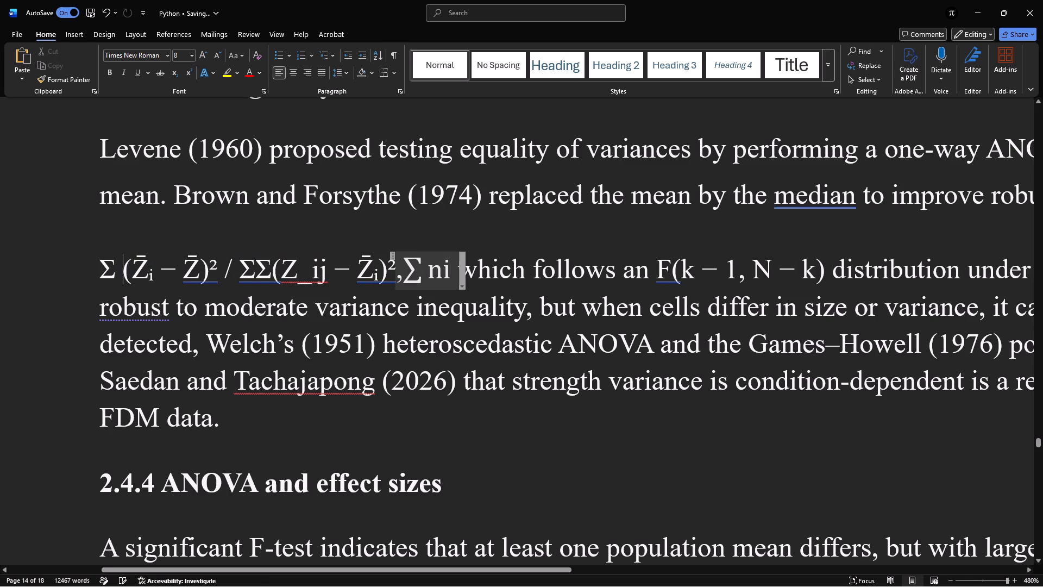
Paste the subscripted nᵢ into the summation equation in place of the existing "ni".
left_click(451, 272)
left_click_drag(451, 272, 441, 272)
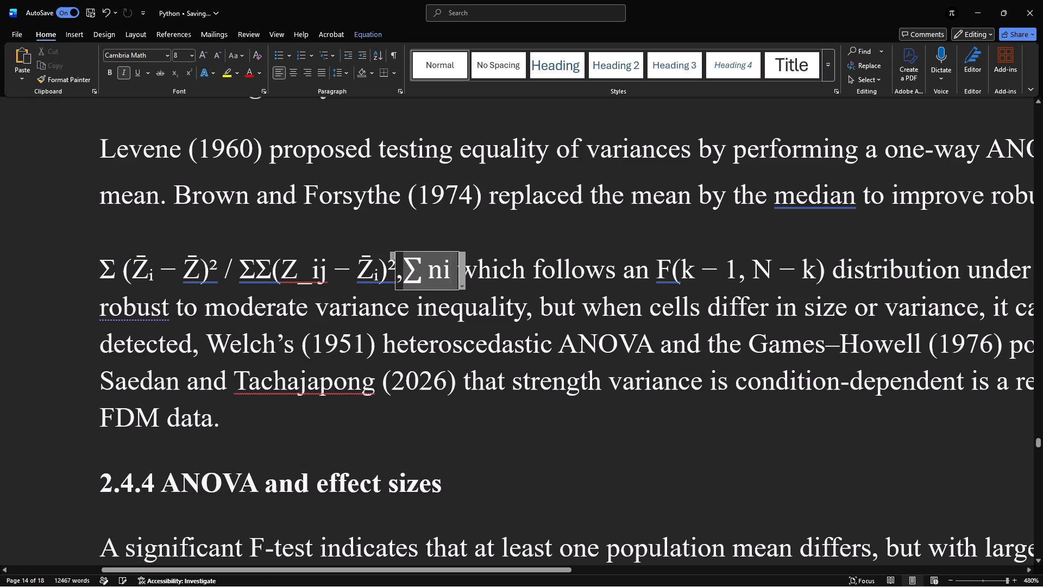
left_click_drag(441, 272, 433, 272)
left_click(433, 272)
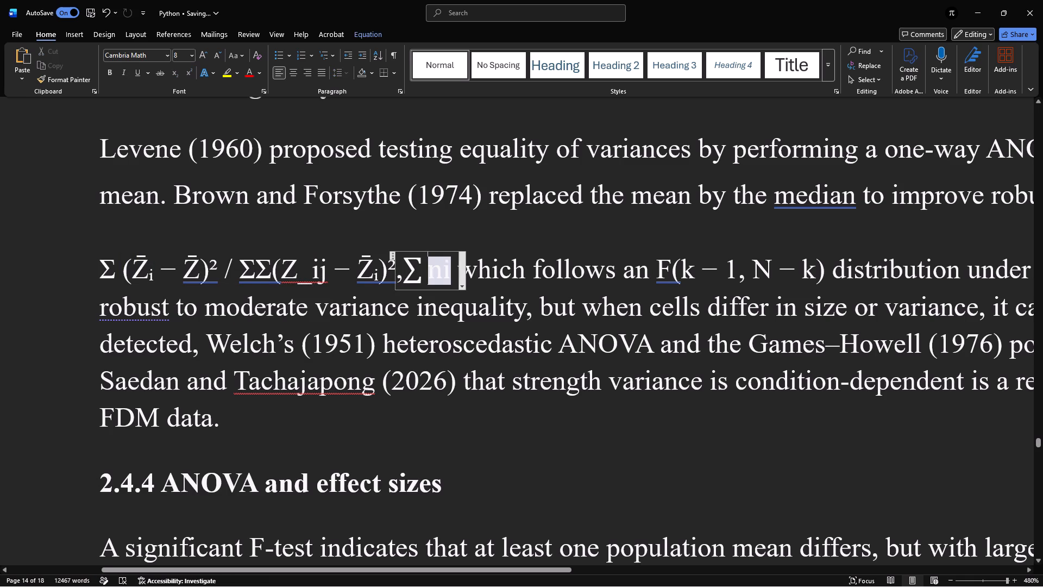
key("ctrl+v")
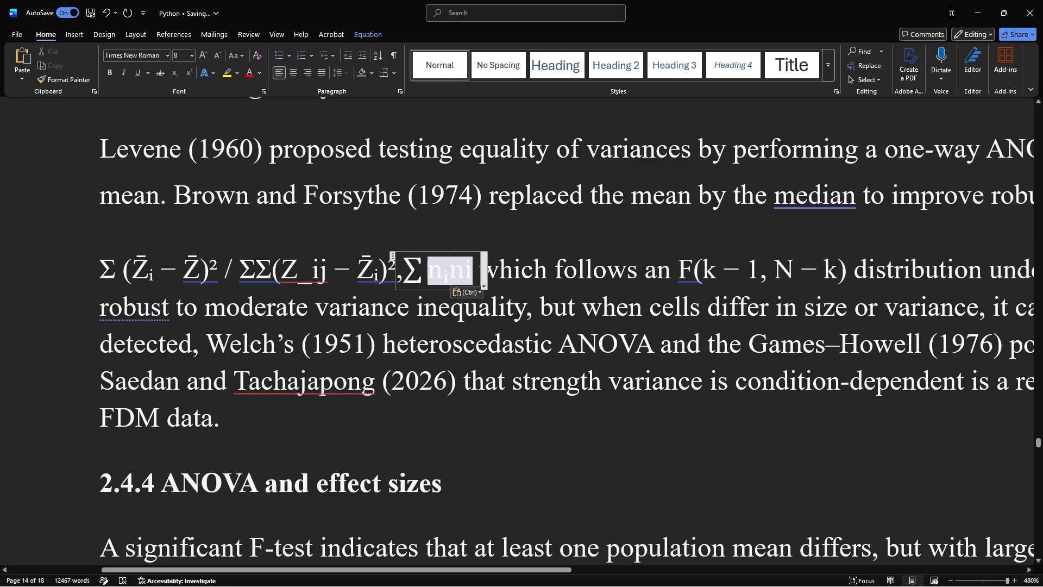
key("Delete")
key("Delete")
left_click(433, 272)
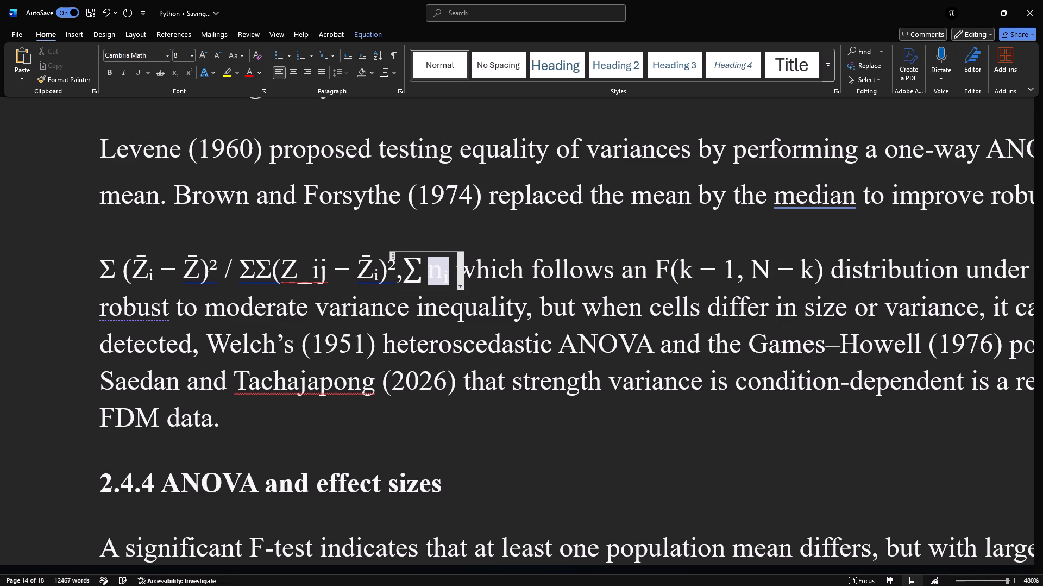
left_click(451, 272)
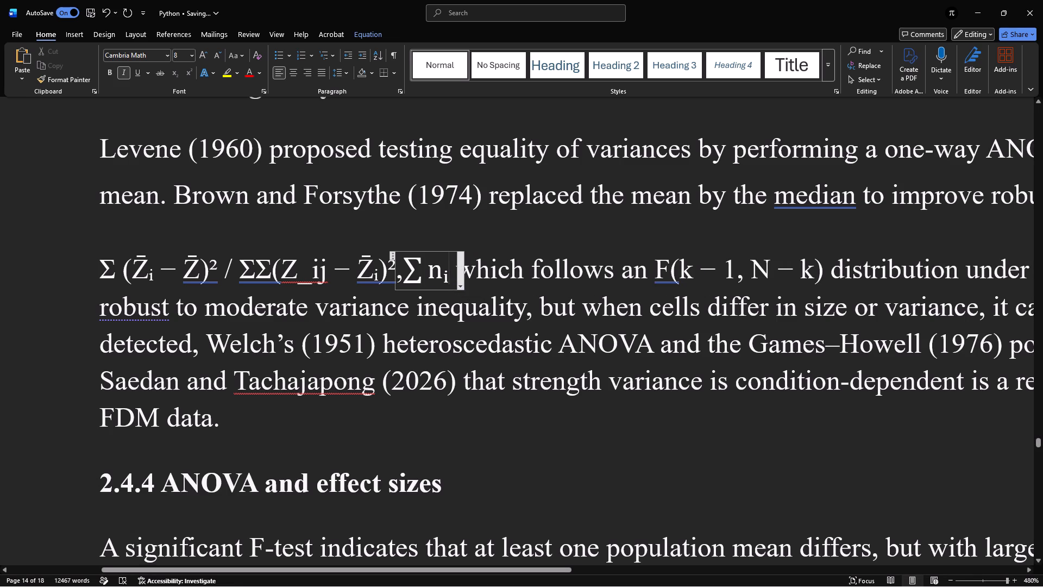
Replace the summation equation after the plain-text W formula with a comma and a new equation containing an empty stacked fraction.
left_click(73, 34)
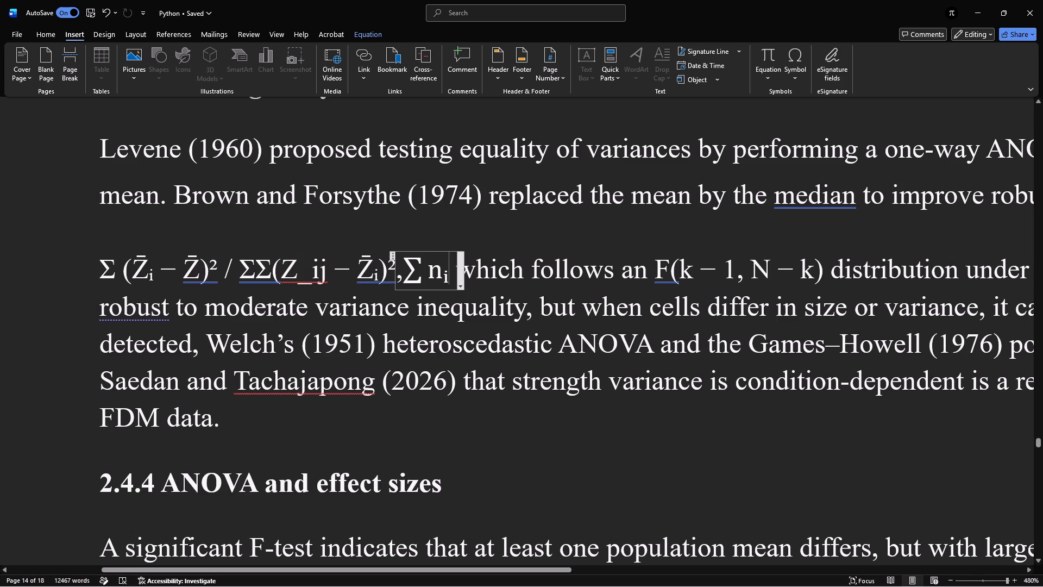
key("BackSpace")
key("BackSpace")
key("BackSpace")
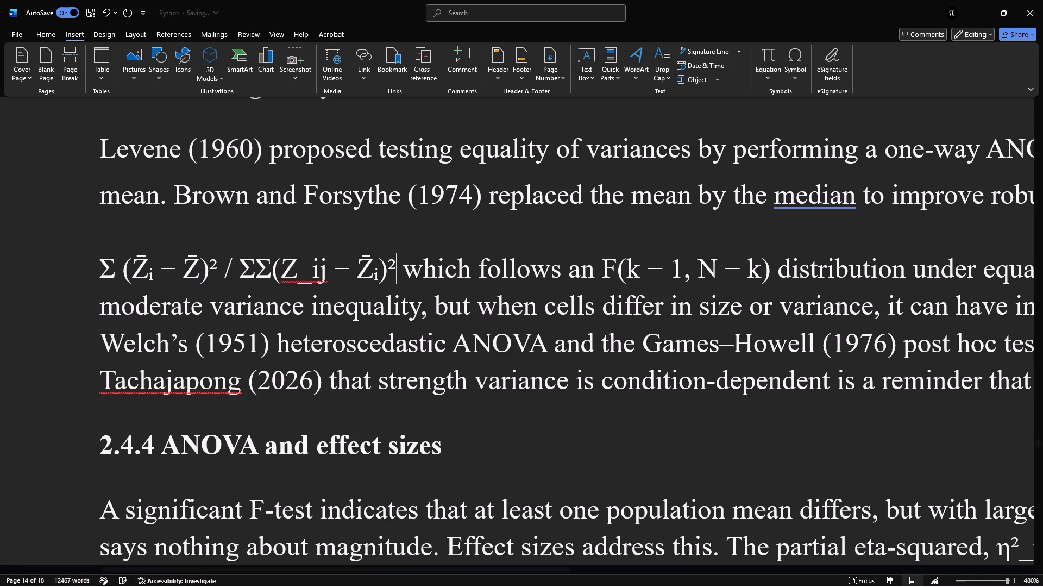
key("comma")
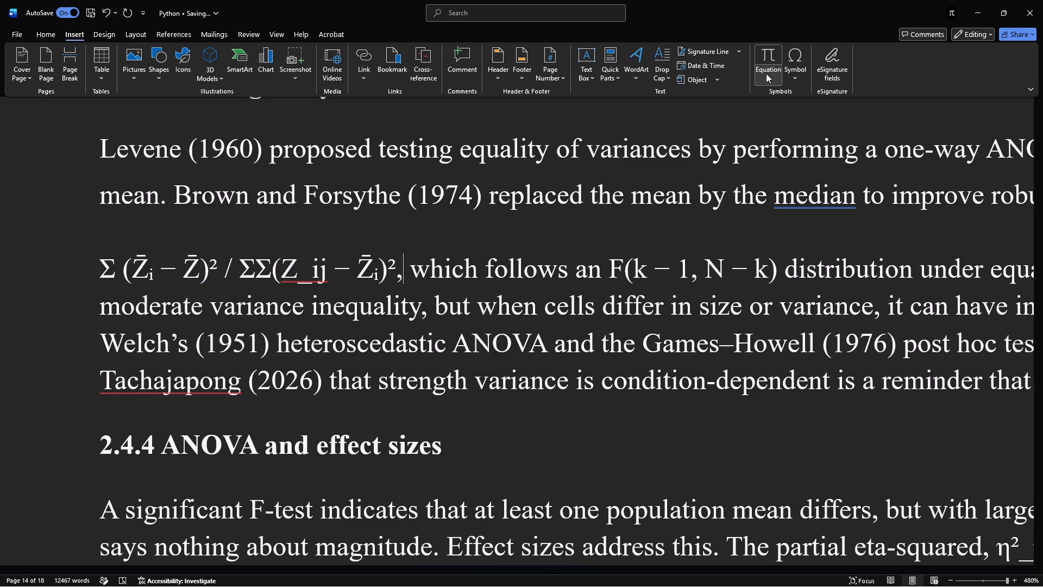
left_click(769, 49)
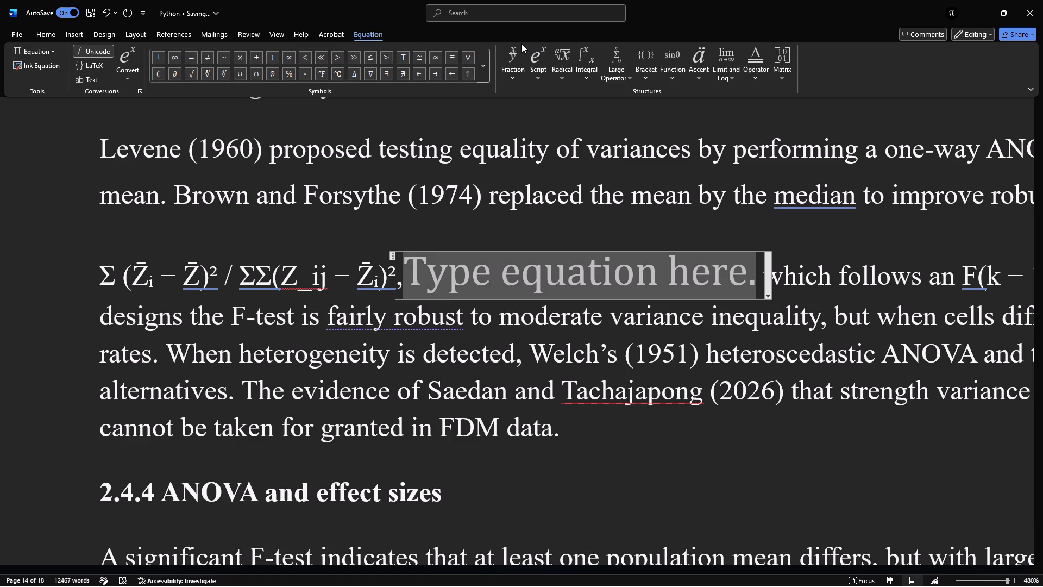
left_click(513, 53)
left_click(523, 120)
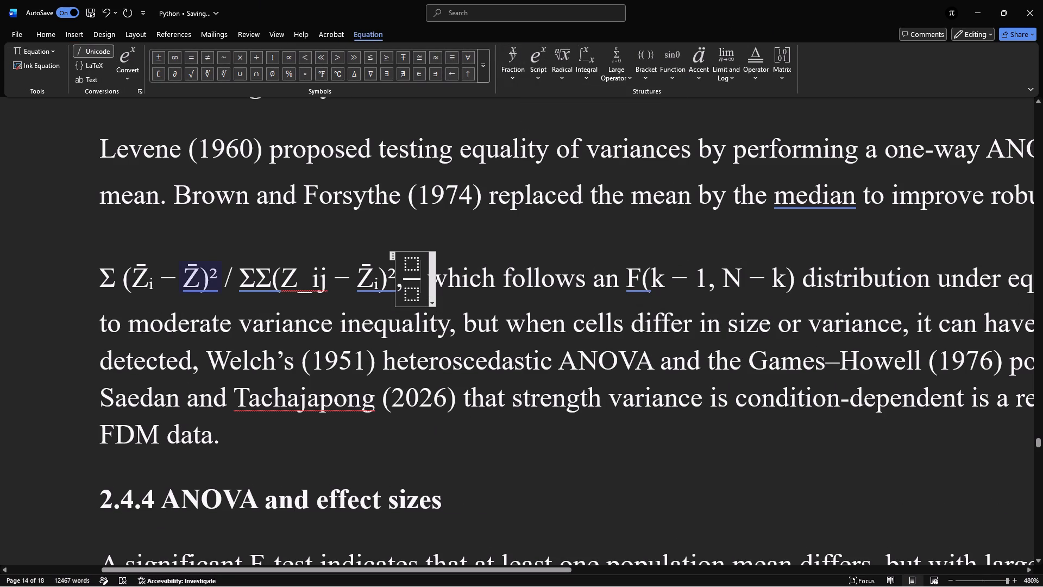
Move Σ (Z̄ᵢ − Z̄)² from the plain-text W formula into the new fraction's numerator.
left_click_drag(217, 282, 106, 279)
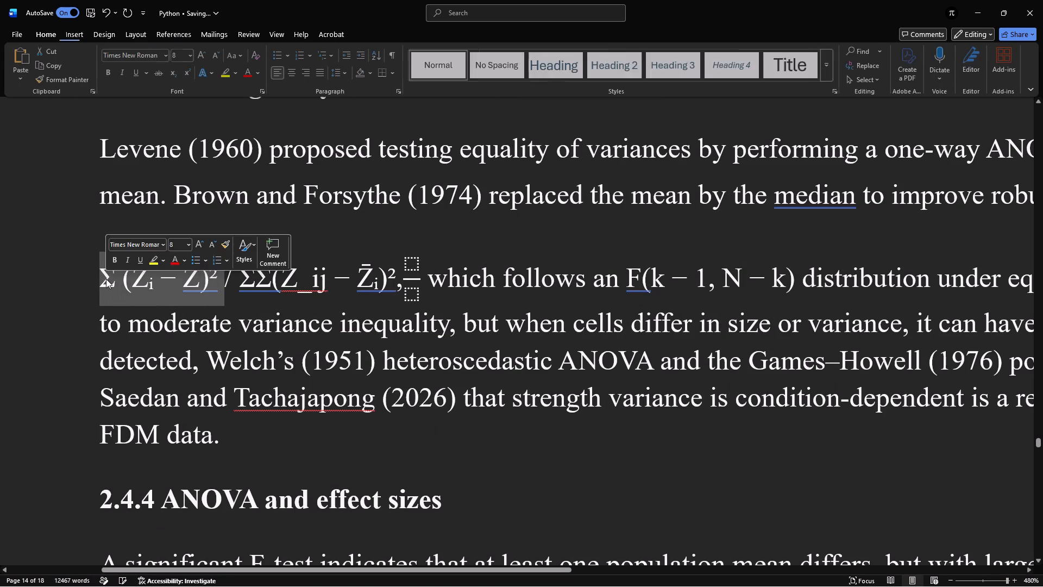
key("ctrl+x")
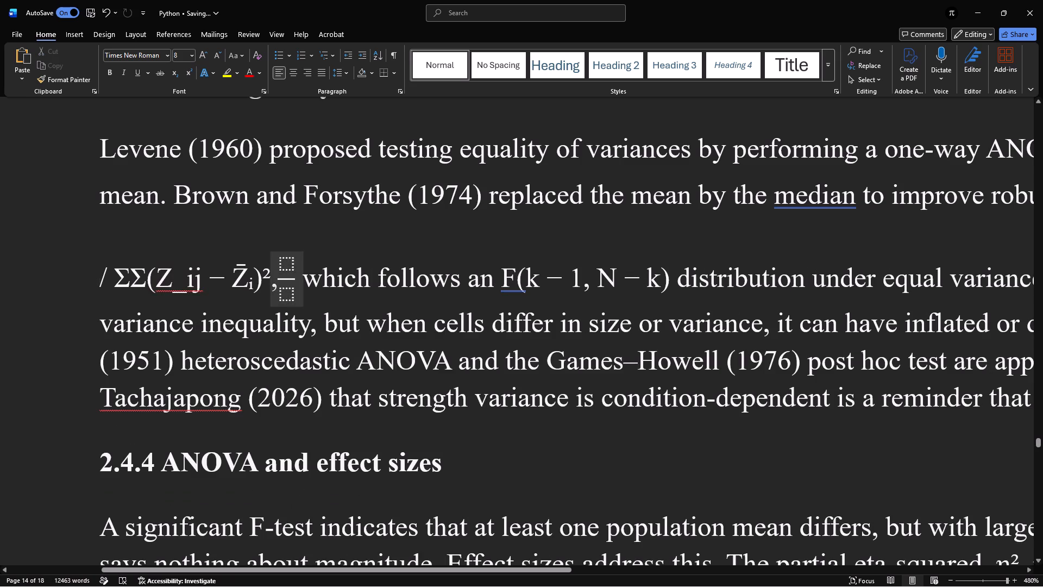
left_click(283, 263)
key("ctrl+v")
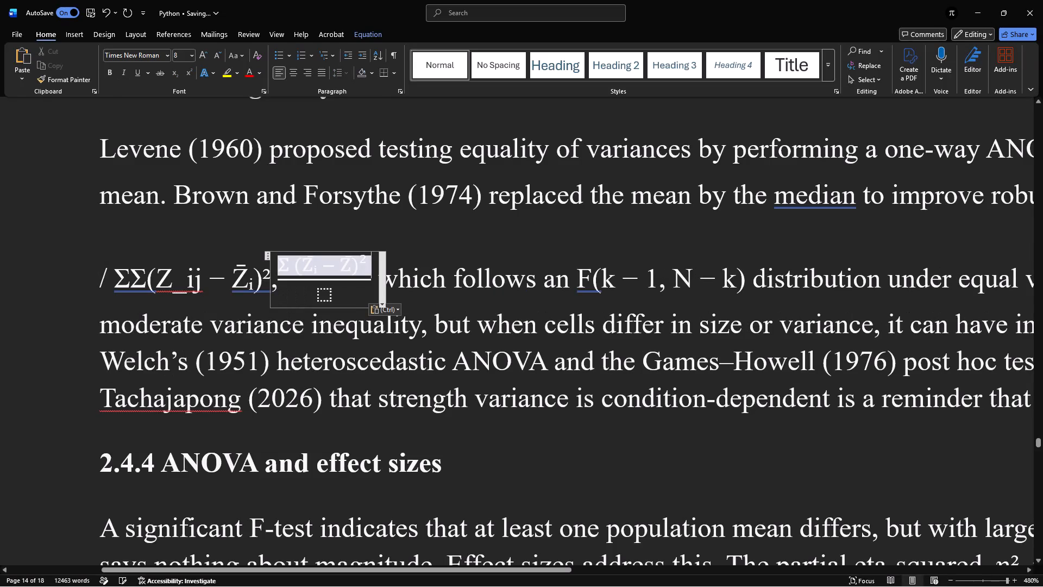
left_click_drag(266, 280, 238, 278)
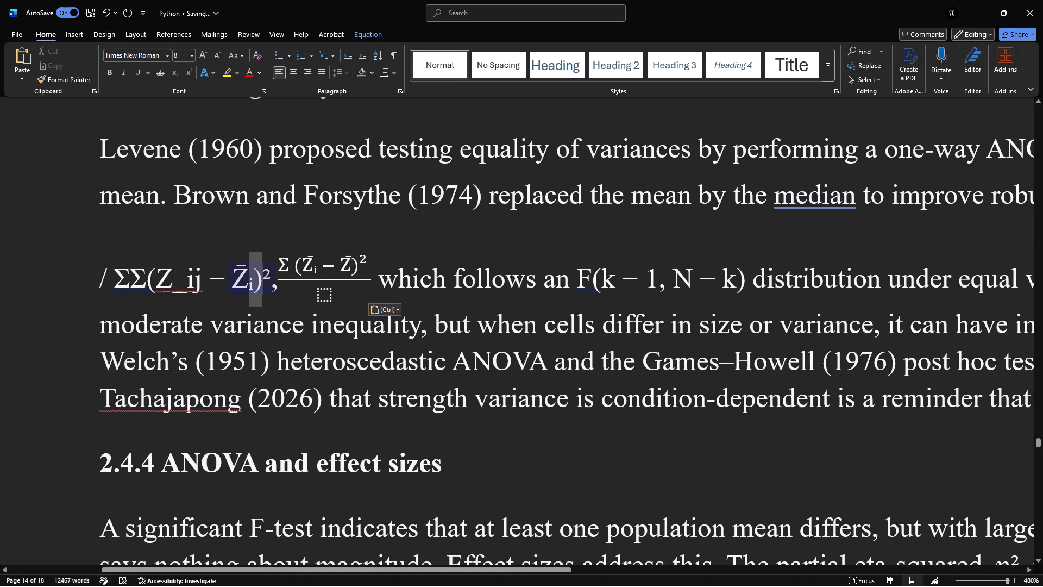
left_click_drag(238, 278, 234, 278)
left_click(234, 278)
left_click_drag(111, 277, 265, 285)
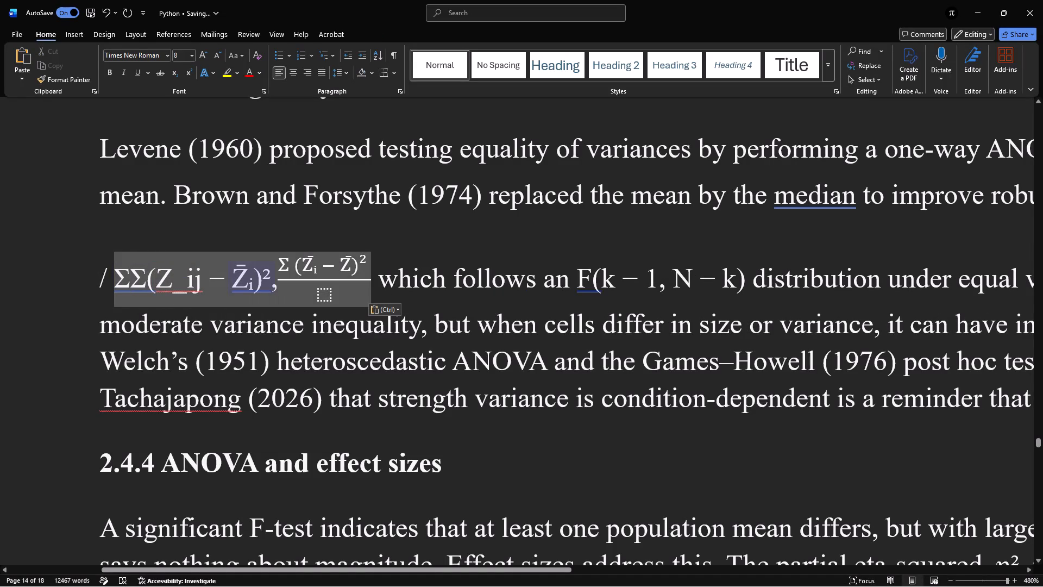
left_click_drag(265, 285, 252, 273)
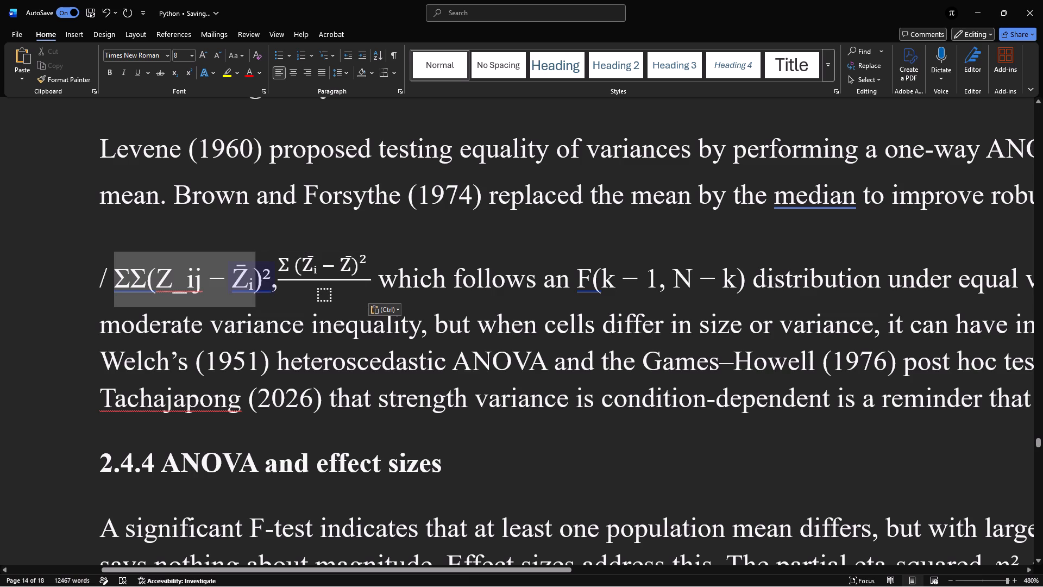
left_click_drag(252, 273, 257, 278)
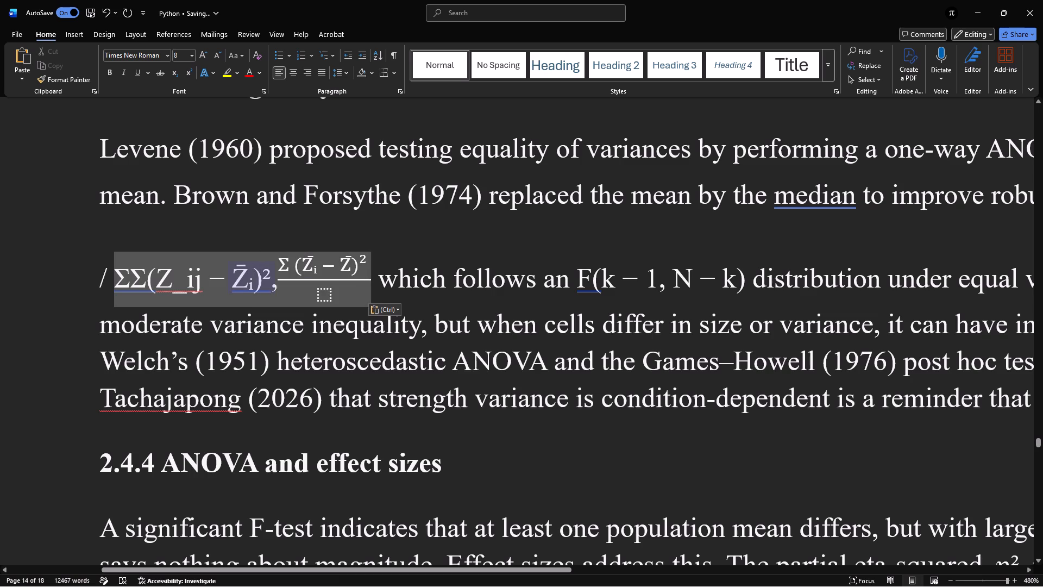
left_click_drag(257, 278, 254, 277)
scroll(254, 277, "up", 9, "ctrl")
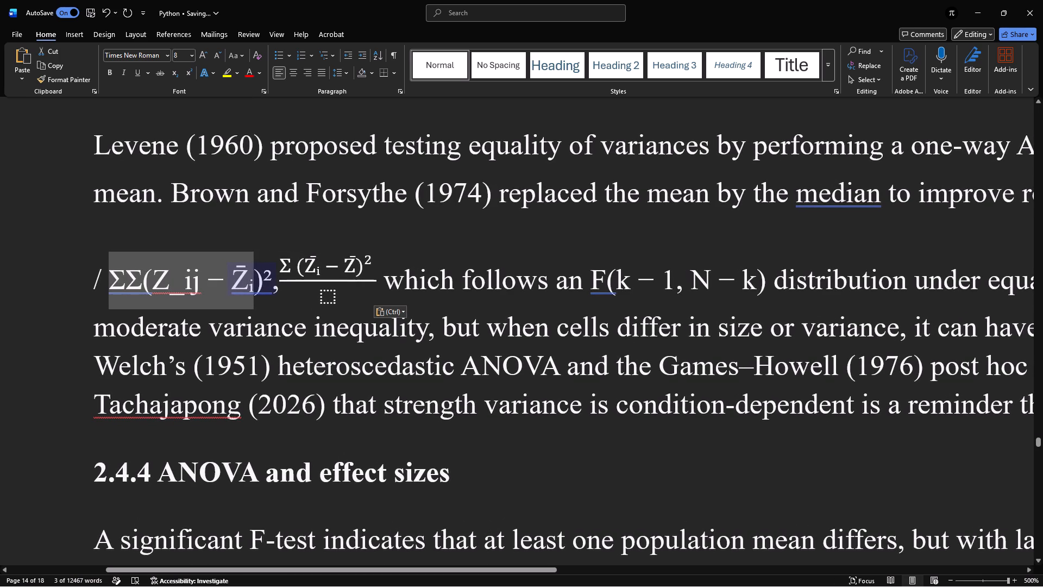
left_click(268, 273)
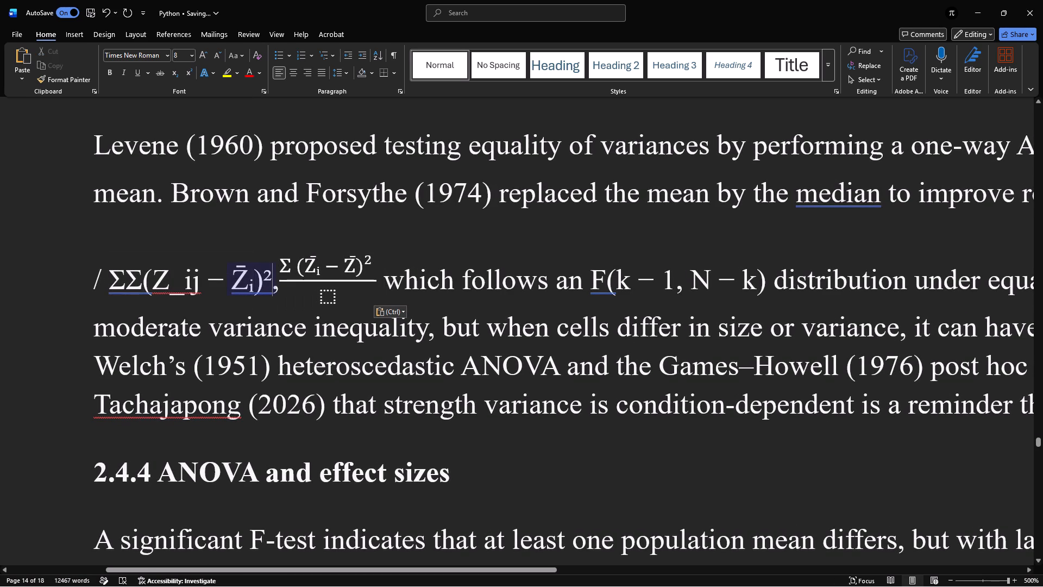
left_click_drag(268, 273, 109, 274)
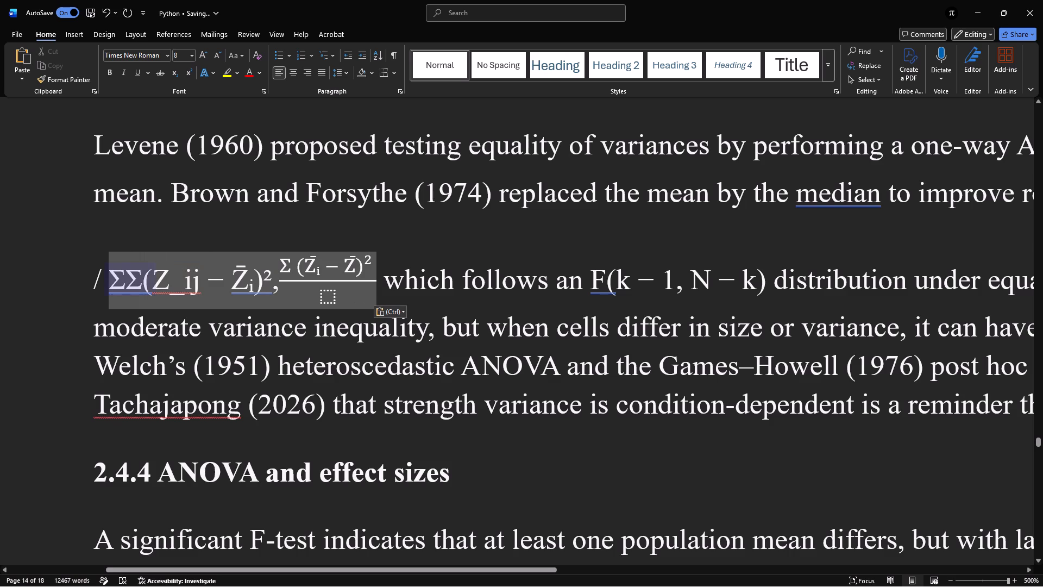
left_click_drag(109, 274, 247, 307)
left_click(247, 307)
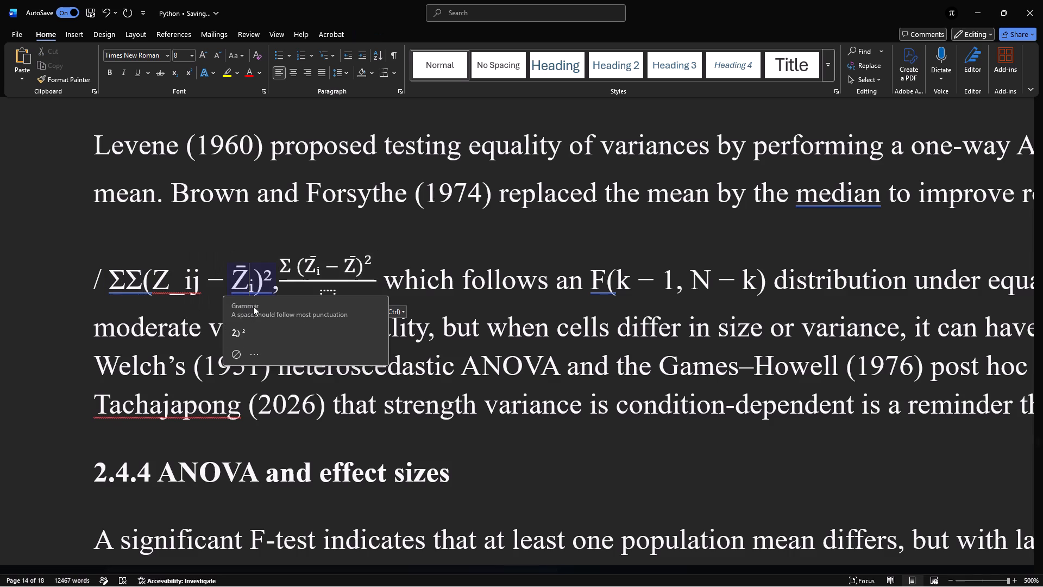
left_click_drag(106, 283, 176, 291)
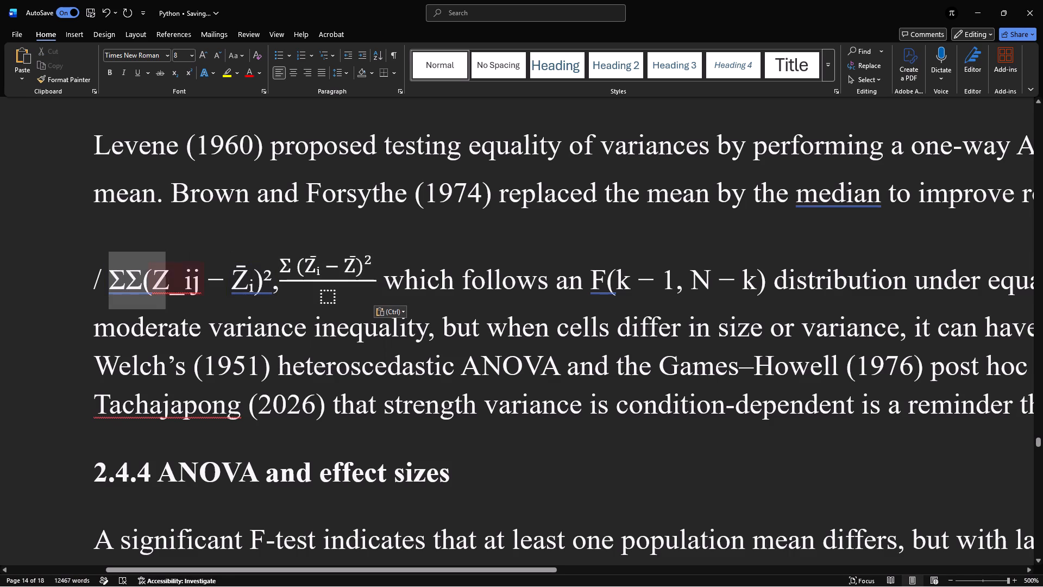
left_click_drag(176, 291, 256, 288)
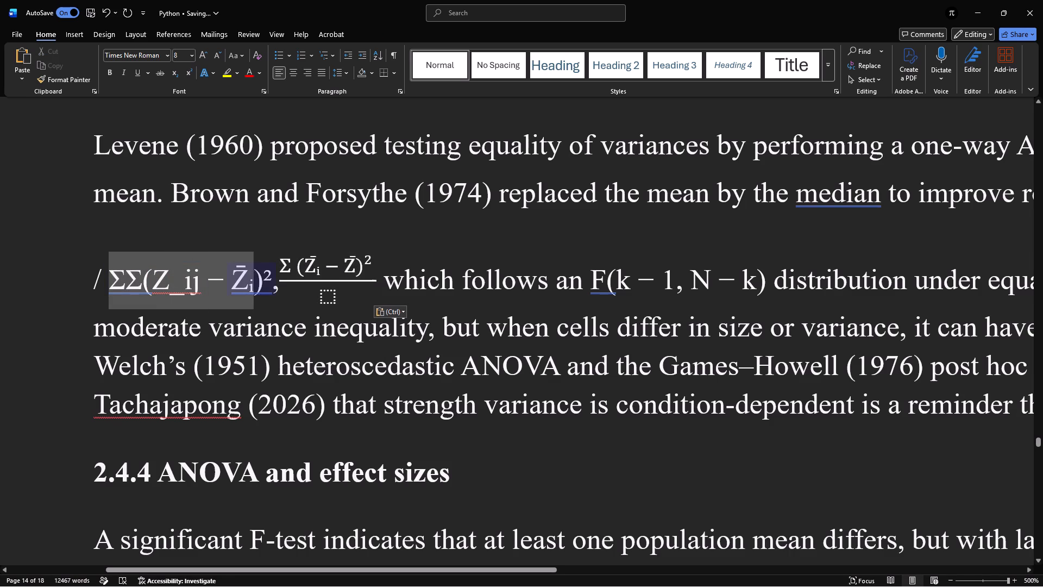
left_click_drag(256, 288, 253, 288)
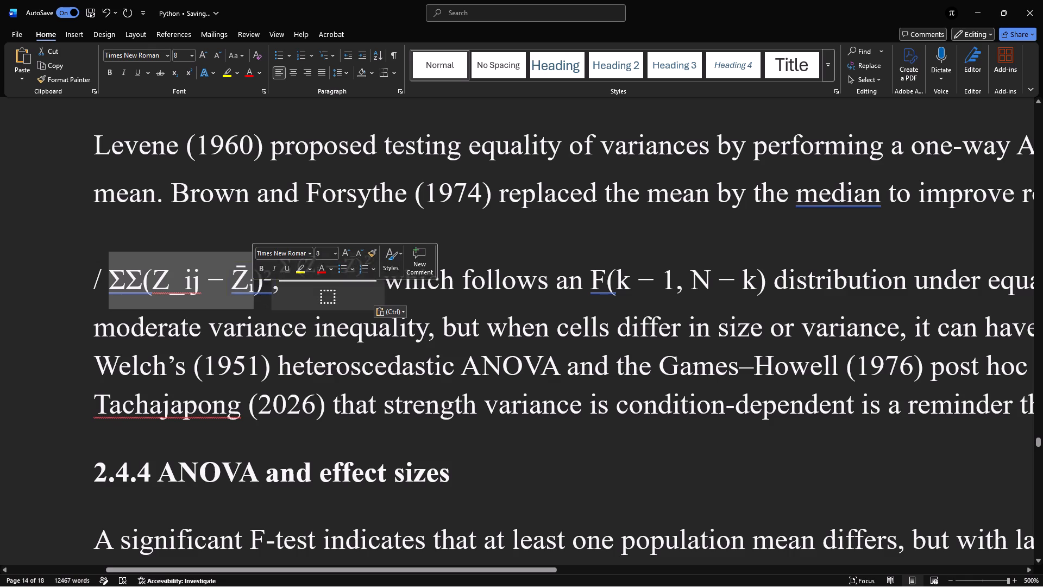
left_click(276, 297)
Space the plain-text ΣΣ(Z_ij − Z̄ᵢ)² away from the comma and move it into the empty denominator of the W fraction.
left_click(267, 277)
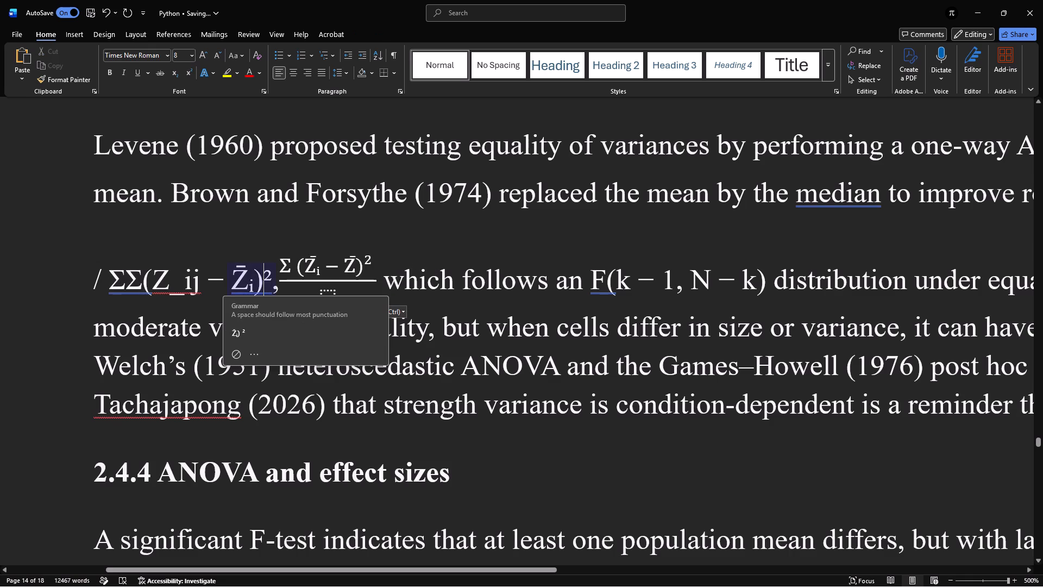
key("Right")
key("space")
key("space")
key("space")
key("space")
key("space")
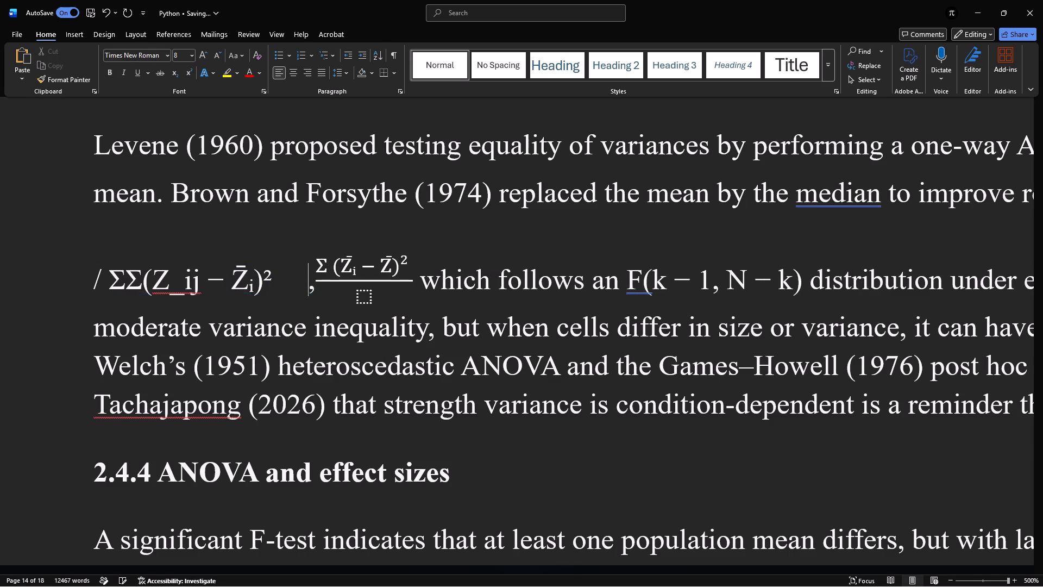
left_click(272, 280)
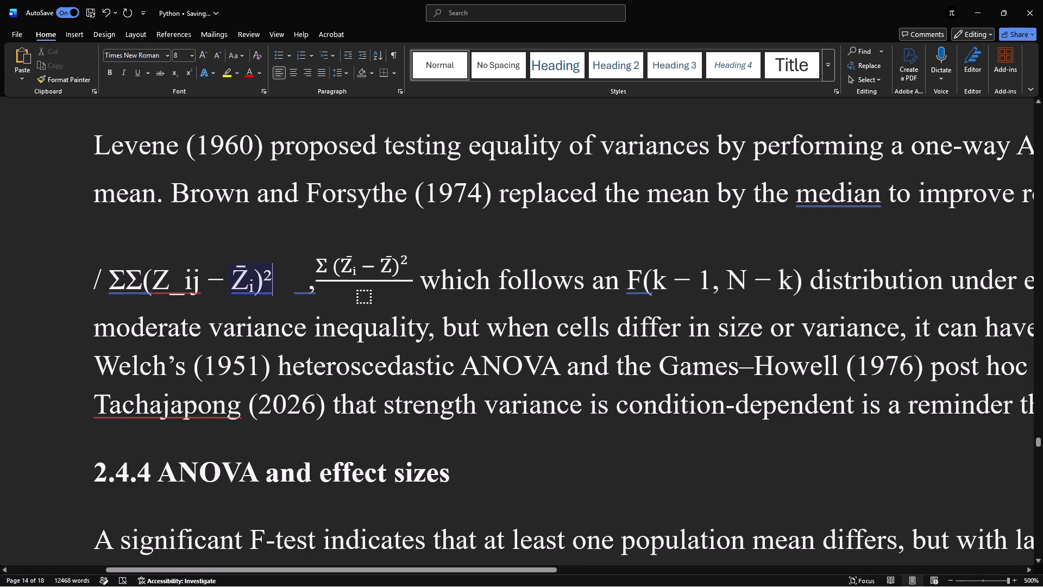
left_click_drag(277, 282, 163, 280)
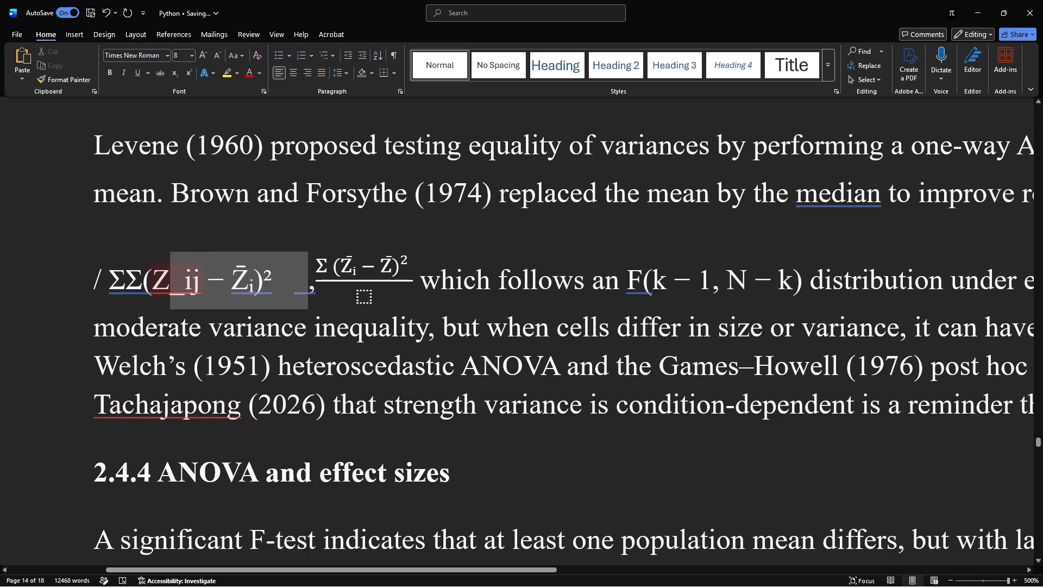
left_click_drag(163, 280, 121, 279)
key("ctrl+x")
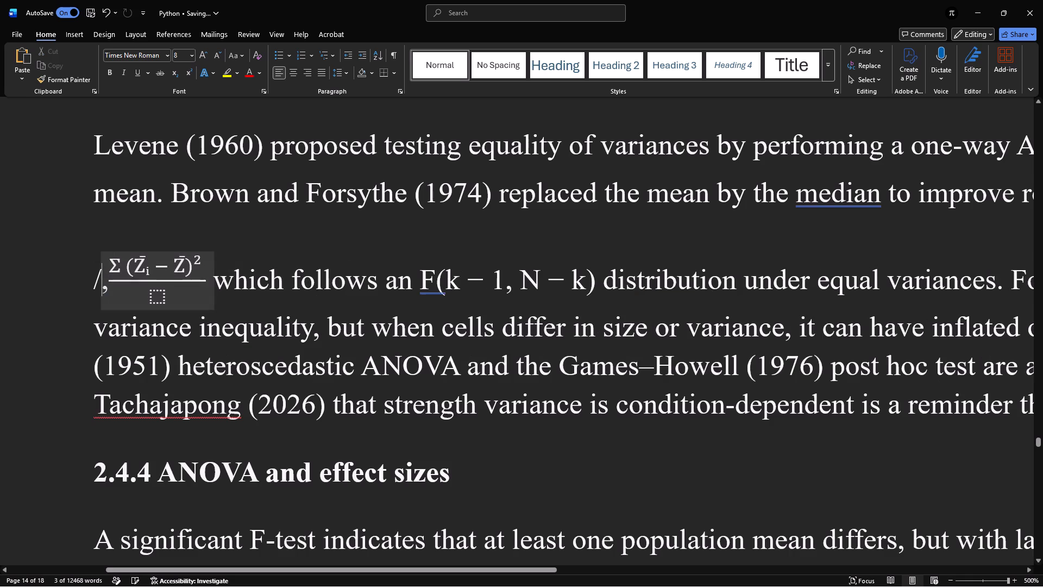
left_click(153, 298)
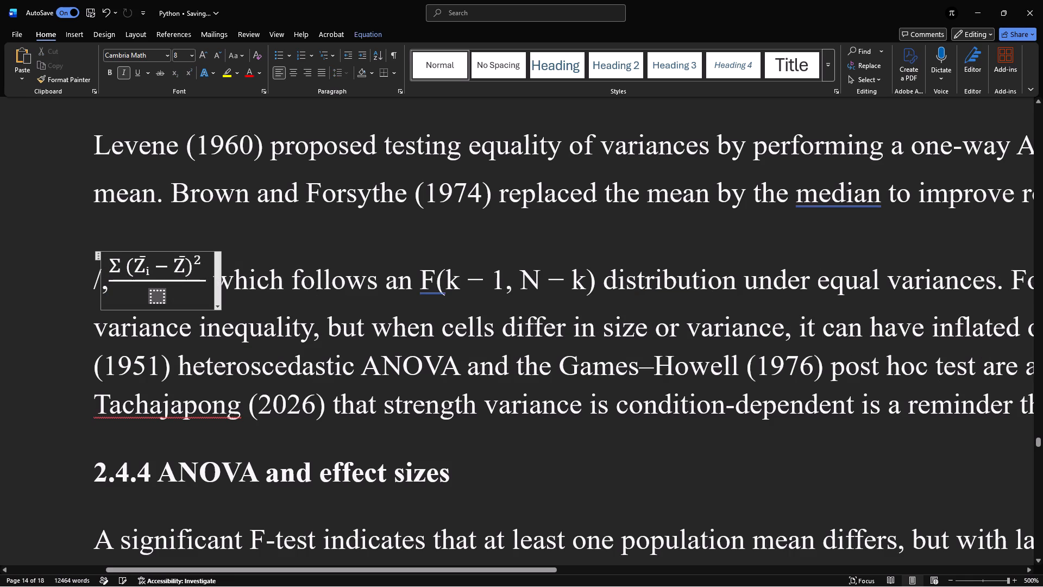
key("ctrl+v")
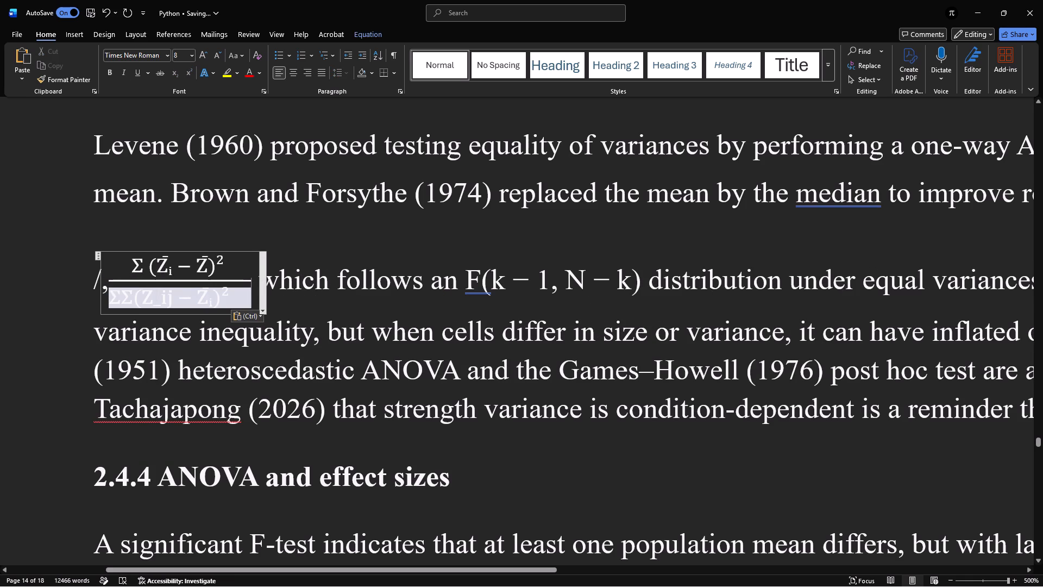
Delete the leftover slash and comma in front of the W fraction.
left_click(106, 286)
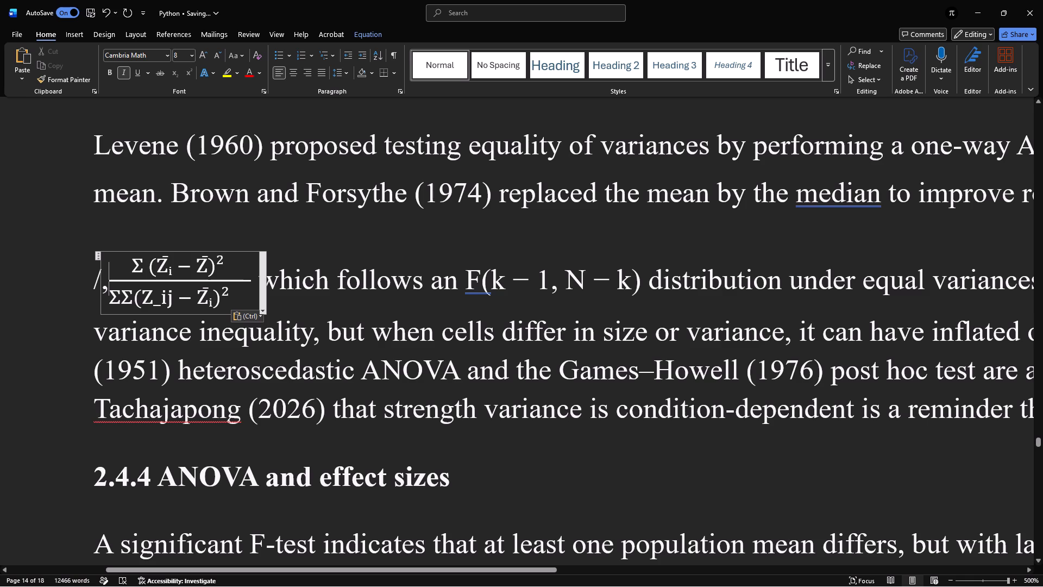
key("Left")
key("Left")
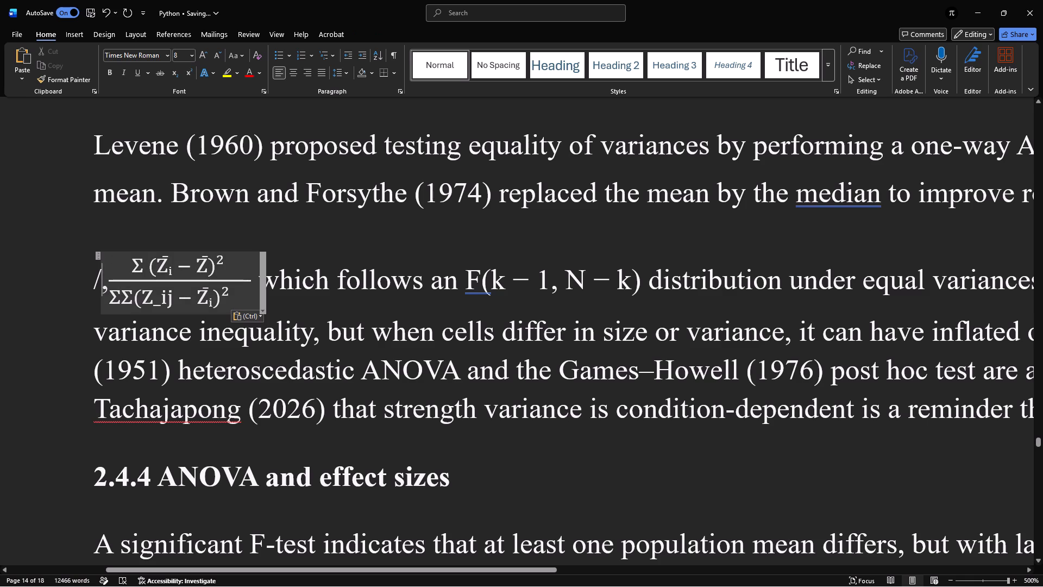
key("BackSpace")
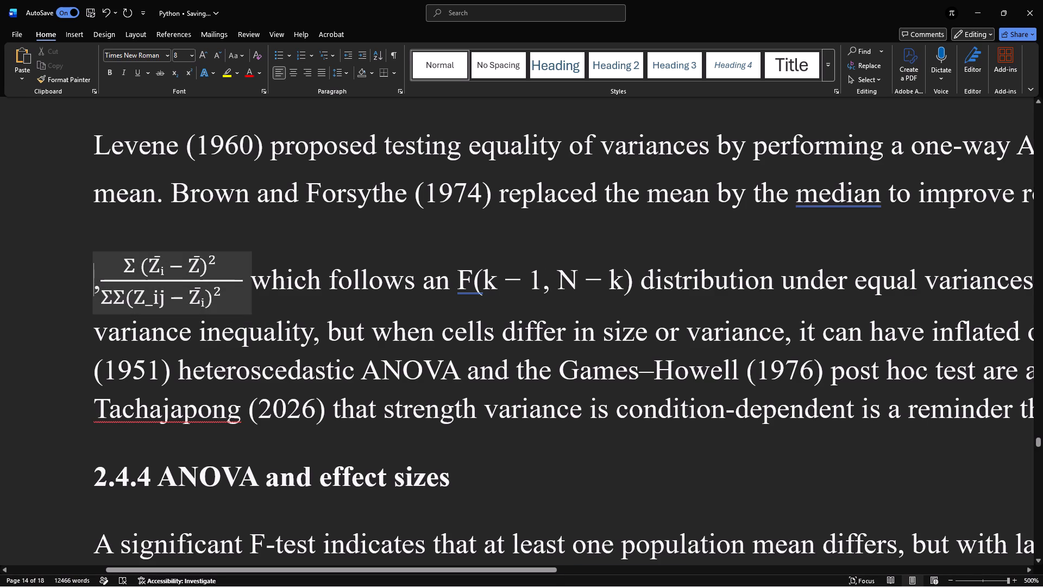
key("Delete")
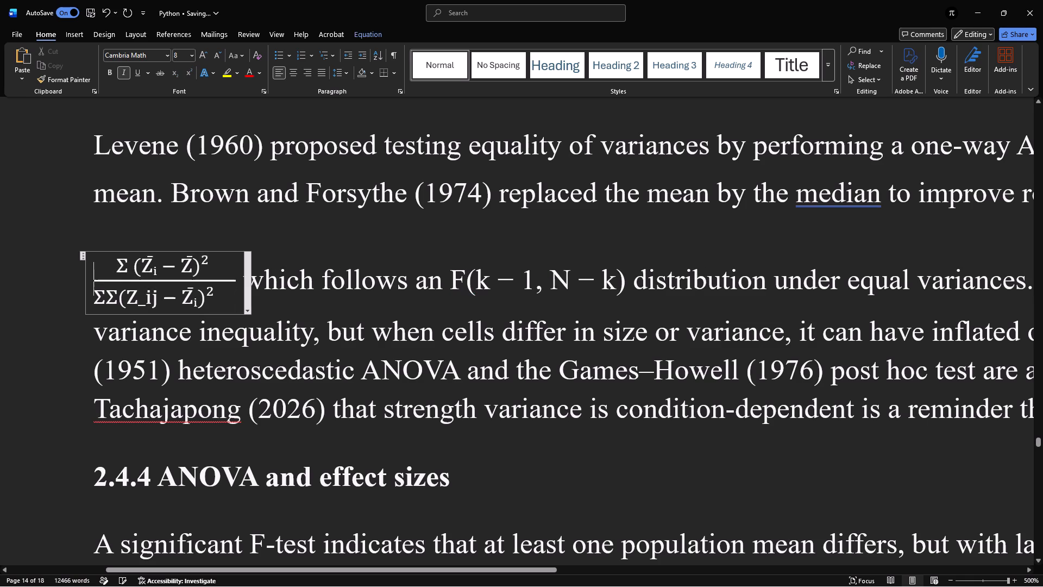
Replace "_ij" after Z with "ij" in the denominator of the W fraction.
key("Right")
key("Right")
key("Right")
key("Right")
key("Right")
key("Right")
key("Right")
key("Right")
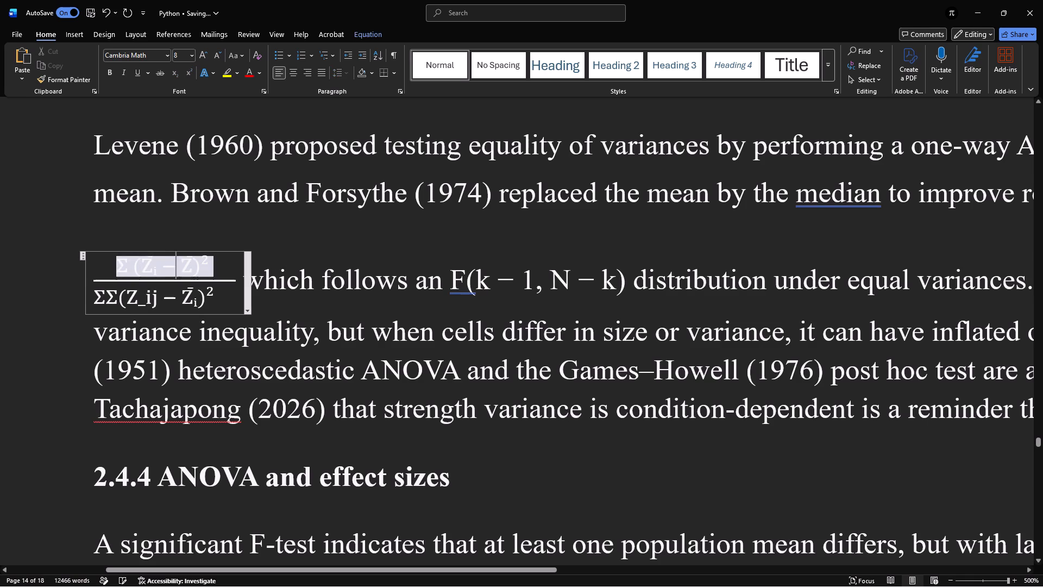
key("Right")
key("Right")
key("Right")
key("Right")
key("Right")
key("Right")
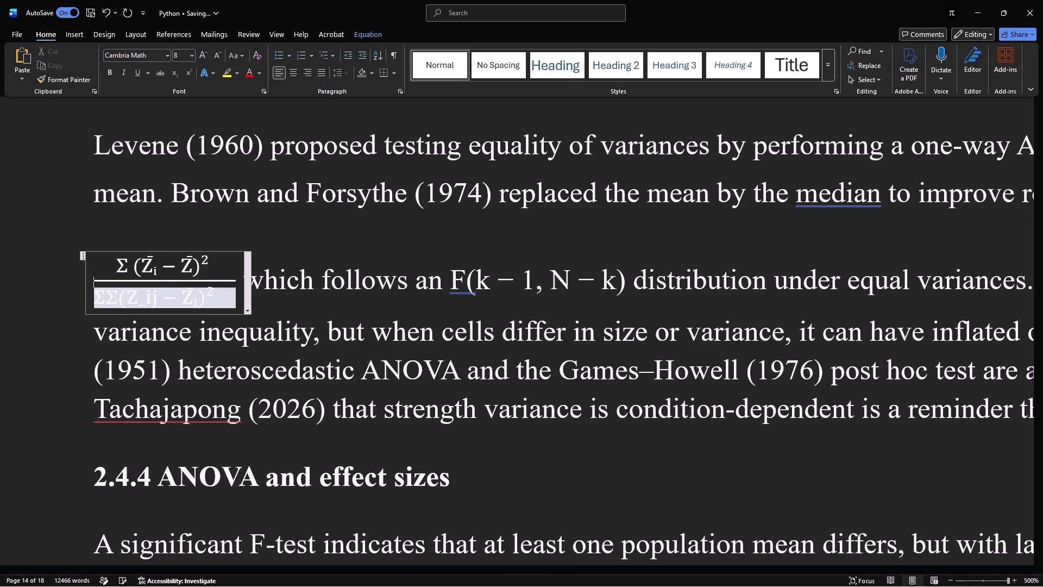
key("Right")
key("Right")
key("Right")
key("Right")
key("Right")
key("Right")
key("Right")
key("Right")
key("Right")
key("Right")
key("Right")
key("Left")
key("Left")
key("Left")
key("Left")
key("BackSpace")
key("BackSpace")
key("BackSpace")
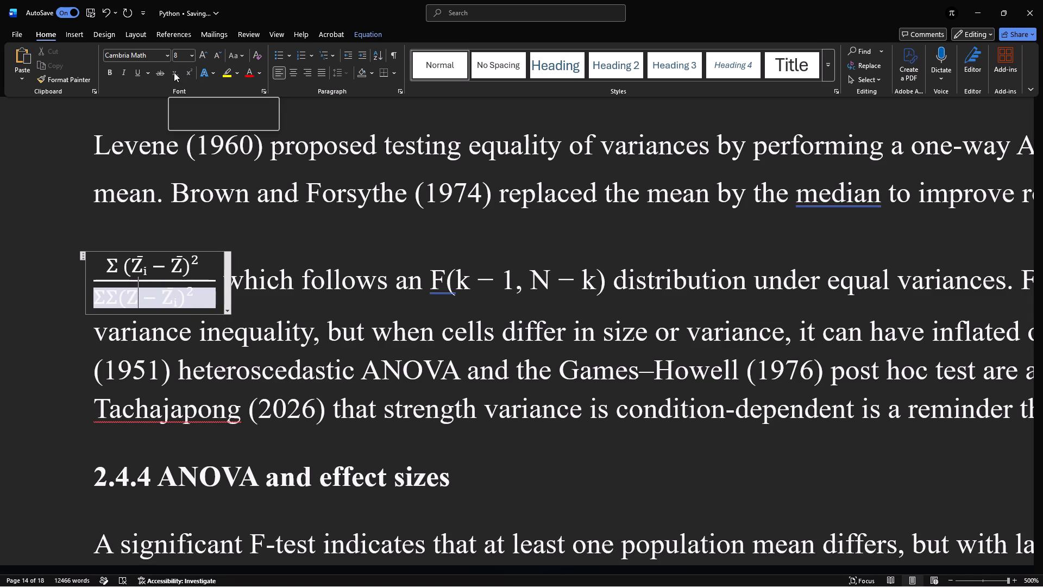
type("ij")
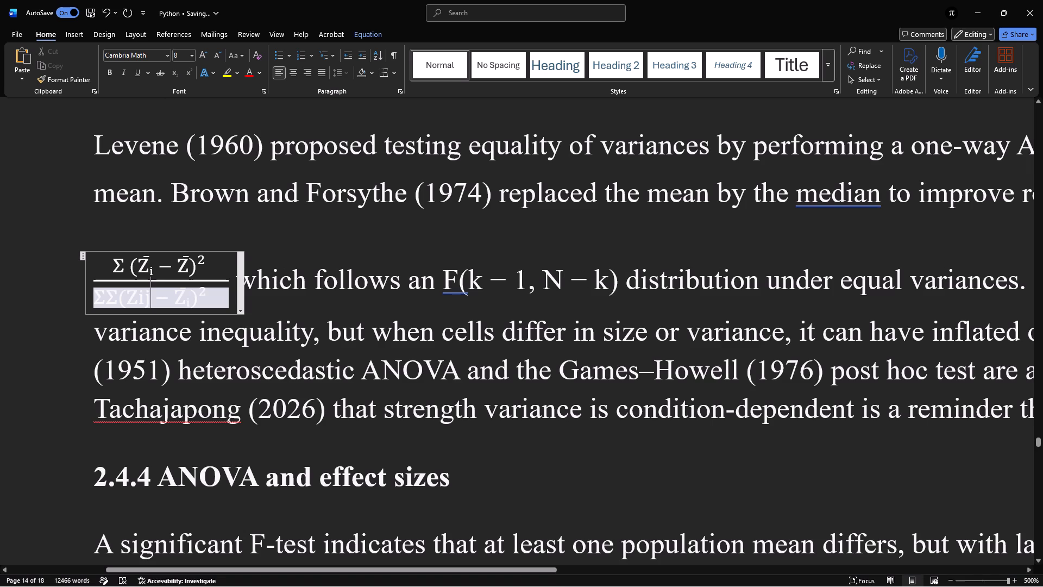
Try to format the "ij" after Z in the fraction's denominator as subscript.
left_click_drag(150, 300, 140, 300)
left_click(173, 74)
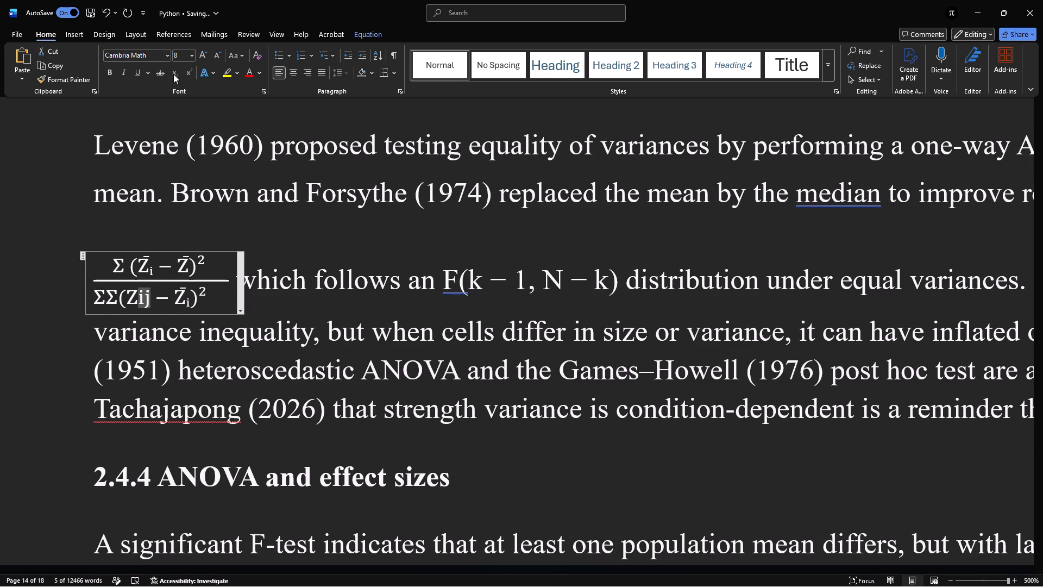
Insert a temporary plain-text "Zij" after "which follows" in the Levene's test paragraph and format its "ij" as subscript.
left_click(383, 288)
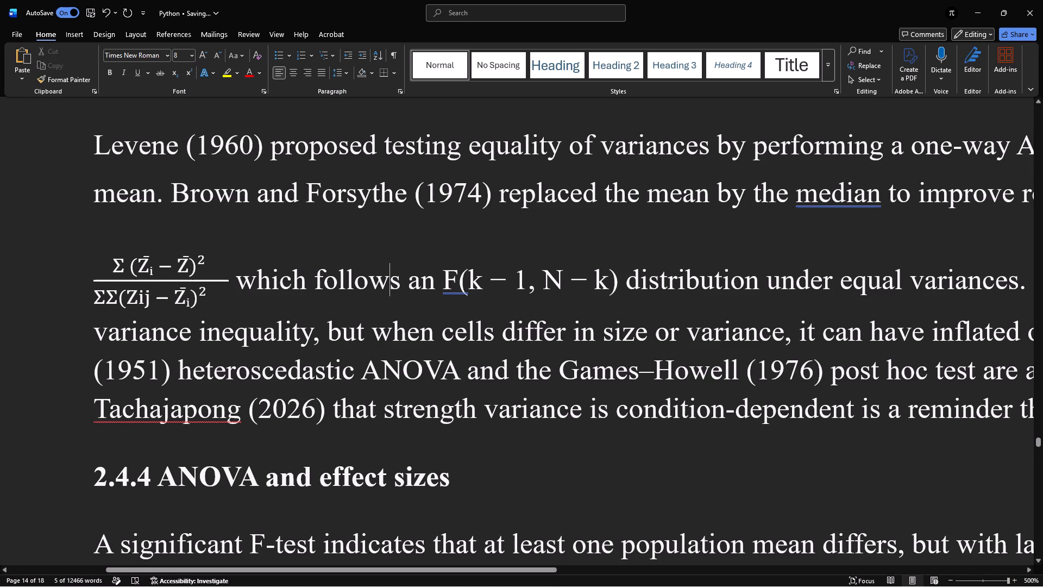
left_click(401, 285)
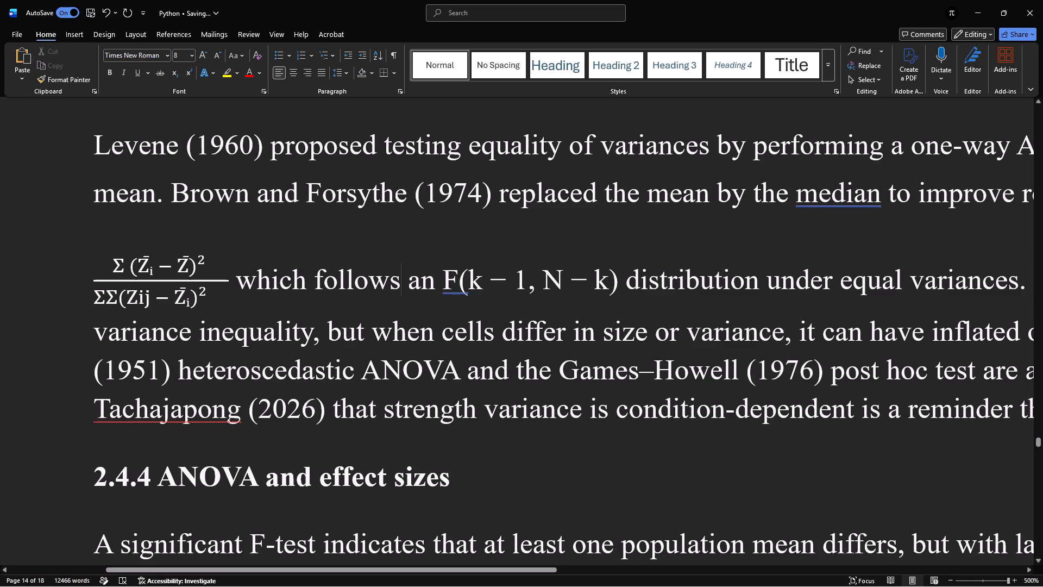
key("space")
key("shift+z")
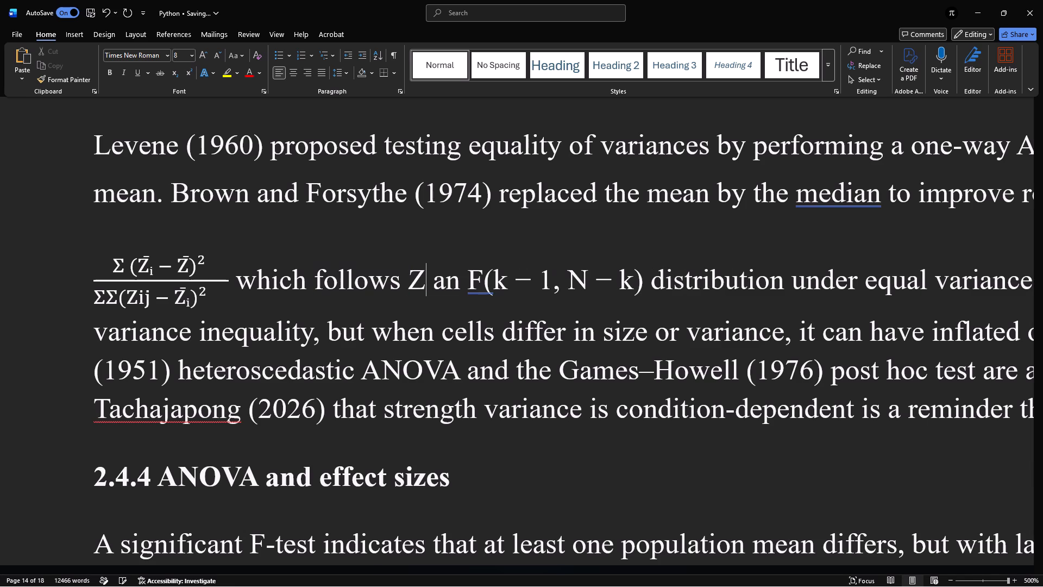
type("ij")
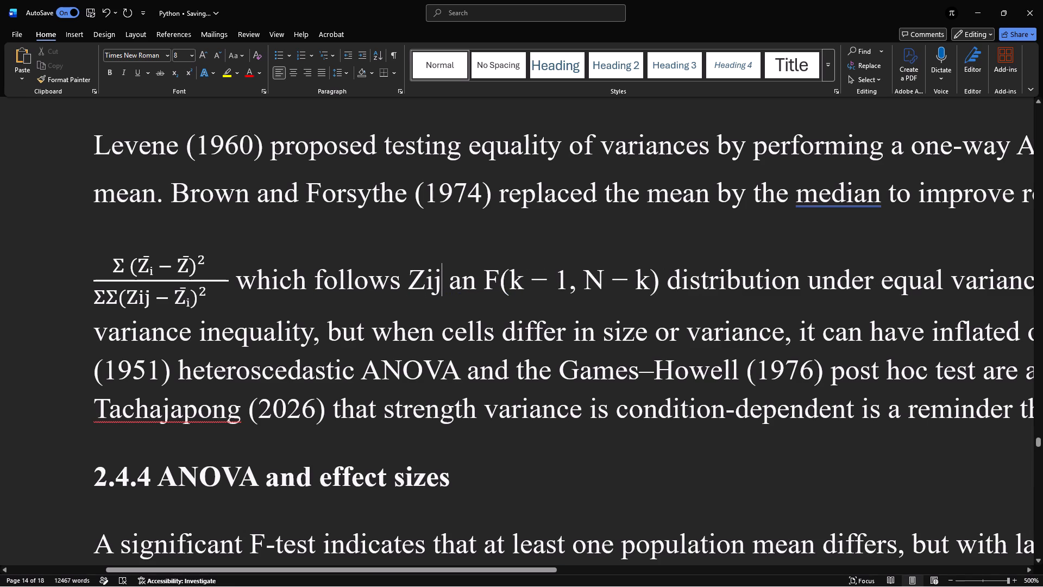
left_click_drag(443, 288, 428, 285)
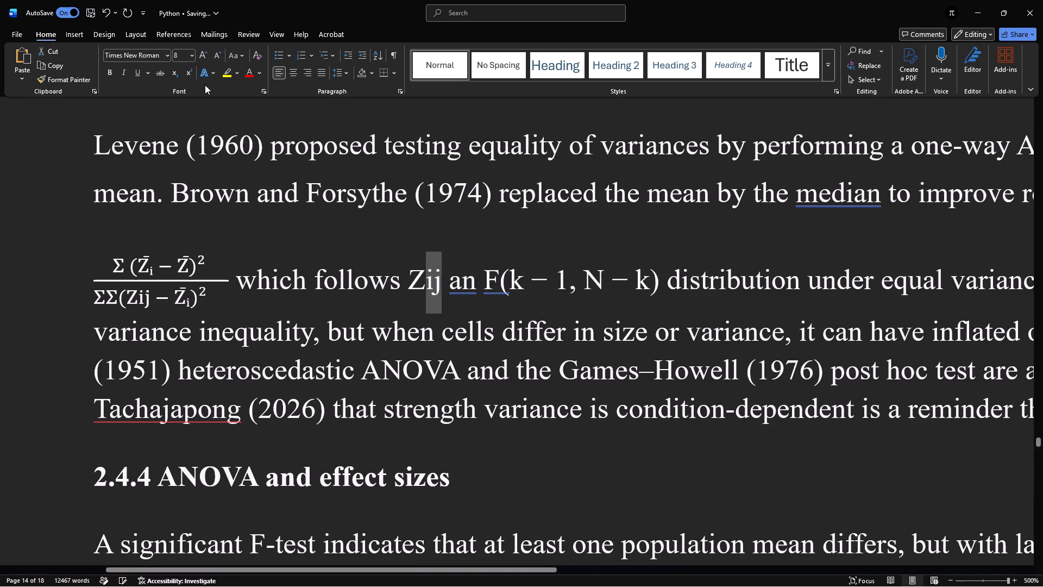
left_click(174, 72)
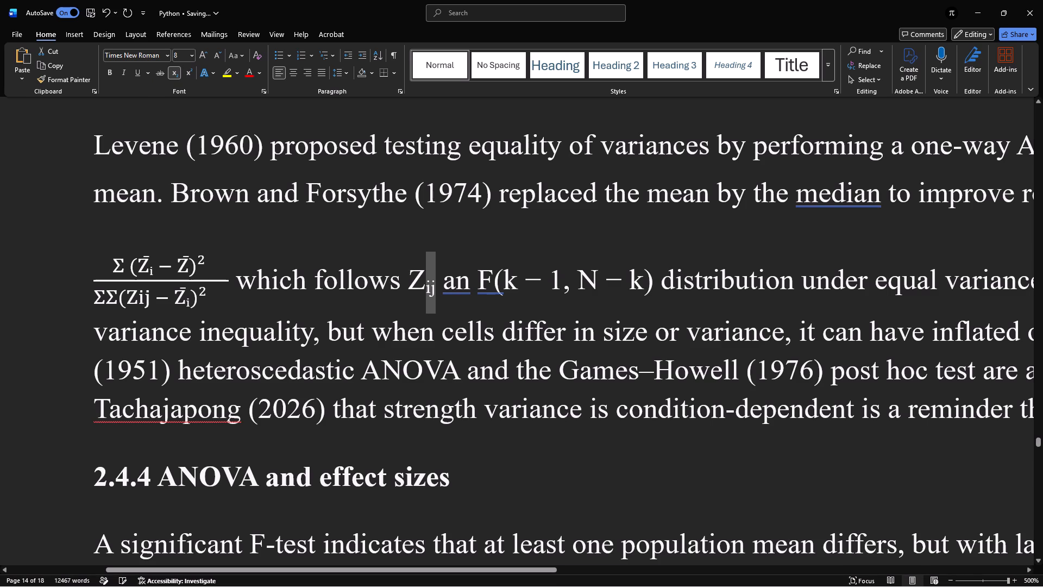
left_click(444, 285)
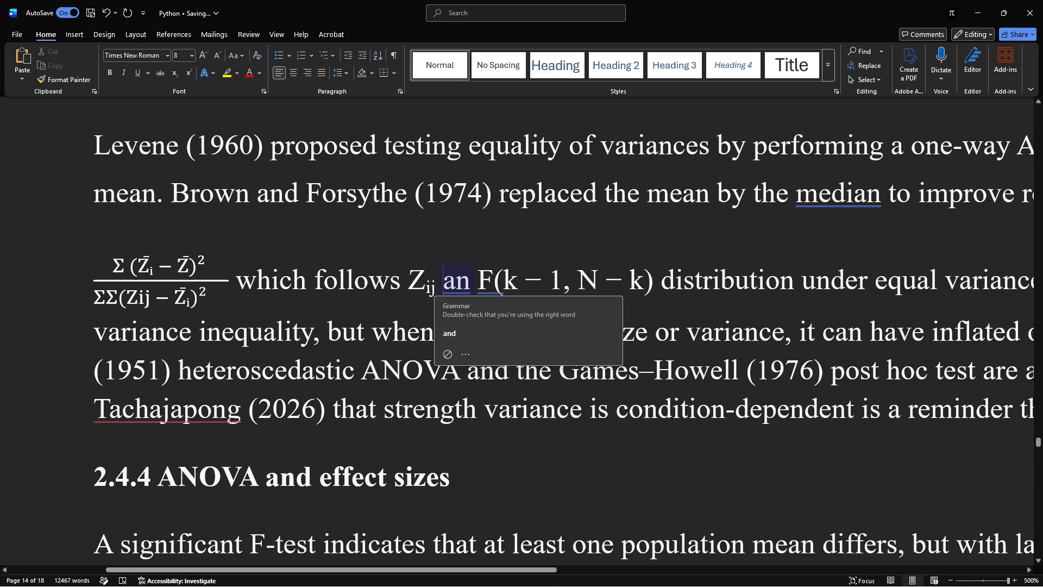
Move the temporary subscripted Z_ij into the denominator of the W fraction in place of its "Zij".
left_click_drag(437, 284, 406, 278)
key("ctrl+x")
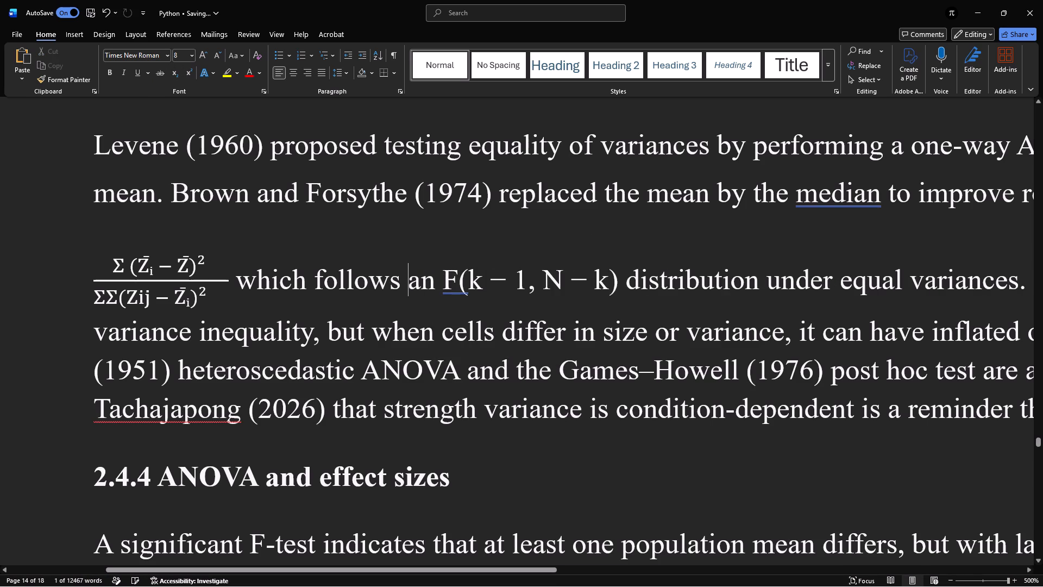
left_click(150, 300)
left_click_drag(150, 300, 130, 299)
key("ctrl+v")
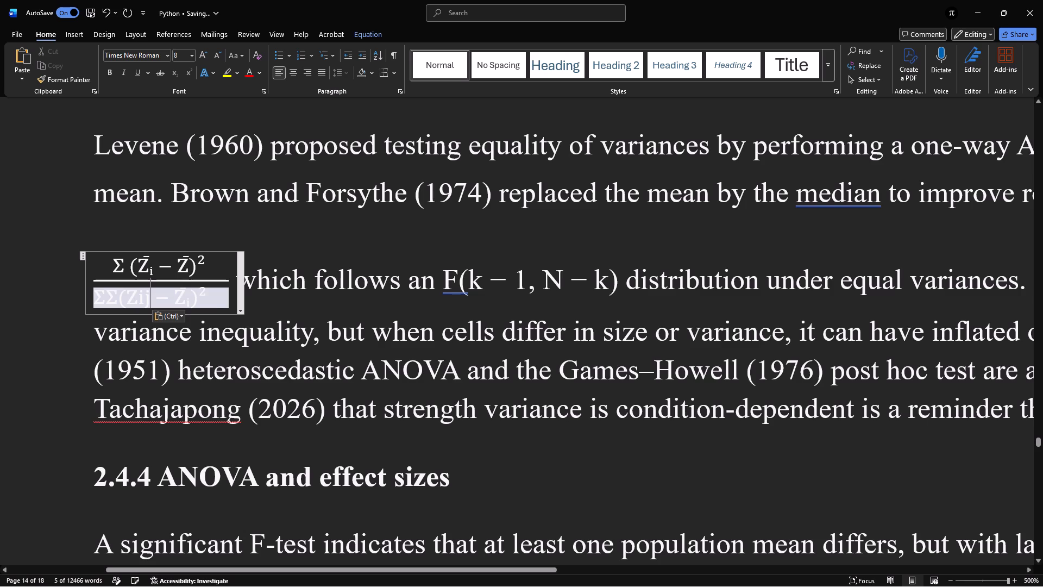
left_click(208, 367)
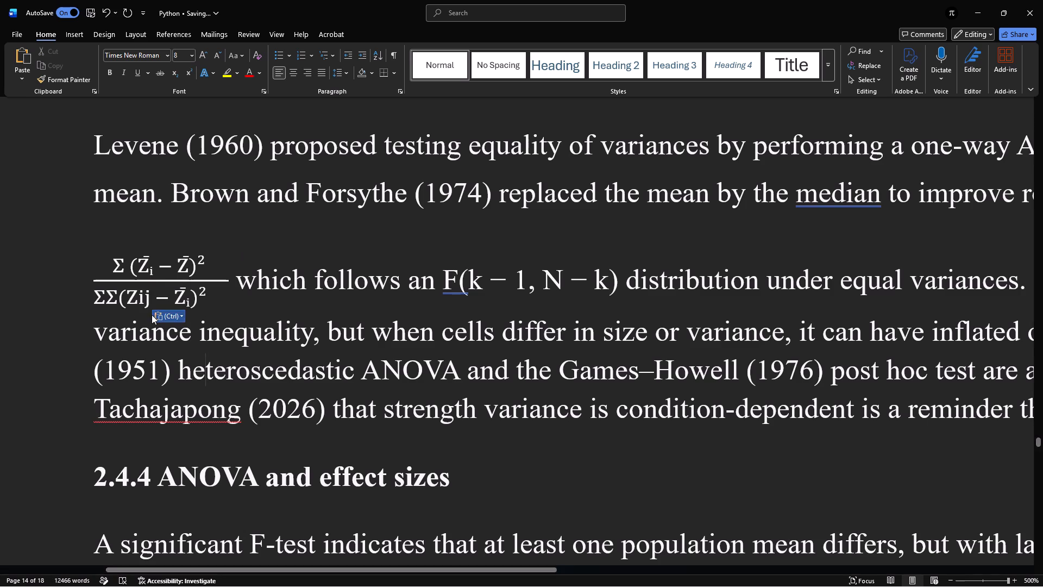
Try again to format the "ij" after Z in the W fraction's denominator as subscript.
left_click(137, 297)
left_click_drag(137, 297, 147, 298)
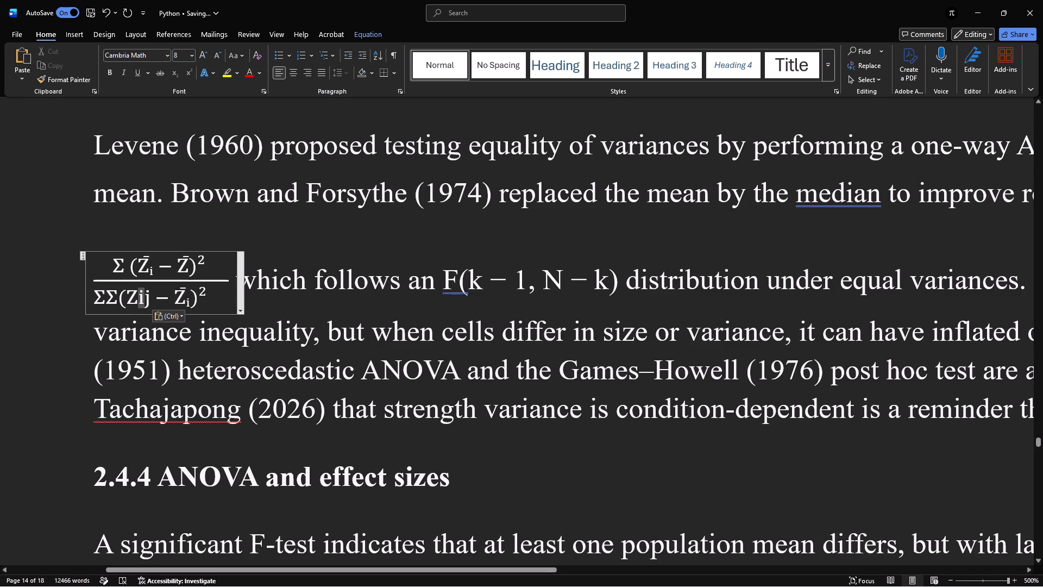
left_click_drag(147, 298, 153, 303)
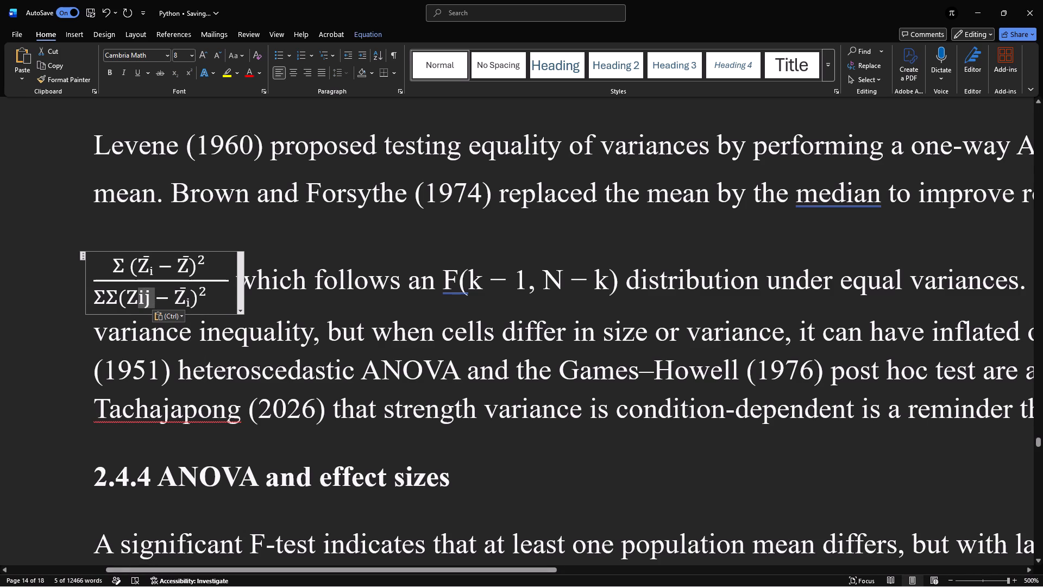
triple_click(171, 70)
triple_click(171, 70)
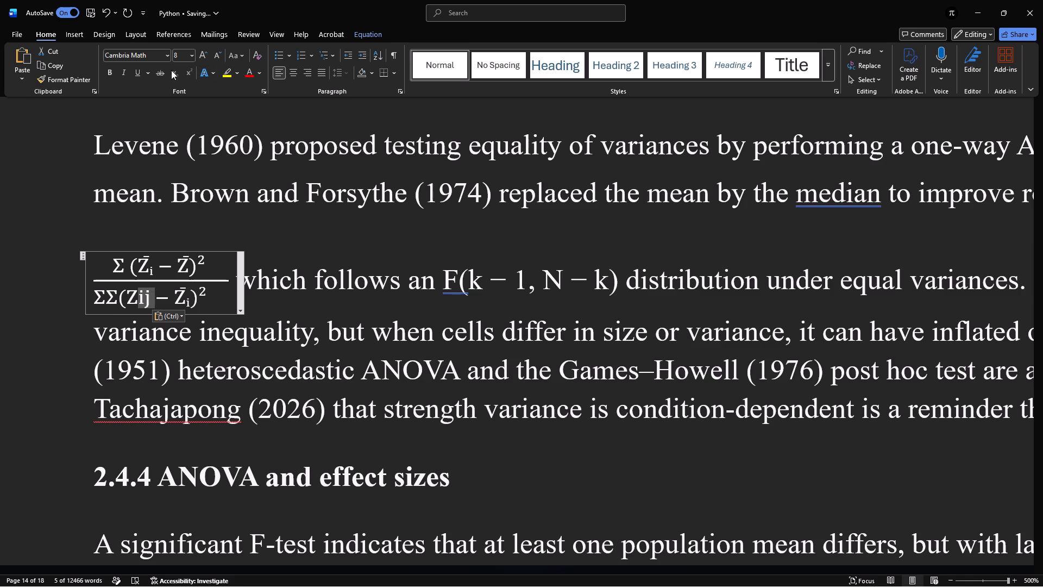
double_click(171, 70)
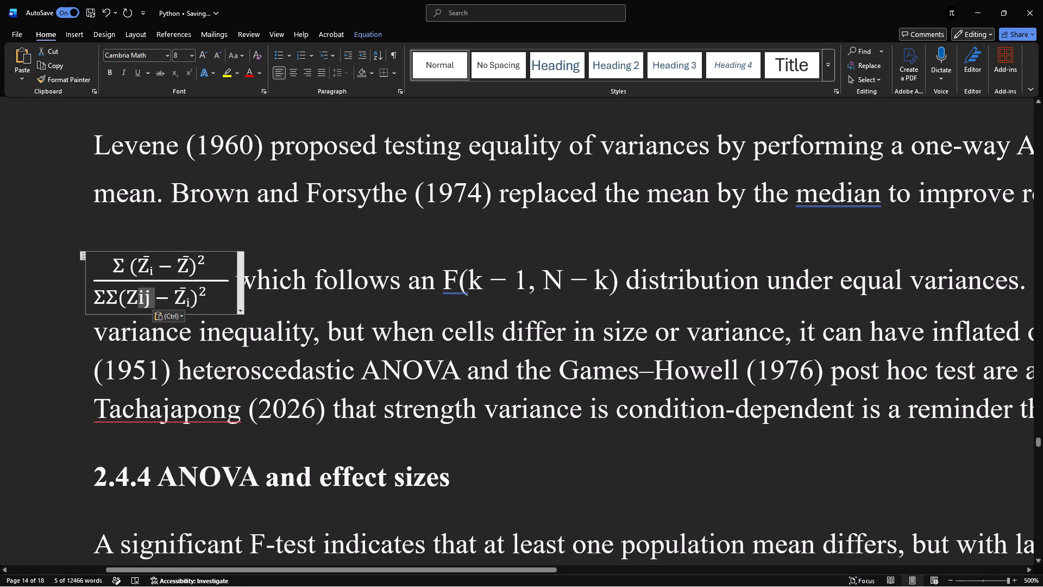
Replace the "ij" after Z in the W fraction's denominator with "ij" entered as non-math text.
key("BackSpace")
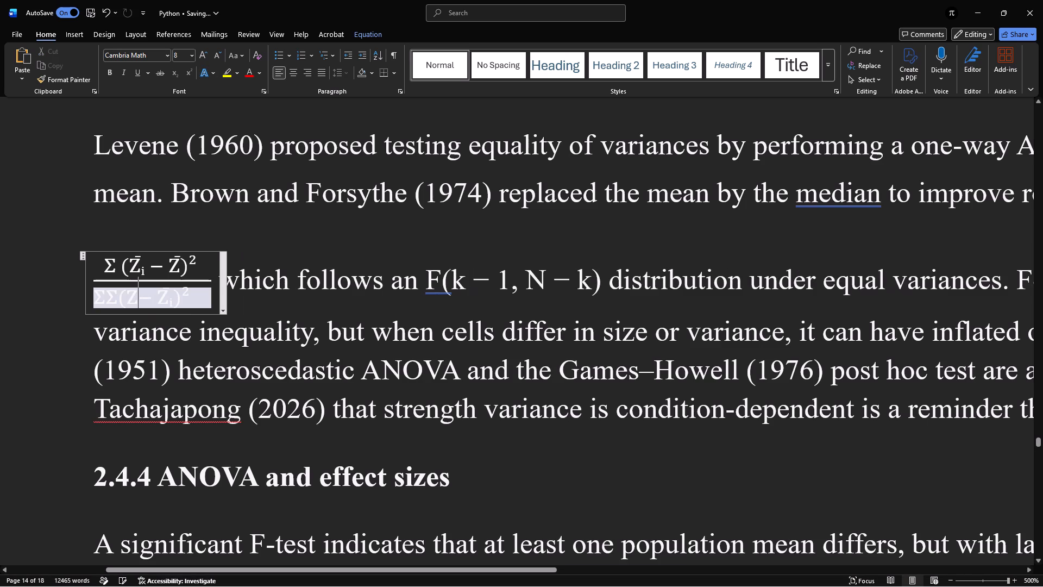
left_click(363, 29)
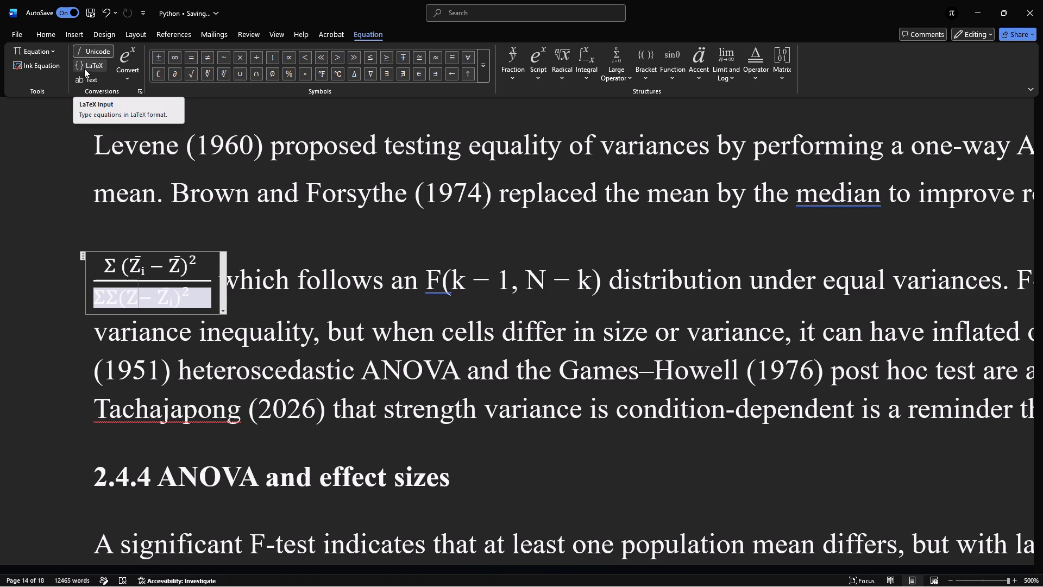
left_click(84, 74)
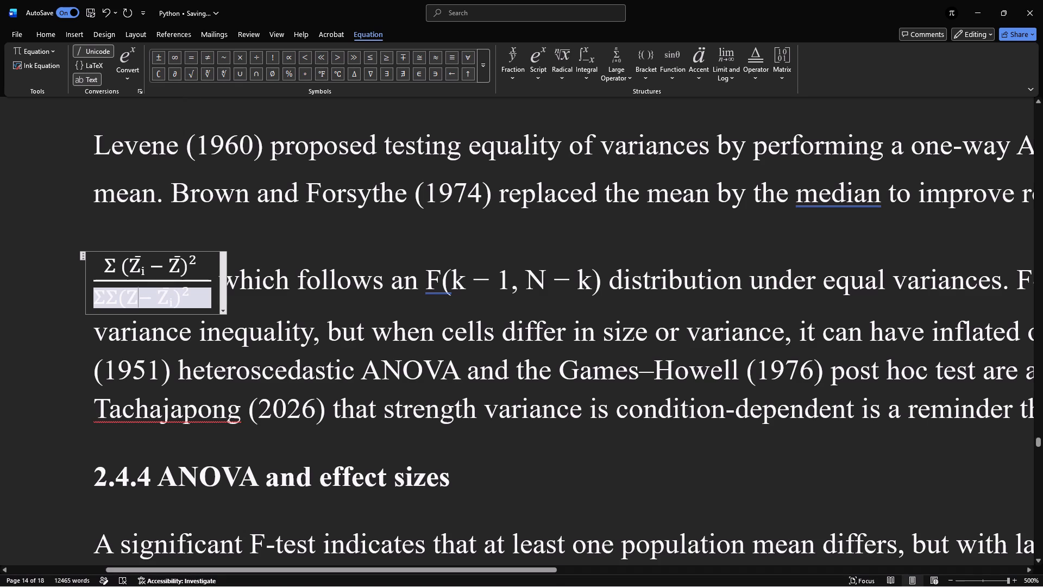
type("ij")
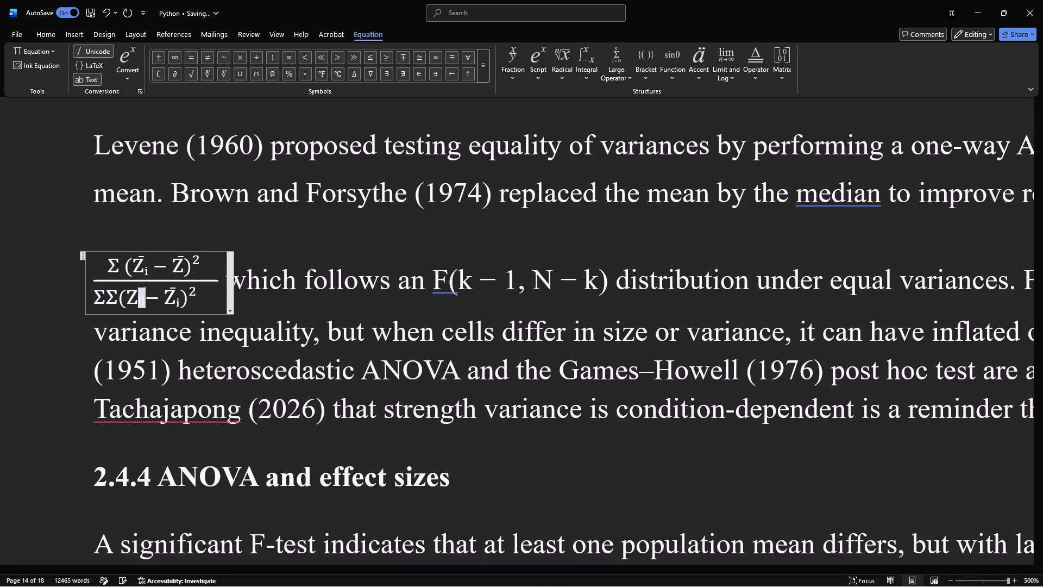
left_click(277, 305)
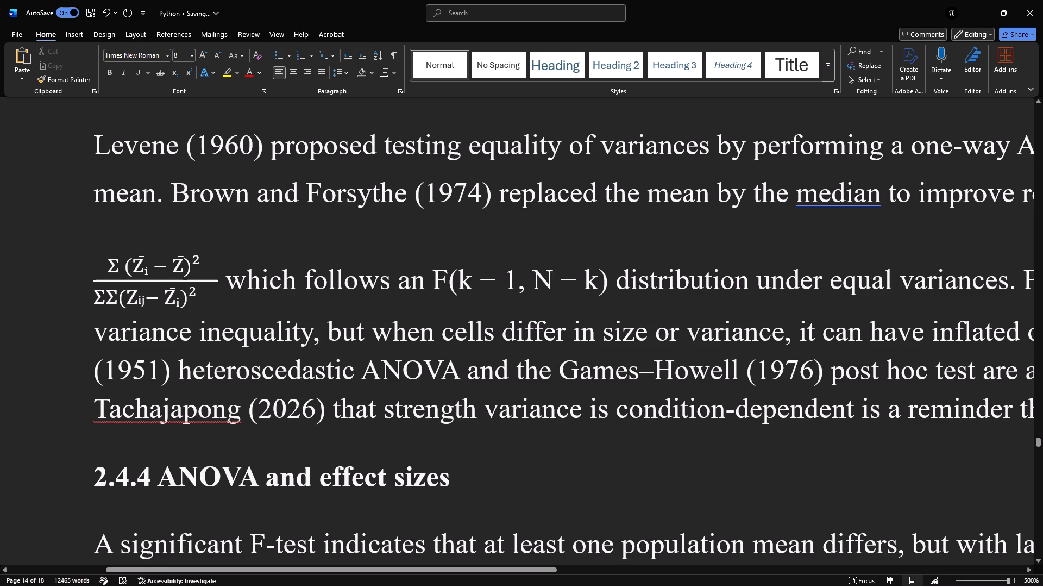
Review the corrected W equation and the surrounding sections 2.4.2 to 2.4.6 for remaining formatting issues.
scroll(514, 228, "left", 1)
scroll(514, 228, "down", 4, "ctrl")
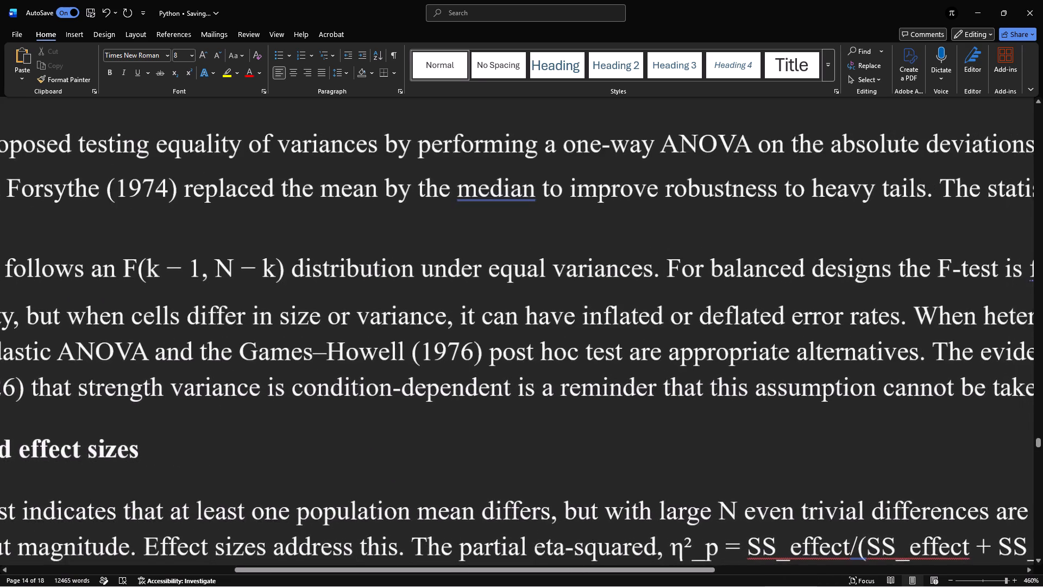
scroll(514, 228, "down", 16, "ctrl")
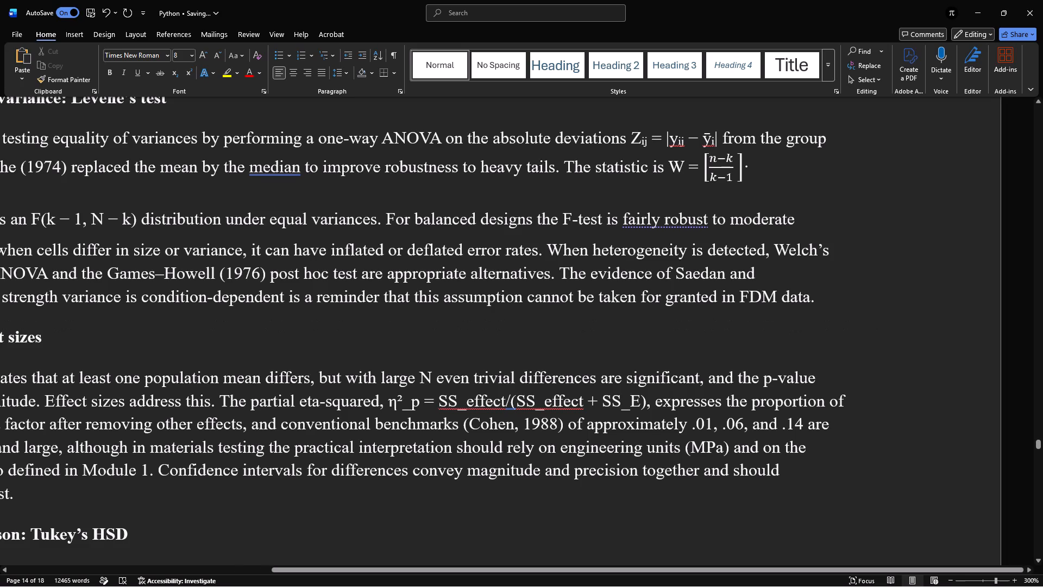
scroll(514, 228, "down", 8, "ctrl")
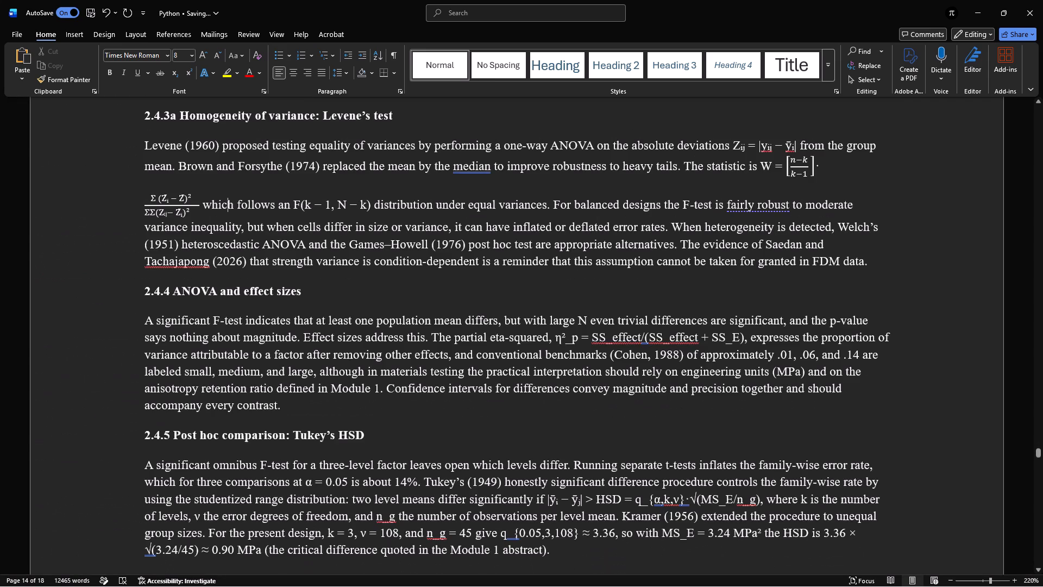
scroll(500, 228, "up", 1)
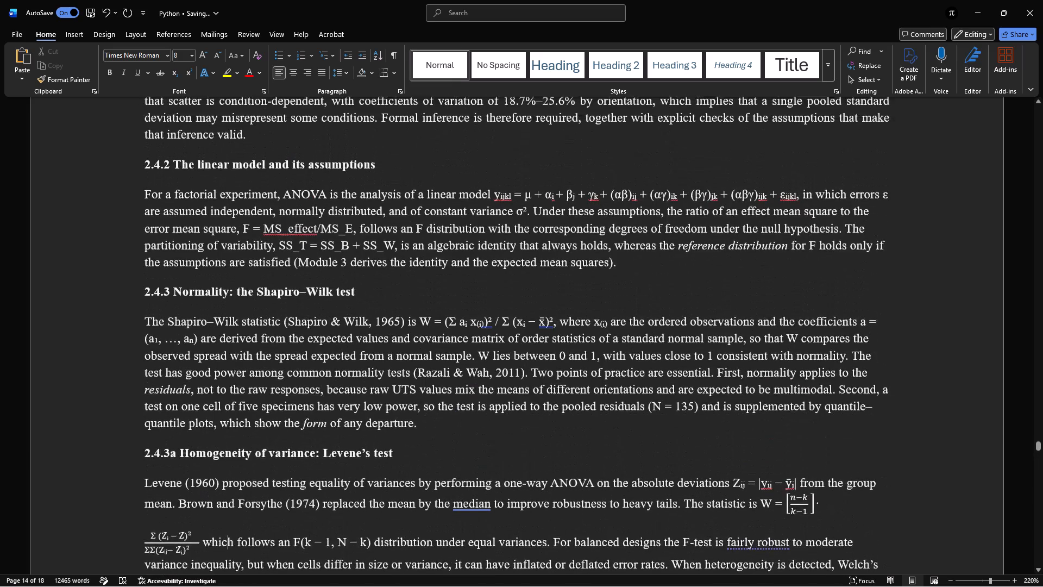
scroll(500, 228, "up", 1)
scroll(500, 228, "down", 1)
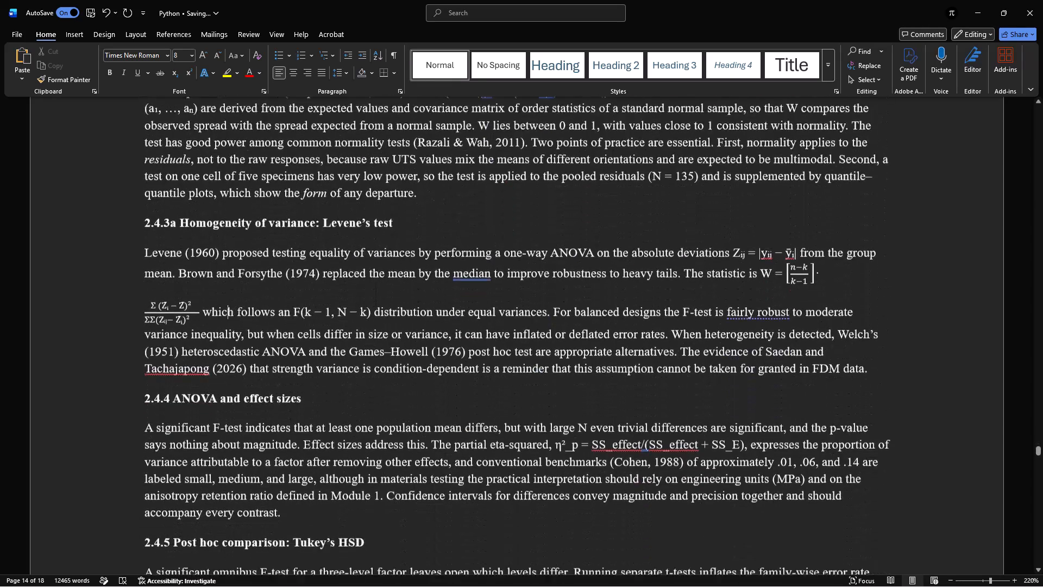
scroll(500, 228, "down", 2)
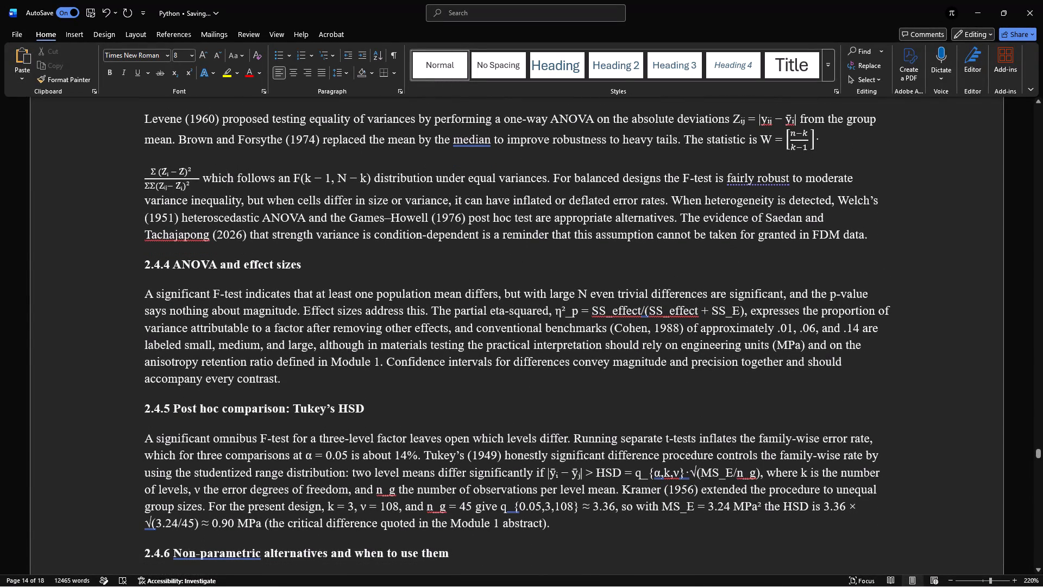
scroll(462, 301, "down", 1)
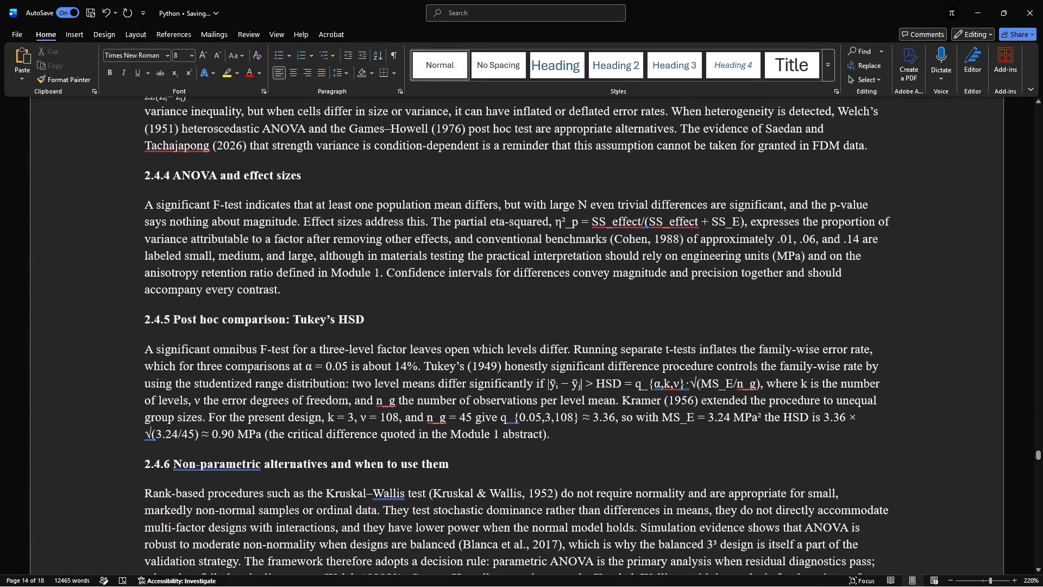
left_click(572, 220)
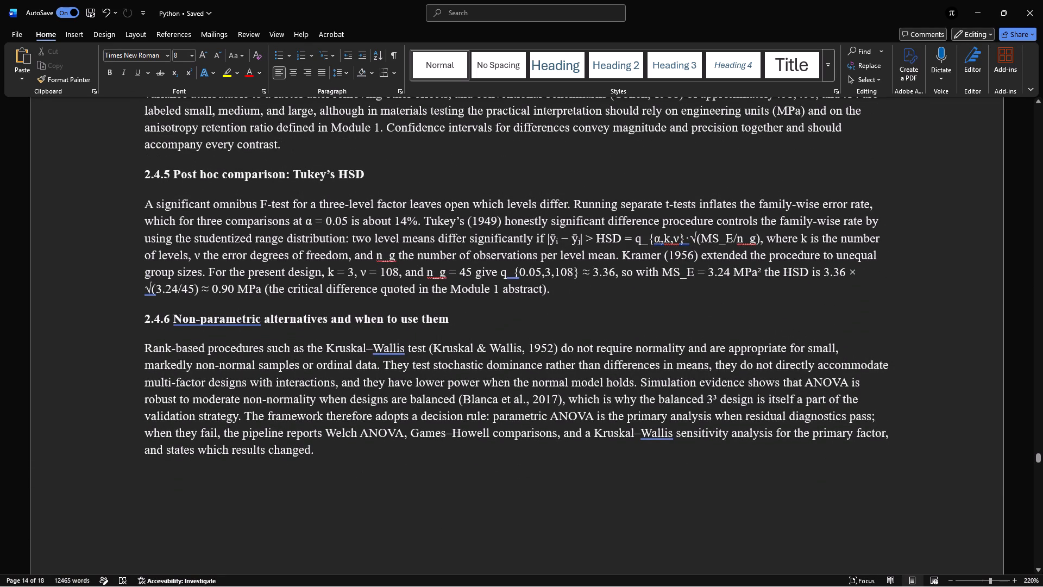
Justify the text from "standard deviation computed from five specimens" in 2.4.1 through the end of section 2.4.6.
left_click_drag(335, 463, 208, 248)
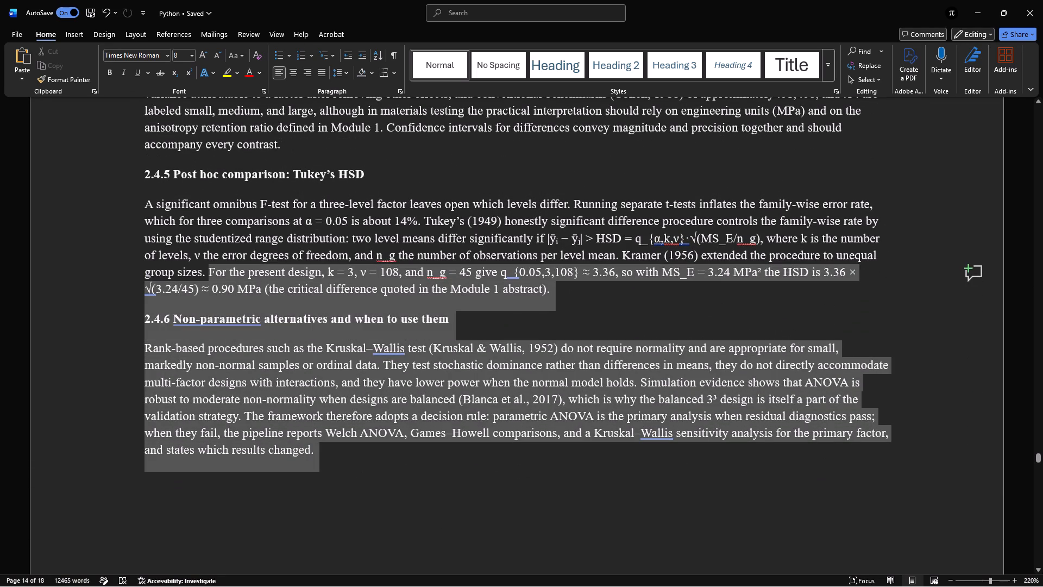
left_click_drag(208, 248, 171, 120)
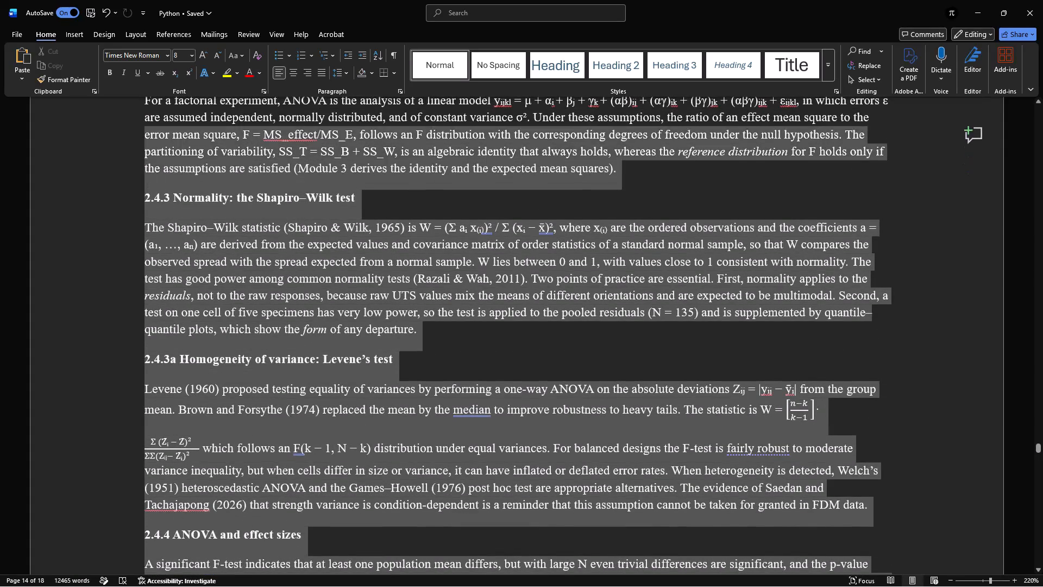
left_click_drag(171, 120, 177, 257)
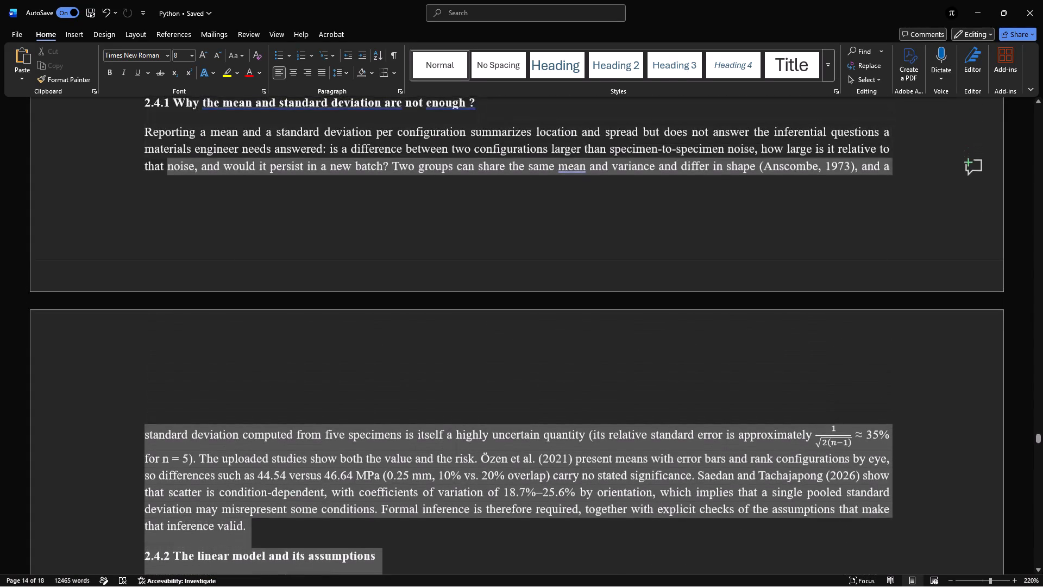
left_click_drag(177, 257, 158, 427)
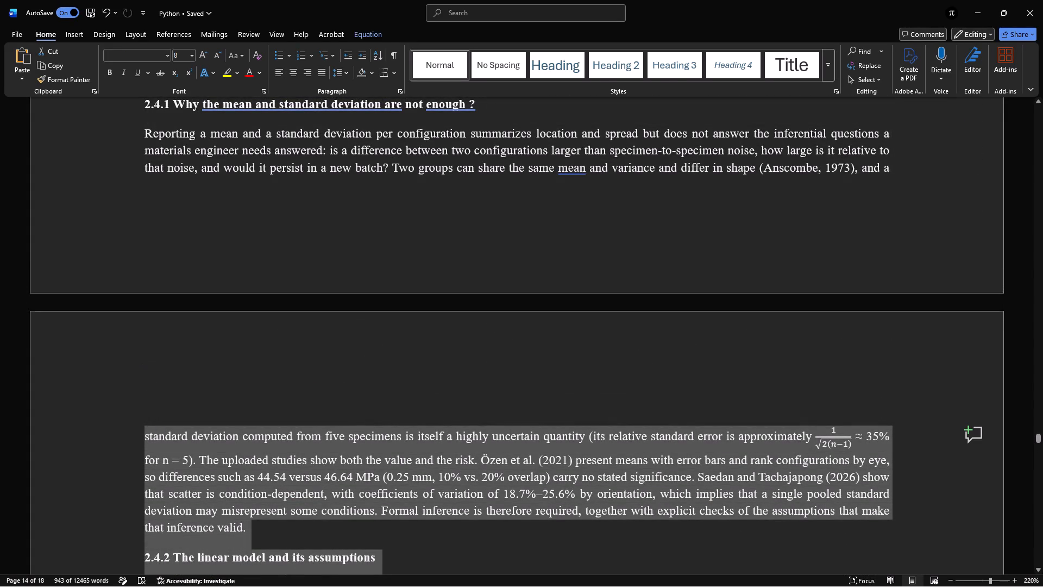
left_click(322, 73)
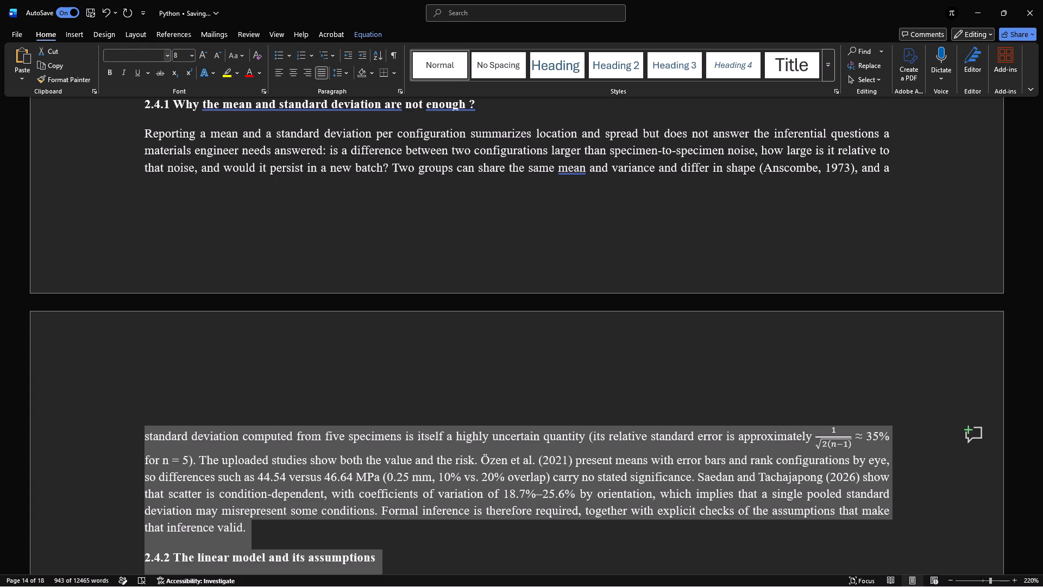
Set the font of the same selected text, through the end of section 2.4.6, to Times New Roman.
left_click(162, 58)
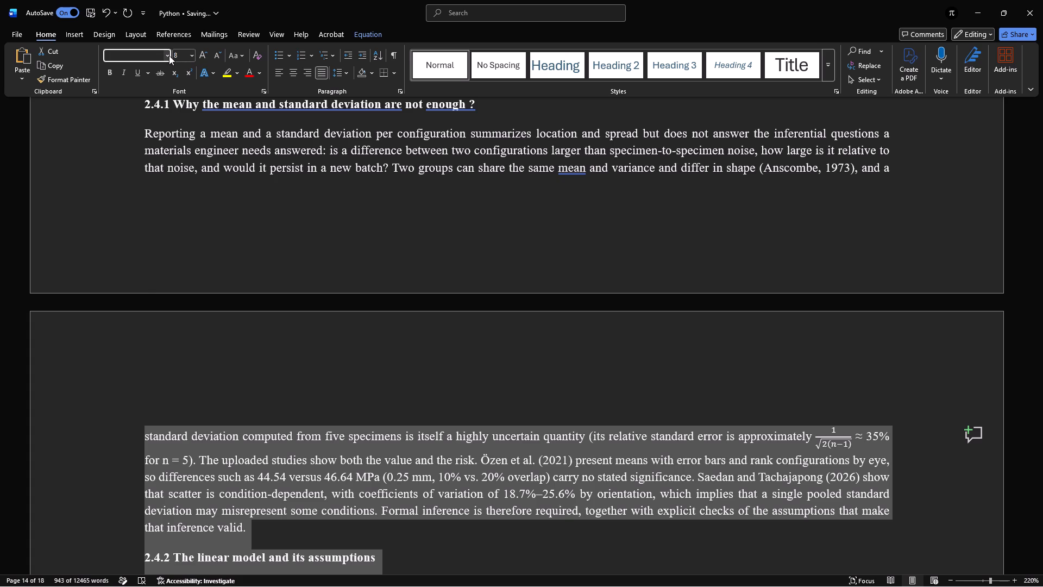
left_click(169, 55)
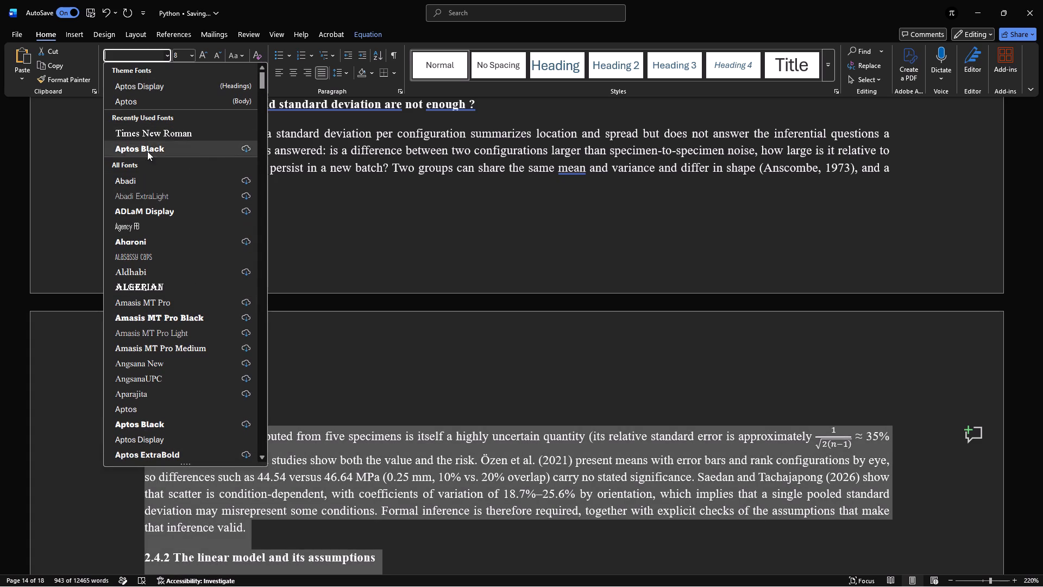
left_click(152, 130)
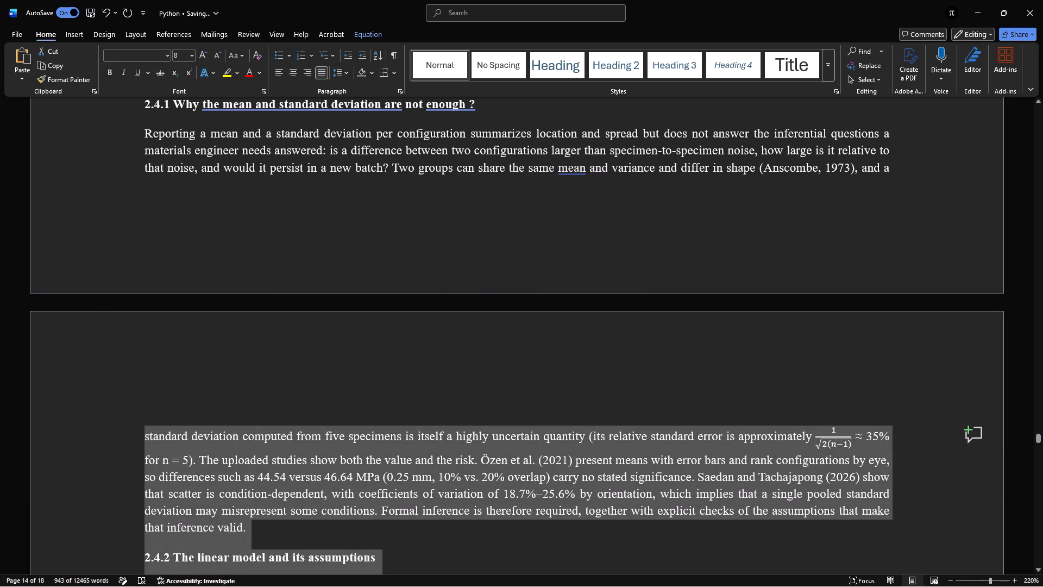
Justify the text from "A caution specific to the present study" through the end of section 2.4.7.
left_click(293, 160)
left_click(260, 453)
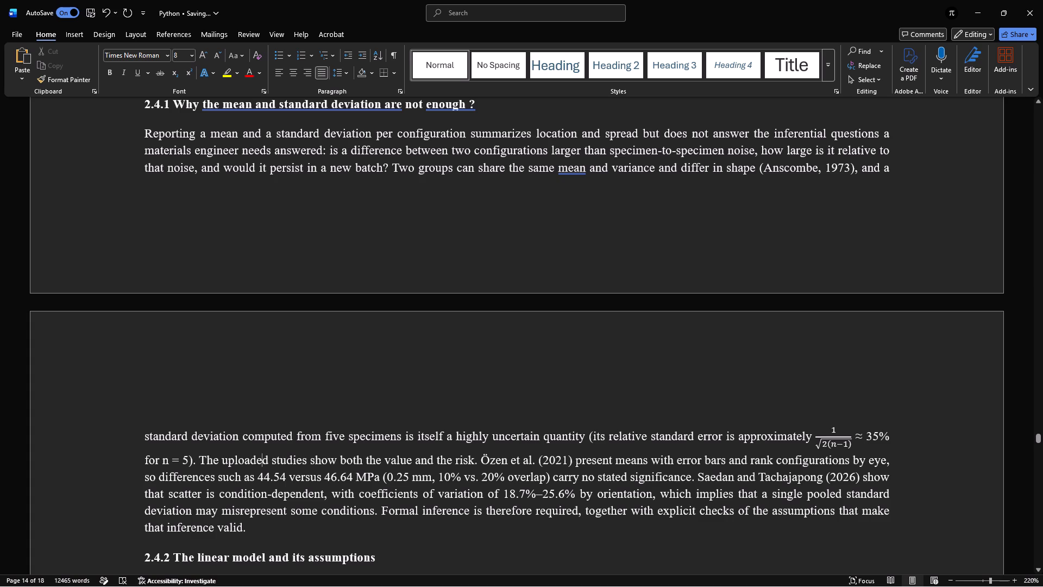
scroll(268, 474, "down", 1)
scroll(268, 474, "down", 7, "ctrl")
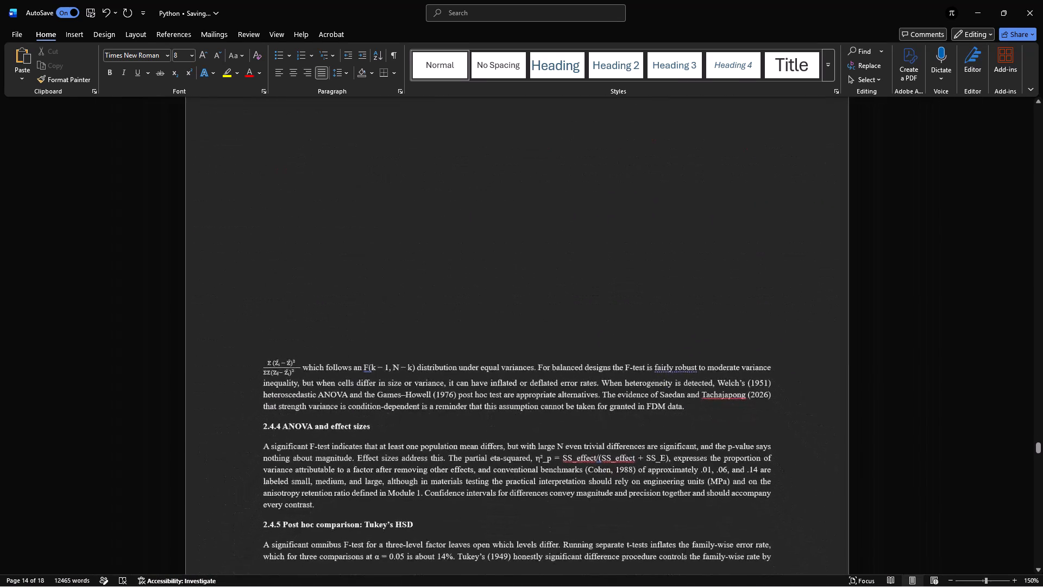
scroll(268, 474, "down", 1, "ctrl")
scroll(268, 474, "down", 1)
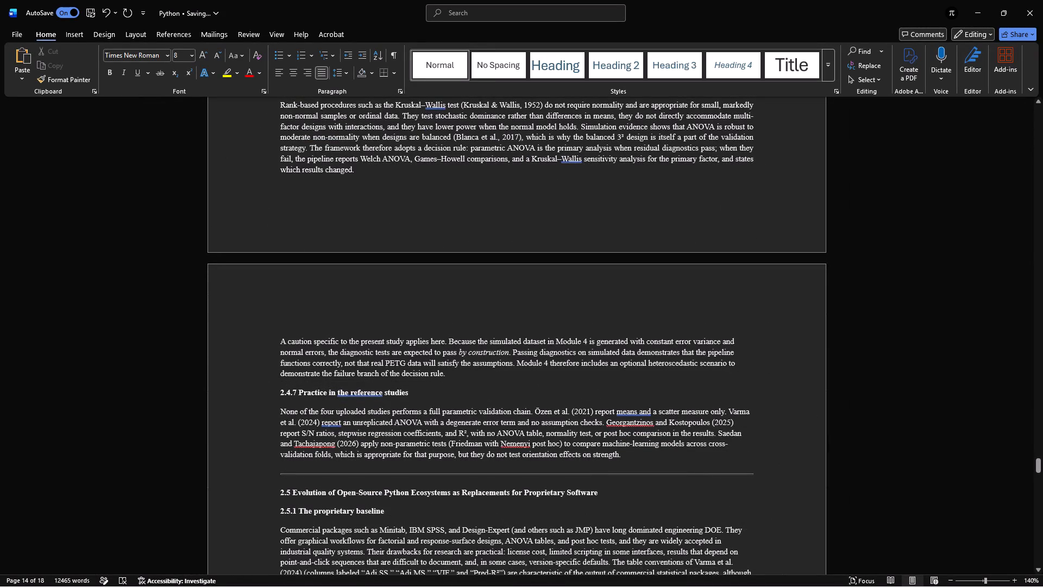
left_click_drag(280, 340, 611, 458)
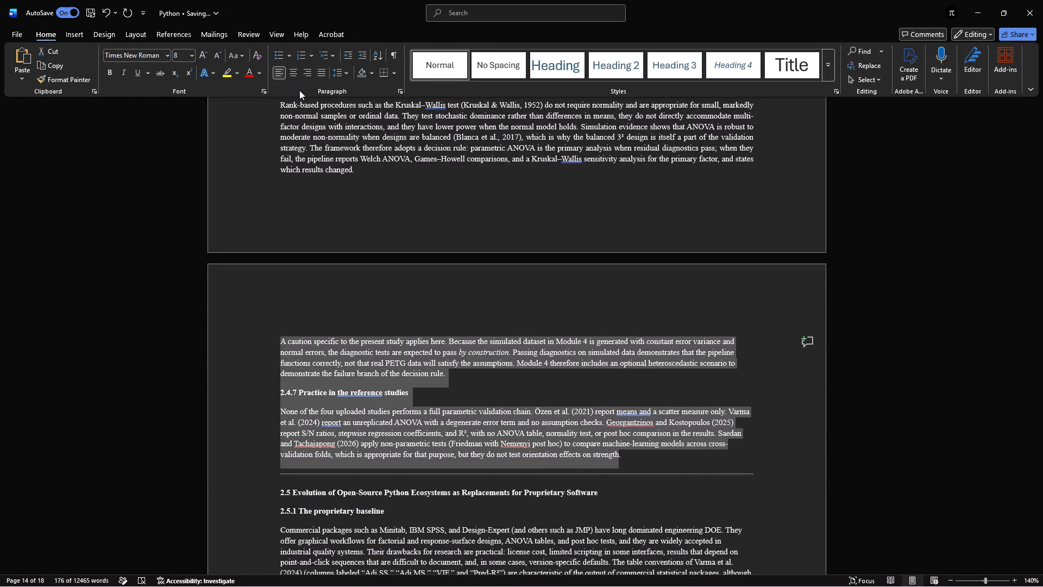
left_click(324, 68)
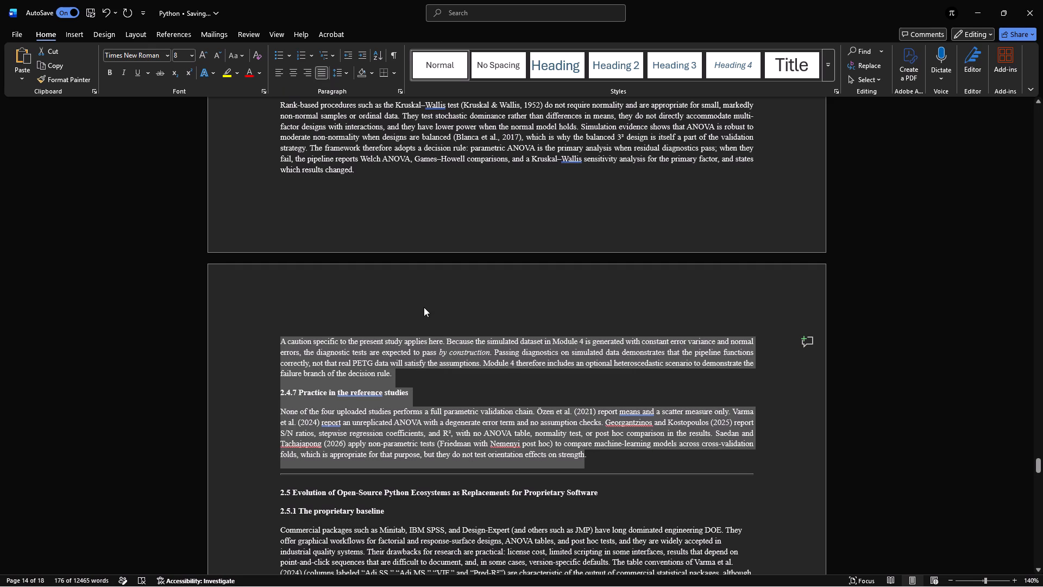
left_click(424, 307)
Delete the horizontal line and its empty paragraph above the 2.5 heading.
scroll(424, 307, "down", 1)
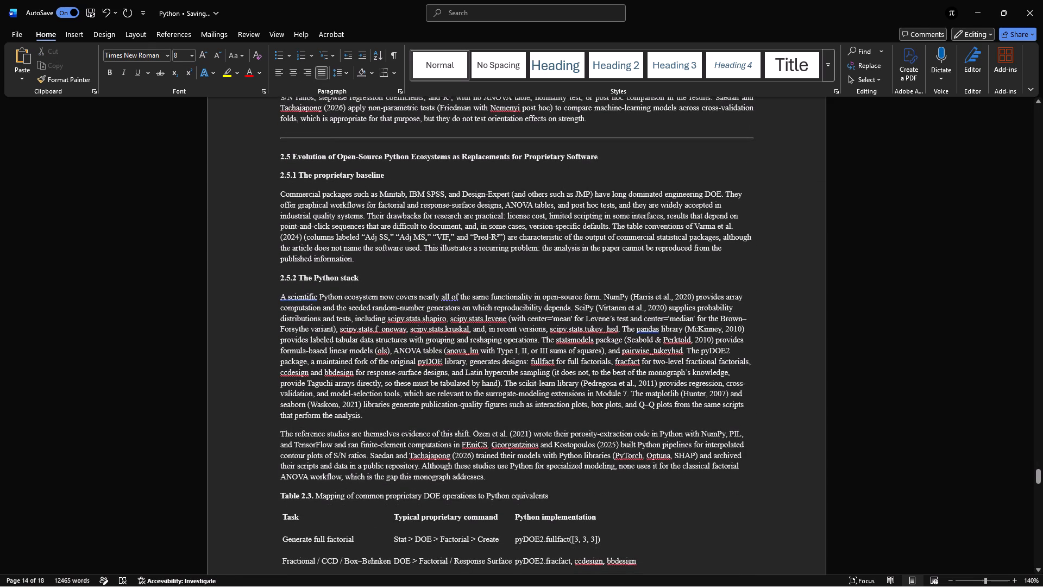
left_click(354, 139)
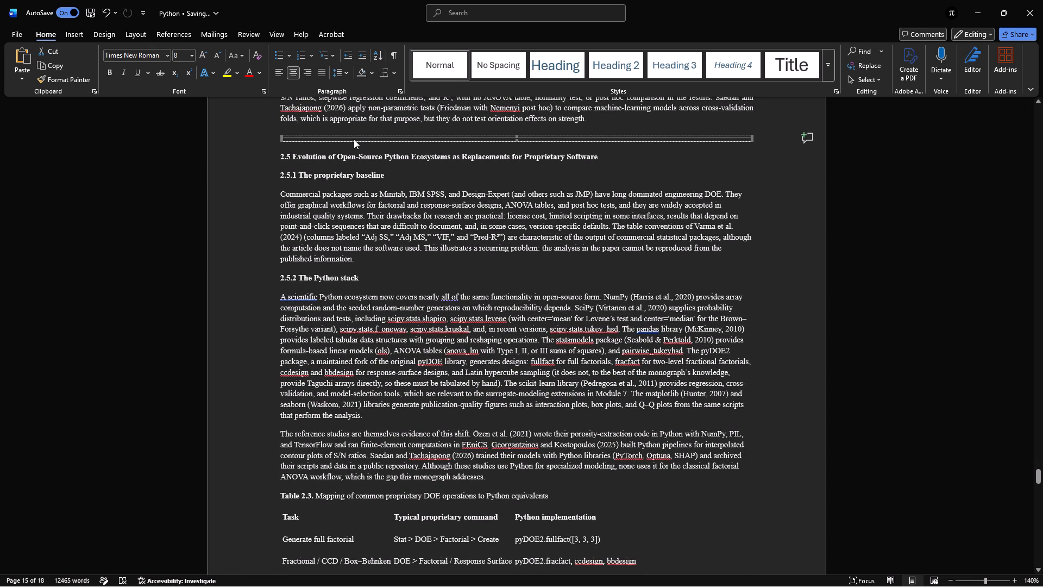
key("Delete")
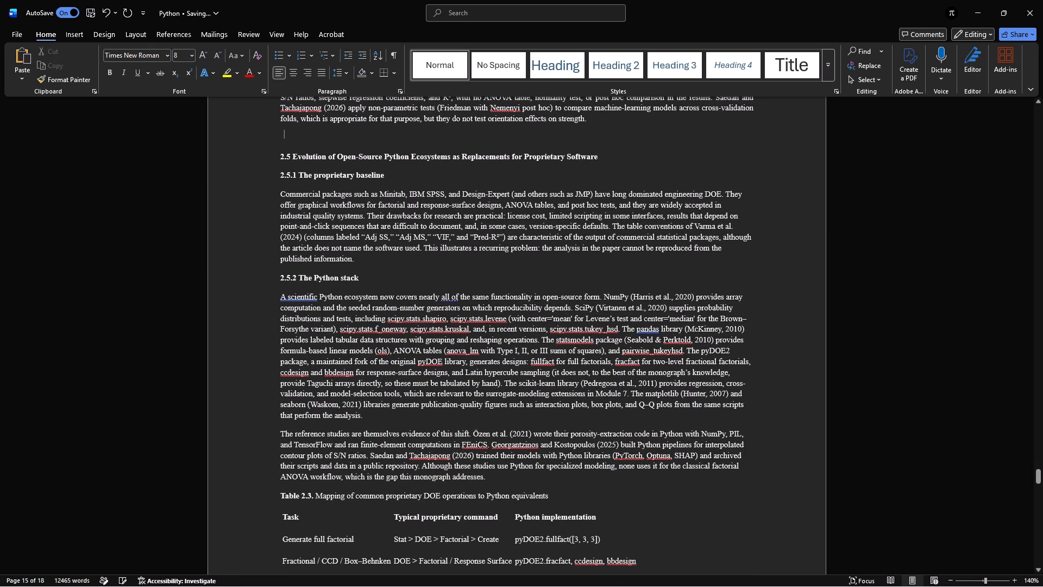
key("BackSpace")
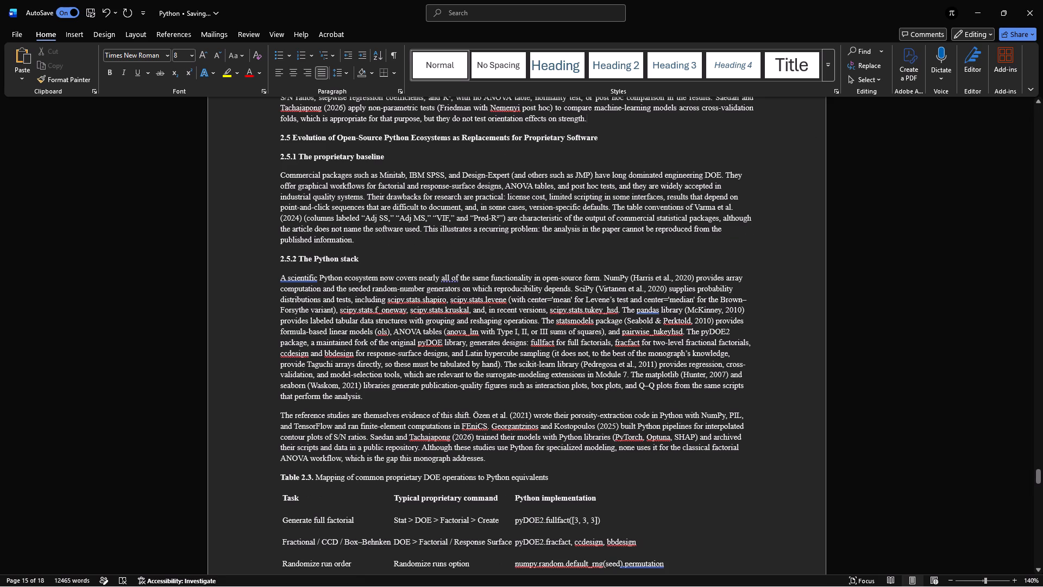
Justify the body paragraphs of sections 2.5.1 and 2.5.2, down to the Table 2.3 caption.
left_click_drag(276, 172, 341, 241)
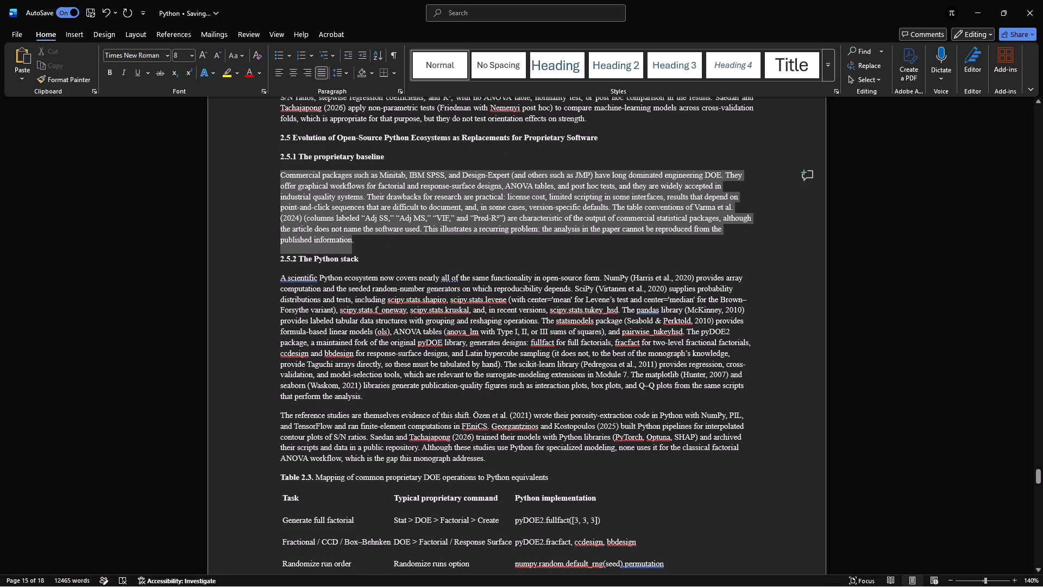
left_click_drag(341, 241, 345, 244)
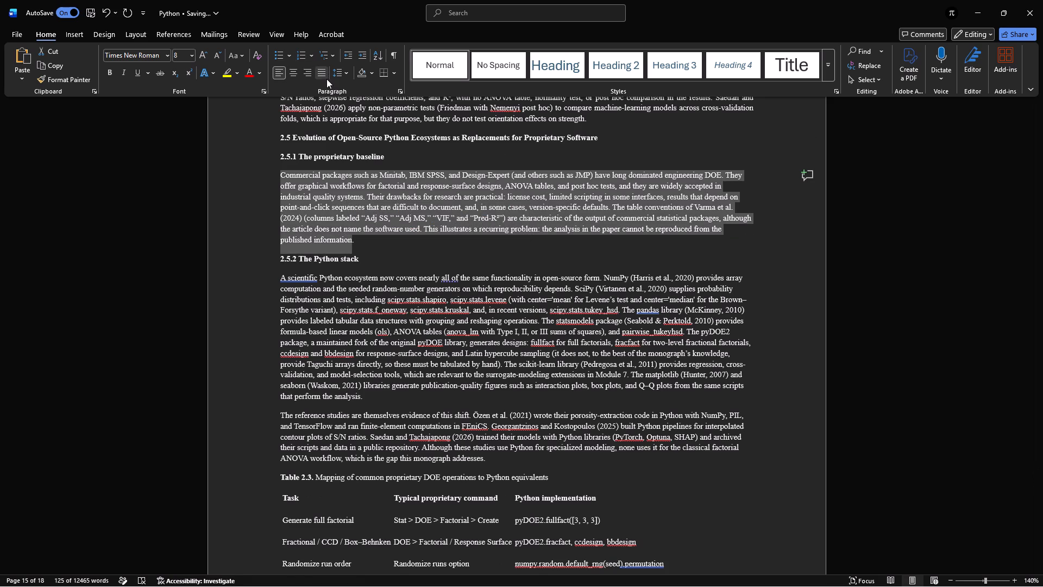
left_click(326, 79)
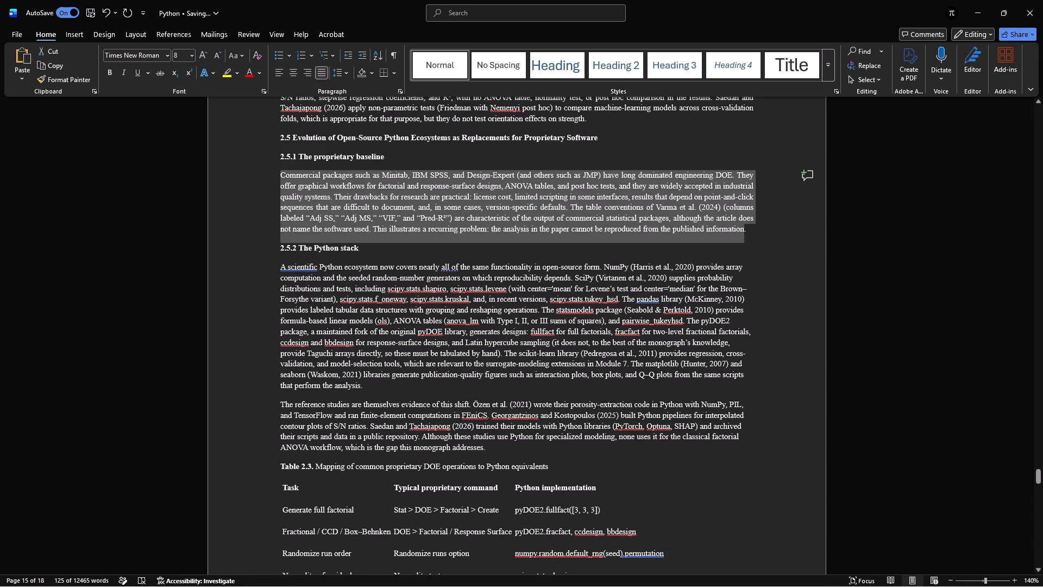
left_click(488, 454)
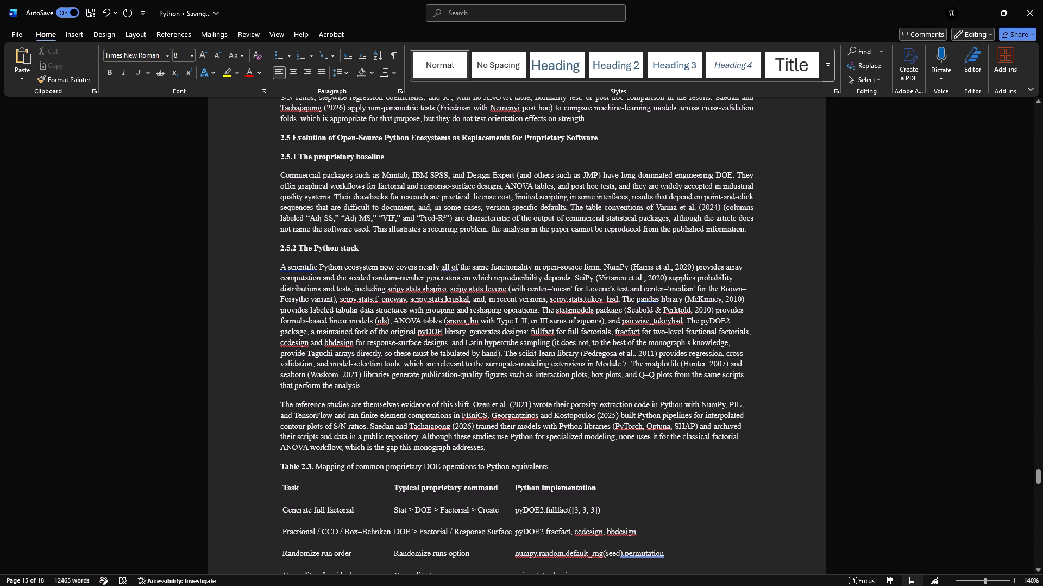
left_click_drag(488, 454, 279, 268)
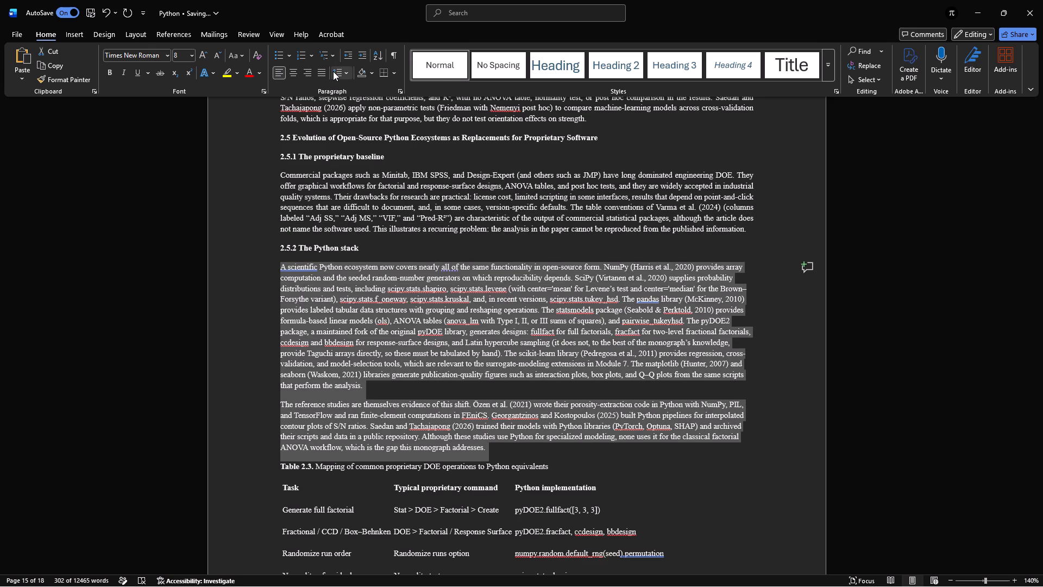
left_click(333, 71)
left_click(321, 73)
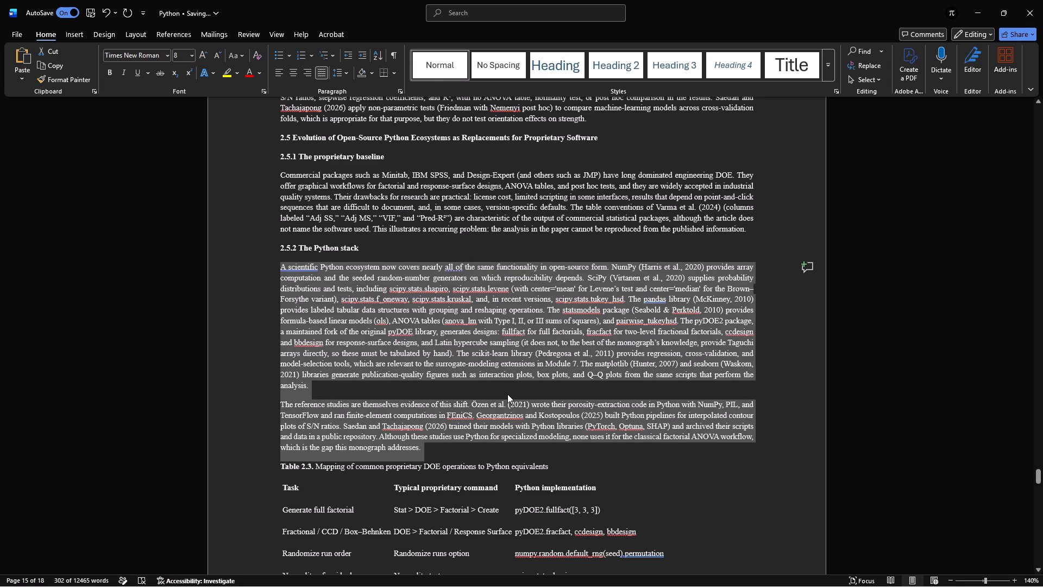
left_click(507, 394)
Apply the light grid table style with blue borders to the whole of Table 2.3.
scroll(516, 427, "down", 1)
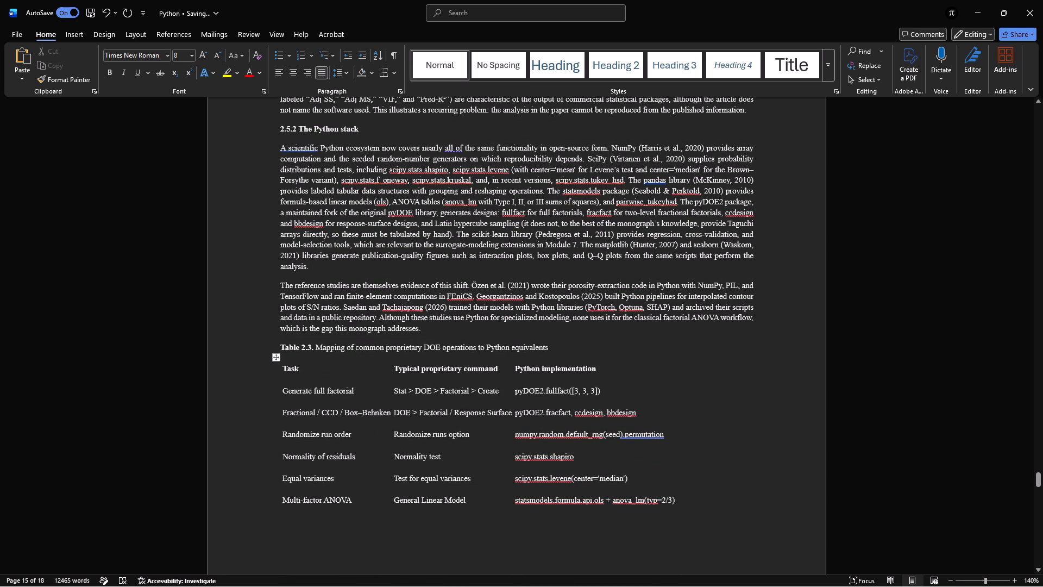
left_click(277, 363)
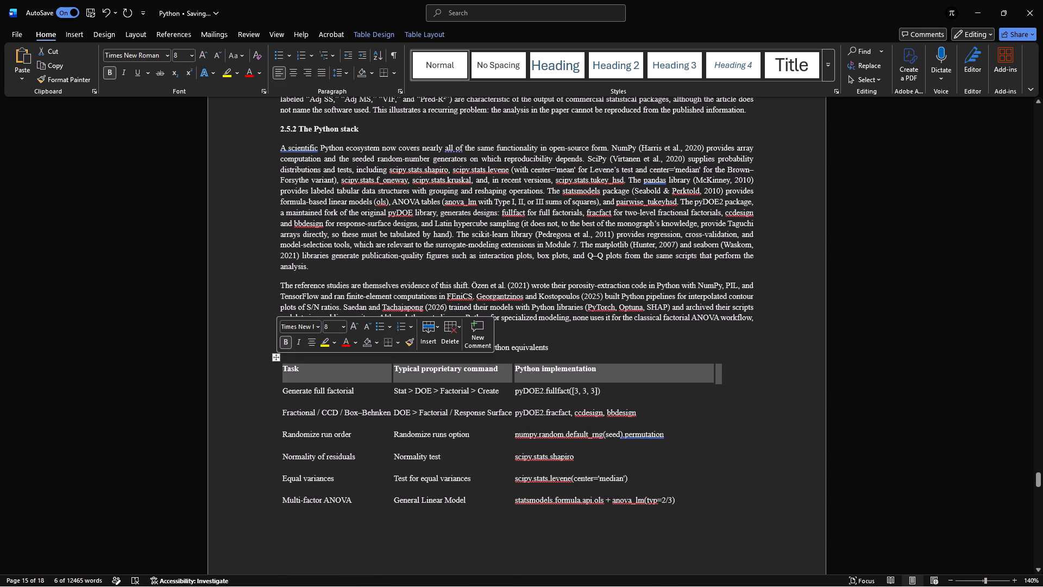
left_click(274, 358)
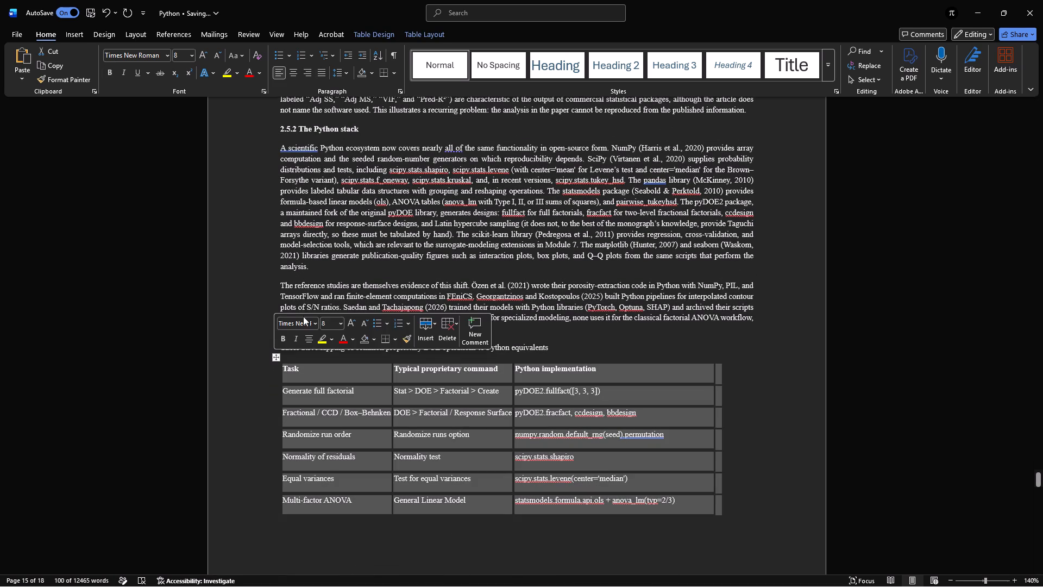
left_click(360, 35)
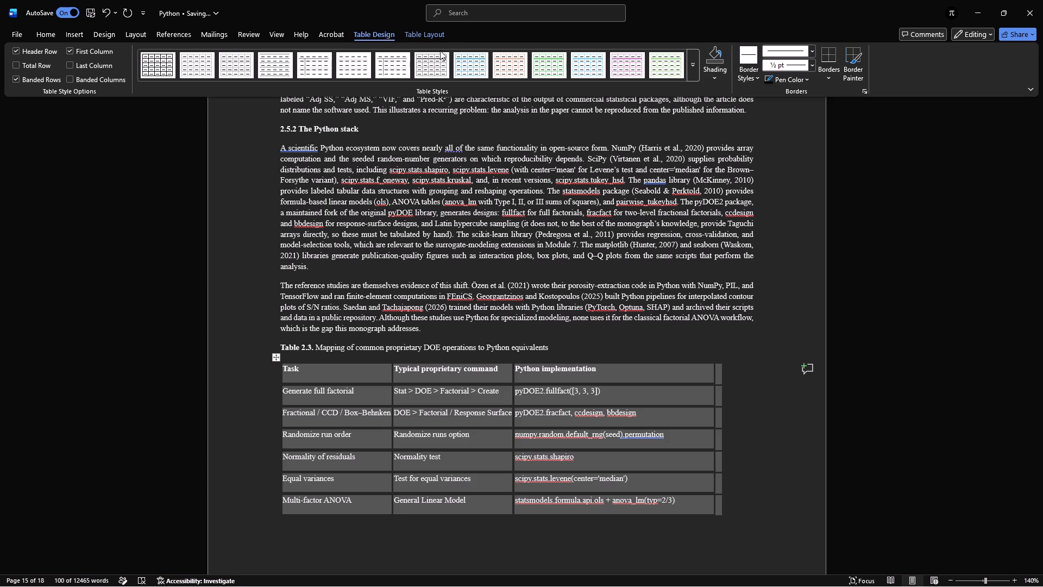
left_click(475, 61)
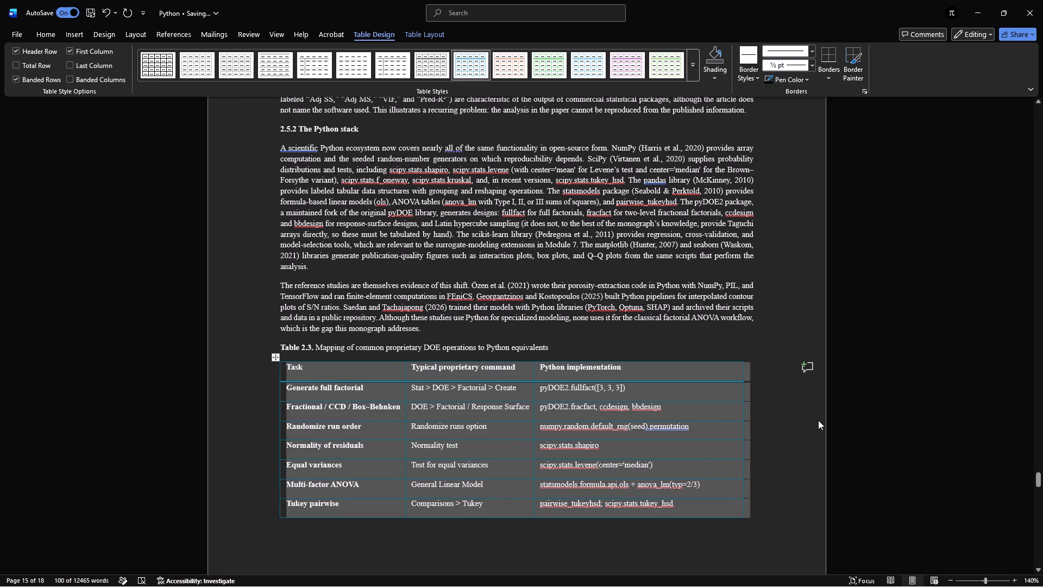
left_click(940, 356)
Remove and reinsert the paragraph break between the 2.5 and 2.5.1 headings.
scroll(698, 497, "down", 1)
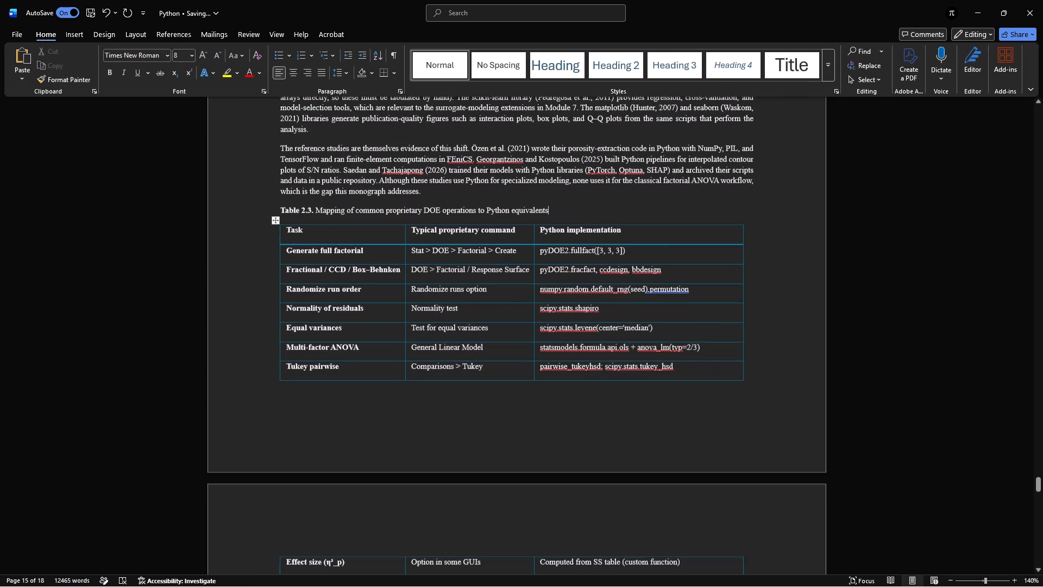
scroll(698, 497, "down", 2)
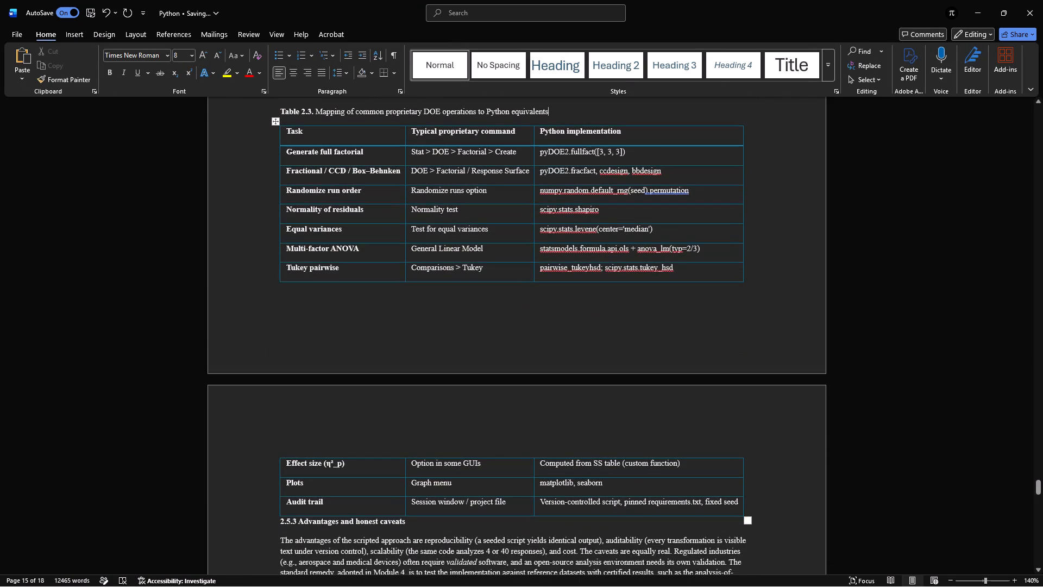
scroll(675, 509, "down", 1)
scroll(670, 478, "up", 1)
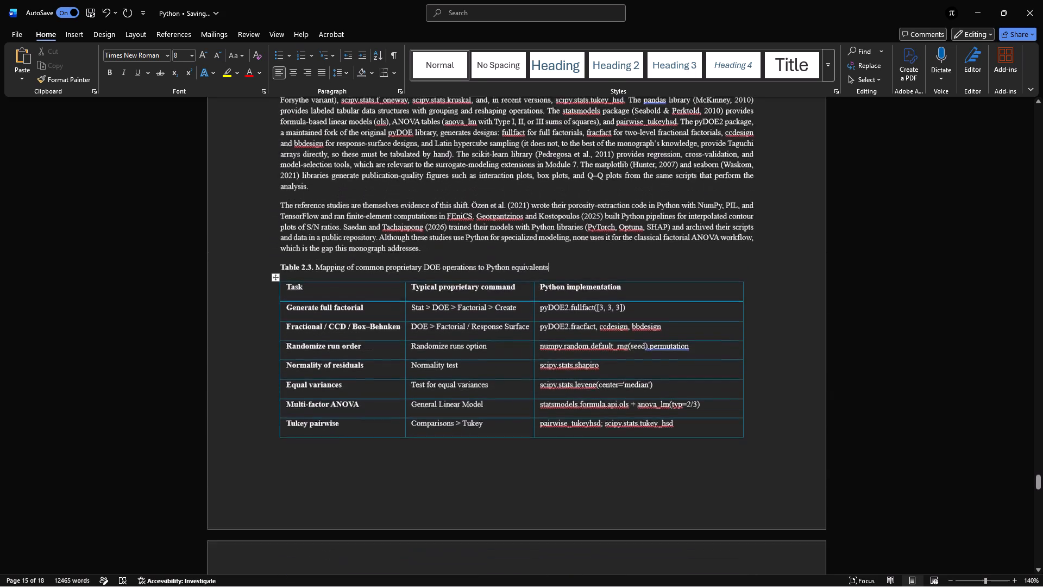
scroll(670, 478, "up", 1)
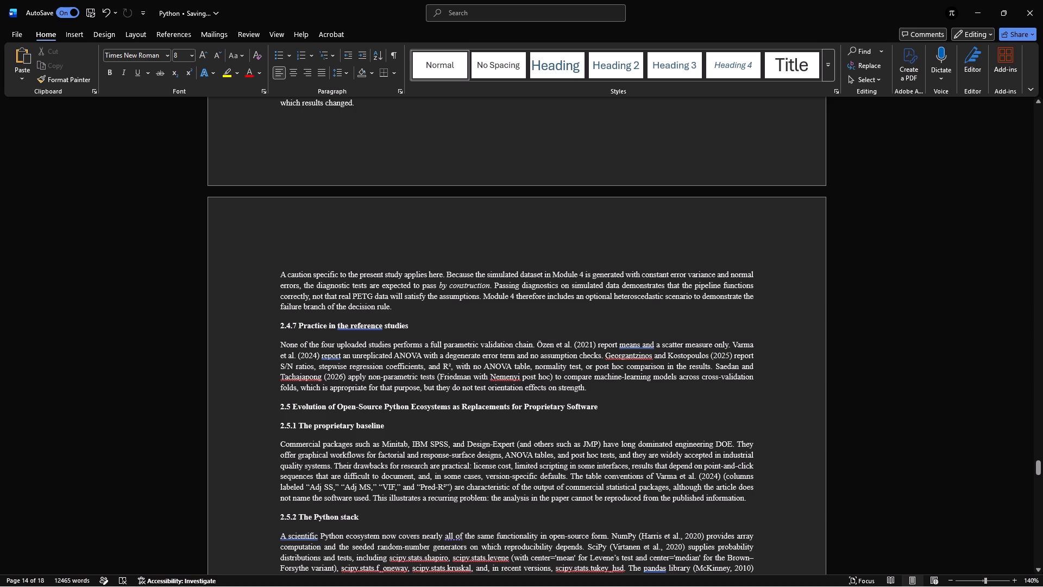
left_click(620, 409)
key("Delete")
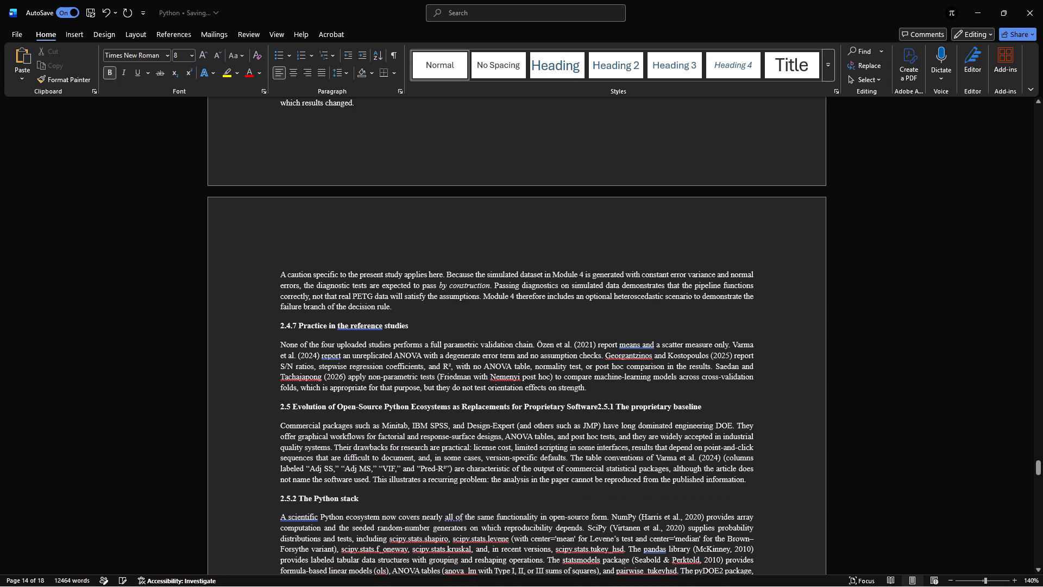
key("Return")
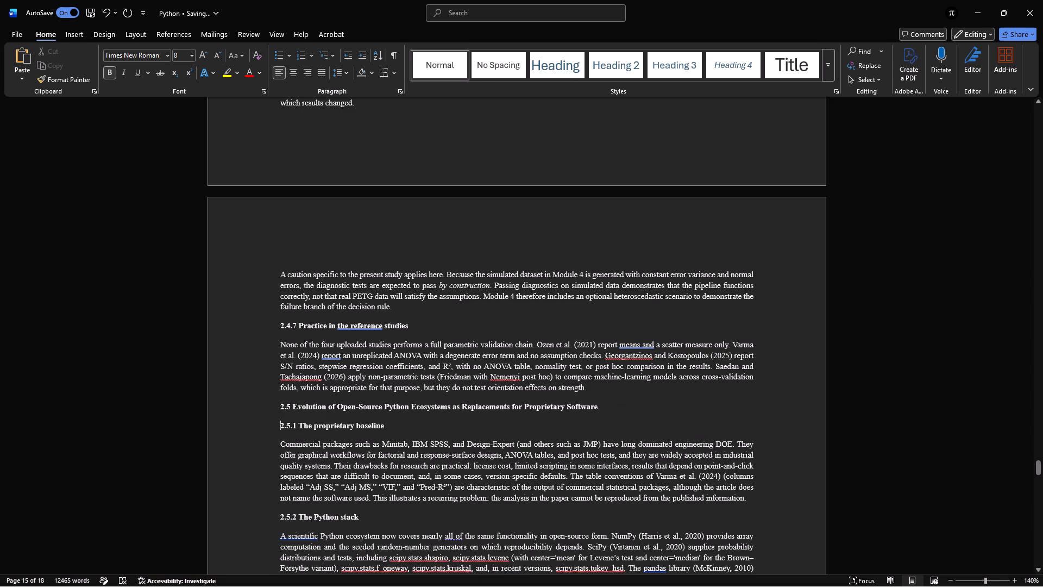
Review the layout of sections 2.4.7 to 2.7, including how Tables 2.3 and 2.4 sit on their pages.
scroll(538, 463, "down", 1)
scroll(538, 463, "up", 1)
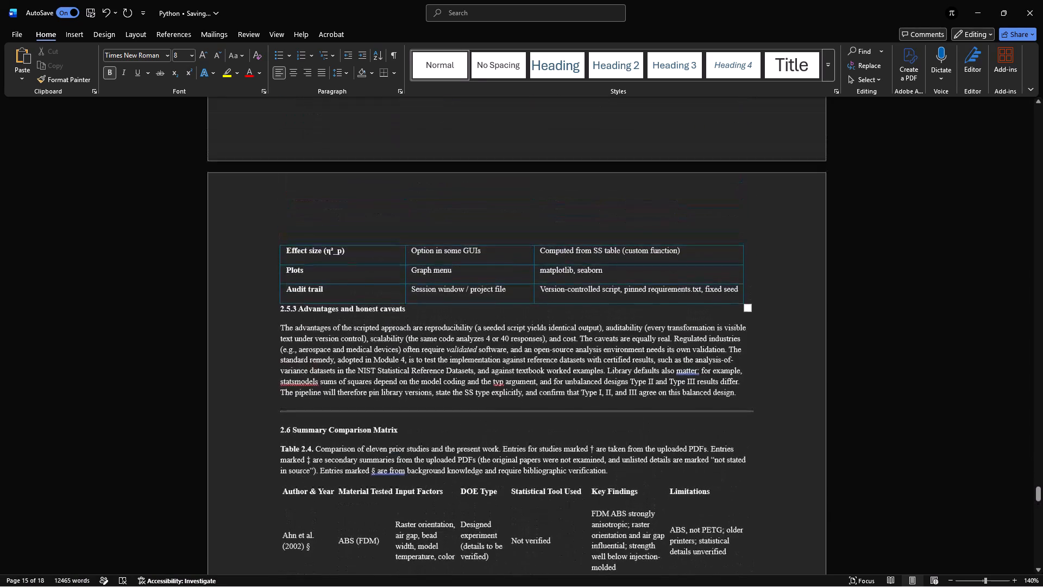
scroll(538, 463, "up", 1)
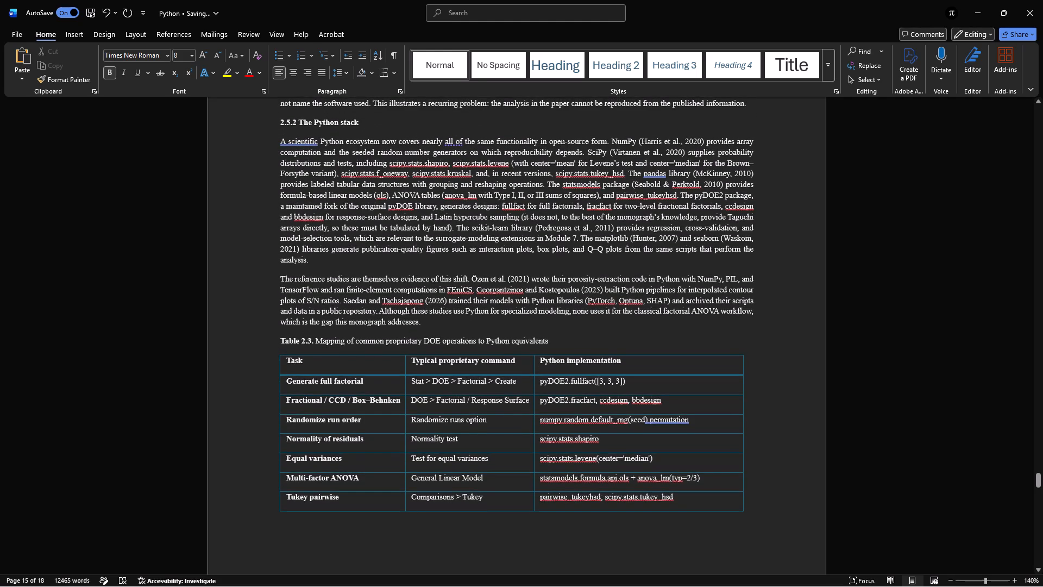
scroll(299, 266, "up", 1)
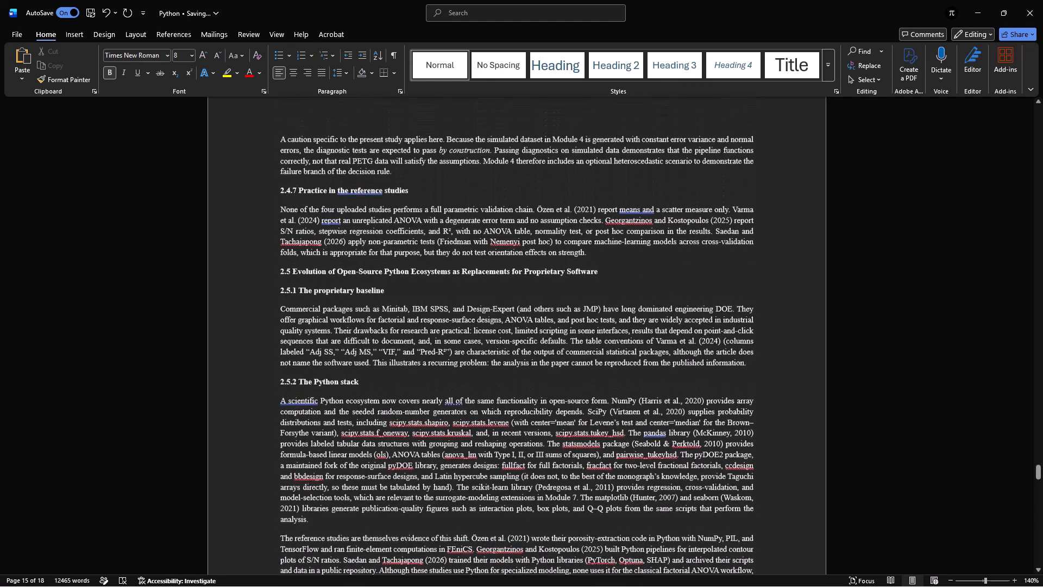
scroll(299, 266, "up", 1)
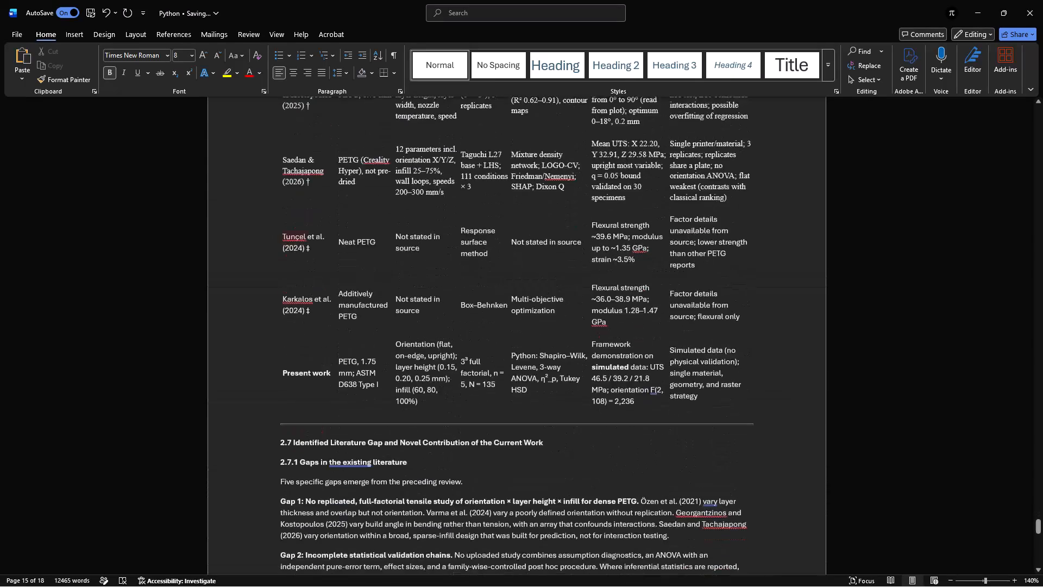
scroll(299, 266, "up", 1)
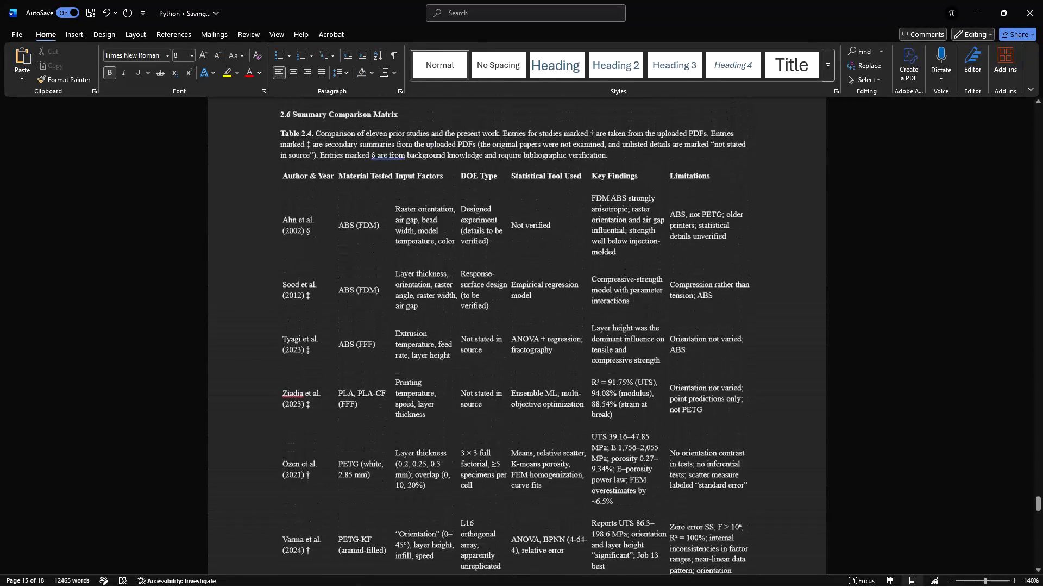
scroll(299, 266, "up", 3)
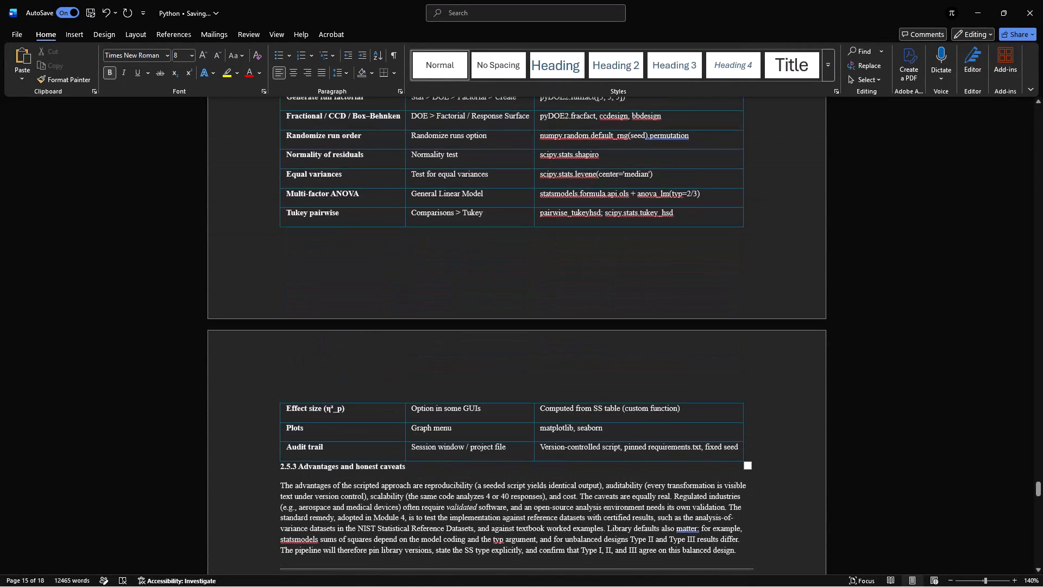
scroll(299, 266, "up", 2)
scroll(376, 264, "up", 1)
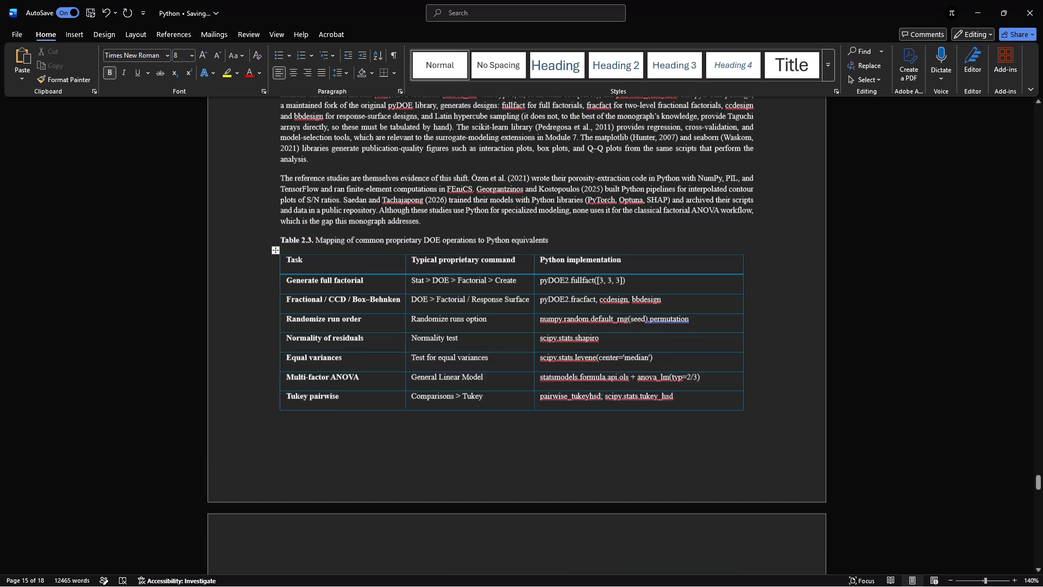
scroll(376, 264, "up", 1)
Insert blank paragraphs before the Table 2.3 caption until the caption and the whole table start on a new page.
left_click(281, 290)
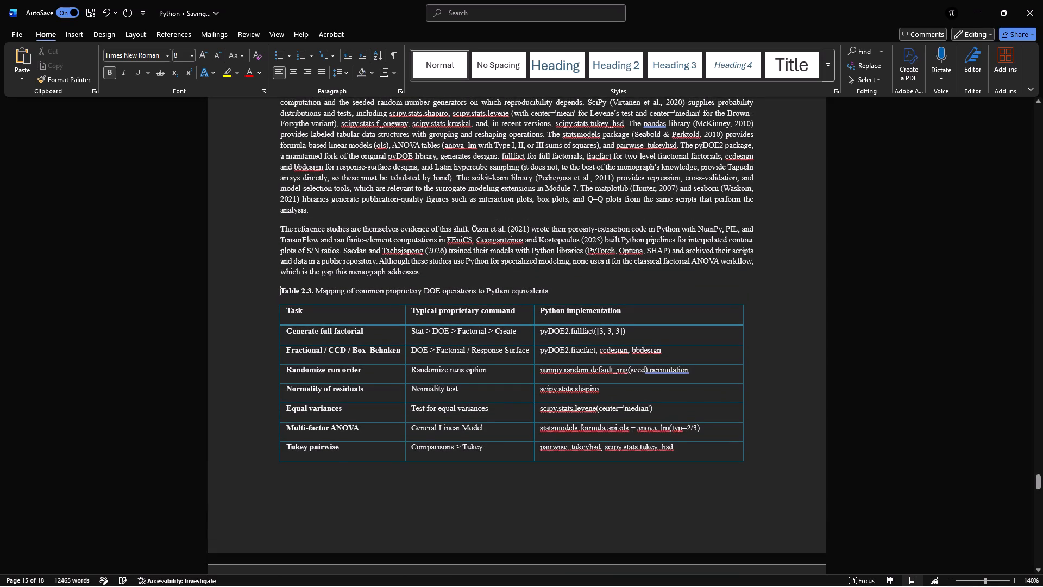
key("Return")
key("Return")
key("Return")
key("Return")
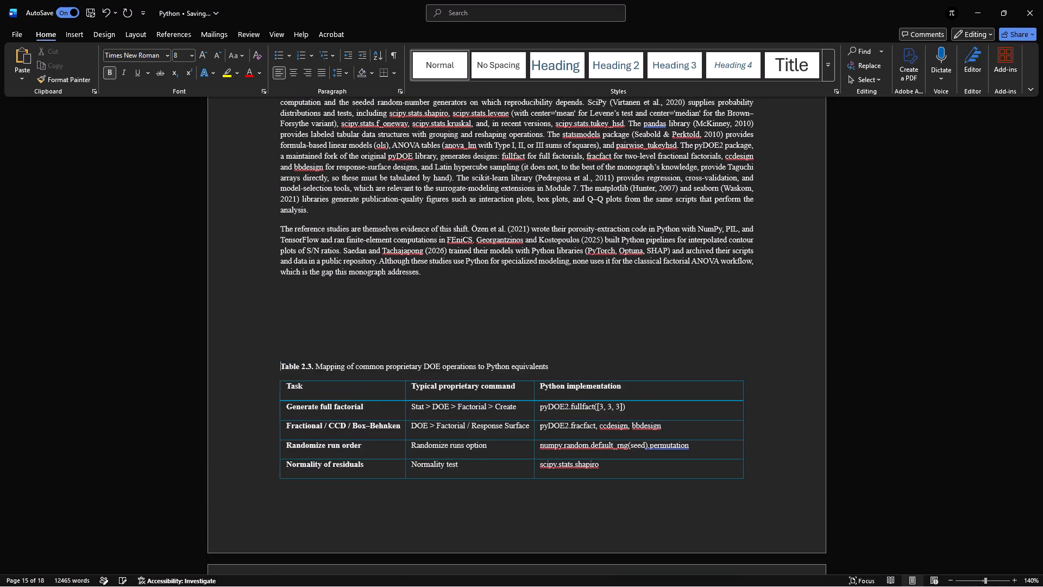
key("Return")
key("Return")
key("Return")
key("Return")
key("Return")
key("Return")
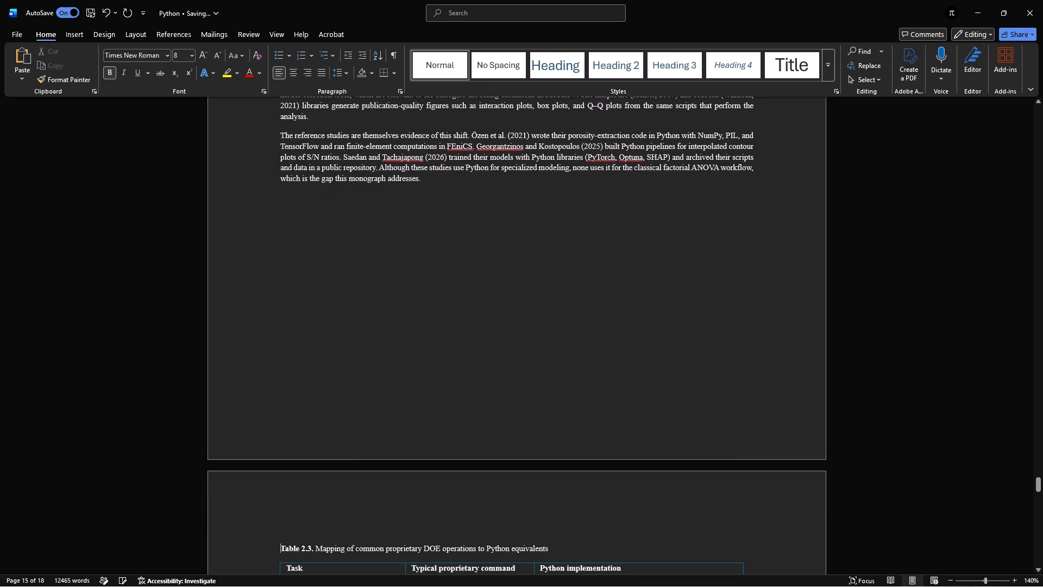
Indent the Table 2.3 caption with leading spaces so that it sits roughly centred above the table.
key("space")
key("space")
key("space")
key("space")
key("space")
key("space")
key("space")
key("space")
key("space")
key("space")
key("space")
key("space")
key("space")
key("space")
key("space")
key("space")
key("space")
key("space")
key("space")
key("space")
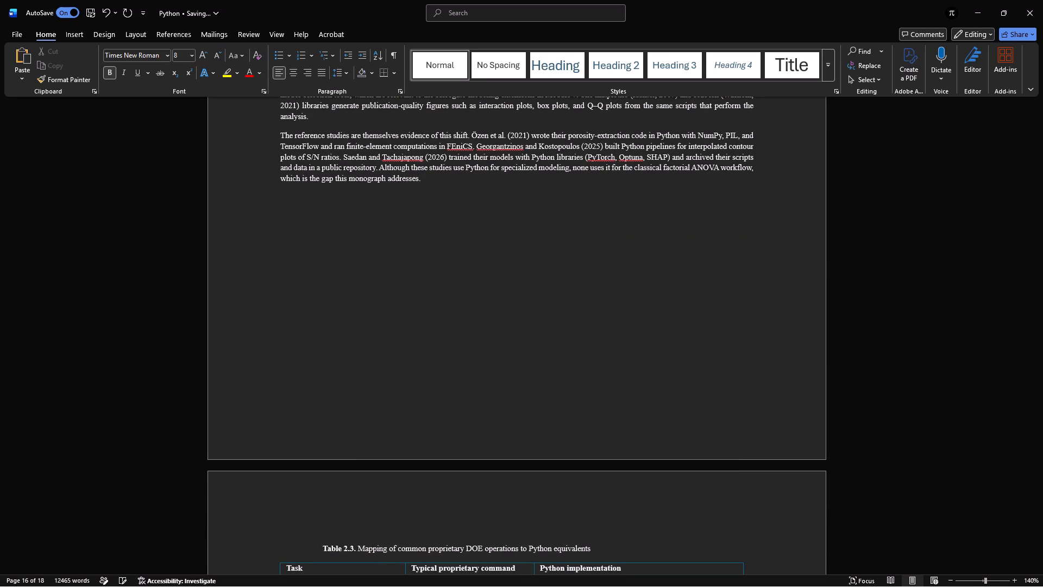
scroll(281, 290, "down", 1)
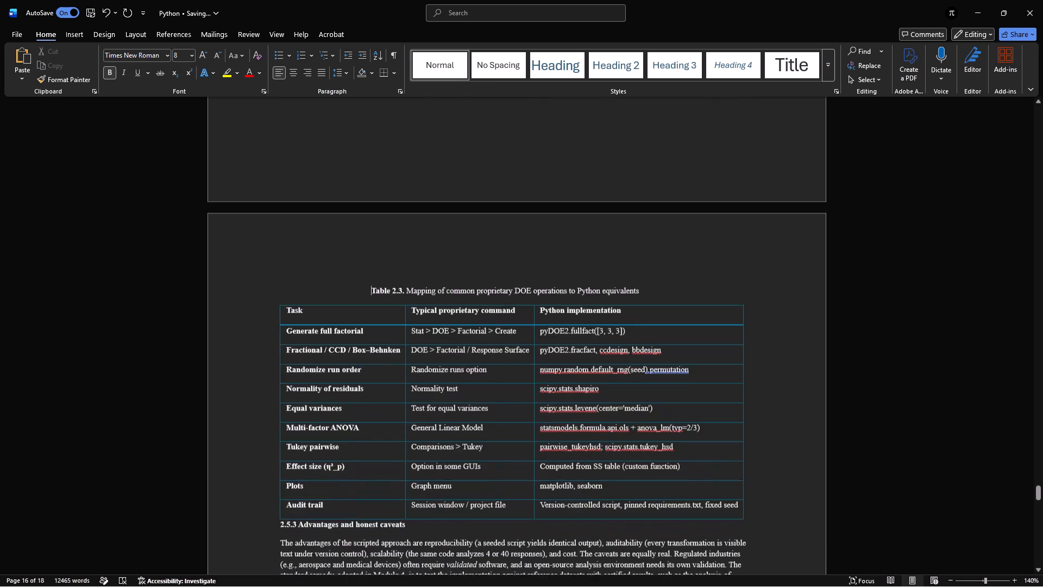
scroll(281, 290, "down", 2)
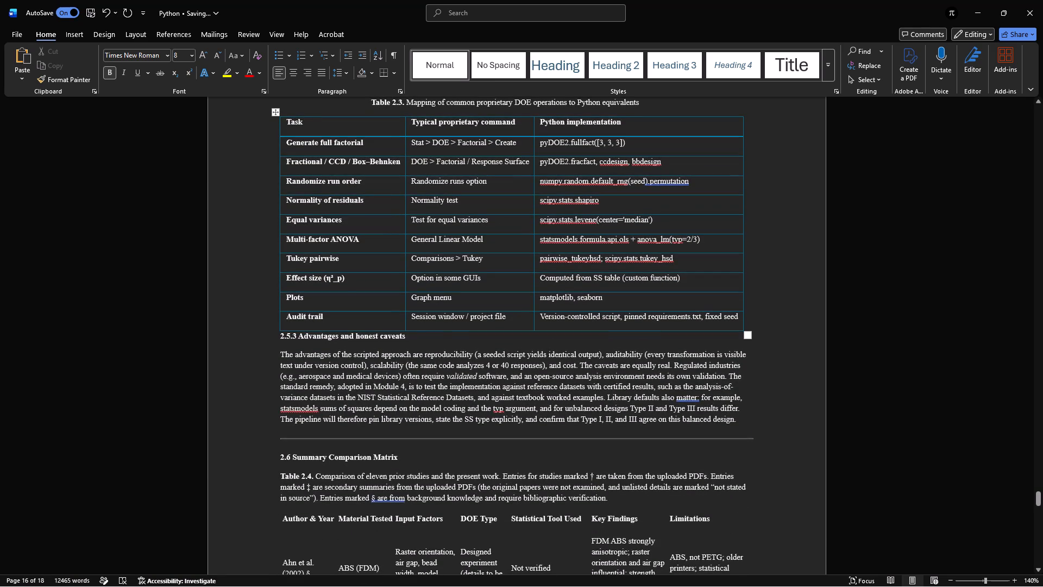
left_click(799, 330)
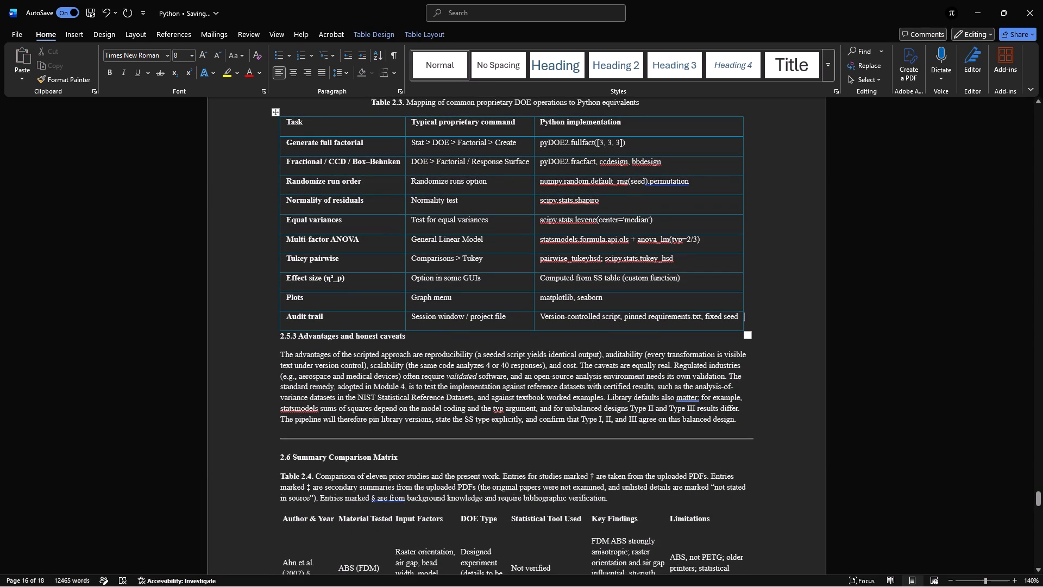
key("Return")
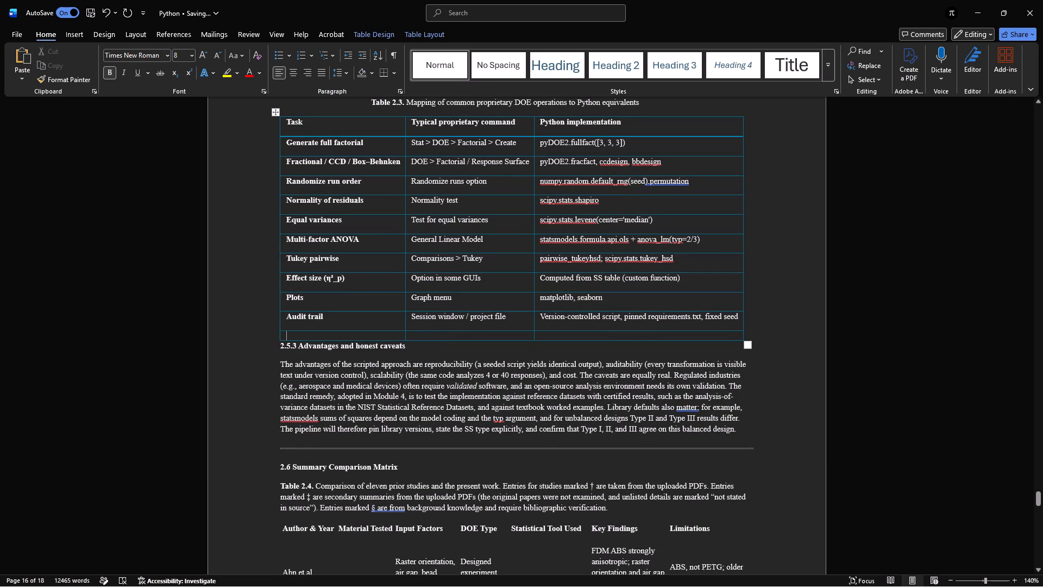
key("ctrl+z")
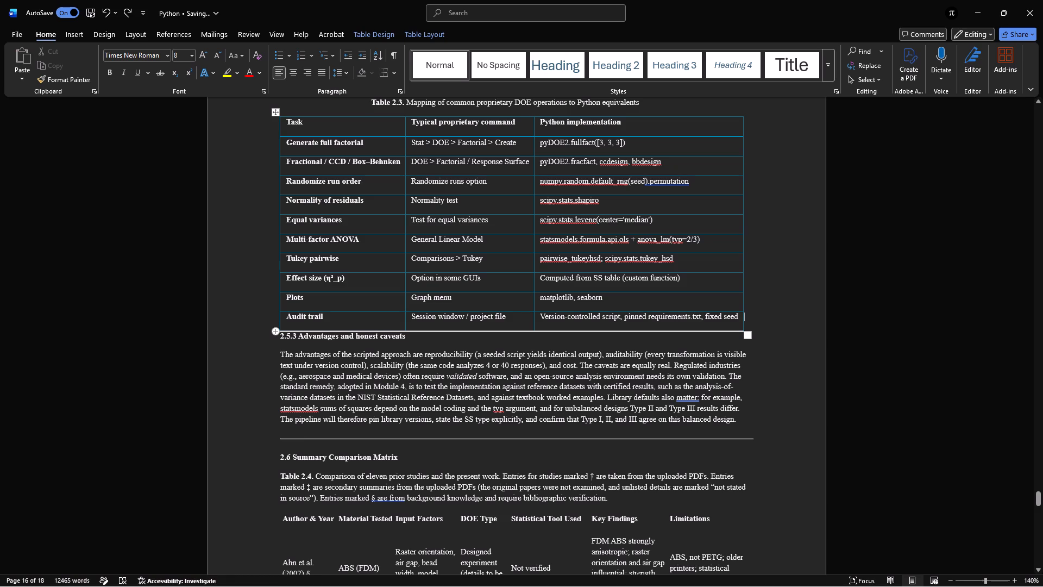
Insert a blank line between Table 2.3 and the 2.5.3 Advantages and honest caveats heading.
left_click(280, 341)
key("Return")
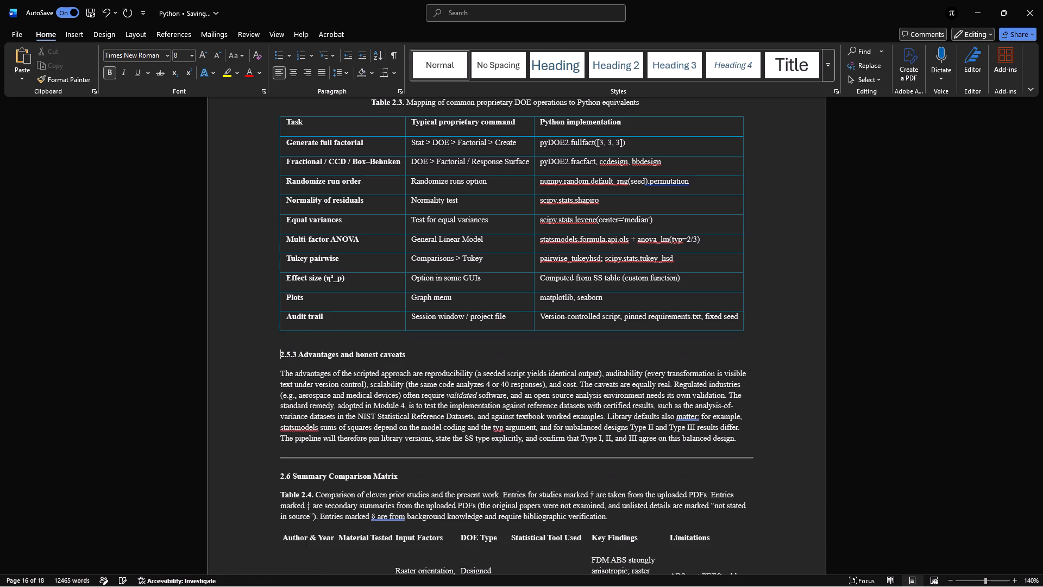
Justify the body paragraph of section 2.5.3 Advantages and honest caveats.
scroll(311, 387, "down", 1)
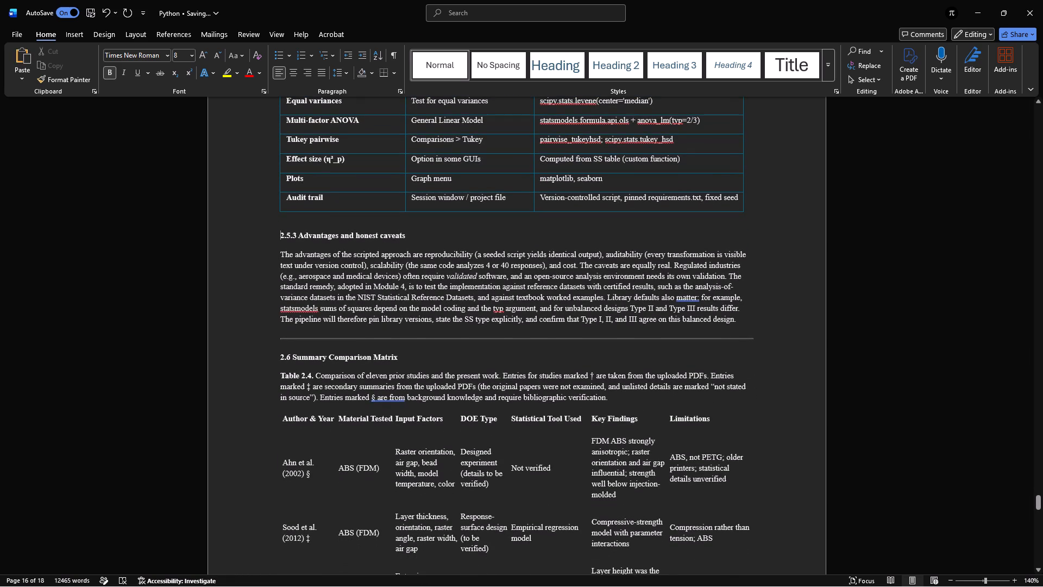
left_click_drag(277, 248, 331, 306)
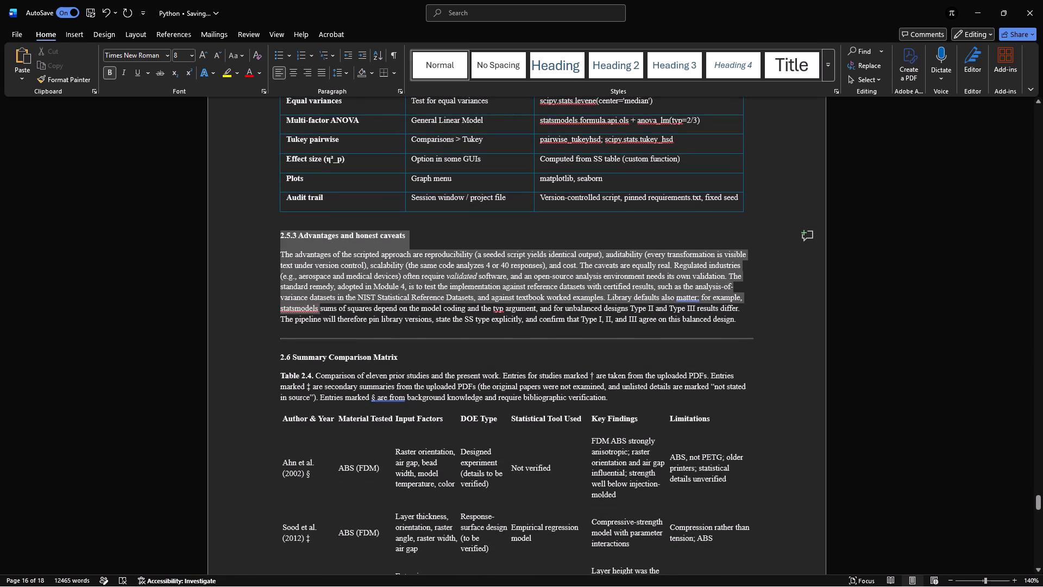
left_click_drag(331, 306, 334, 306)
left_click(334, 306)
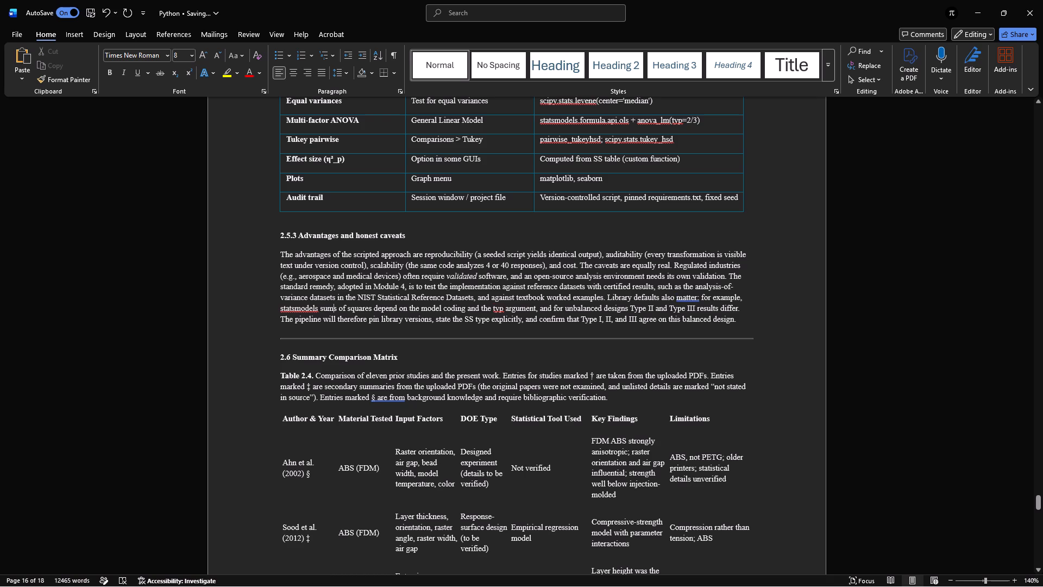
left_click_drag(736, 323, 316, 261)
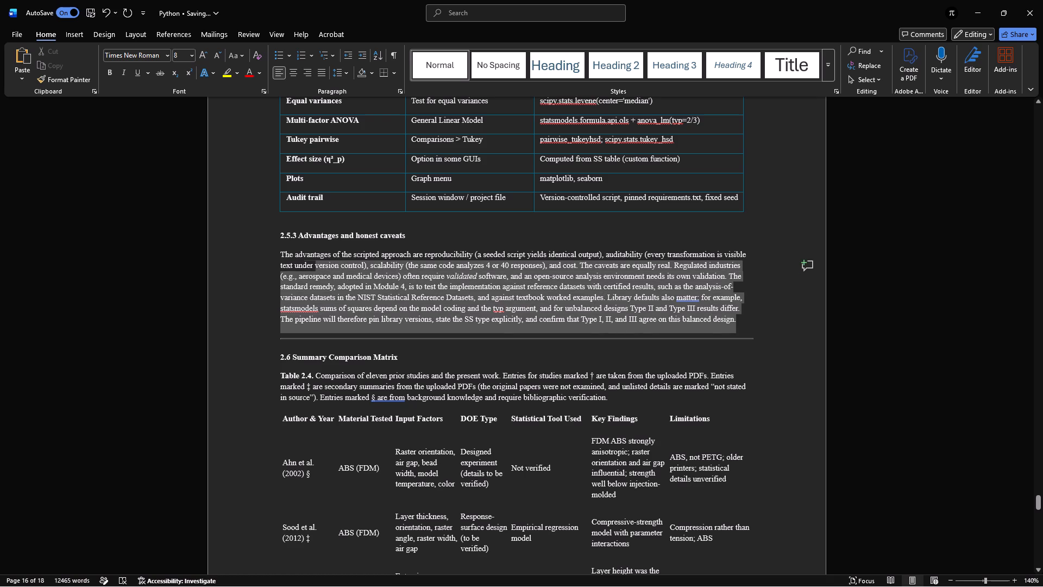
left_click_drag(316, 261, 290, 258)
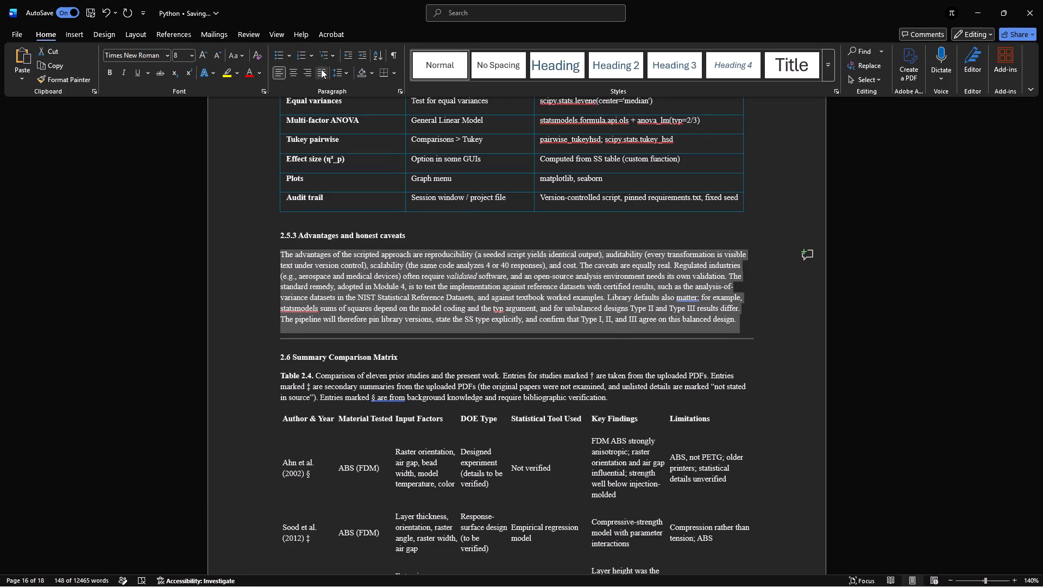
left_click(321, 69)
left_click(412, 387)
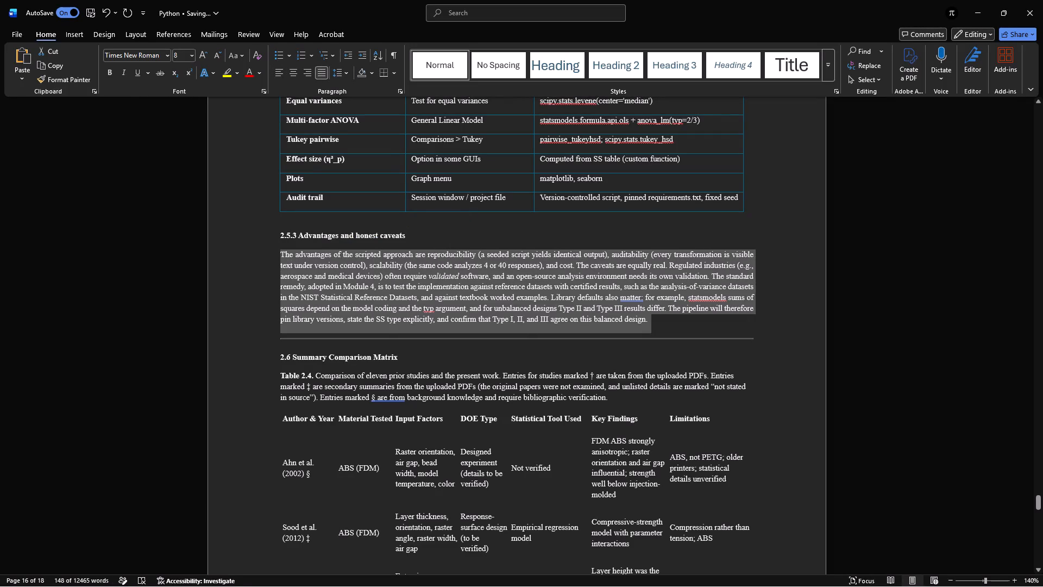
Justify the whole Table 2.4 caption under the 2.6 Summary Comparison Matrix heading.
left_click_drag(611, 404, 458, 392)
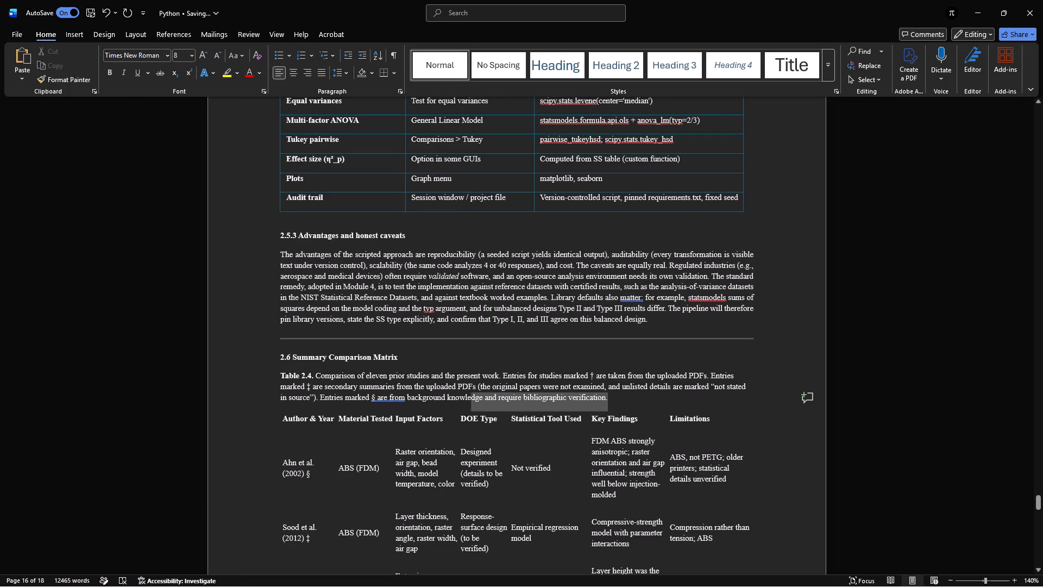
left_click_drag(458, 392, 231, 374)
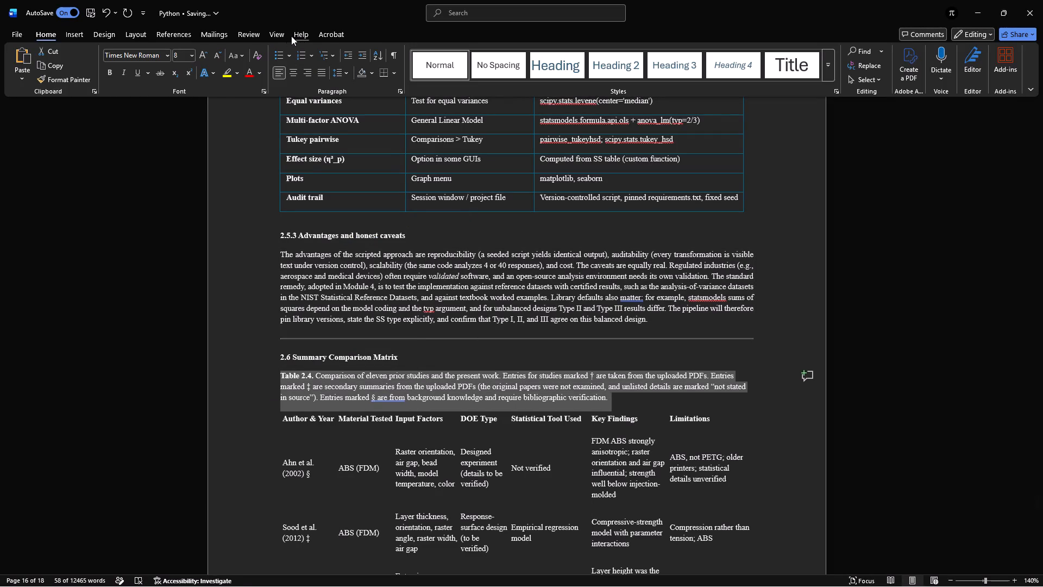
left_click(321, 72)
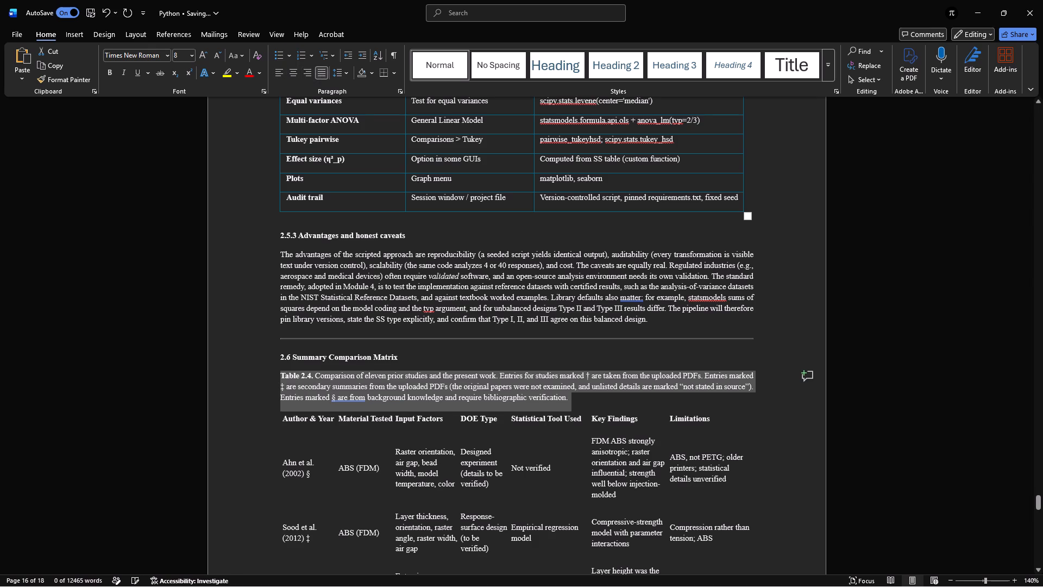
Delete the horizontal divider line between section 2.5.3 and the 2.6 Summary Comparison Matrix heading.
left_click(306, 334)
scroll(306, 334, "down", 1)
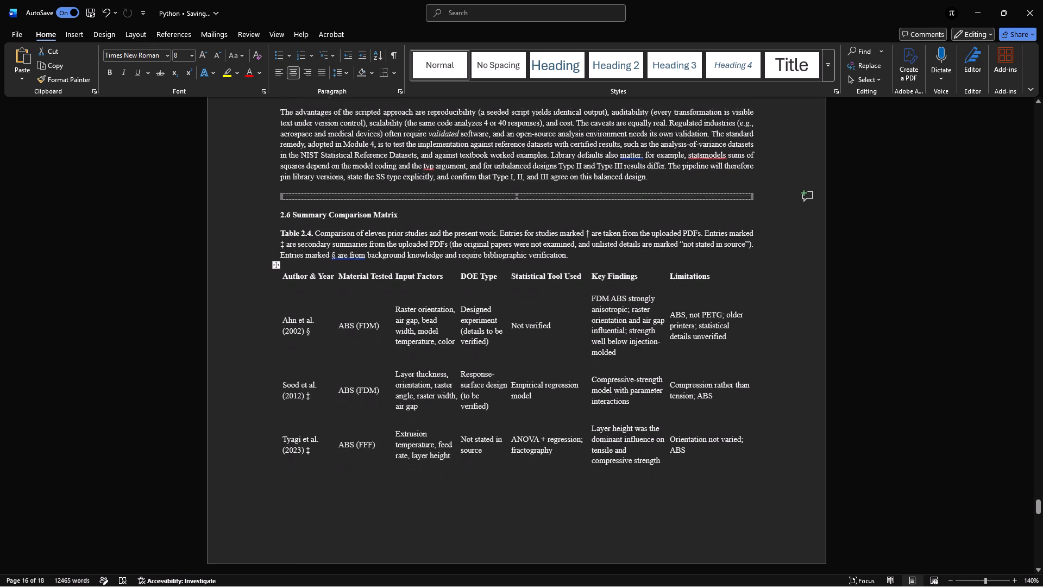
left_click(456, 194)
left_click(489, 198)
left_click(543, 214)
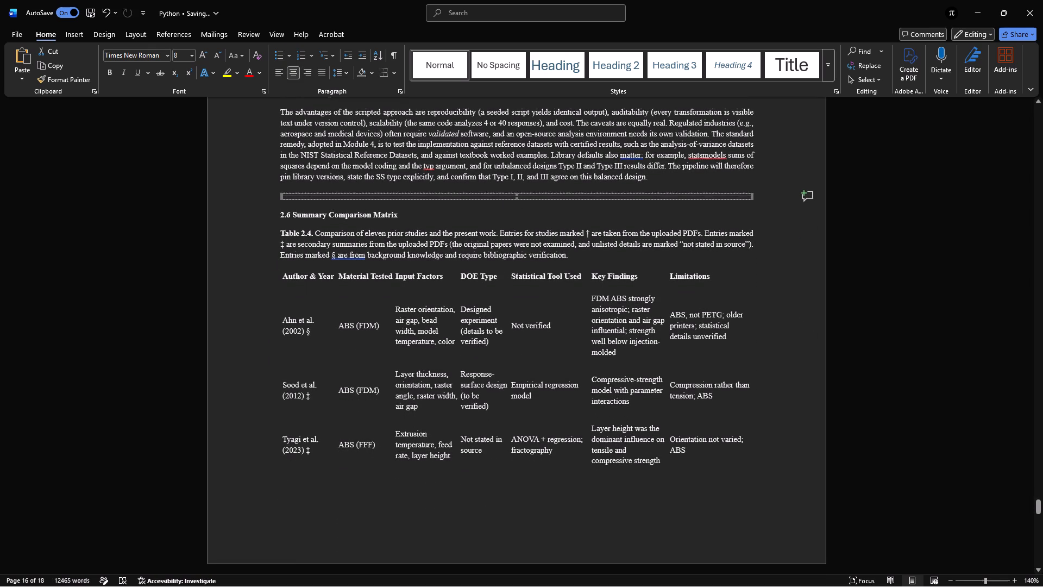
left_click(540, 198)
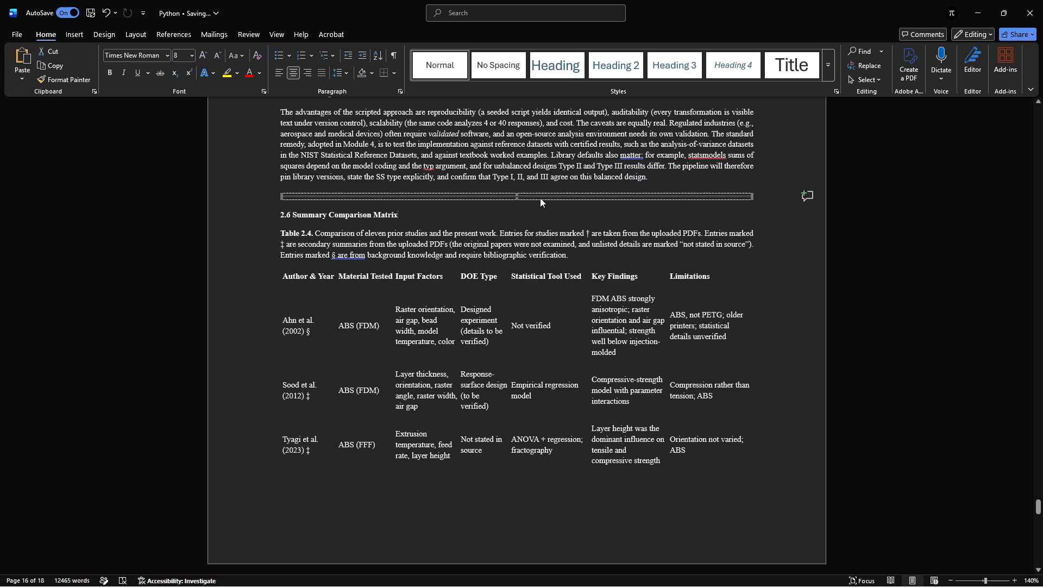
key("Delete")
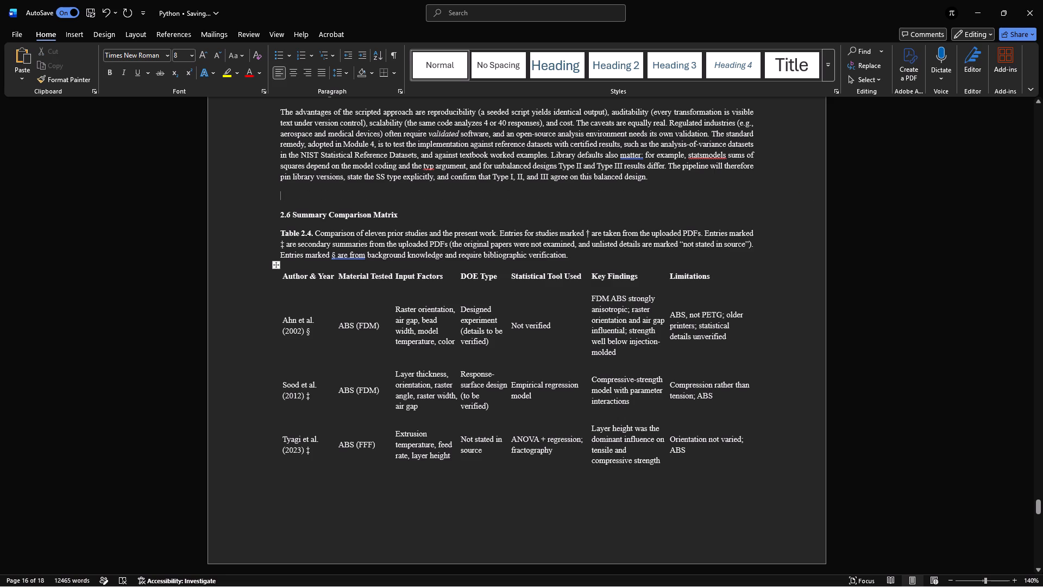
Apply the light grid table style with blue borders to the whole of Table 2.4.
left_click(329, 333)
scroll(329, 333, "down", 1)
scroll(329, 333, "up", 1)
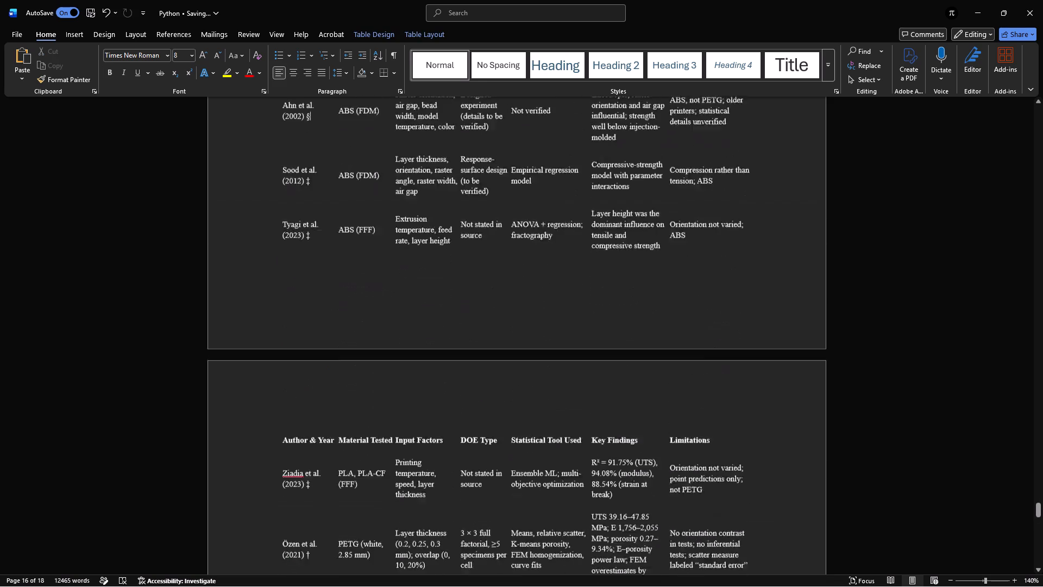
scroll(329, 333, "up", 1)
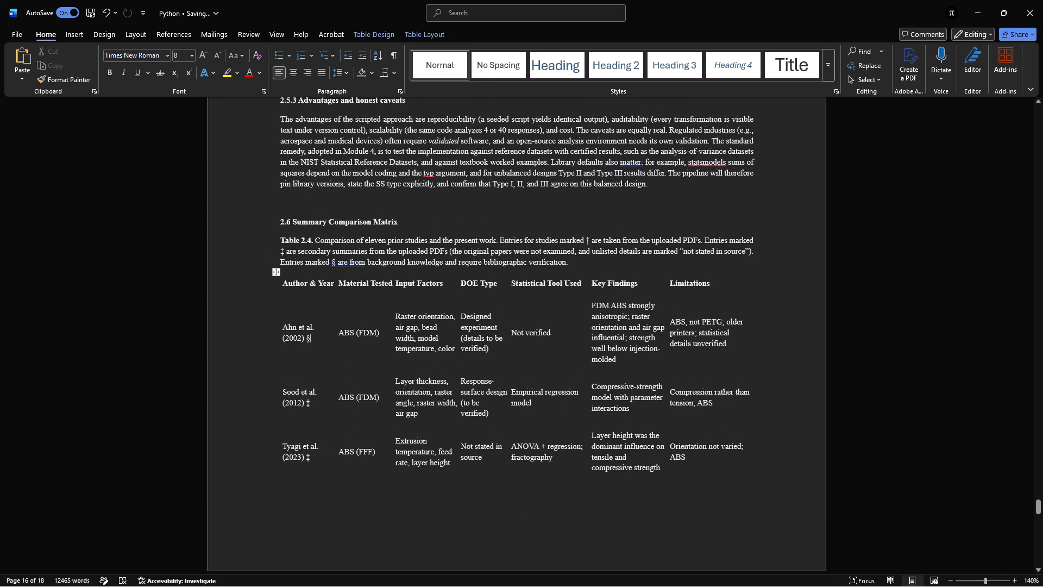
scroll(290, 220, "up", 1)
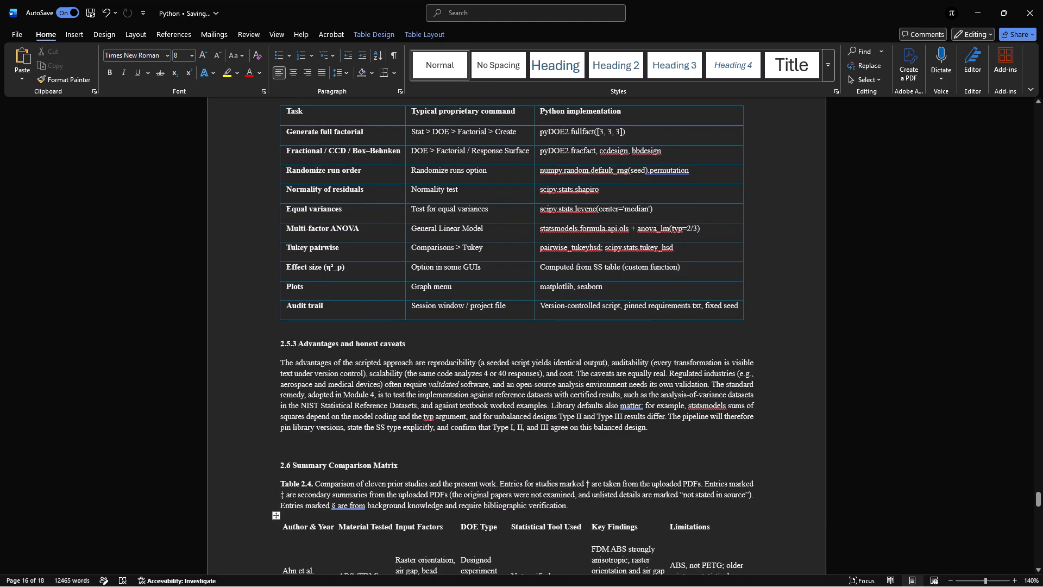
scroll(294, 341, "down", 1)
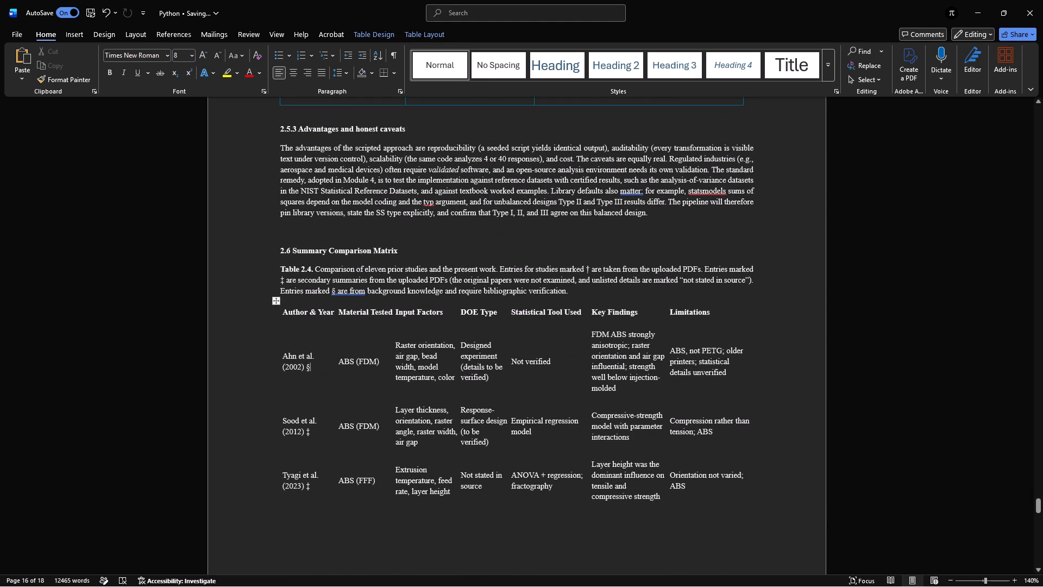
left_click(274, 303)
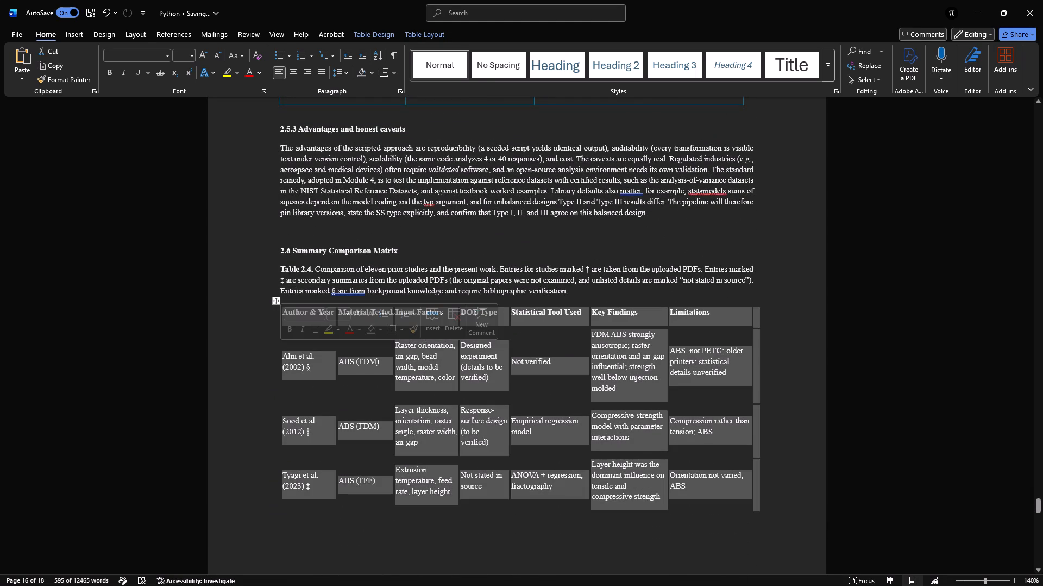
scroll(329, 157, "down", 1)
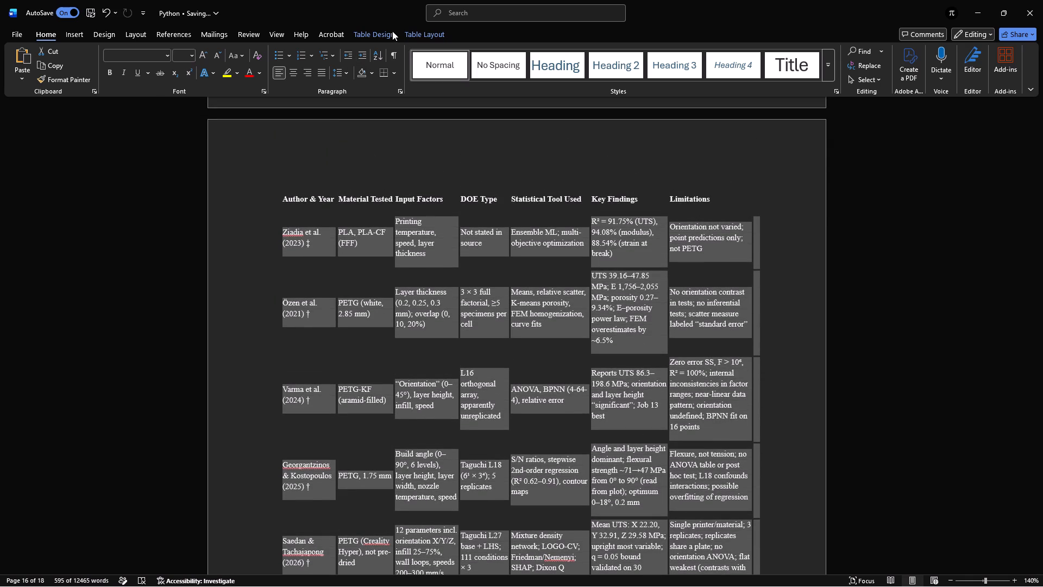
left_click(385, 34)
left_click(479, 57)
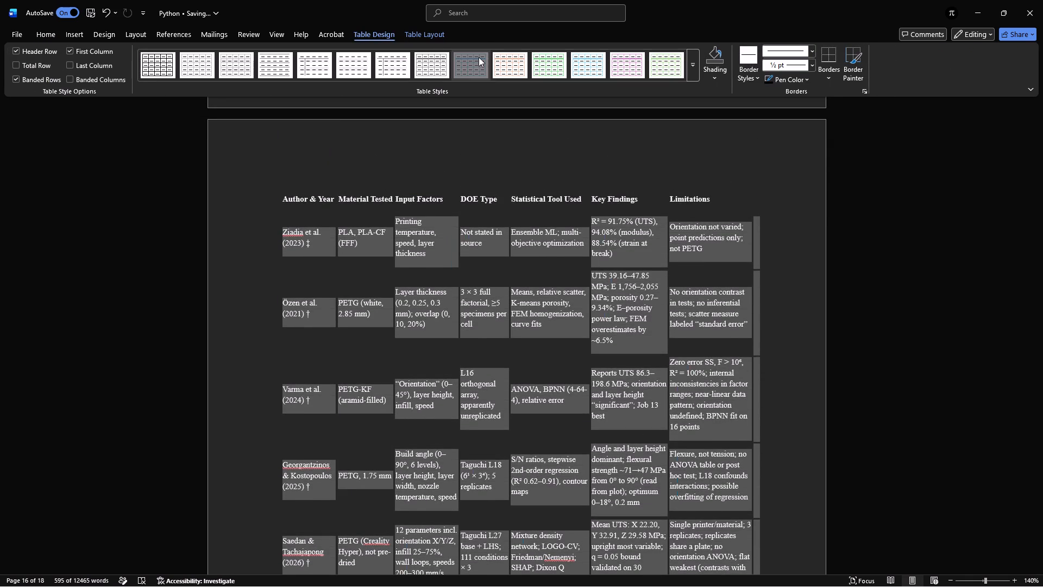
left_click(525, 170)
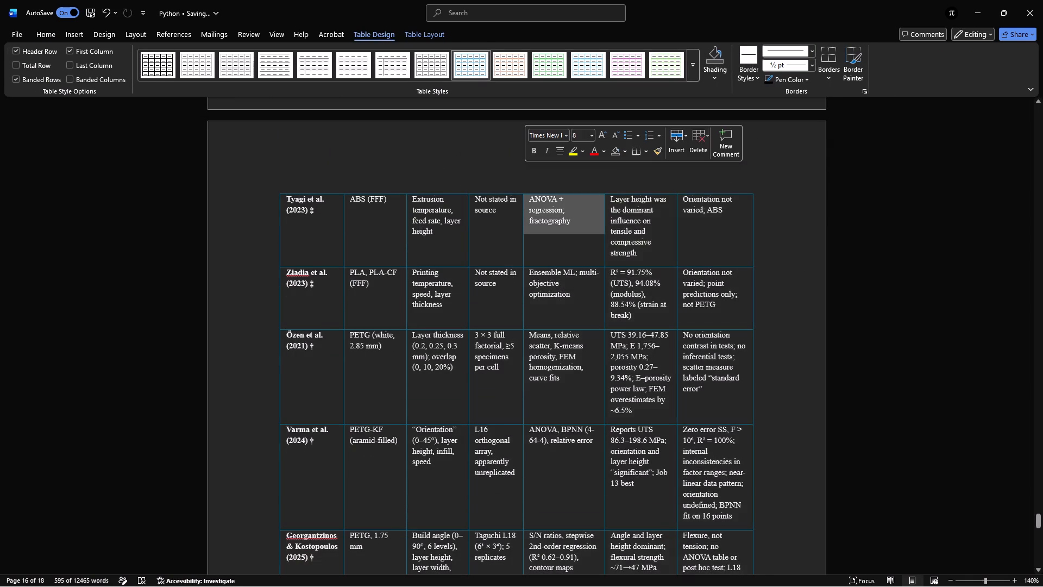
scroll(525, 170, "up", 1)
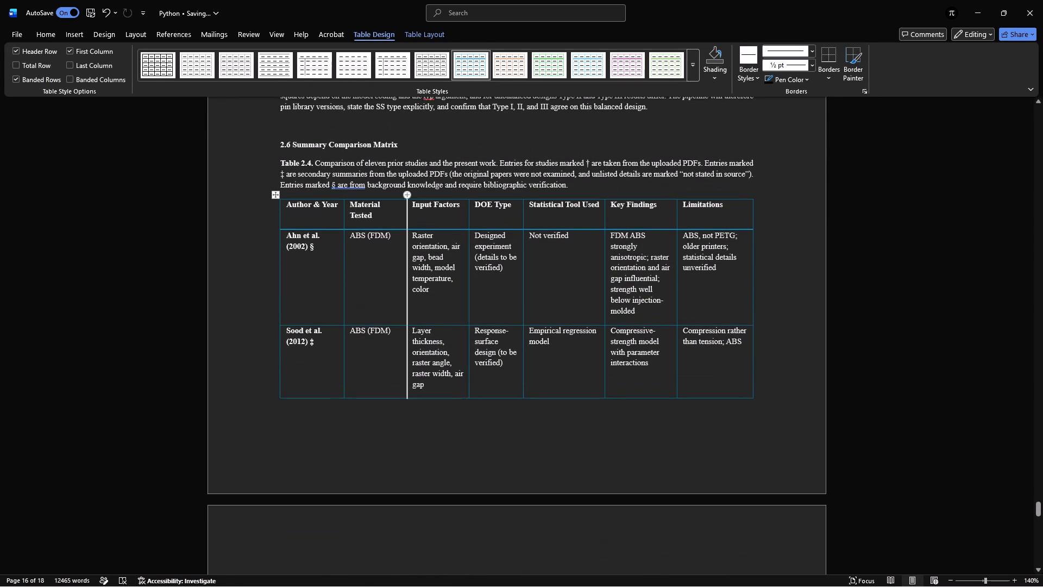
left_click(575, 190)
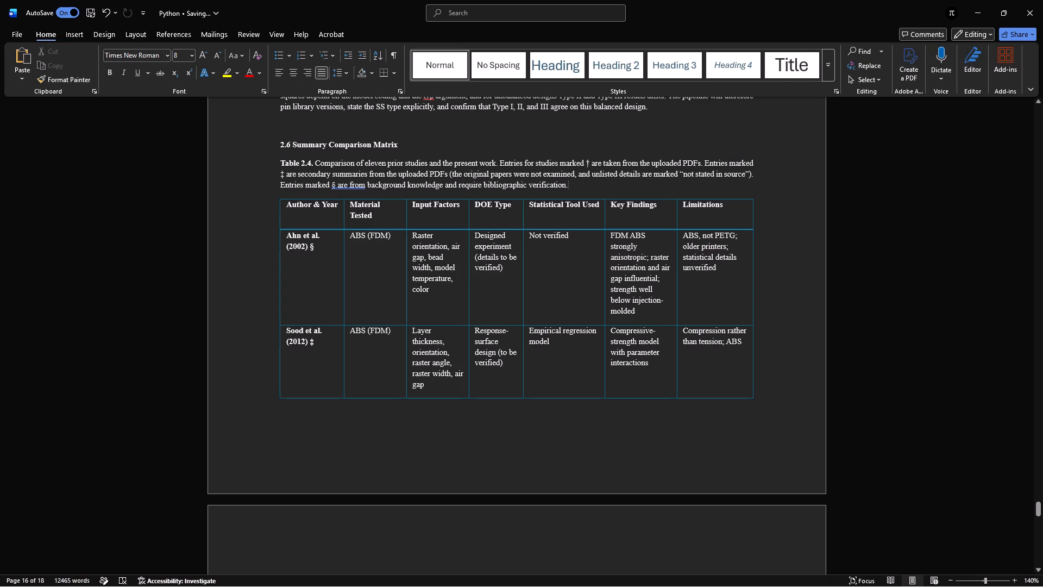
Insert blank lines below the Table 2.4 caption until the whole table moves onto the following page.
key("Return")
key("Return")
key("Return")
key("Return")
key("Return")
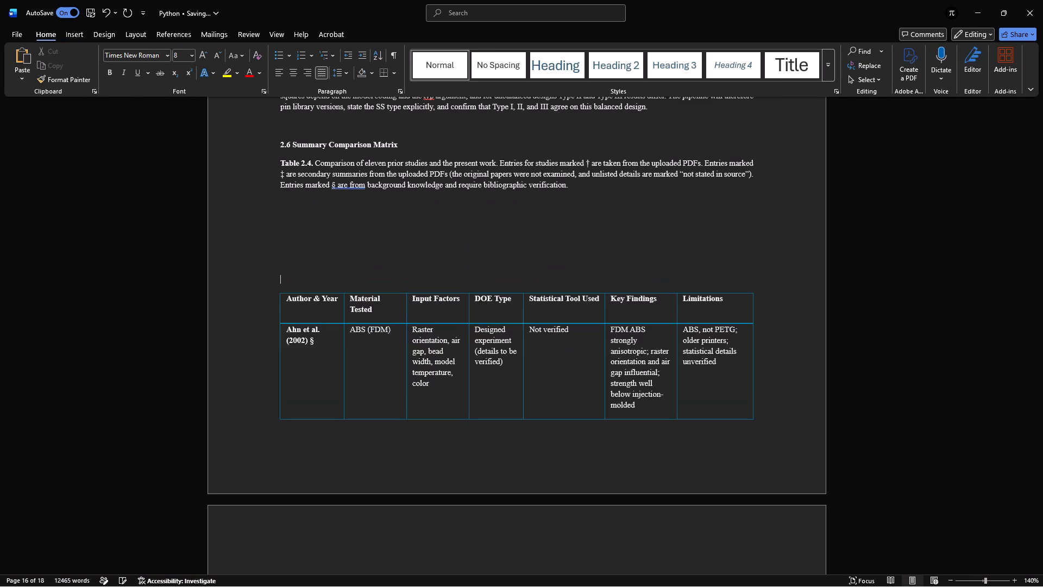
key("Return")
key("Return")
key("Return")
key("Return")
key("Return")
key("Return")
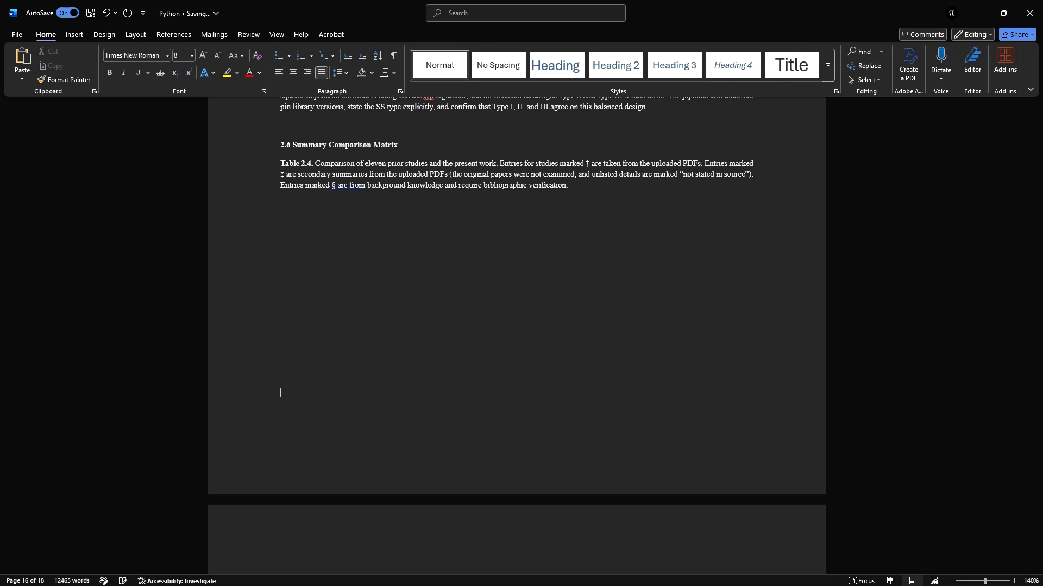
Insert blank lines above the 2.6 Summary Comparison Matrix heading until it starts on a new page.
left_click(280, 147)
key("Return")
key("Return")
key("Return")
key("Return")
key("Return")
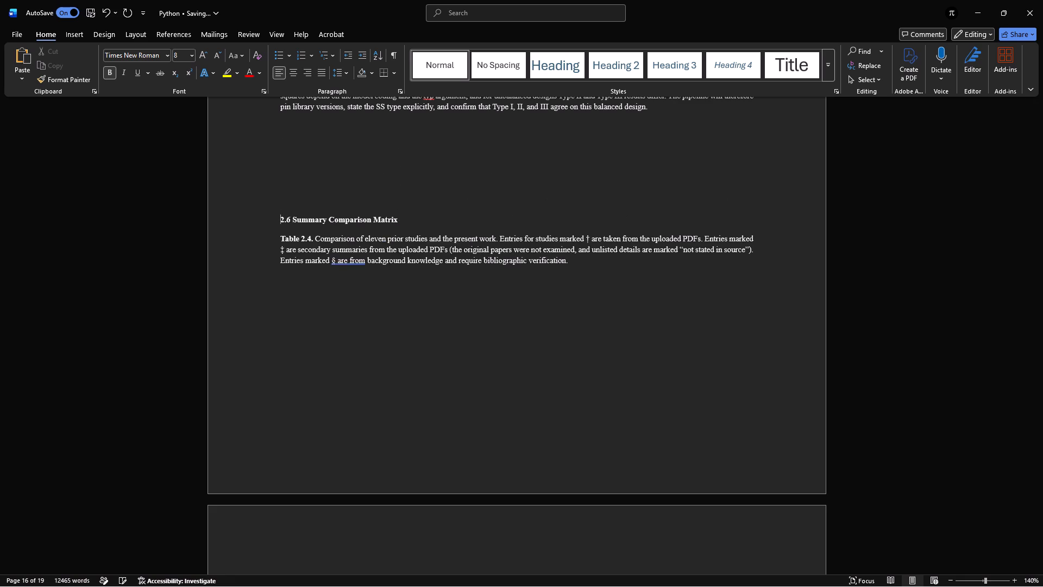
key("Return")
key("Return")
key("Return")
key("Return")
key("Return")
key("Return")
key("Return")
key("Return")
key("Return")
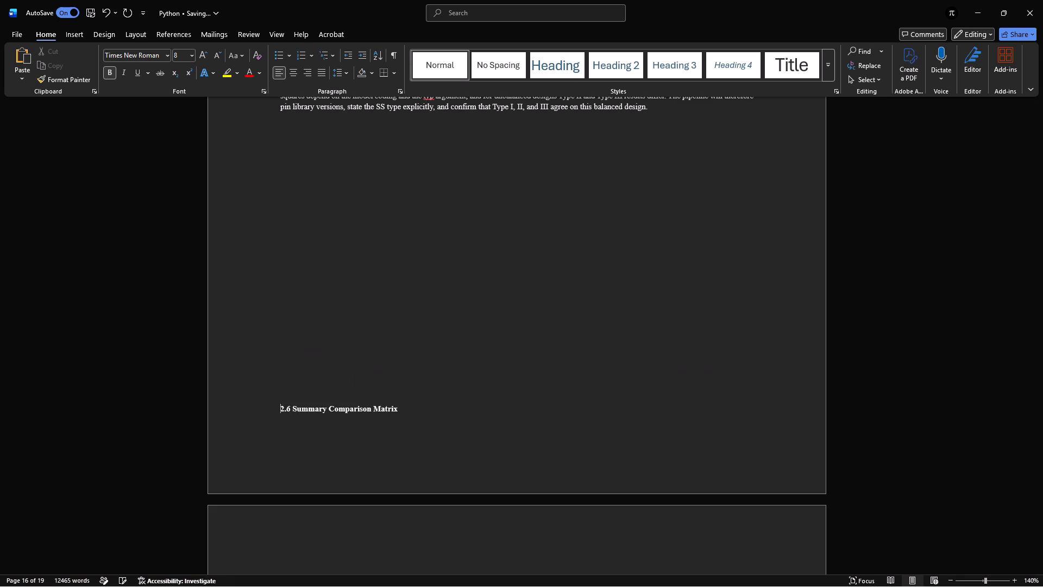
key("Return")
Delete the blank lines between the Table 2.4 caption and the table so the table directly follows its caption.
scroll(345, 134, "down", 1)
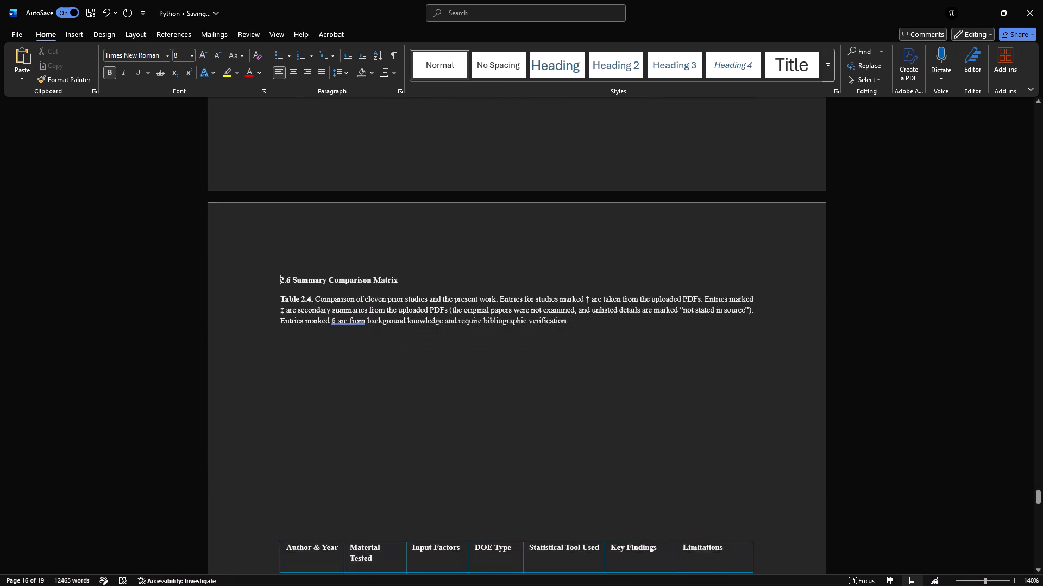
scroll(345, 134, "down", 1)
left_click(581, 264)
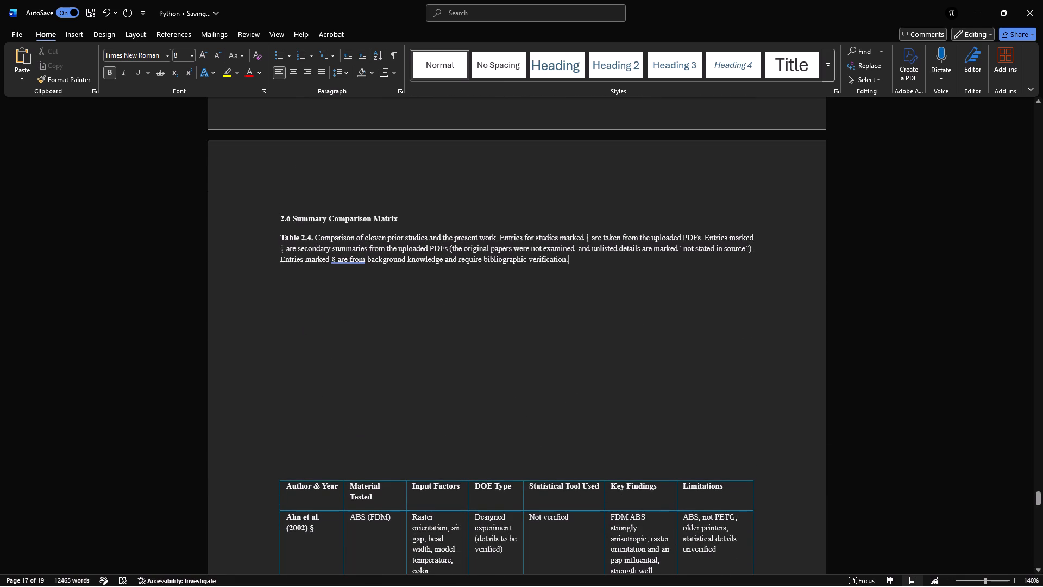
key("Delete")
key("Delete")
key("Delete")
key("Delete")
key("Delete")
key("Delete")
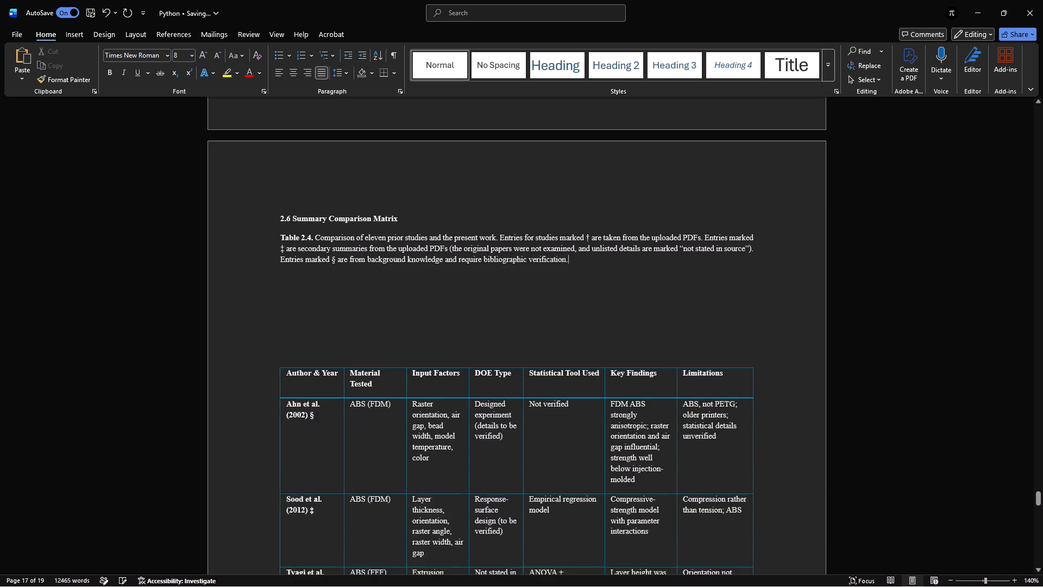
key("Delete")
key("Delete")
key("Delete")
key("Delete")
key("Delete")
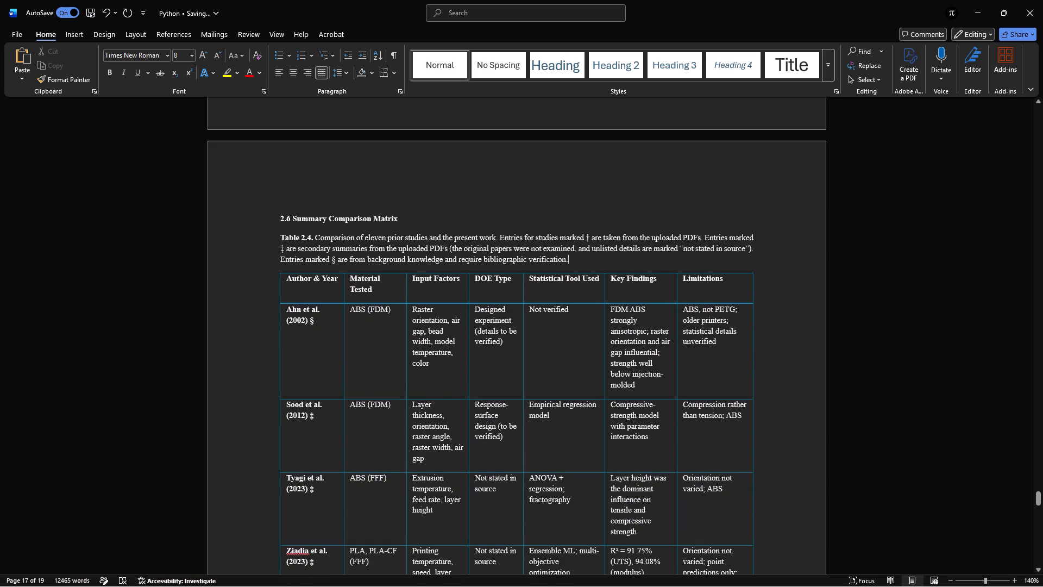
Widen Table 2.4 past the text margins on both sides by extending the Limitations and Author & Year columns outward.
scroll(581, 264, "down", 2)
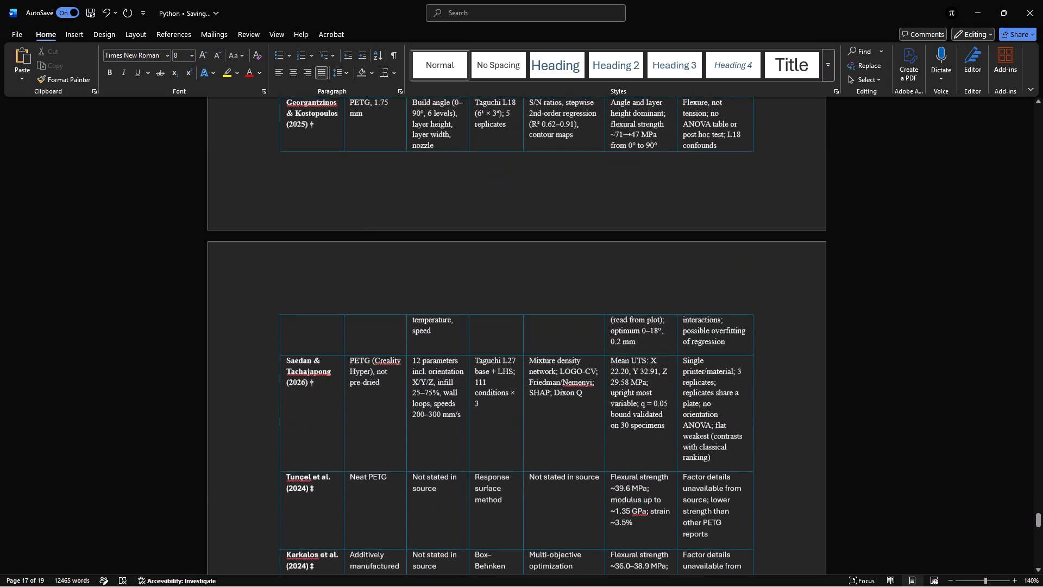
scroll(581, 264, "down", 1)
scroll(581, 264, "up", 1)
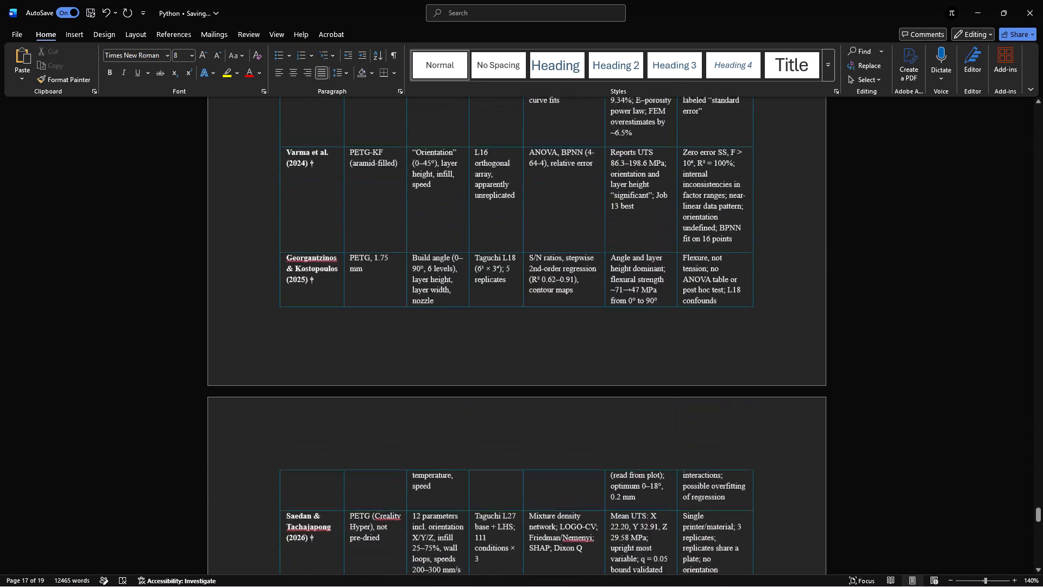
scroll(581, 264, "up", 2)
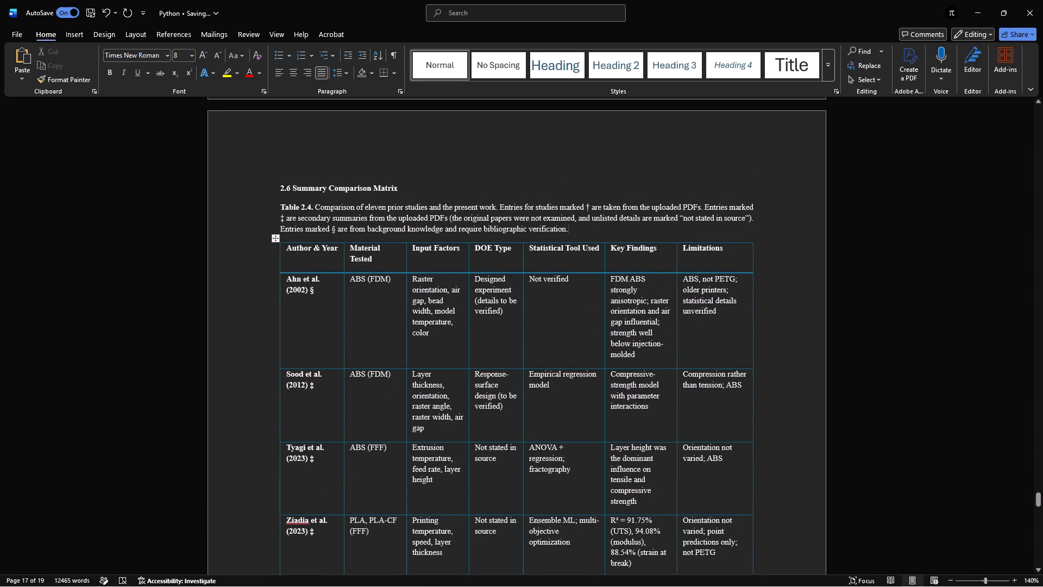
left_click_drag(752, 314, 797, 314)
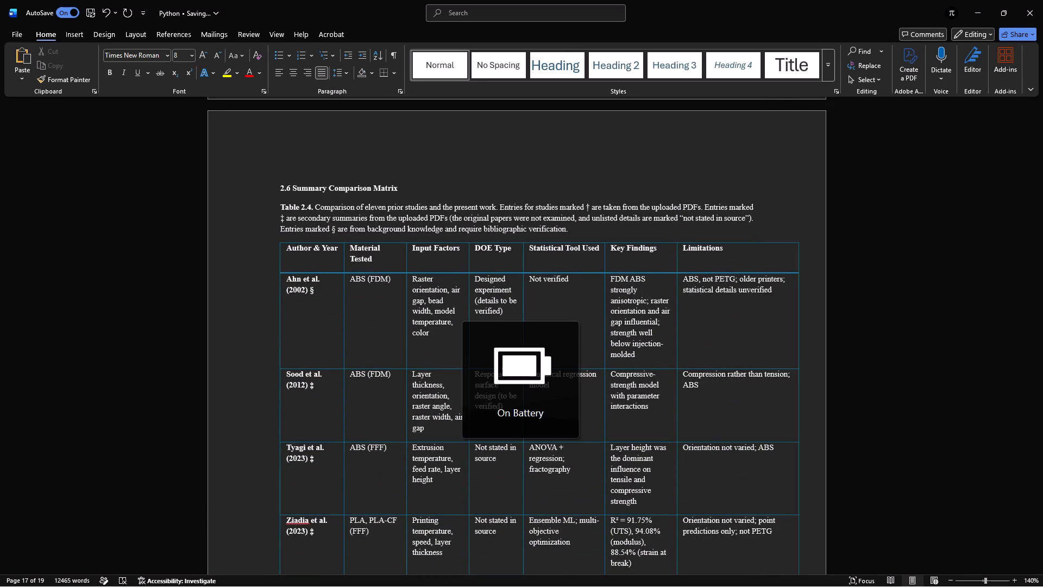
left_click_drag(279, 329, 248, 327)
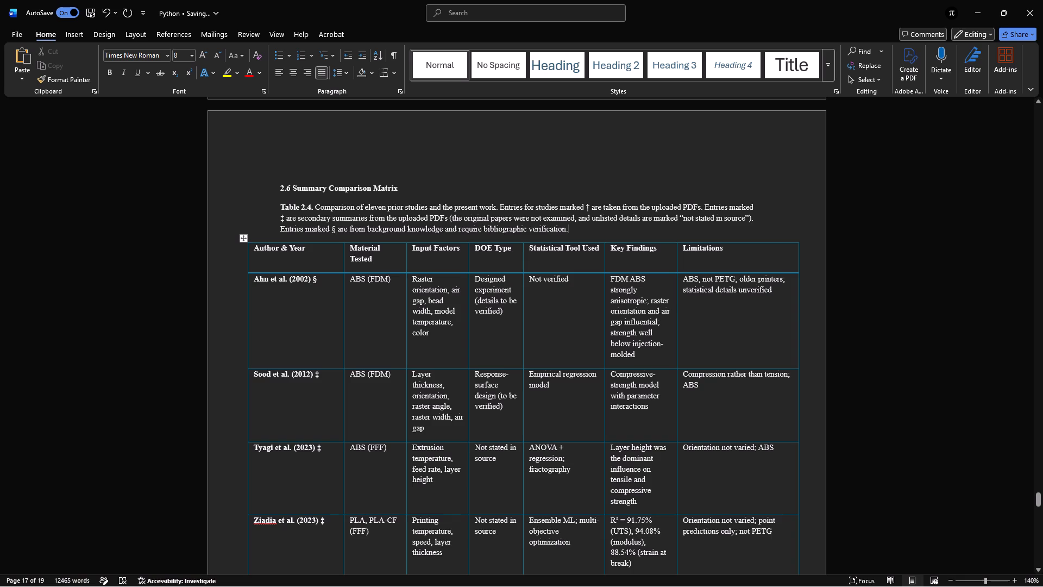
Narrow the Author & Year and Material Tested columns of Table 2.4, keeping the Material Tested header on one line.
left_click_drag(342, 264, 328, 264)
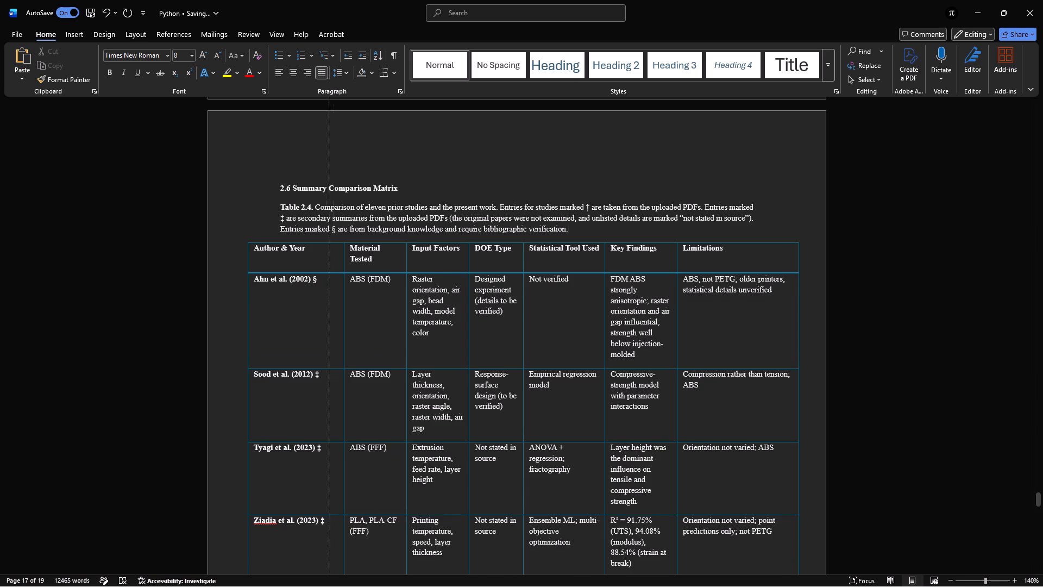
left_click_drag(328, 264, 325, 265)
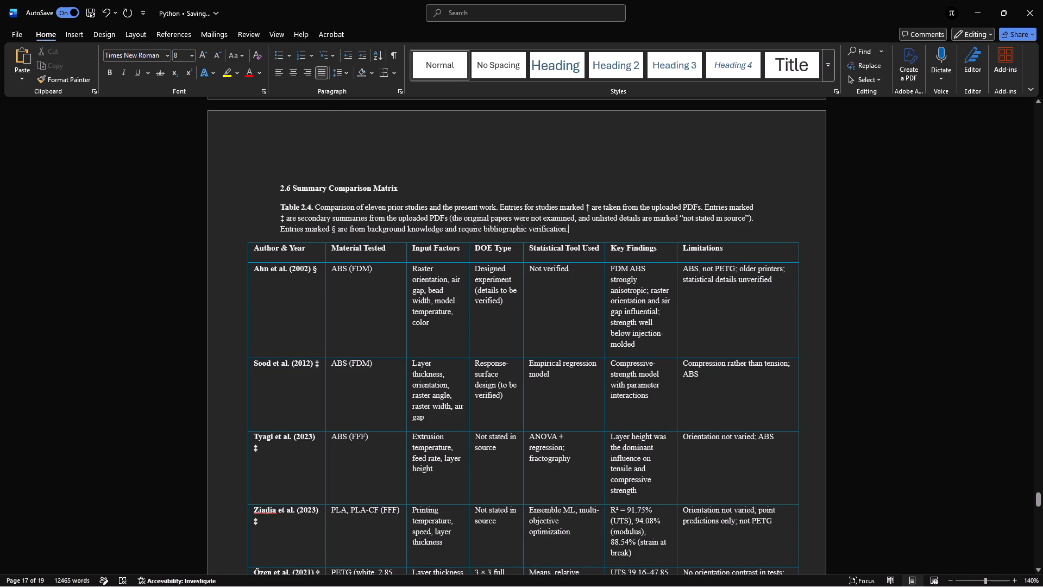
left_click_drag(405, 253, 390, 253)
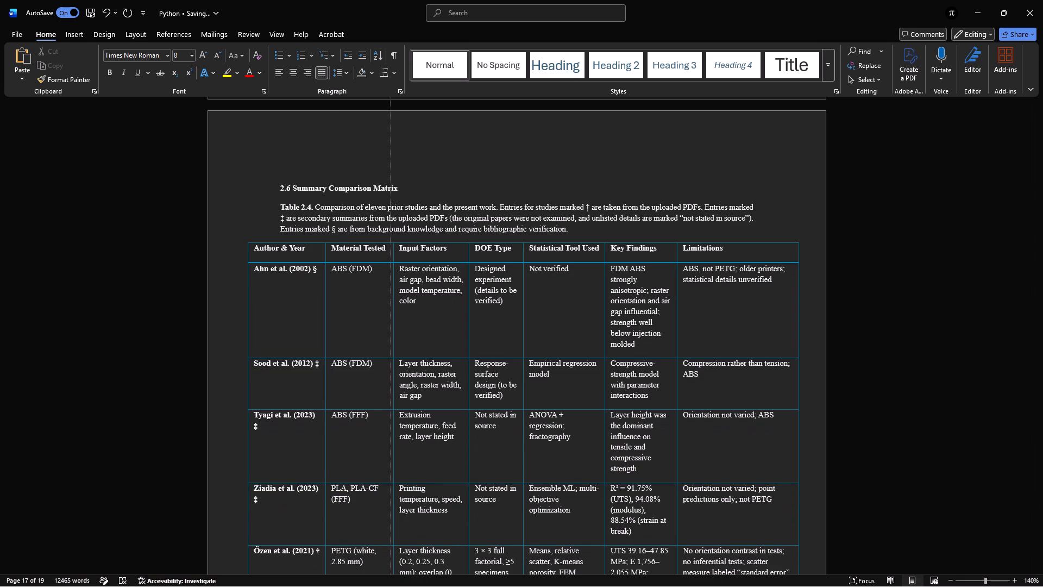
left_click_drag(390, 253, 395, 254)
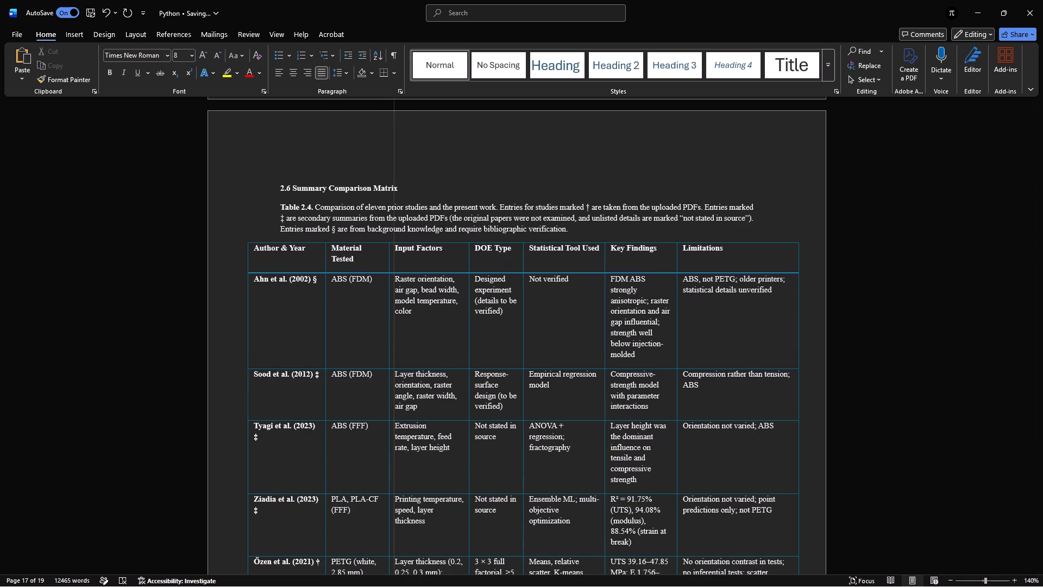
left_click_drag(395, 254, 395, 254)
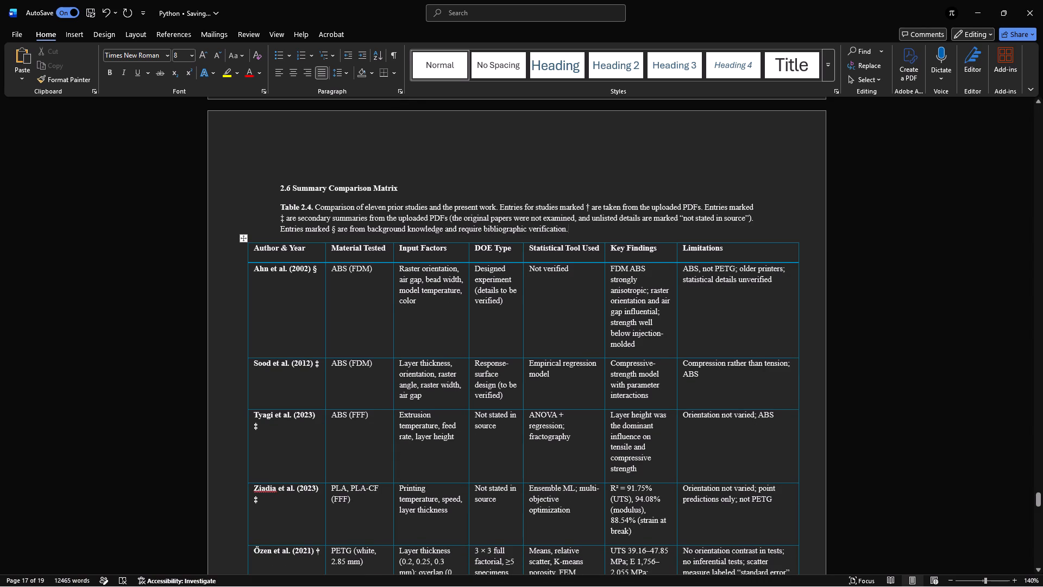
Remove all blank lines above the 2.6 Summary Comparison Matrix heading so it directly follows the section 2.5.3 paragraph.
scroll(567, 347, "right", 1)
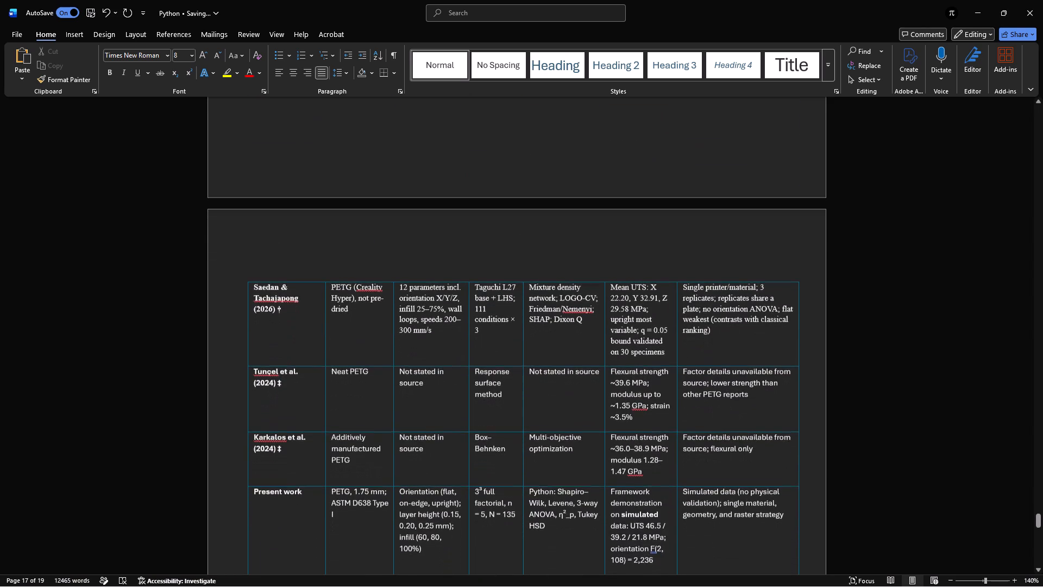
scroll(567, 347, "right", 1)
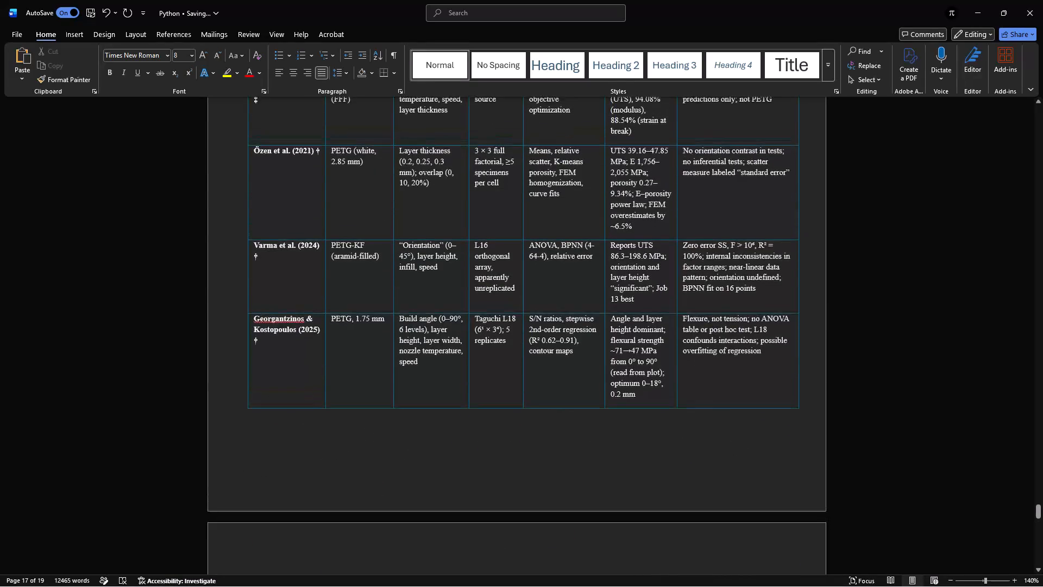
scroll(567, 347, "up", 2)
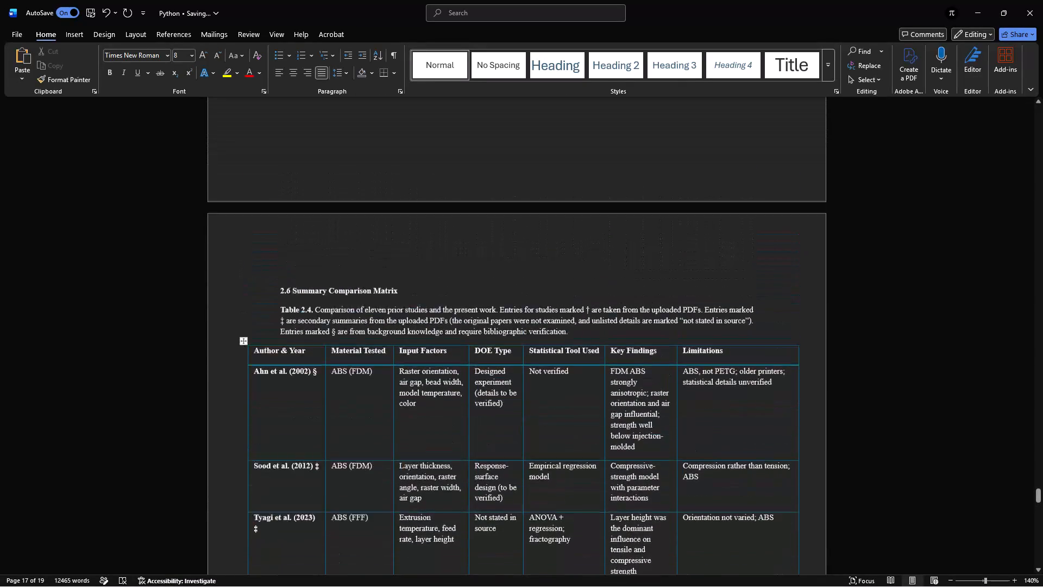
scroll(567, 347, "up", 1)
left_click(283, 475)
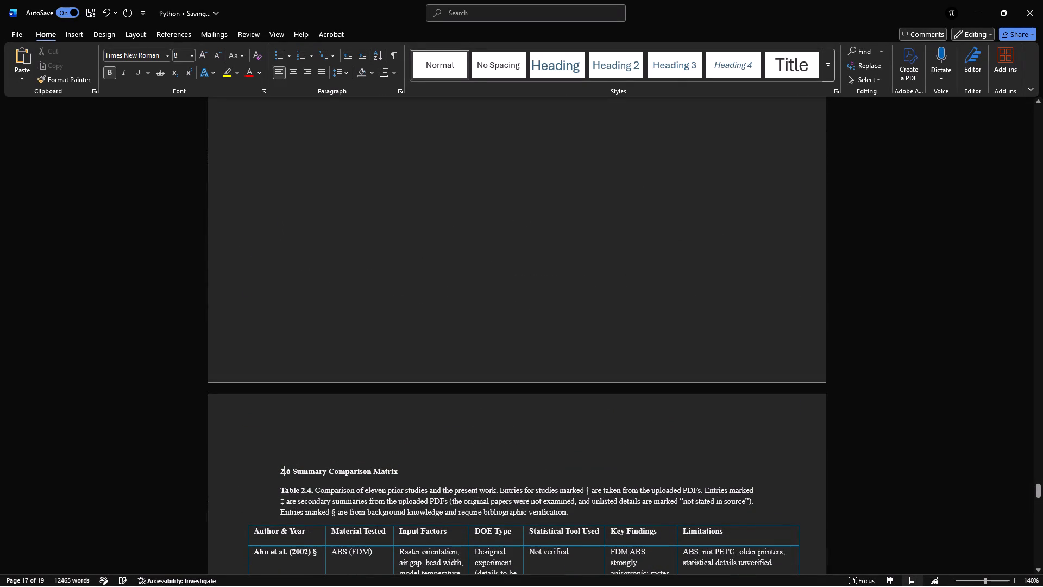
key("Left")
key("BackSpace")
key("BackSpace")
key("BackSpace")
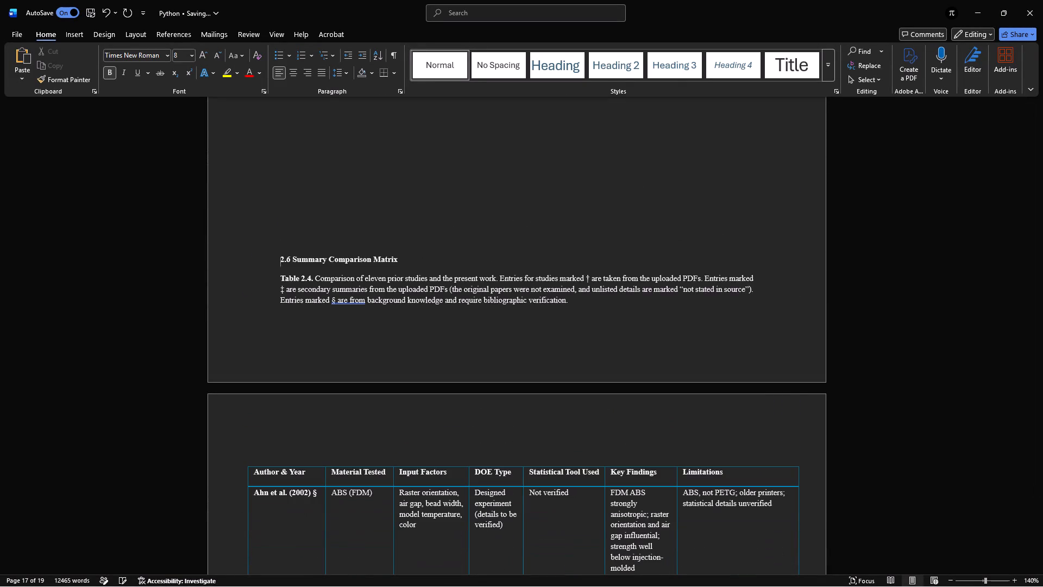
key("BackSpace")
key("BackSpace")
key("BackSpace")
key("BackSpace")
key("BackSpace")
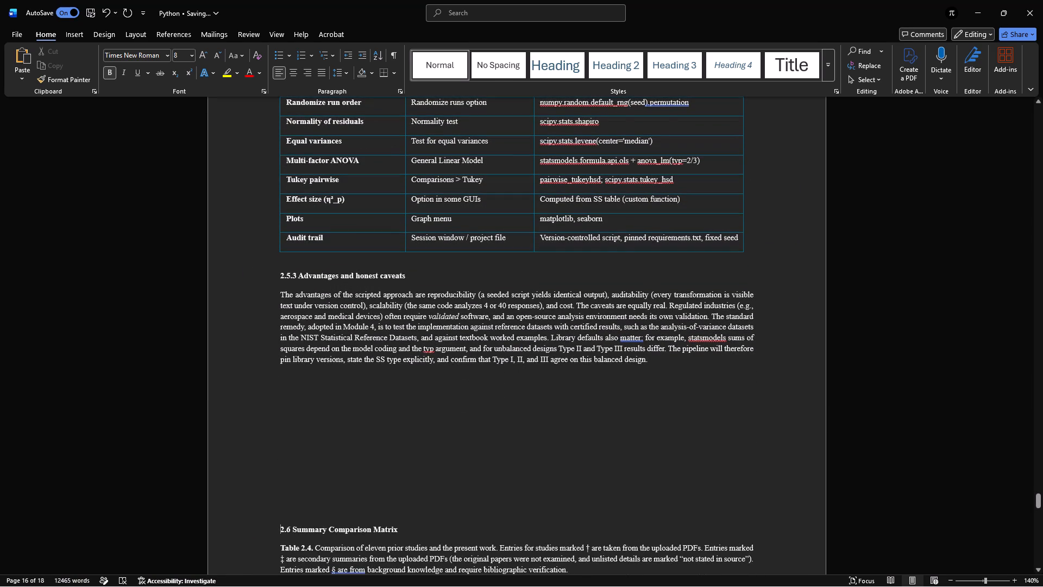
key("BackSpace")
key("BackSpace")
key("BackSpace")
key("BackSpace")
key("BackSpace")
key("BackSpace")
key("BackSpace")
key("BackSpace")
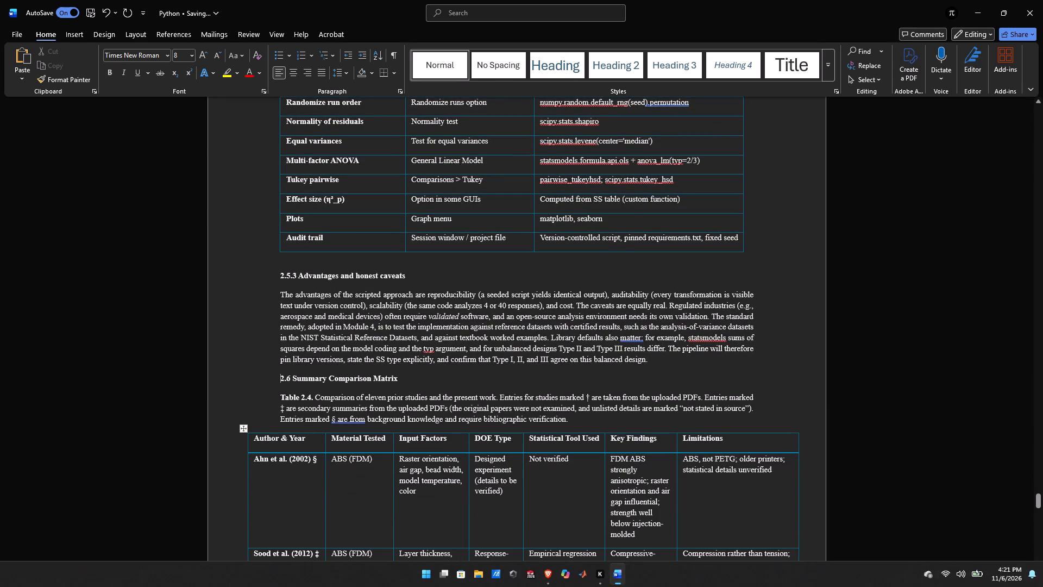
Pull in Table 2.4's outer edges, aligning the left edge with the text margin and the right edge with the preceding table.
left_click_drag(247, 487, 279, 487)
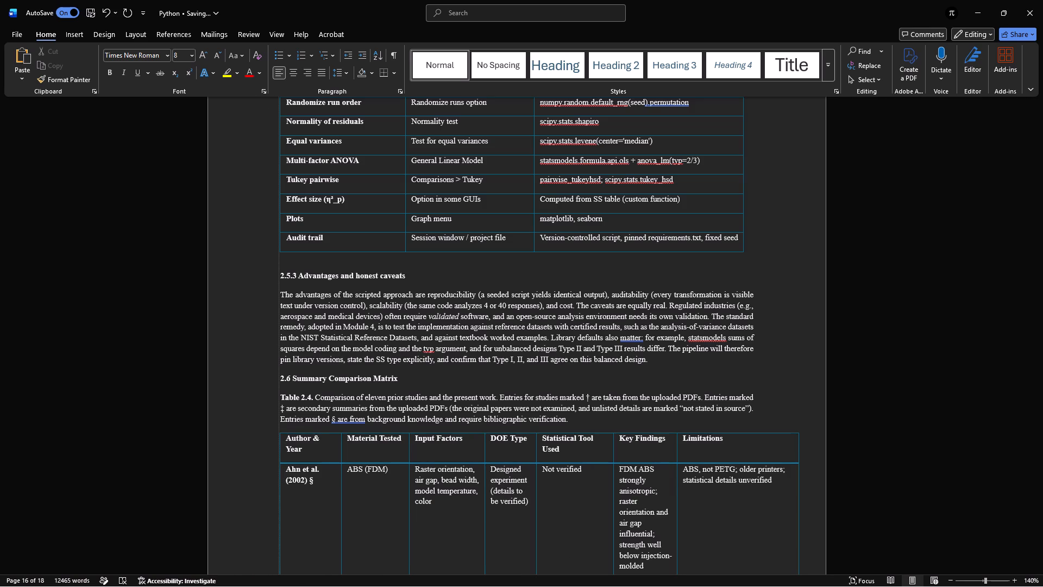
left_click_drag(279, 487, 283, 491)
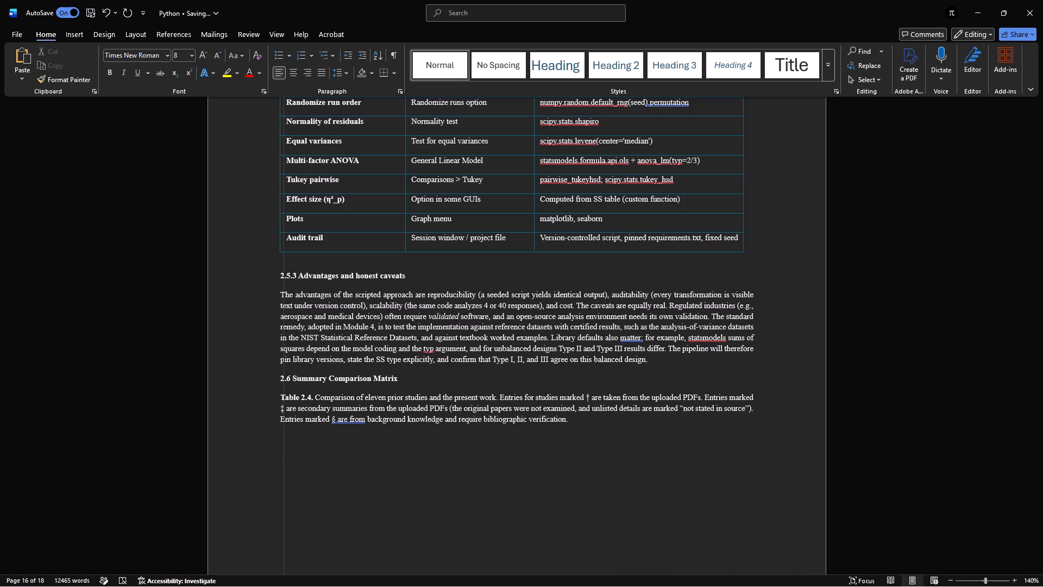
left_click_drag(283, 491, 279, 491)
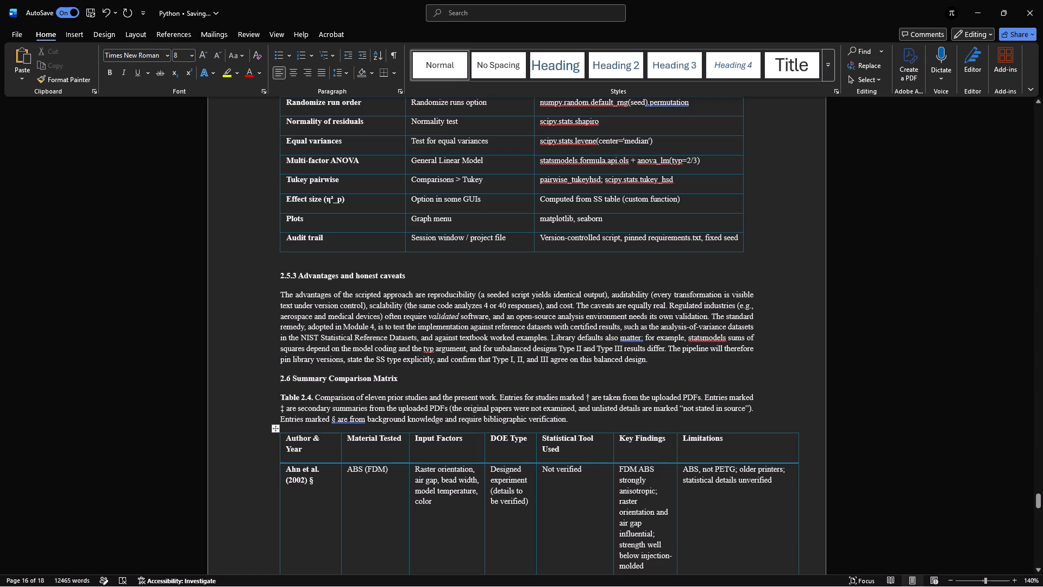
left_click_drag(799, 456, 758, 460)
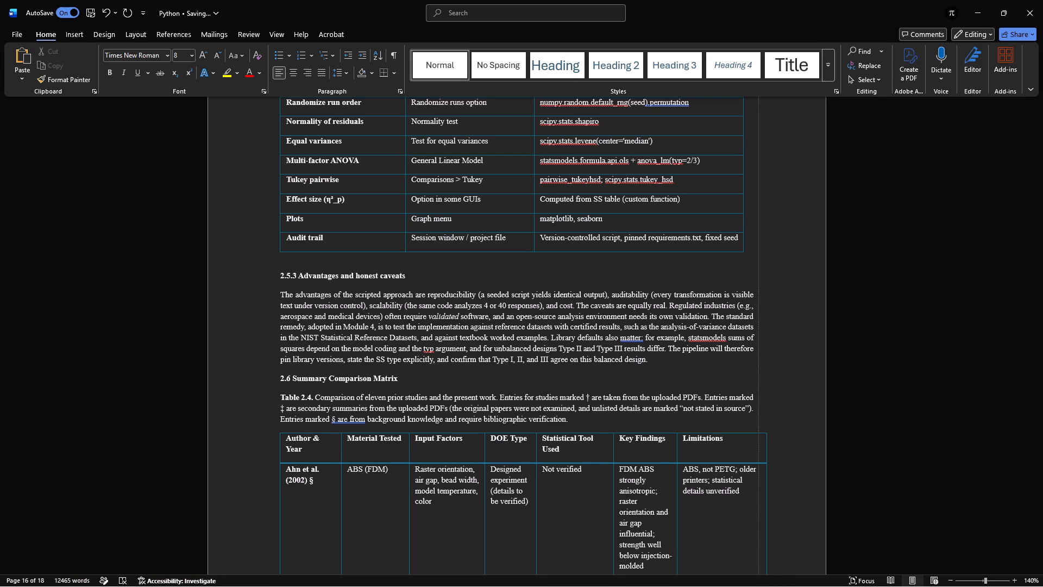
left_click_drag(758, 460, 747, 460)
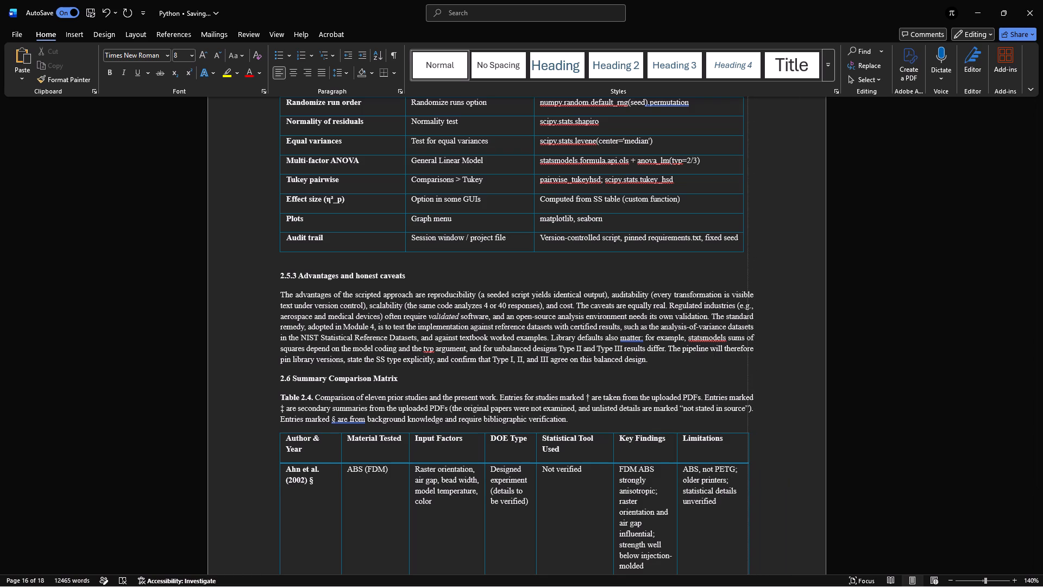
left_click_drag(747, 460, 744, 461)
Correct the grammar of the 2.7.1 heading to read "Gaps in existing literature".
scroll(744, 461, "right", 1)
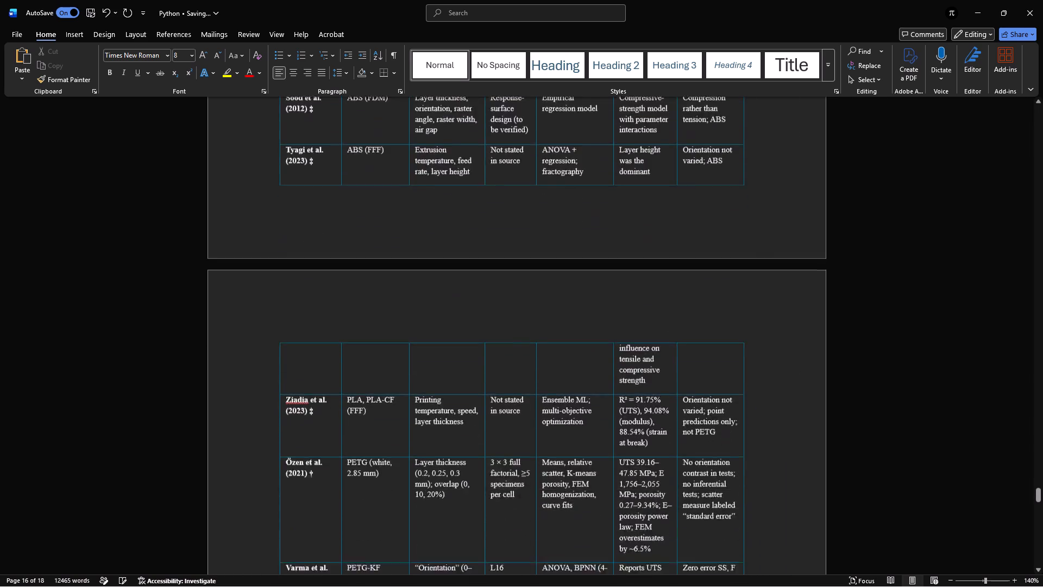
scroll(744, 461, "right", 1)
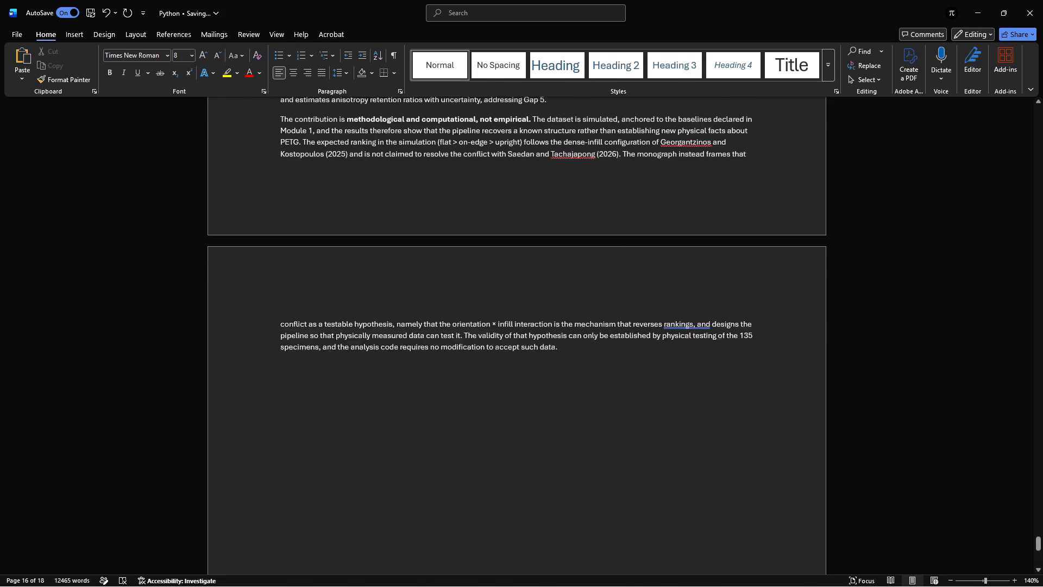
scroll(744, 461, "right", 1)
scroll(744, 461, "up", 1)
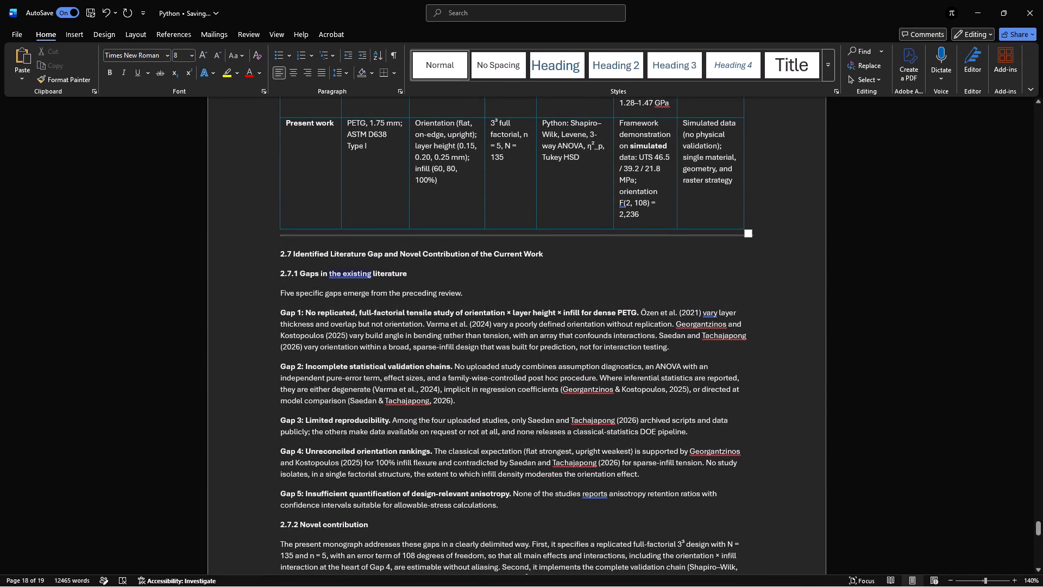
left_click(367, 274)
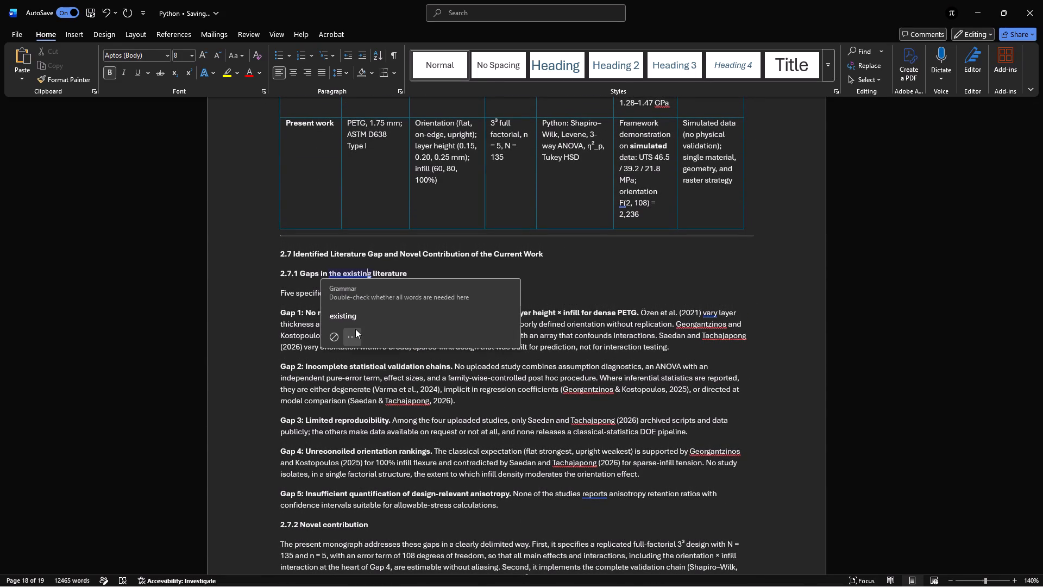
left_click(369, 320)
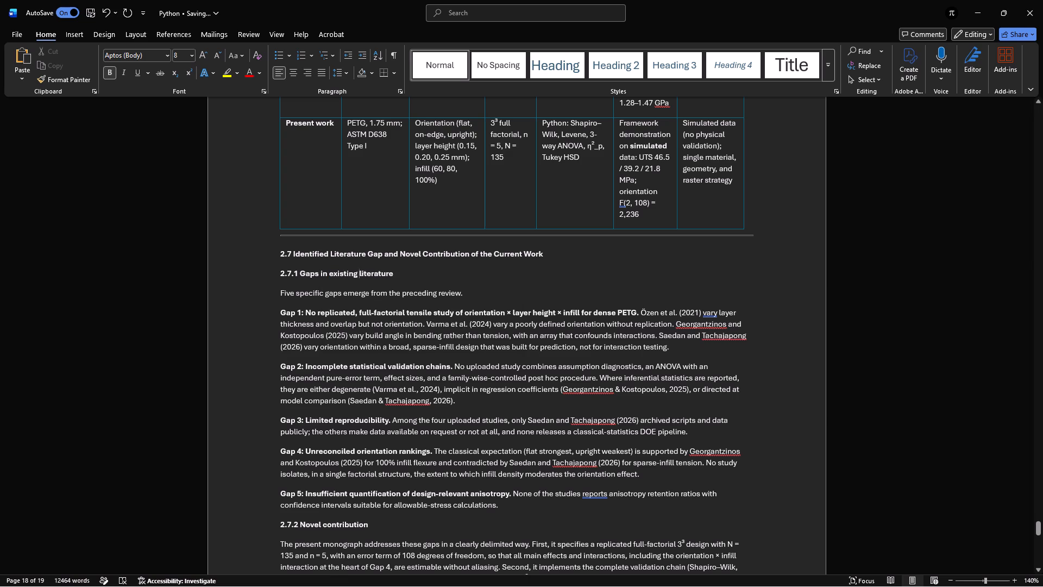
Delete the introductory sentence "Five specific gaps emerge from the preceding review." under heading 2.7.1, keeping the heading on its own line.
scroll(396, 328, "down", 1)
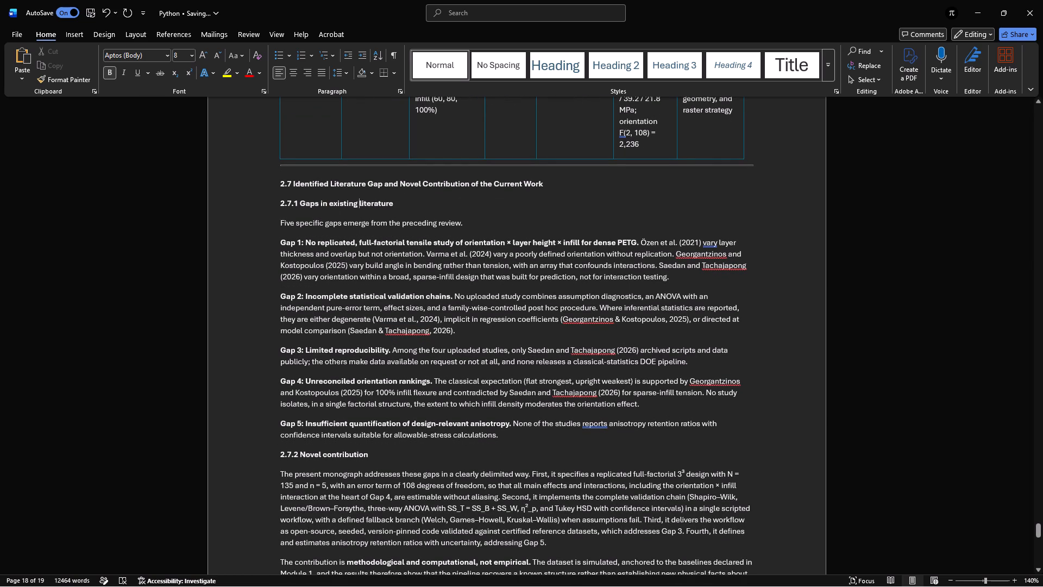
left_click_drag(468, 224, 268, 225)
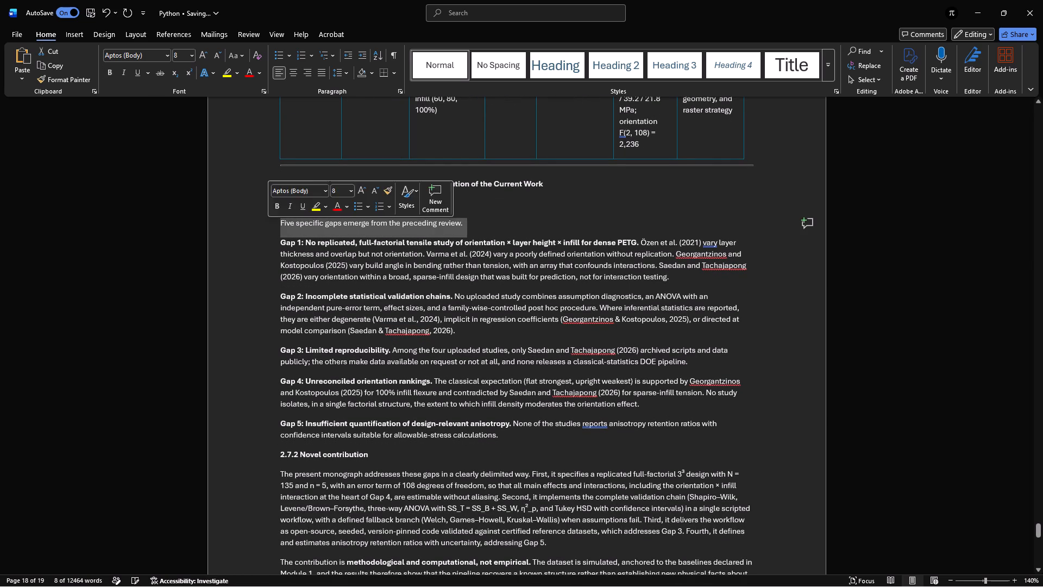
key("BackSpace")
key("BackSpace")
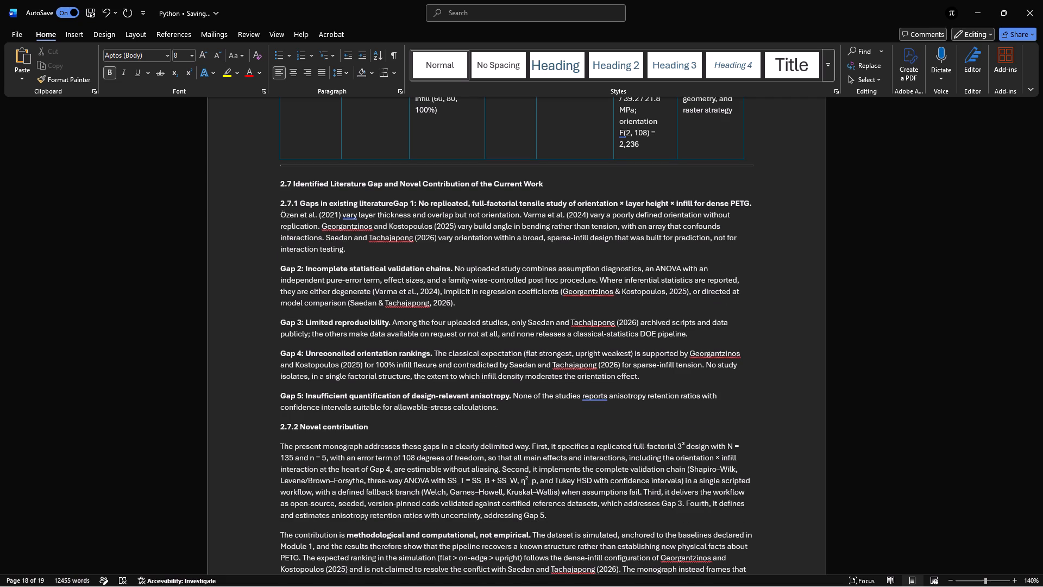
key("backslash")
key("Return")
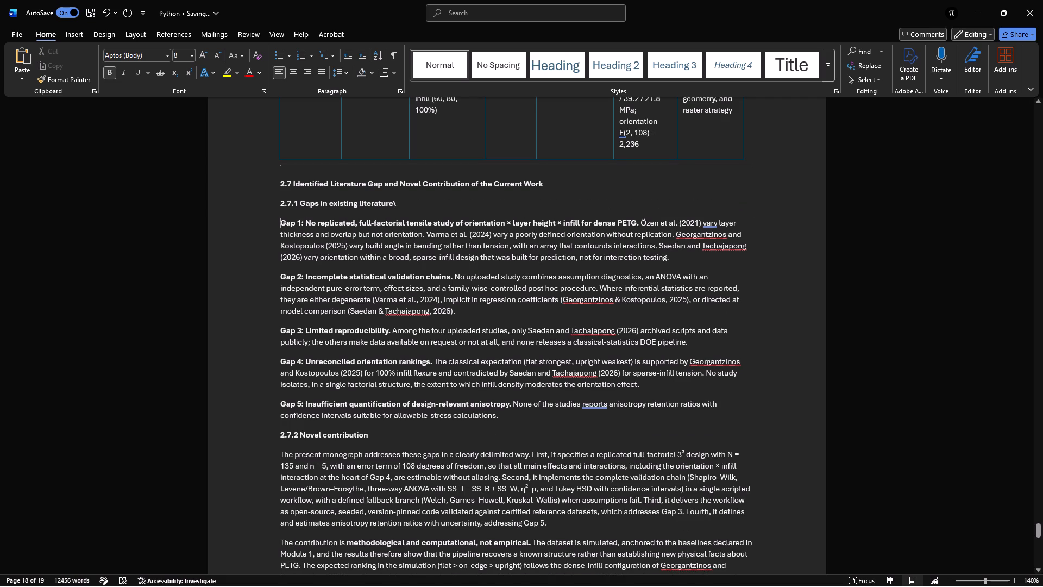
left_click(412, 203)
key("BackSpace")
Remove the horizontal rule below Table 2.4, leaving one blank line before the 2.7 heading.
left_click(622, 164)
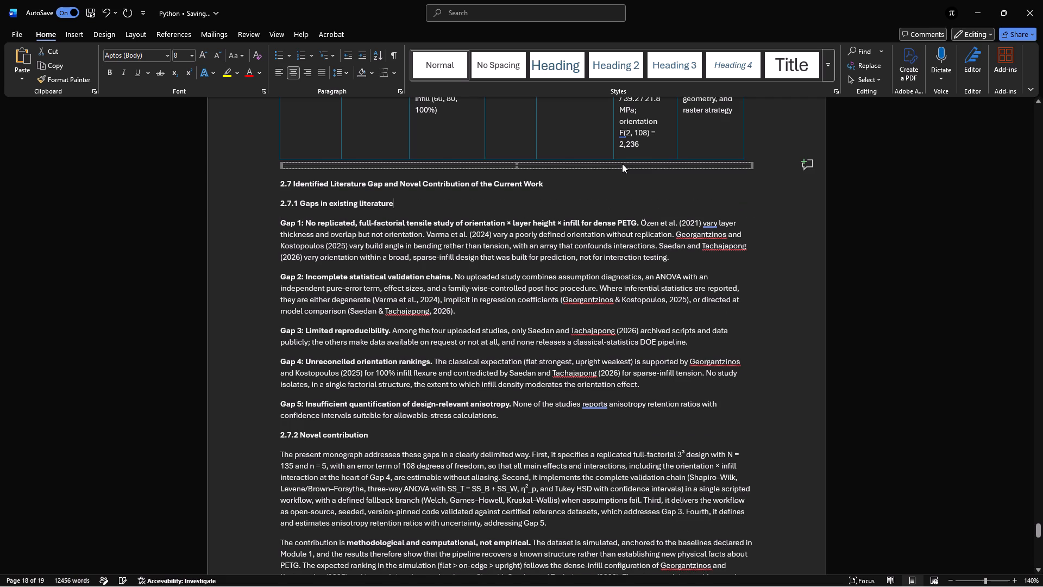
key("Delete")
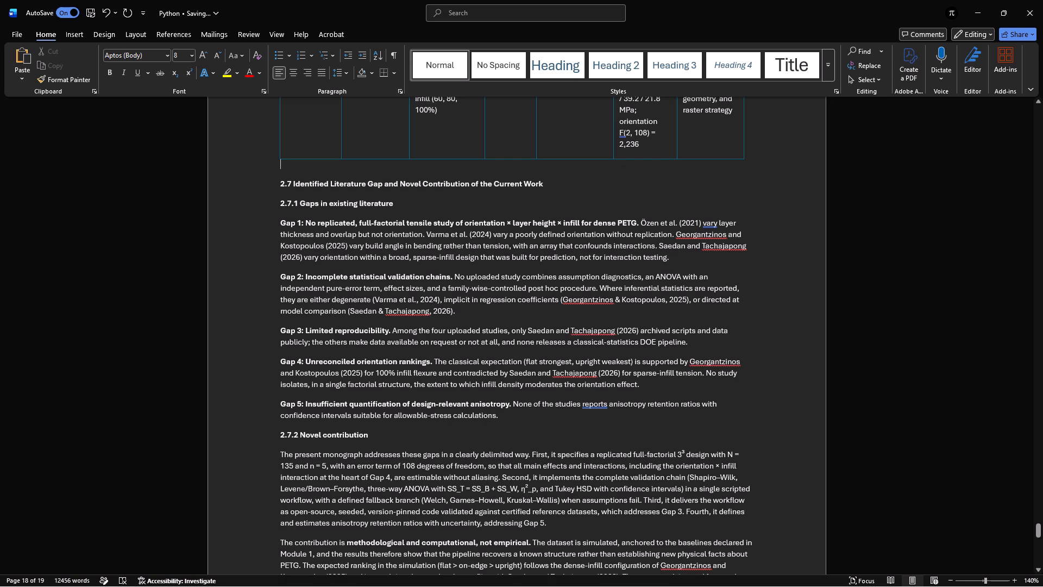
key("BackSpace")
key("Delete")
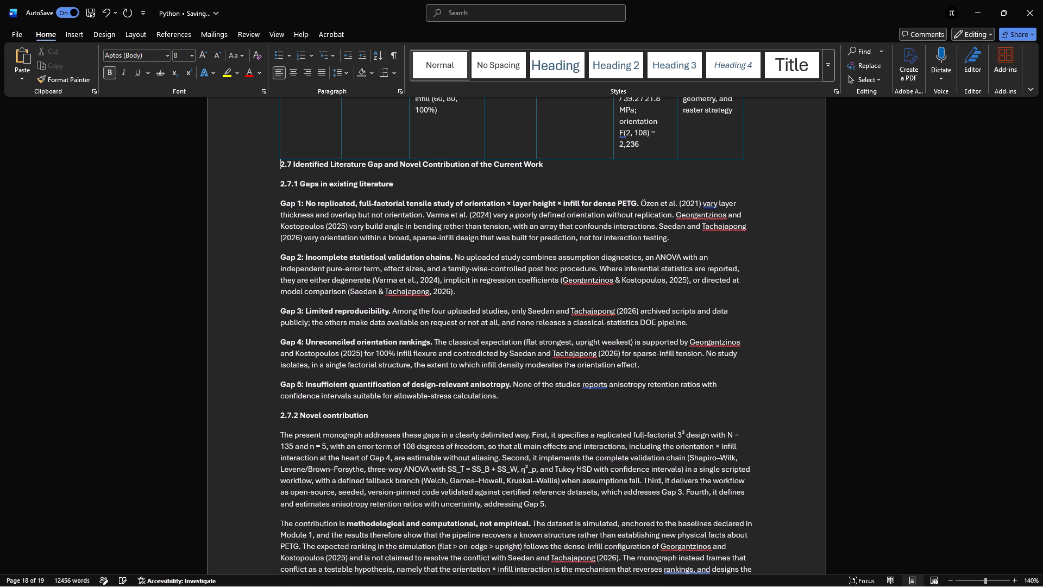
key("Return")
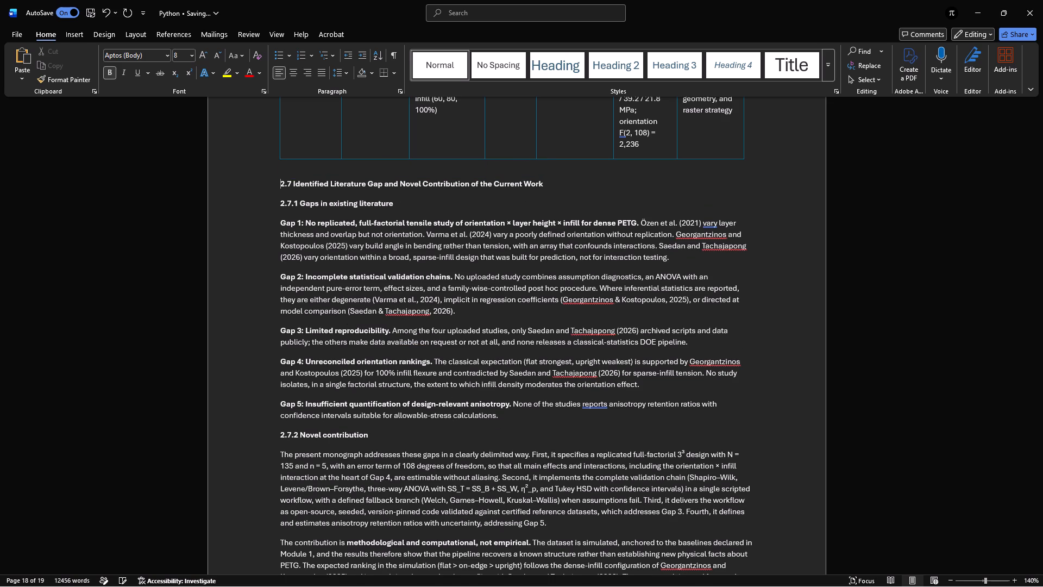
Justify the text from the Gap 1 paragraph through the last paragraph of section 2.7.2.
scroll(622, 164, "right", 1)
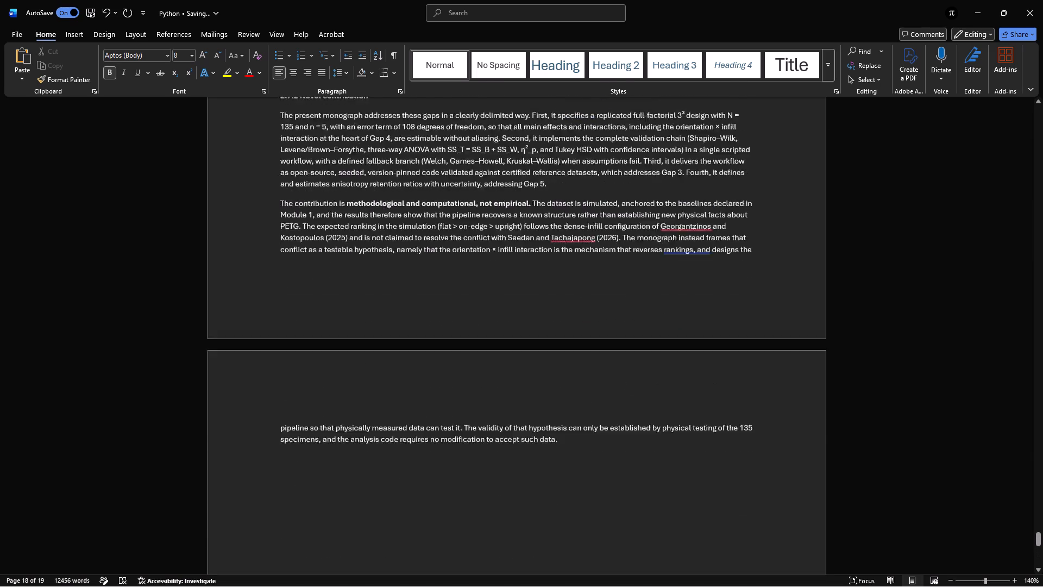
scroll(622, 164, "right", 1)
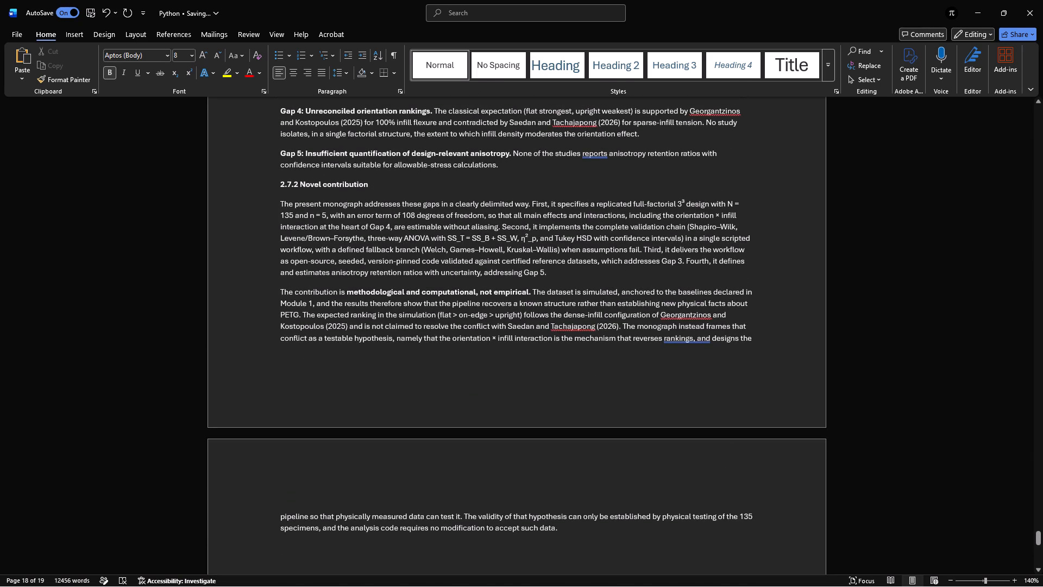
left_click(555, 276)
scroll(555, 276, "up", 1)
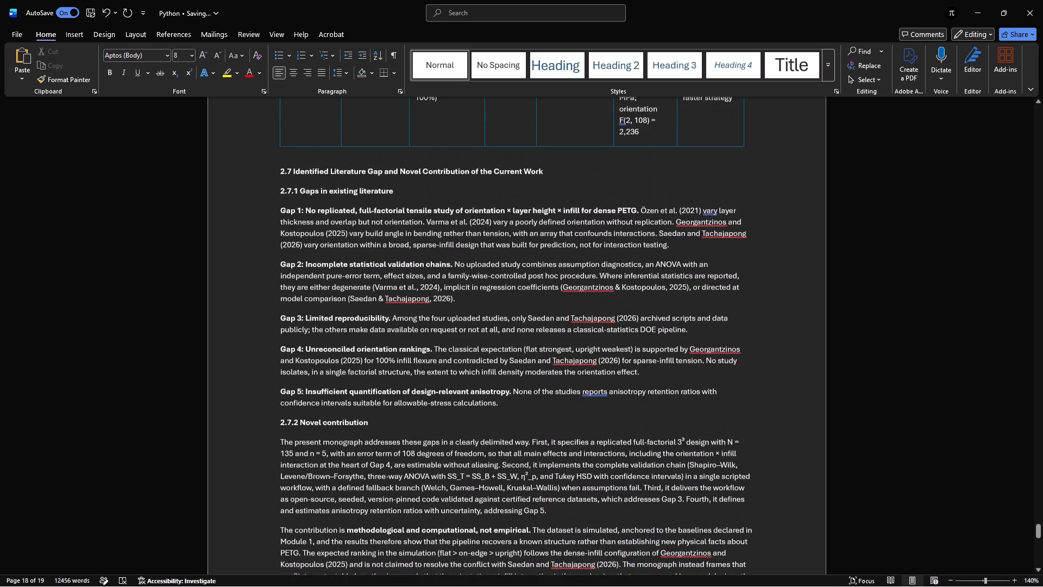
left_click_drag(278, 213, 597, 515)
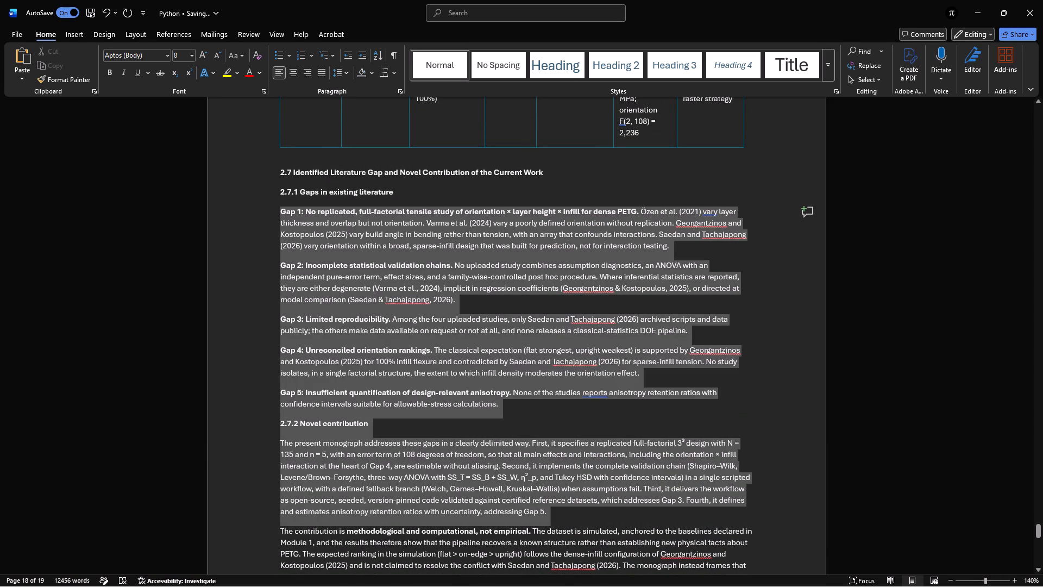
left_click_drag(597, 515, 787, 503)
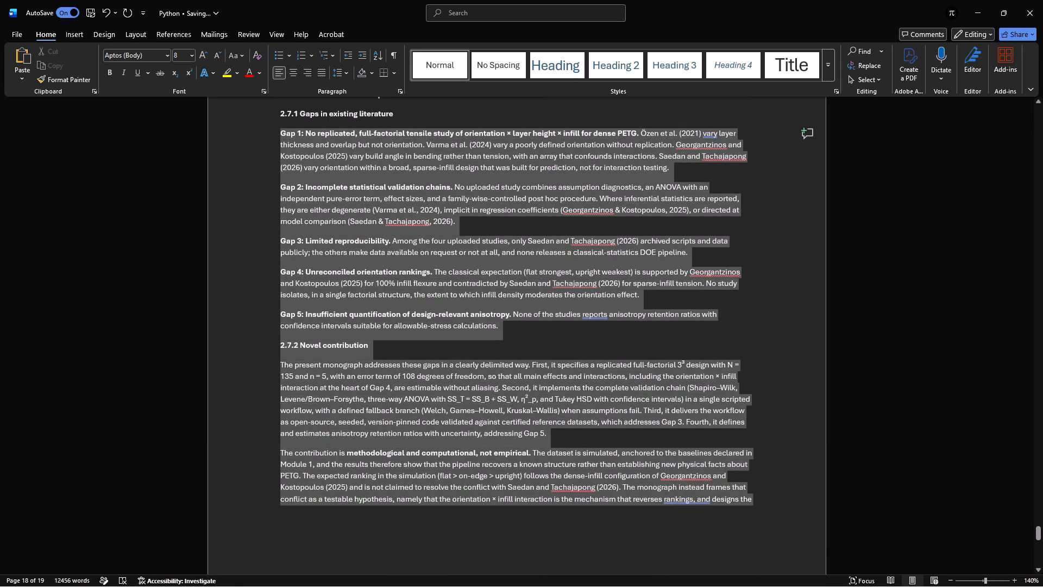
left_click_drag(787, 503, 797, 503)
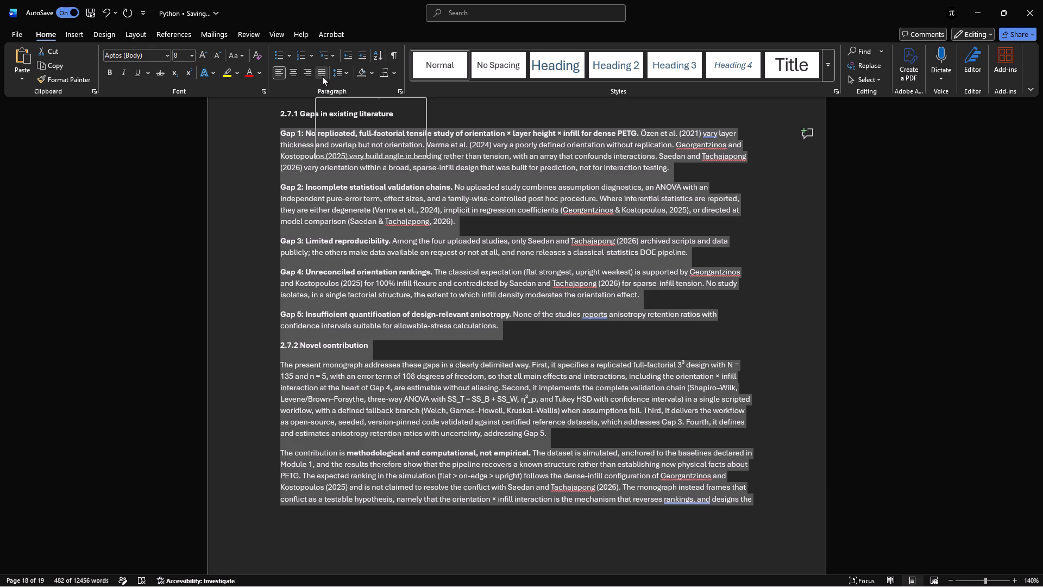
key("ctrl+j")
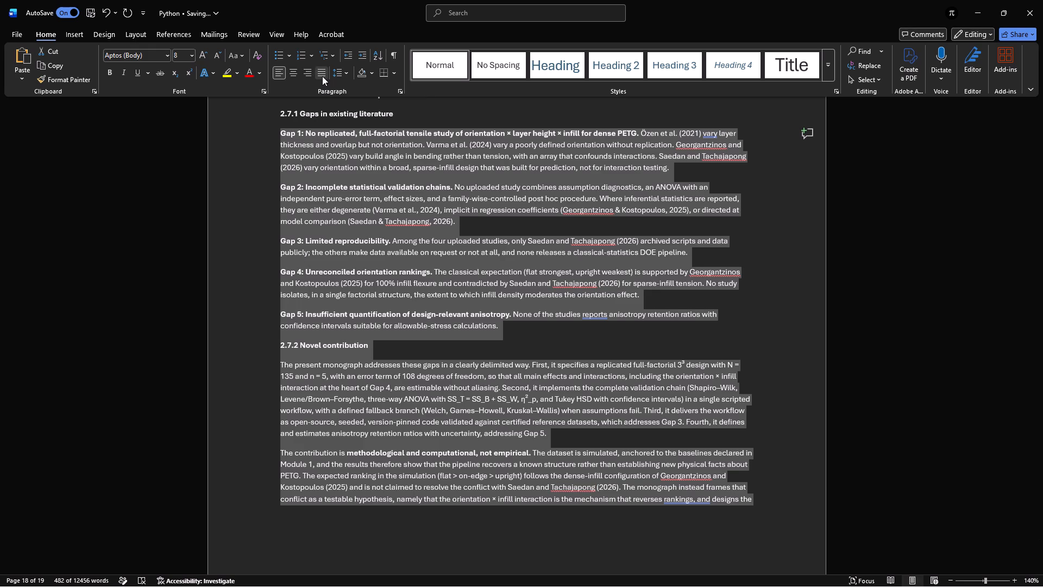
scroll(365, 161, "down", 1)
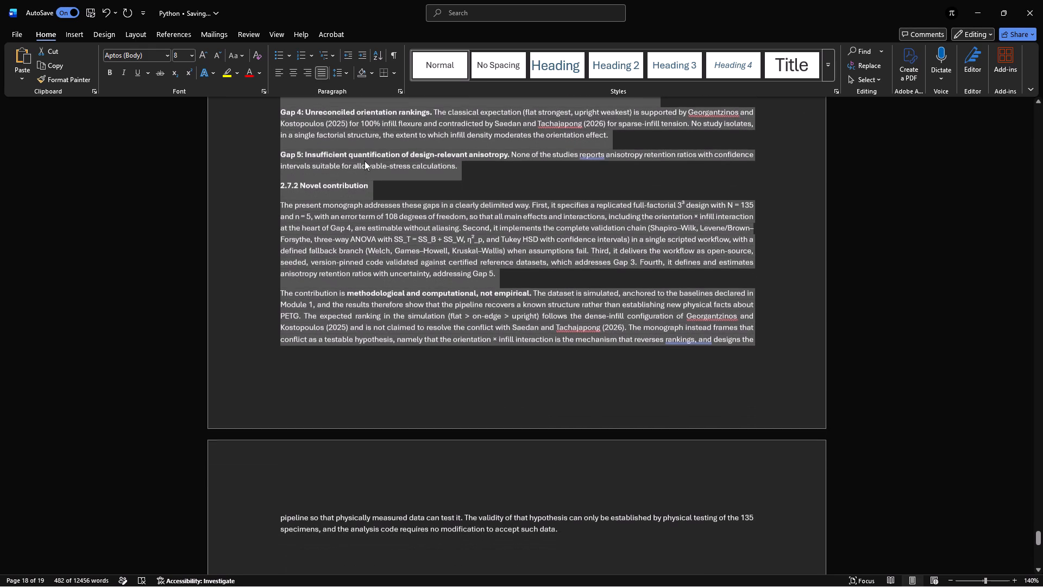
scroll(365, 161, "down", 1)
left_click(516, 345)
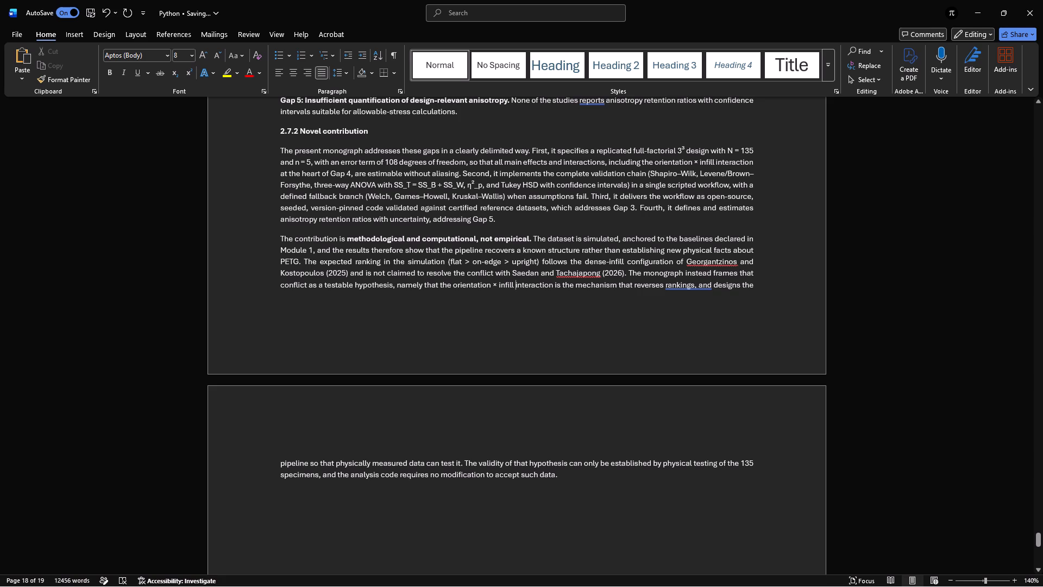
Delete the Gap 5 paragraph on design-relevant anisotropy, keeping the 2.7.2 Novel contribution heading on its own line.
scroll(705, 293, "up", 1)
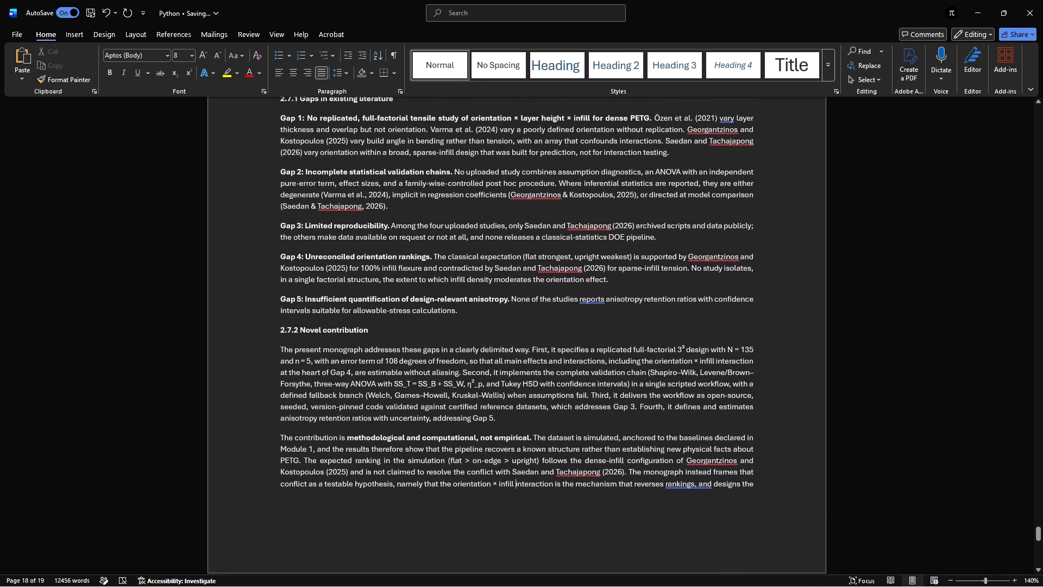
scroll(591, 247, "up", 1)
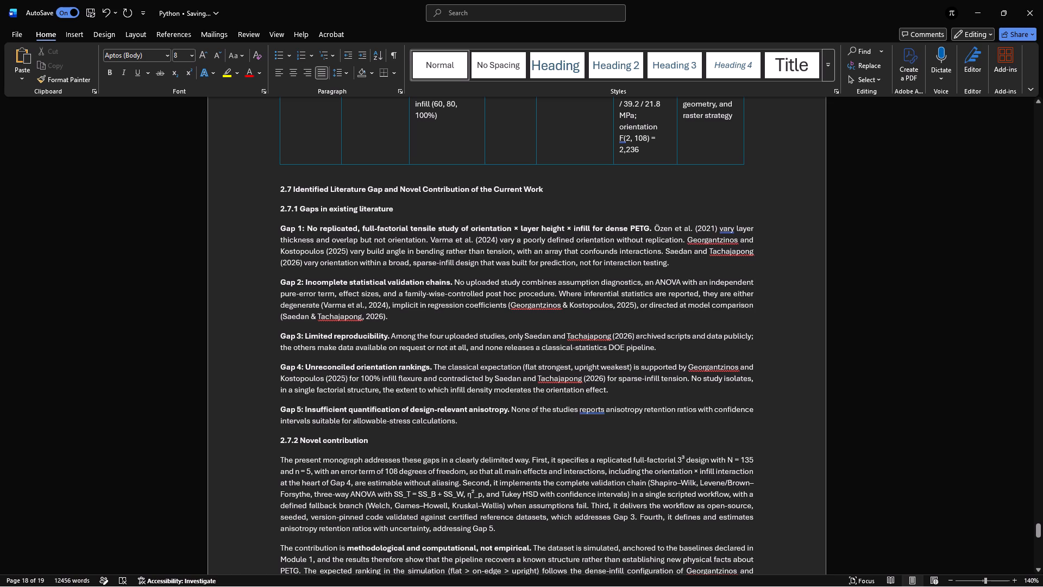
left_click_drag(462, 423, 271, 411)
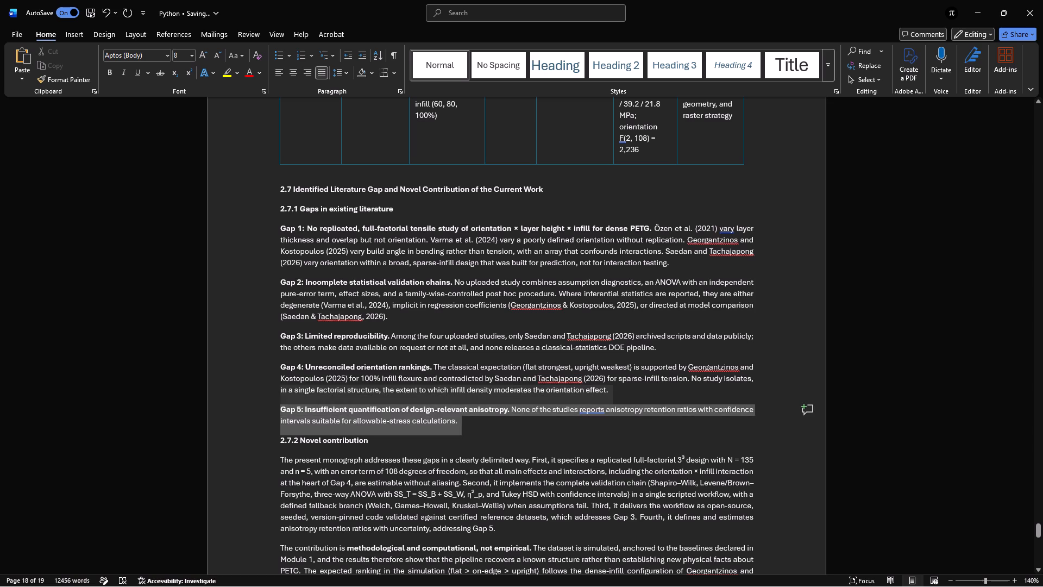
left_click_drag(271, 411, 270, 411)
key("BackSpace")
key("BackSpace")
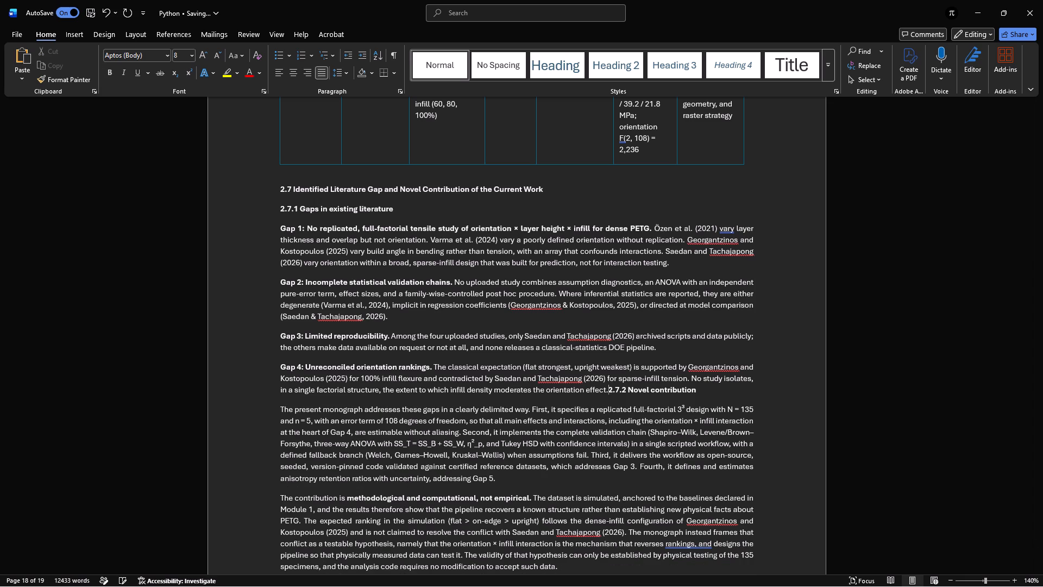
key("Return")
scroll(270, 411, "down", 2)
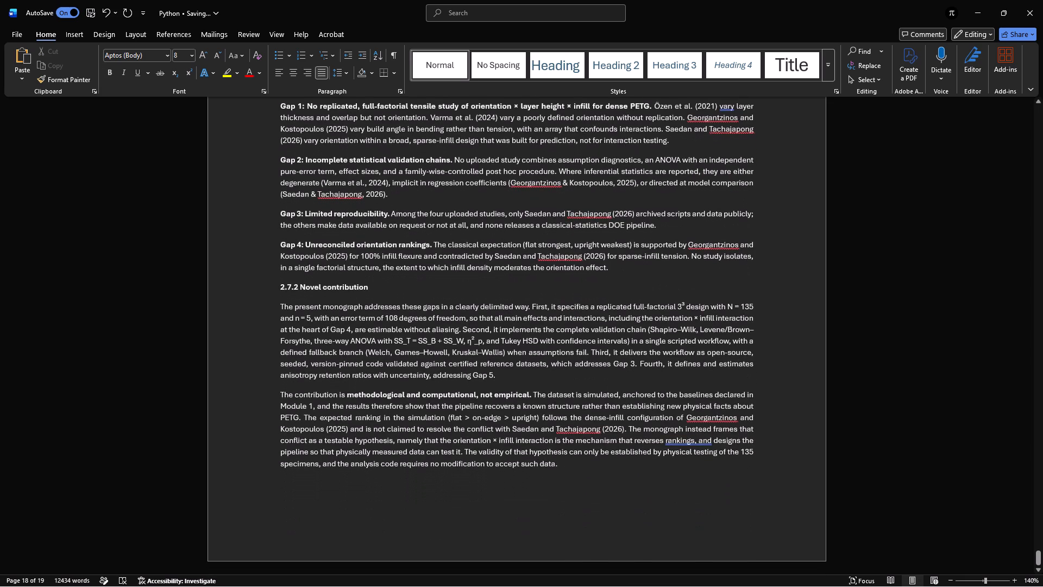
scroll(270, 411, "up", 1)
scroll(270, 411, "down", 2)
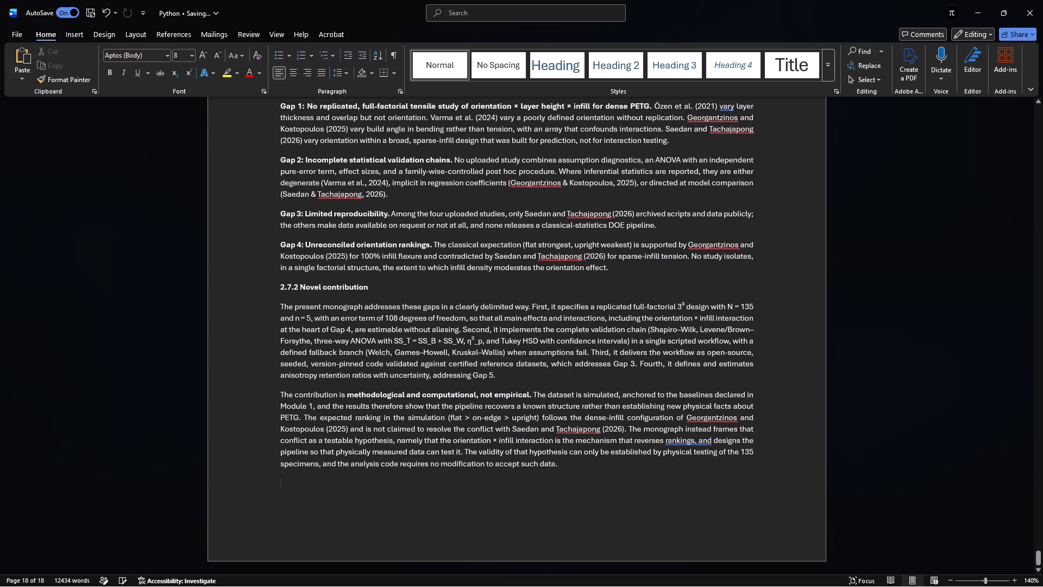
key("ctrl+v")
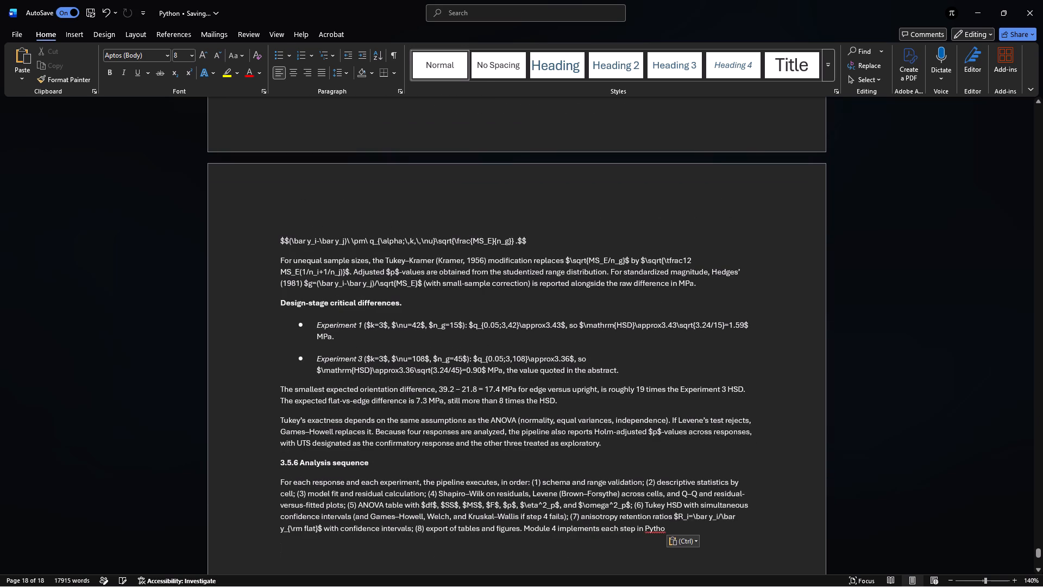
Look through the pasted Module 3 content and find where section 3 begins after section 2.7.2.
scroll(449, 394, "up", 4)
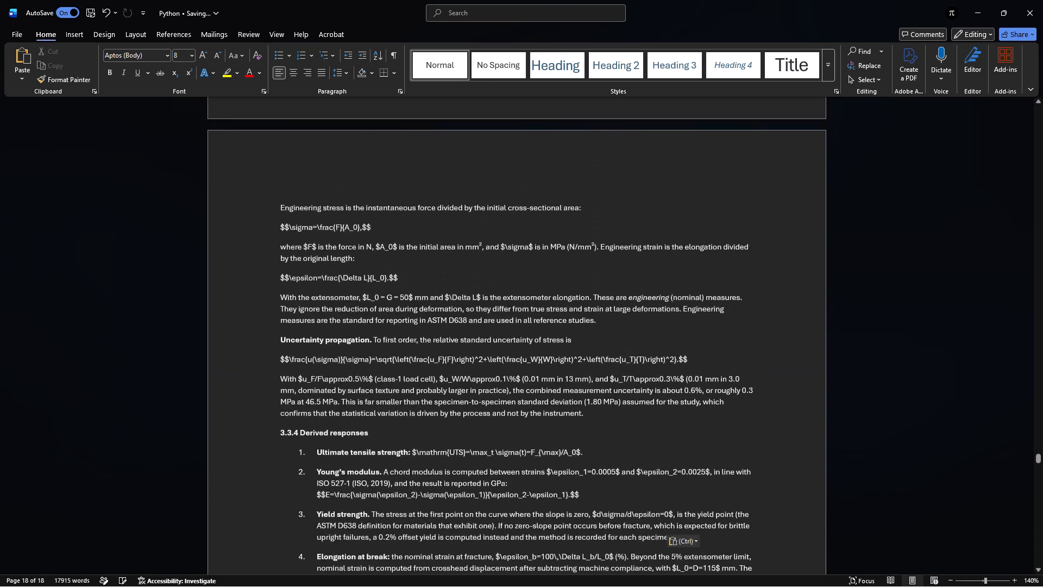
scroll(449, 394, "up", 2)
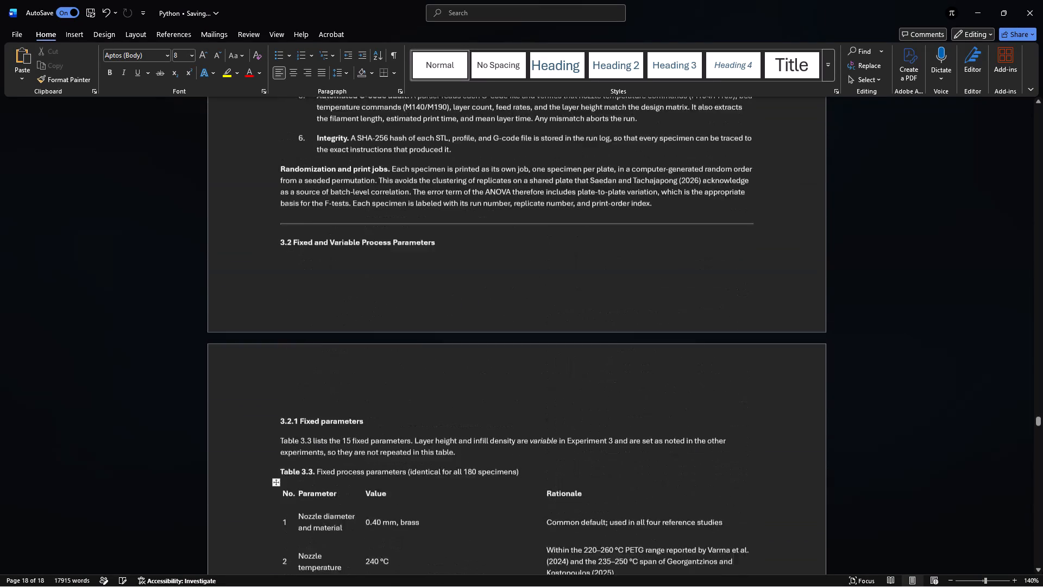
scroll(449, 394, "up", 2)
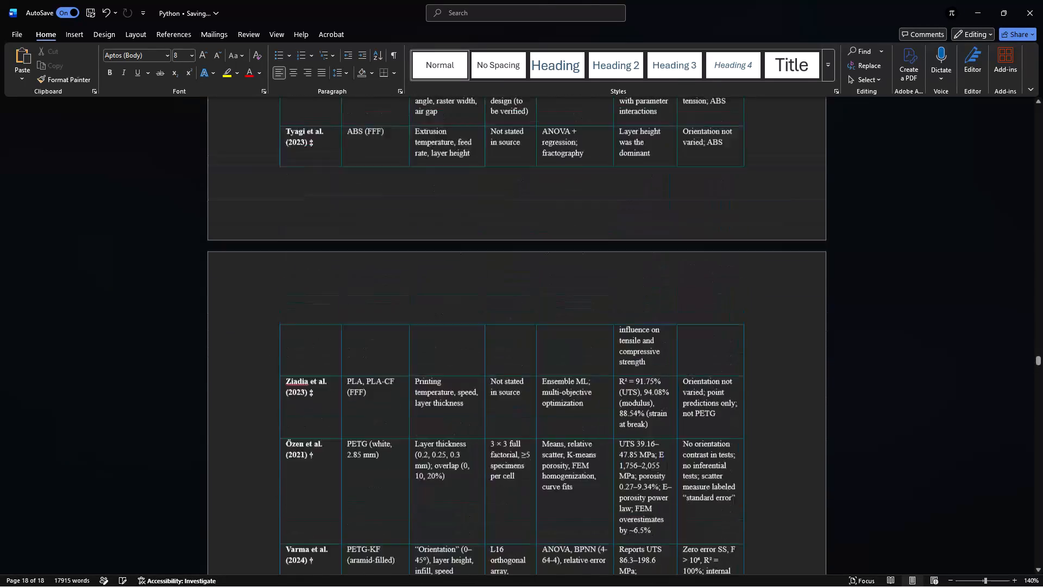
scroll(449, 394, "up", 2)
scroll(449, 394, "down", 2)
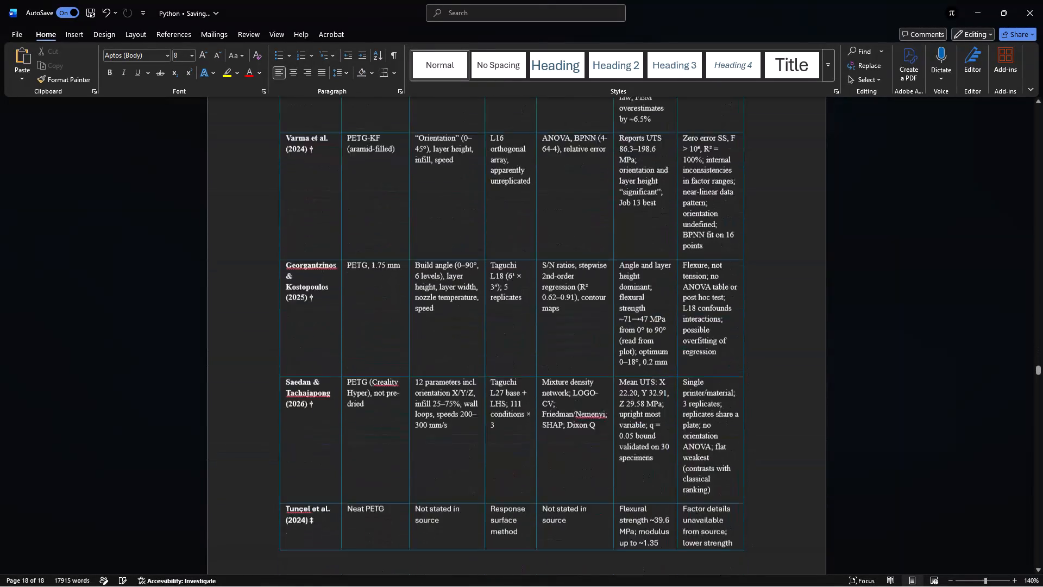
scroll(449, 394, "down", 2)
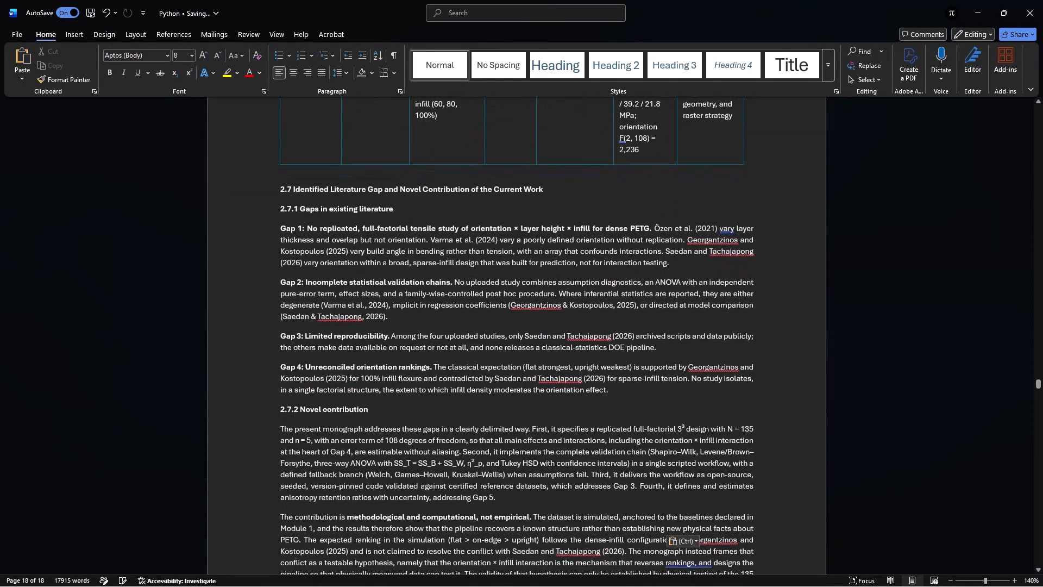
scroll(448, 379, "down", 1)
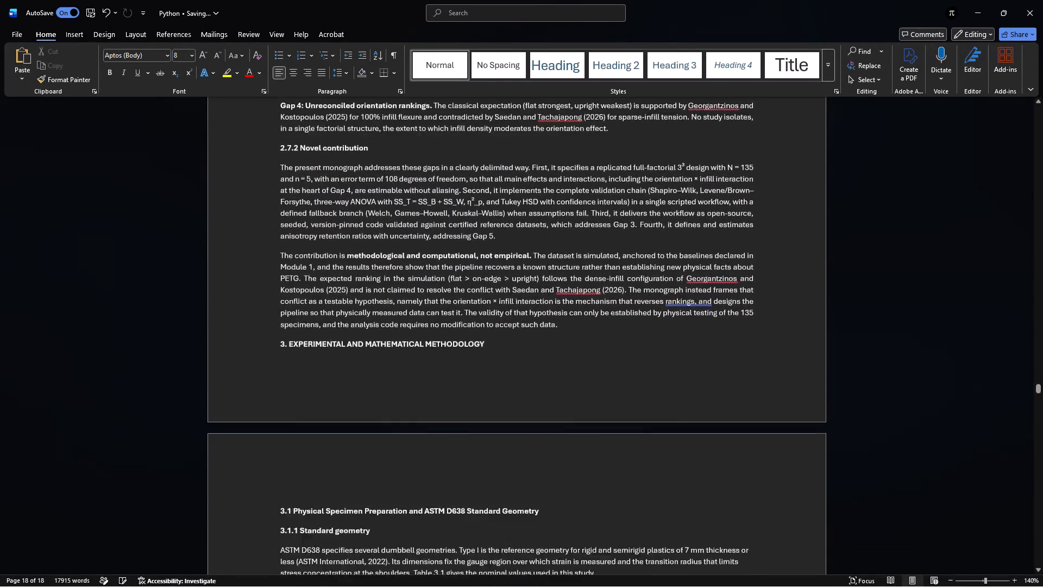
scroll(448, 379, "down", 1)
Compare the font of the 2.5.3 paragraph and the Table 2.4 cells with that of the gap paragraphs in section 2.7.1.
scroll(448, 379, "up", 1)
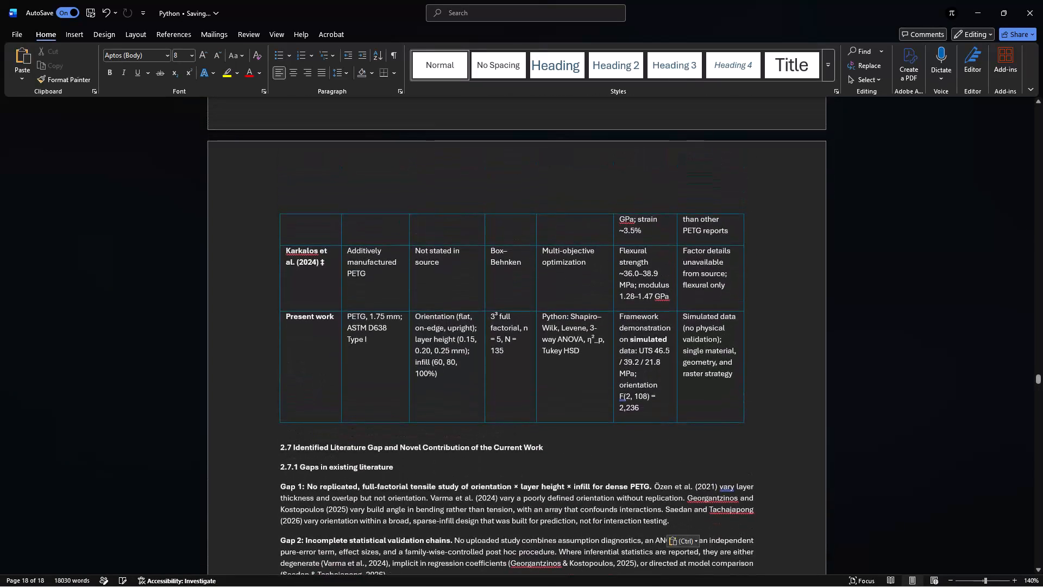
scroll(499, 378, "up", 2)
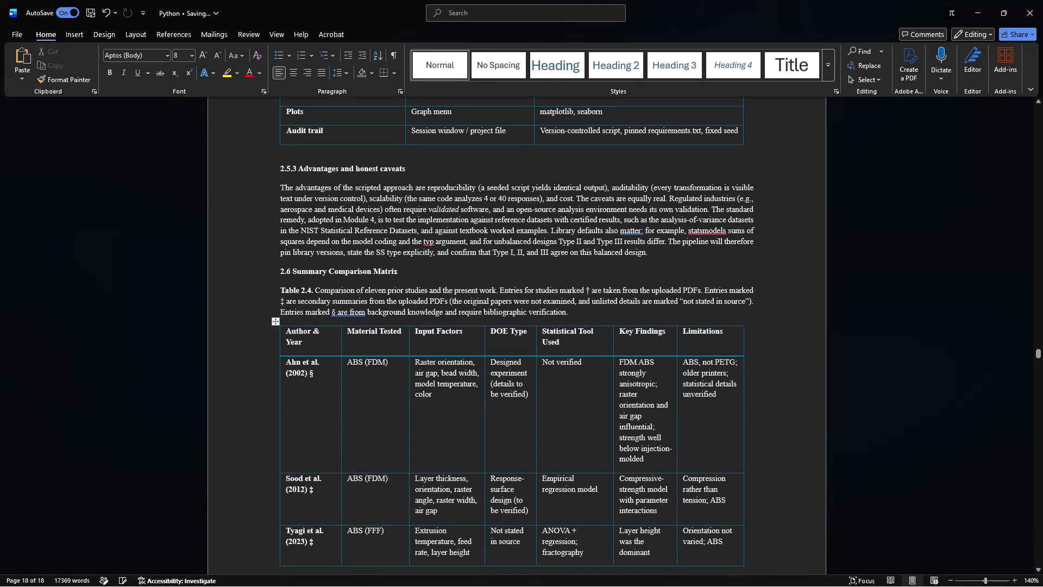
left_click(448, 252)
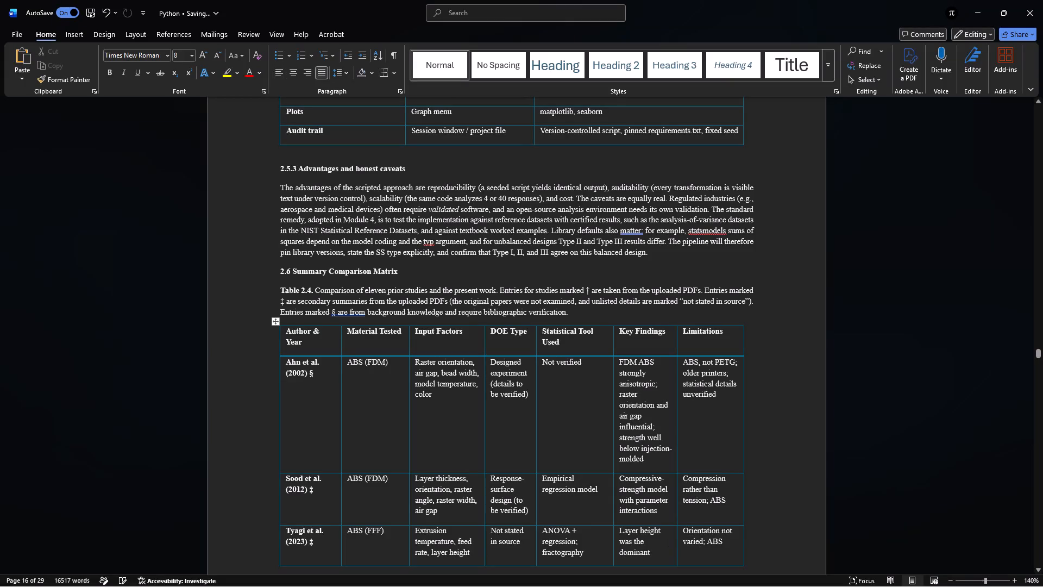
left_click(450, 374)
scroll(450, 374, "down", 2)
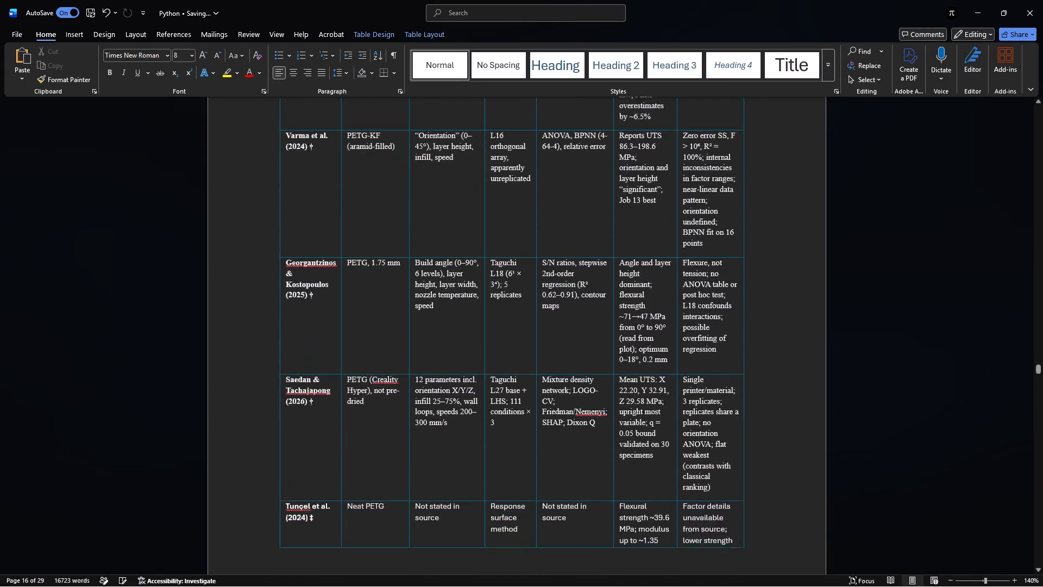
scroll(450, 374, "down", 2)
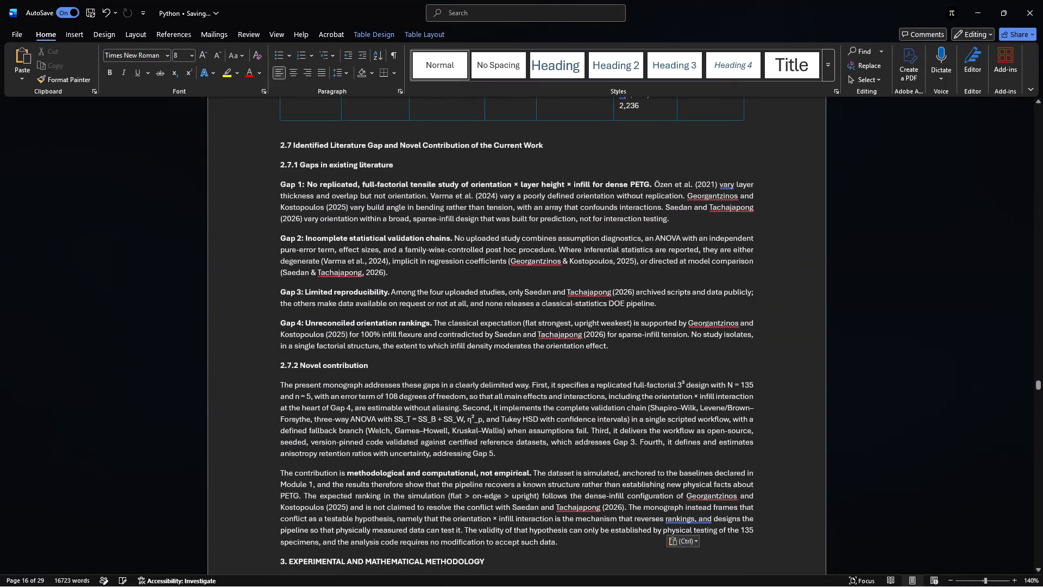
left_click(370, 228)
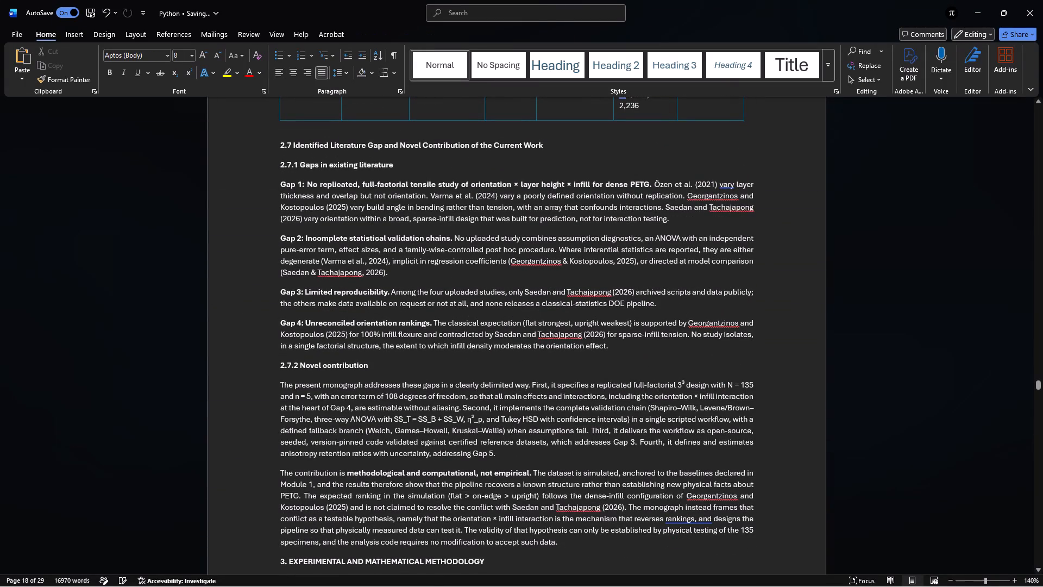
Set the font of section 2.7, from its heading through the end of the 2.7.2 paragraphs, to Times New Roman.
left_click_drag(277, 143, 367, 263)
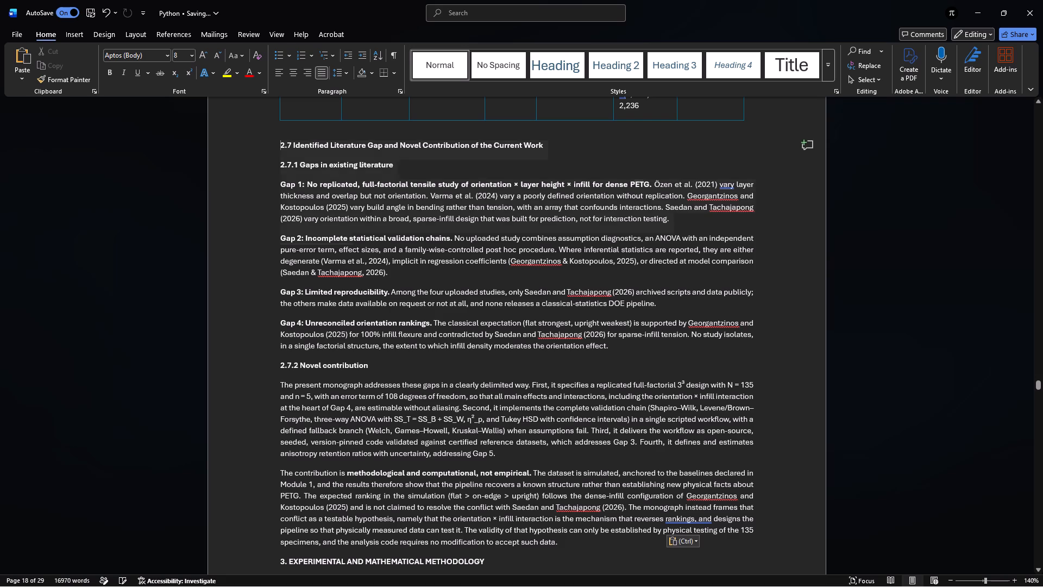
left_click_drag(367, 263, 563, 477)
left_click(166, 57)
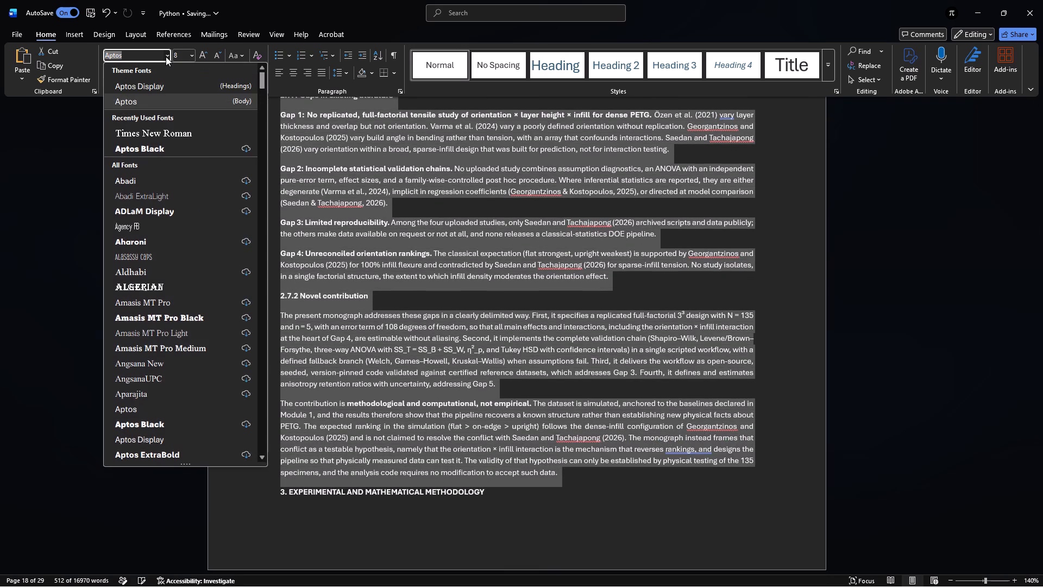
left_click(155, 136)
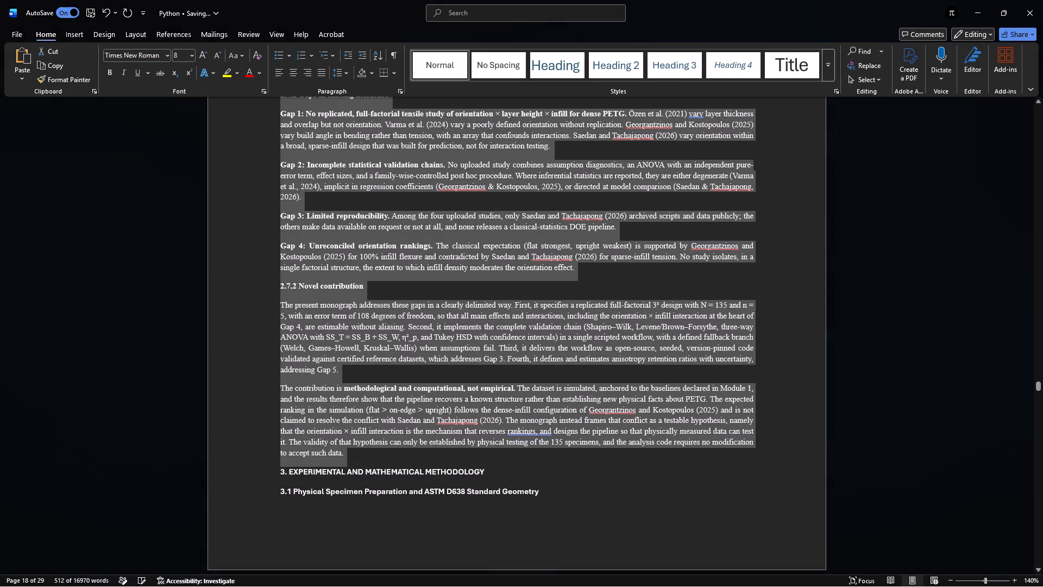
left_click(423, 407)
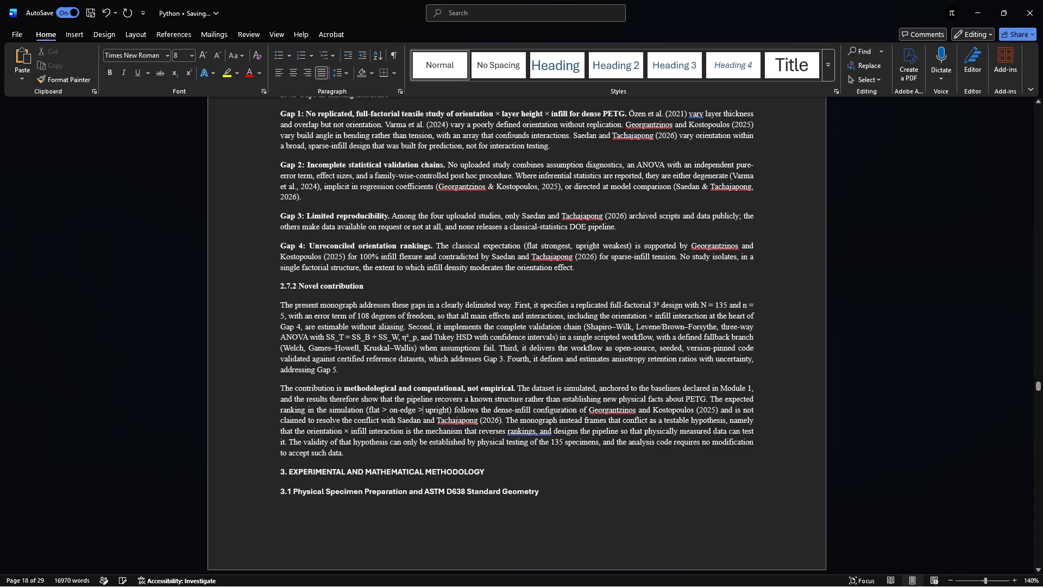
Set all of Module 3, from the section 3 heading through the 3.5.6 Analysis sequence paragraph, to Times New Roman and justify it.
left_click_drag(278, 476, 475, 586)
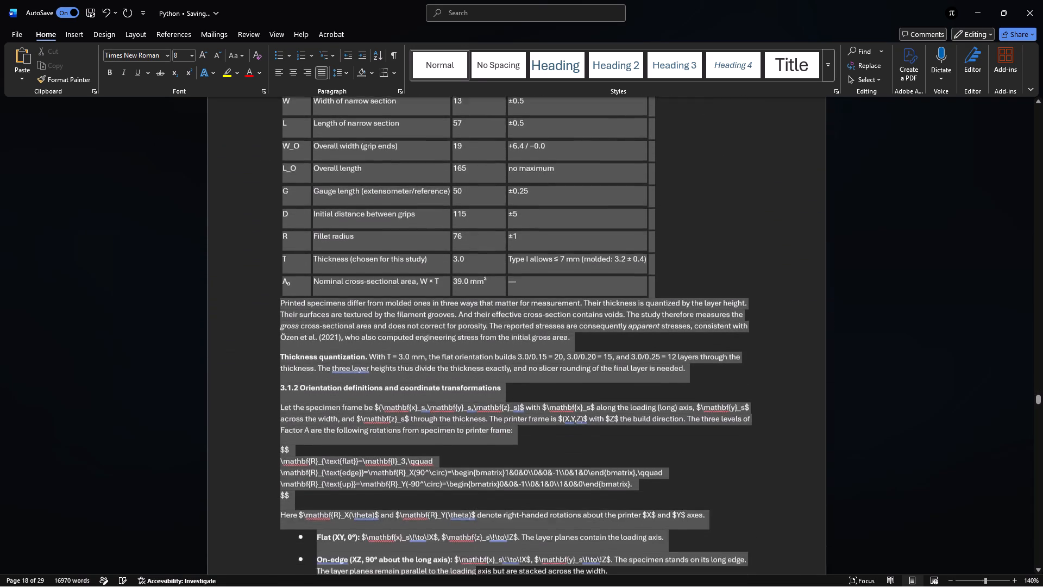
left_click_drag(475, 586, 487, 586)
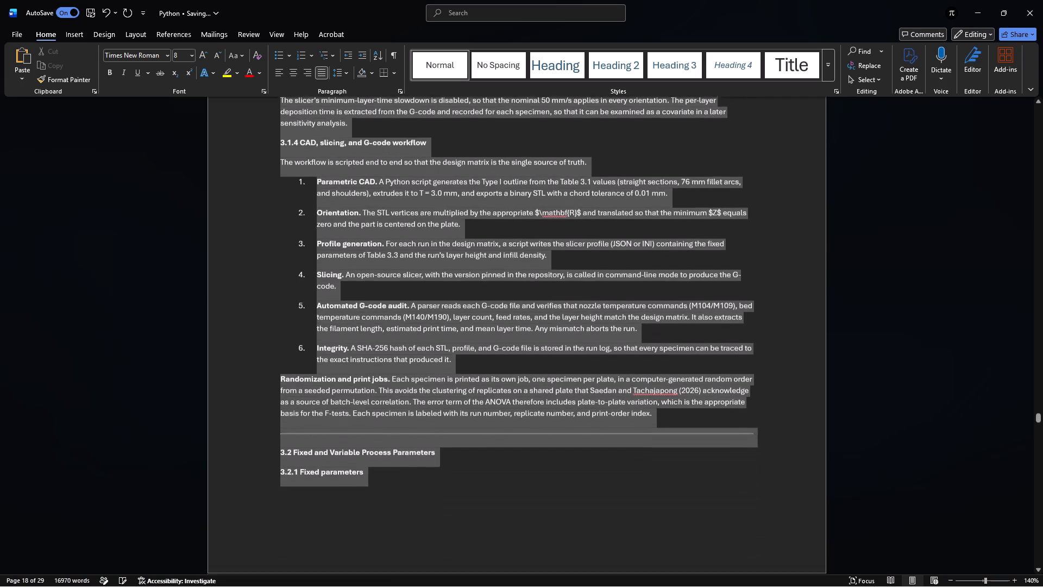
left_click_drag(487, 586, 488, 586)
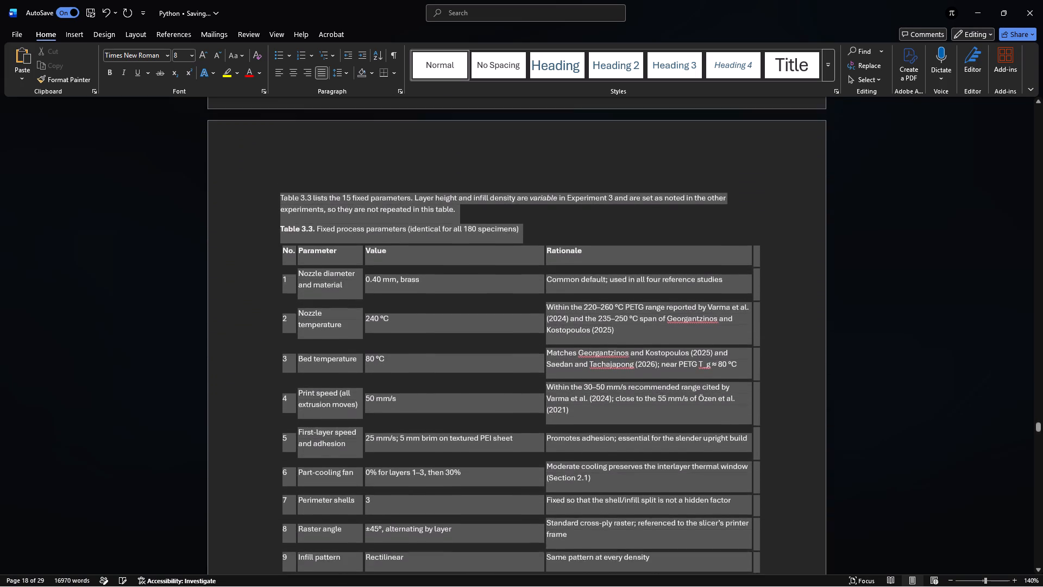
left_click_drag(488, 586, 487, 586)
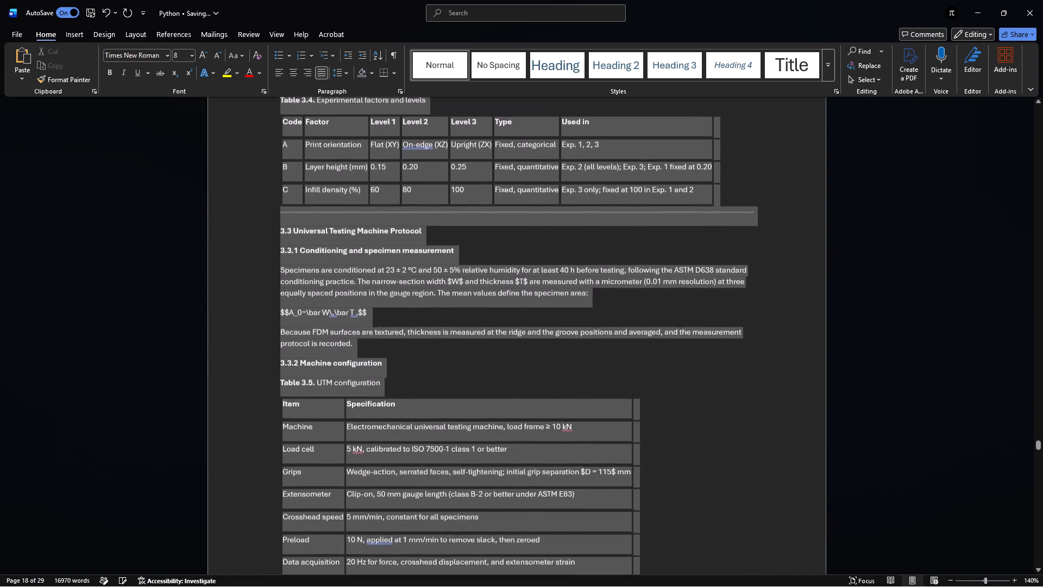
left_click_drag(487, 586, 487, 586)
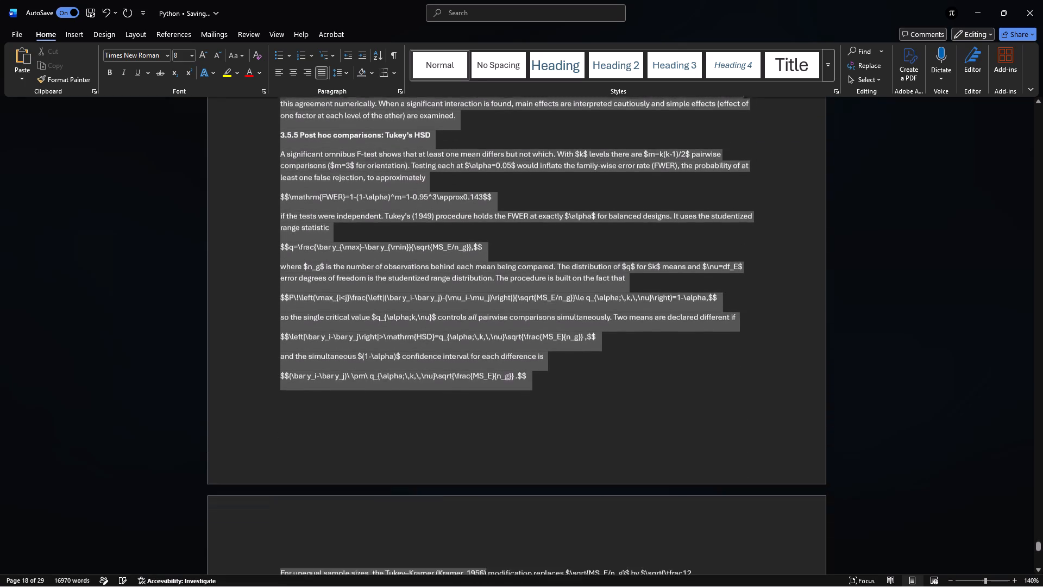
left_click_drag(487, 586, 486, 586)
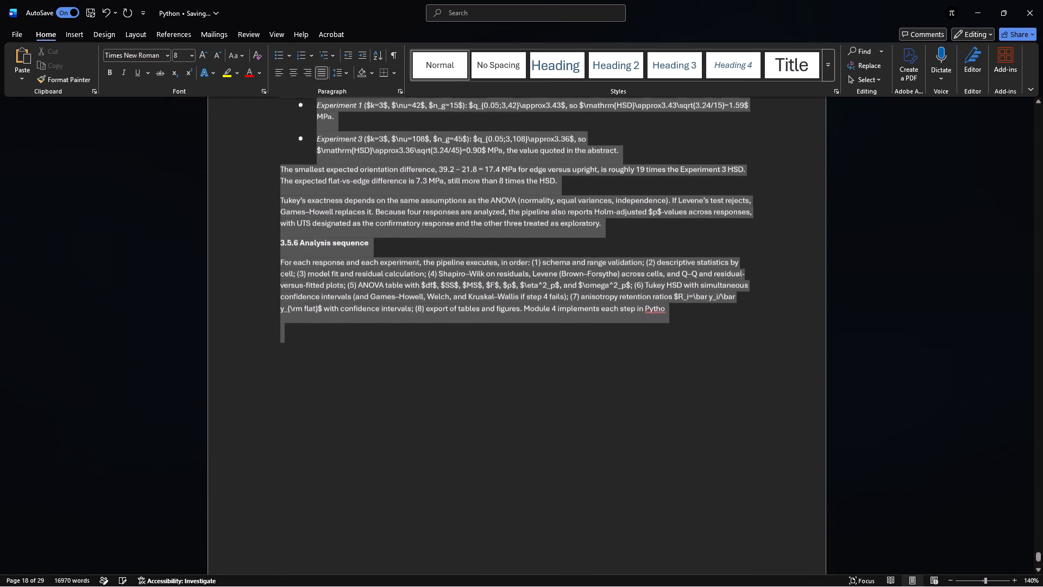
left_click_drag(486, 586, 665, 227)
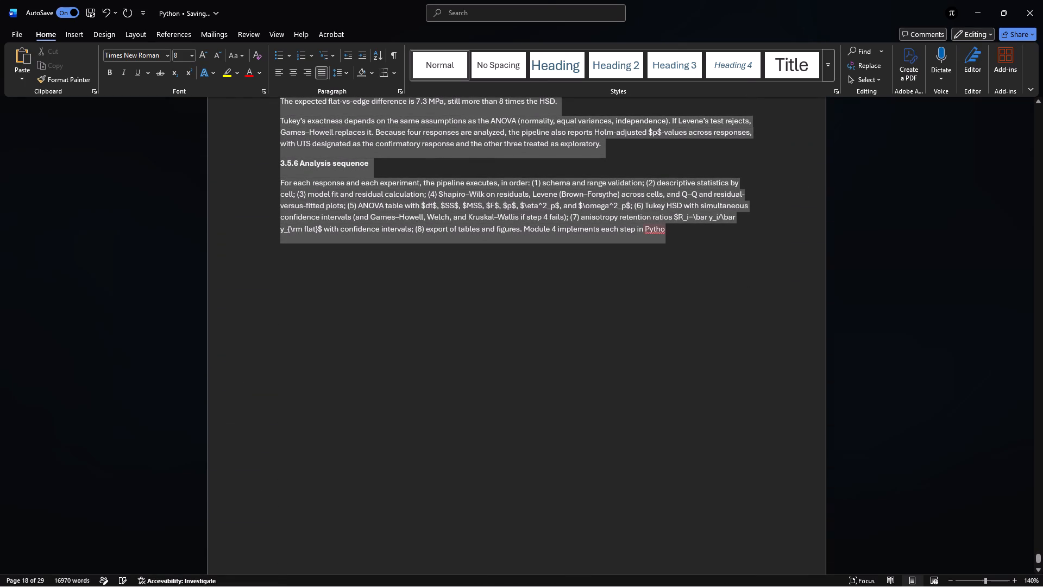
left_click_drag(665, 227, 671, 228)
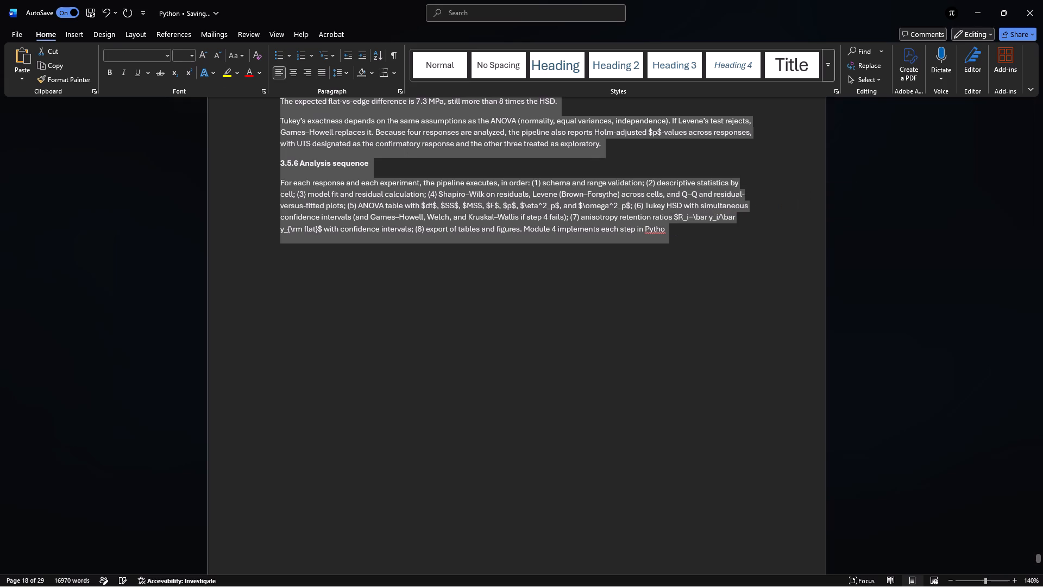
left_click(164, 55)
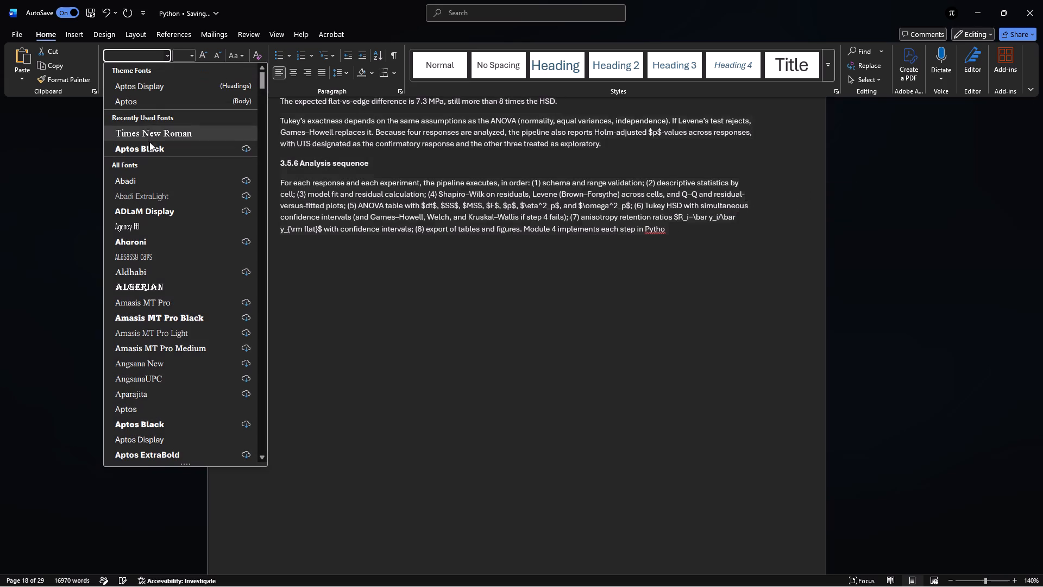
left_click(153, 139)
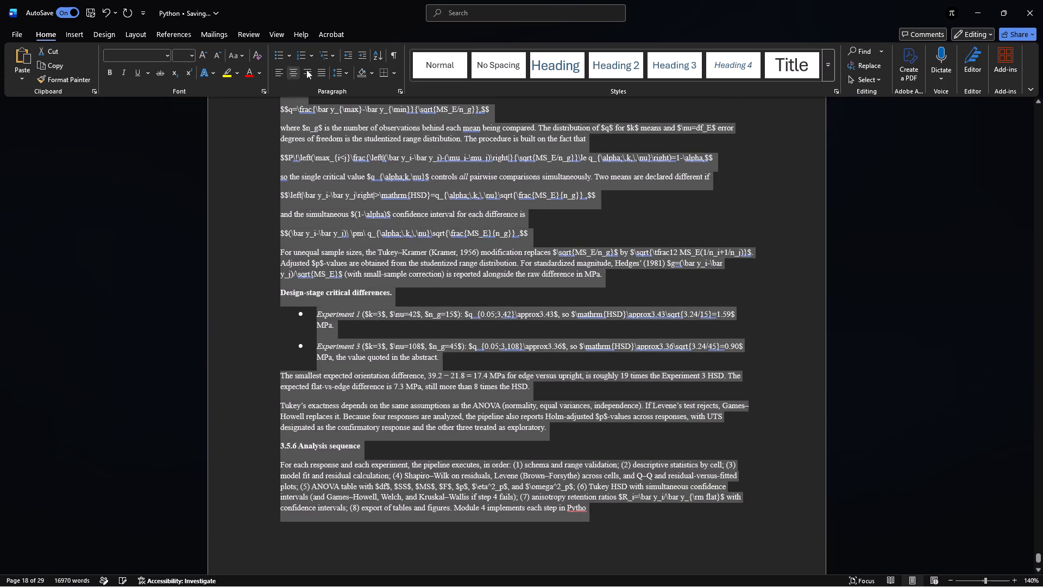
left_click(318, 71)
left_click(500, 276)
Review the fonts, alignment and tables throughout section 2, down to the section 3 heading.
scroll(500, 276, "up", 3)
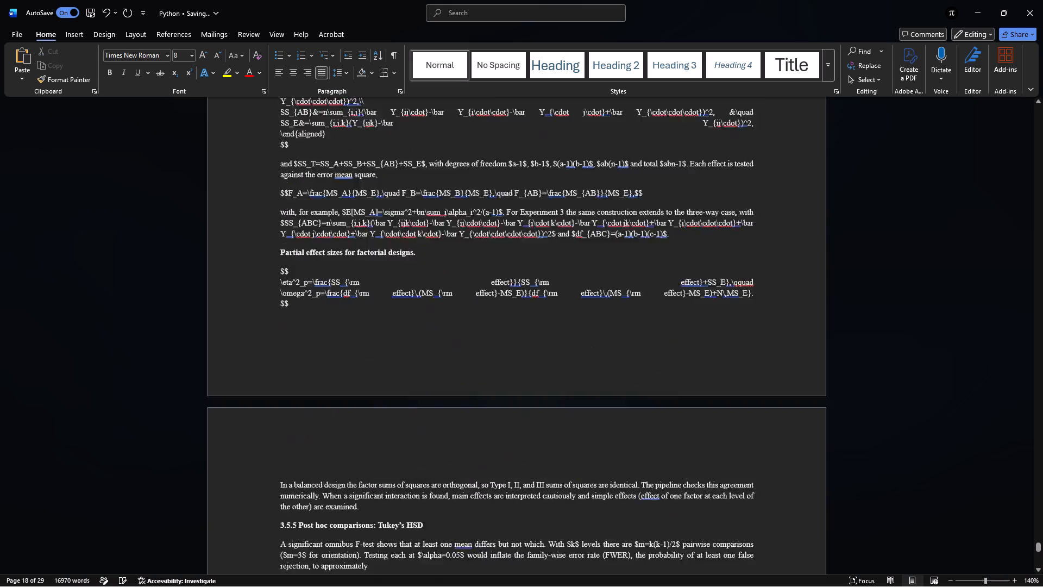
scroll(500, 276, "up", 4)
scroll(500, 276, "up", 20)
scroll(500, 276, "up", 20)
scroll(500, 276, "up", 7)
scroll(500, 276, "down", 4)
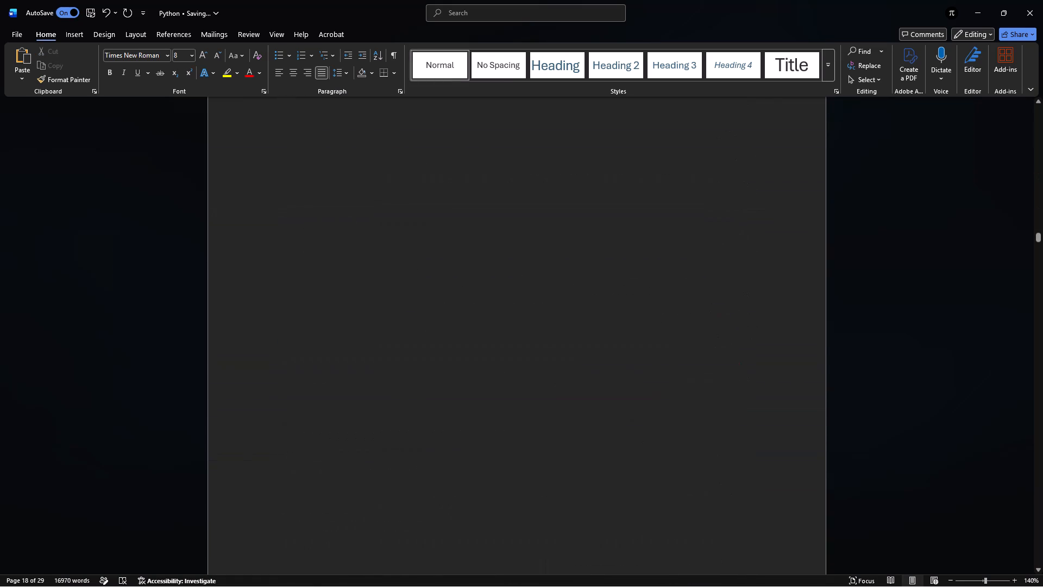
scroll(500, 276, "down", 2)
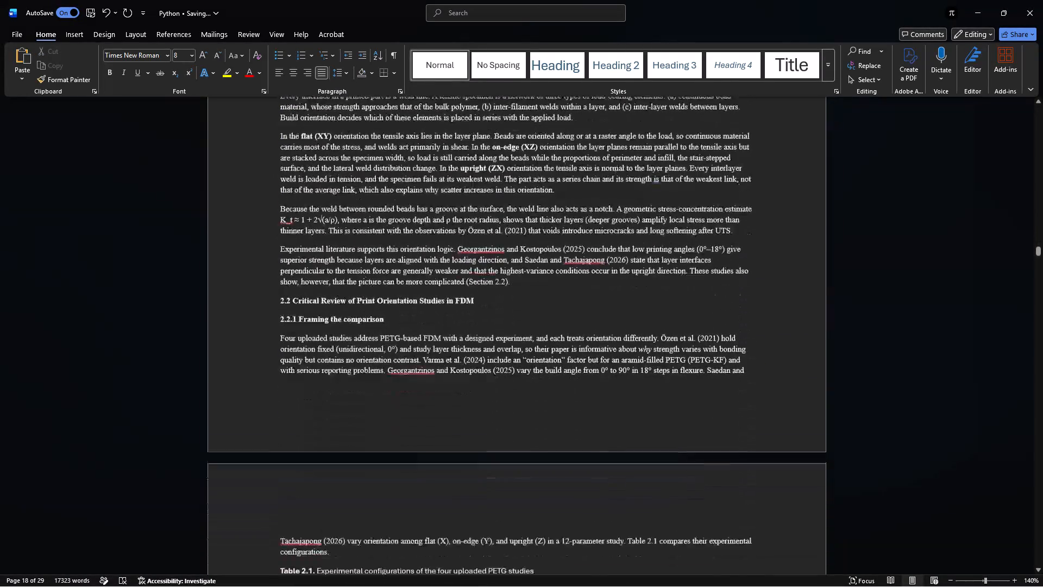
scroll(500, 276, "down", 3)
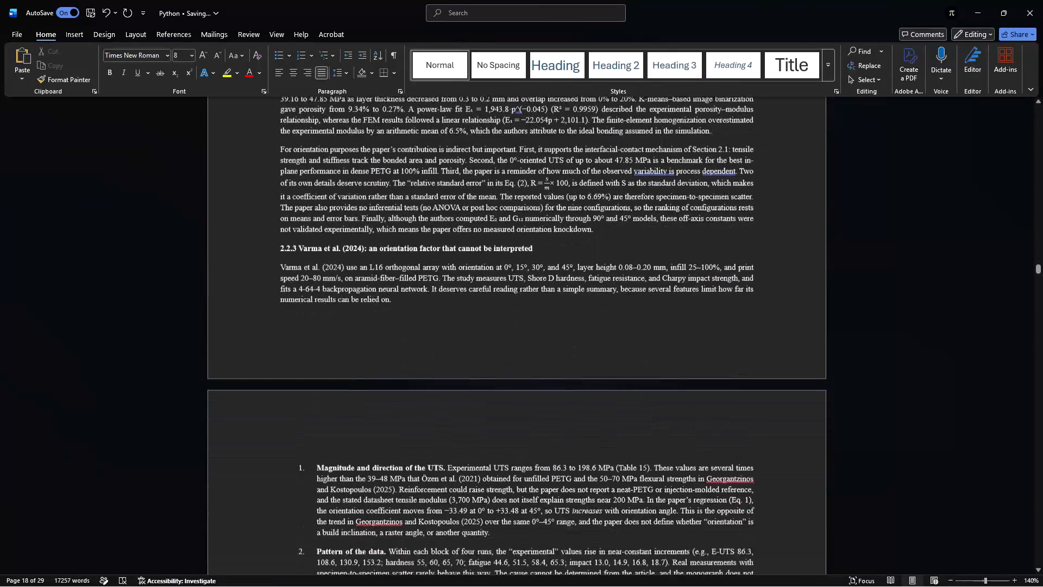
scroll(500, 276, "down", 3)
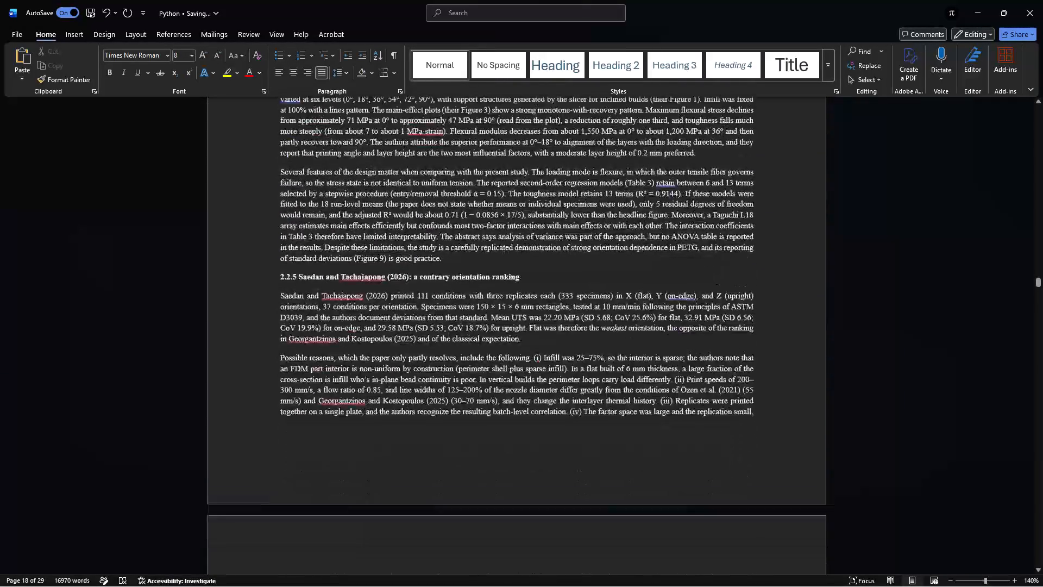
scroll(500, 276, "down", 1)
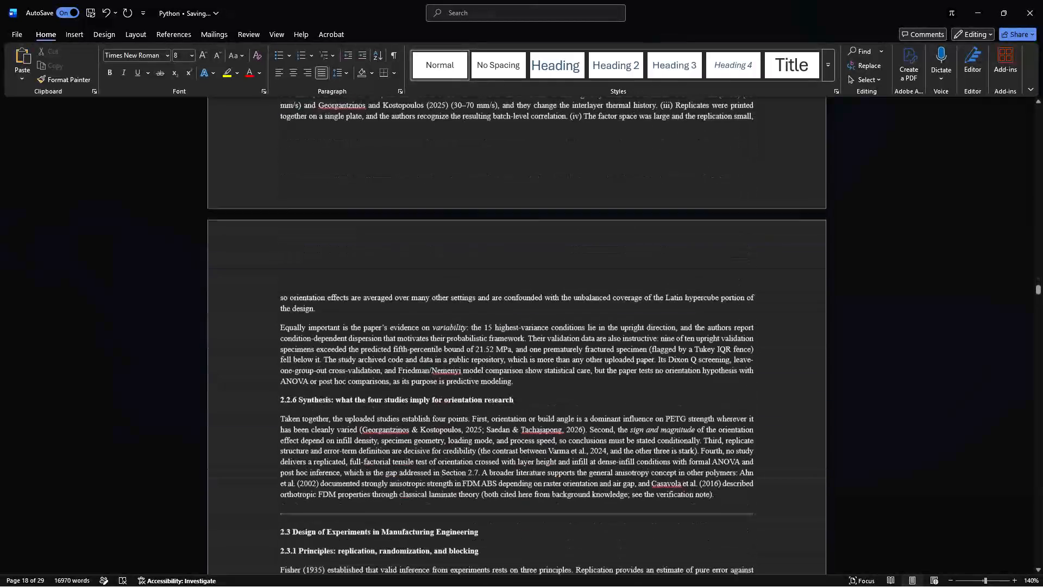
scroll(500, 276, "down", 2)
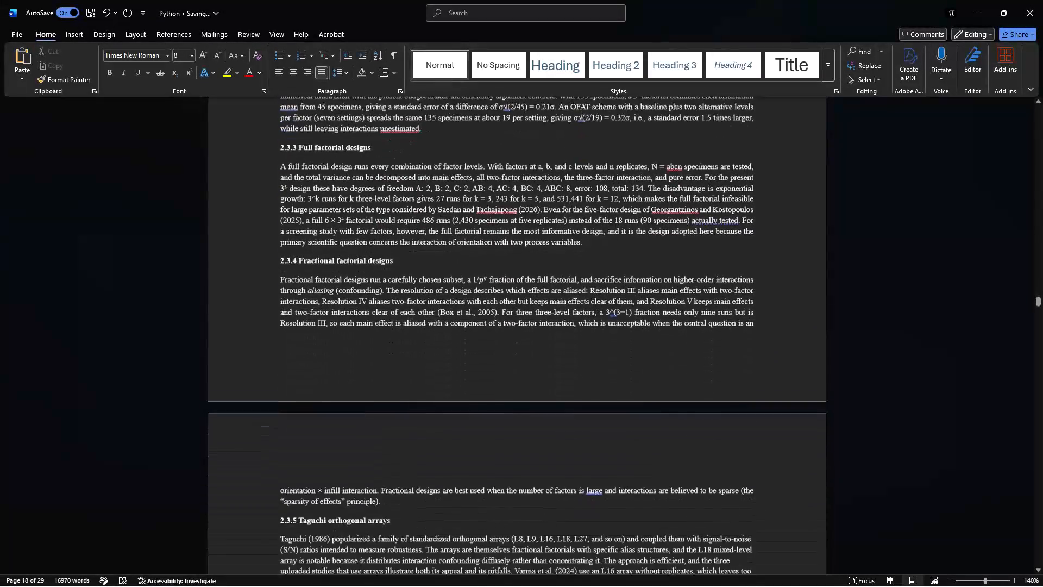
scroll(500, 276, "down", 1)
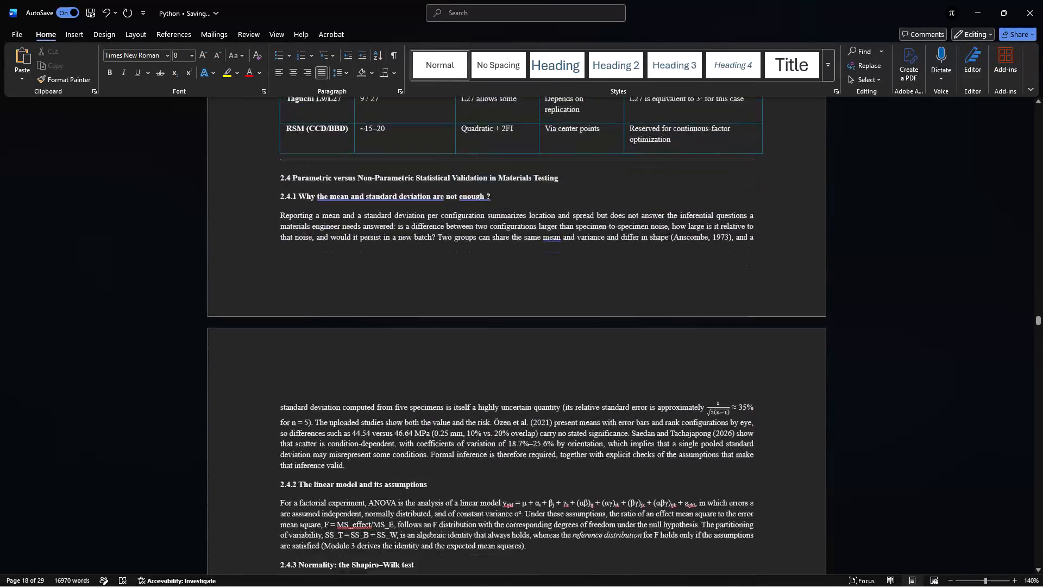
scroll(500, 276, "down", 1)
scroll(500, 276, "up", 1)
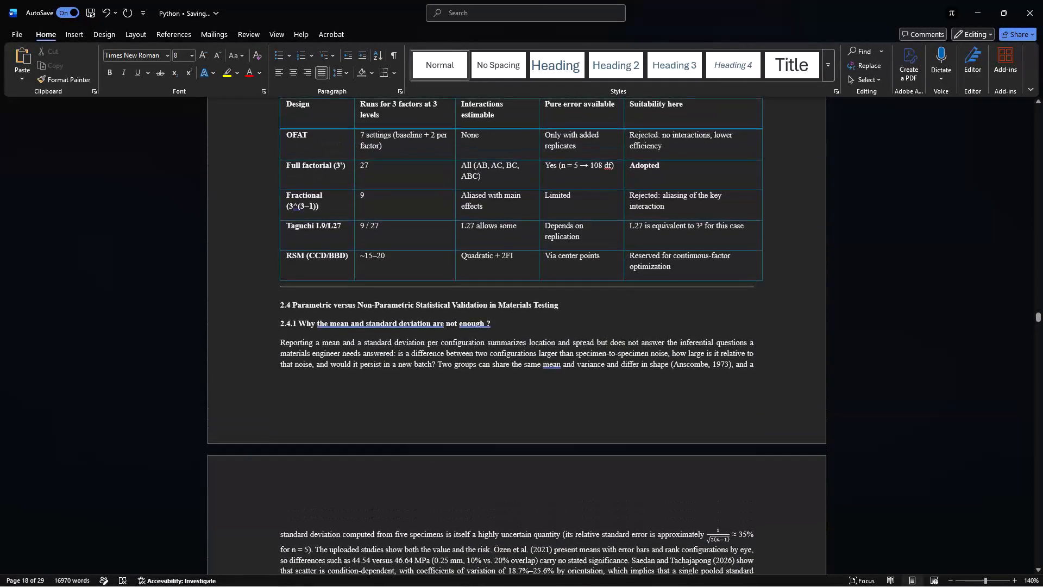
scroll(500, 276, "down", 1)
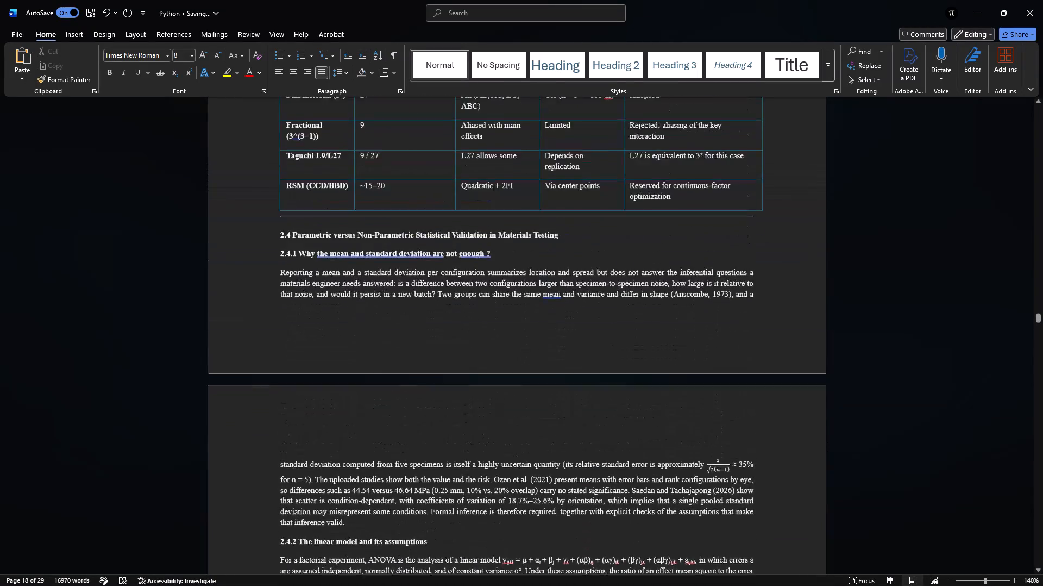
scroll(500, 276, "down", 2)
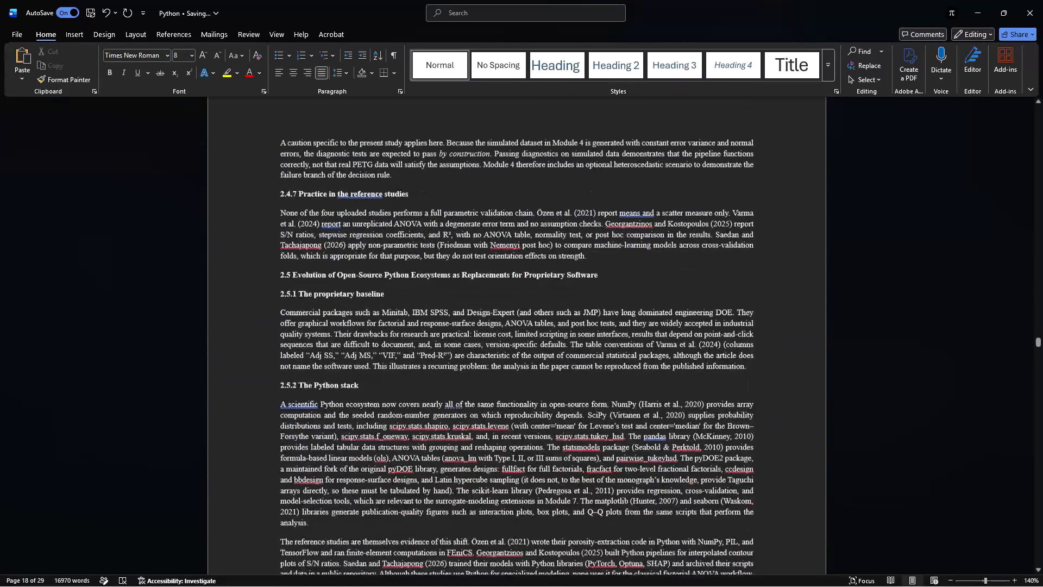
scroll(500, 276, "down", 3)
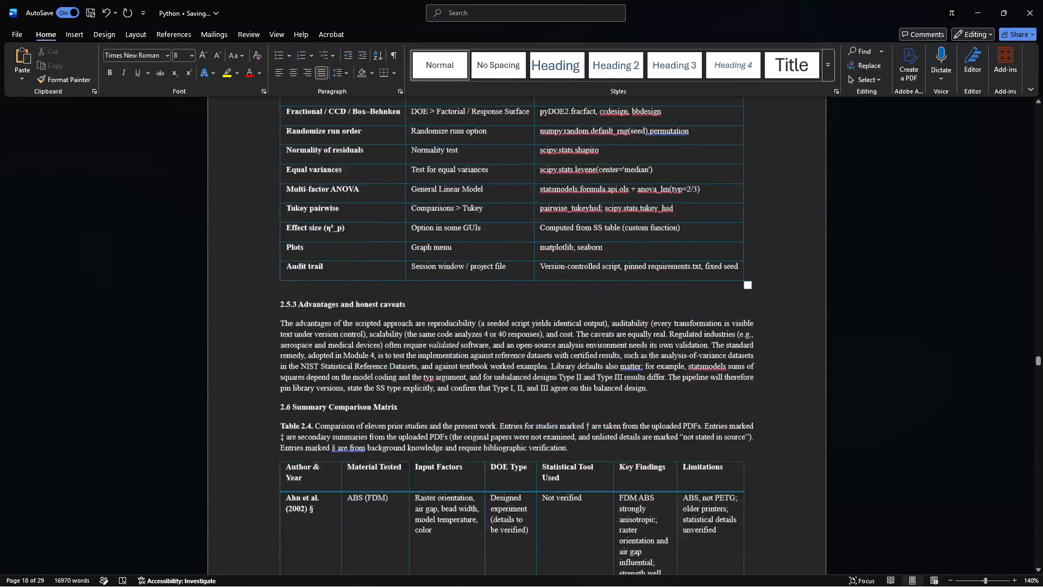
scroll(500, 276, "down", 2)
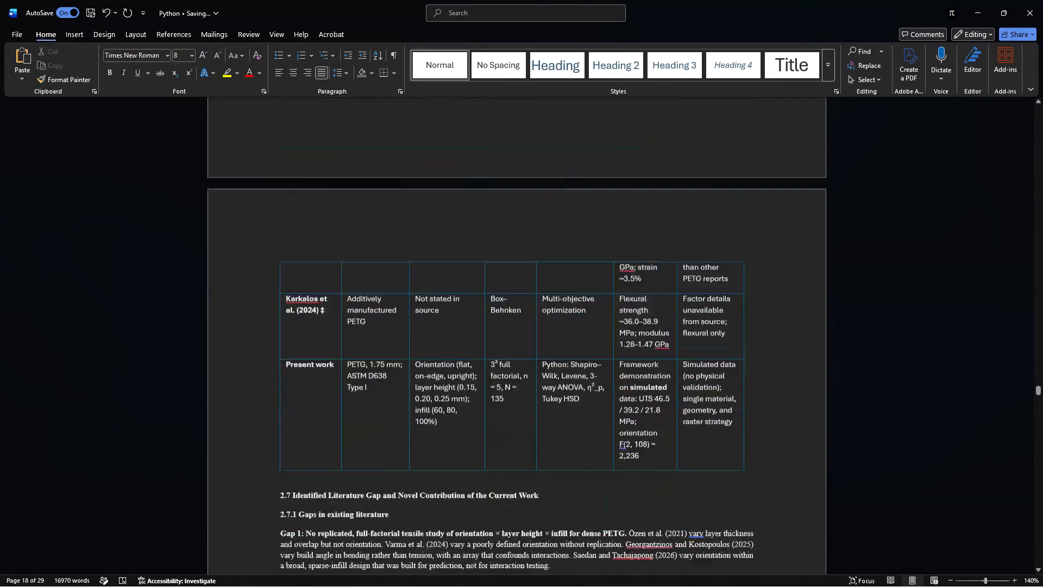
scroll(500, 276, "down", 1)
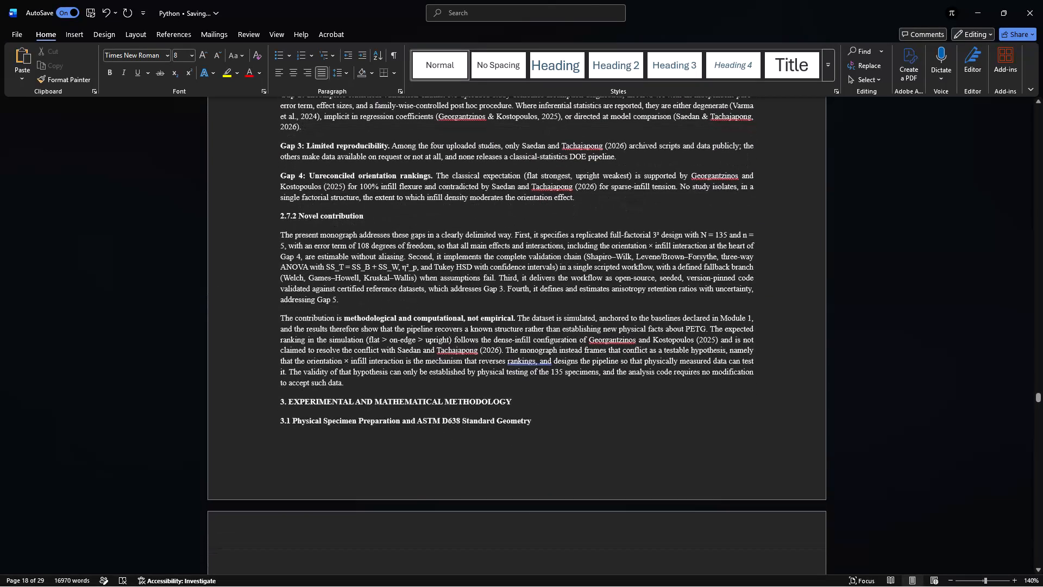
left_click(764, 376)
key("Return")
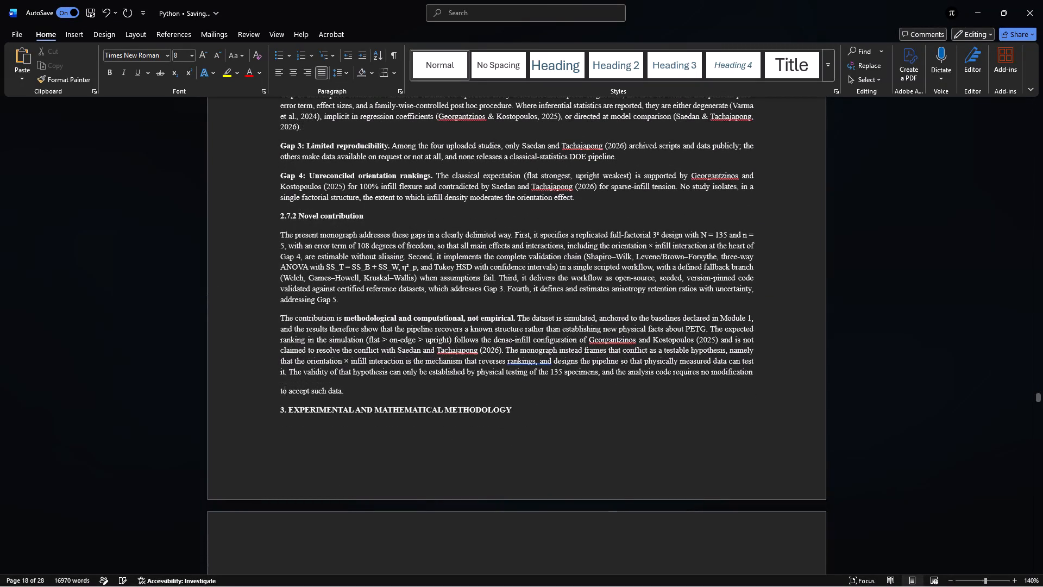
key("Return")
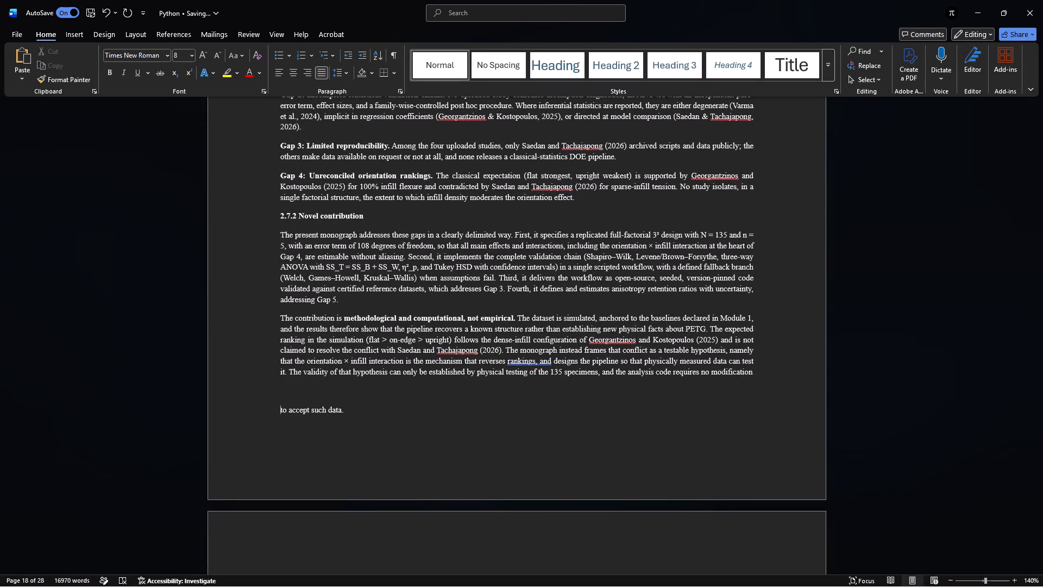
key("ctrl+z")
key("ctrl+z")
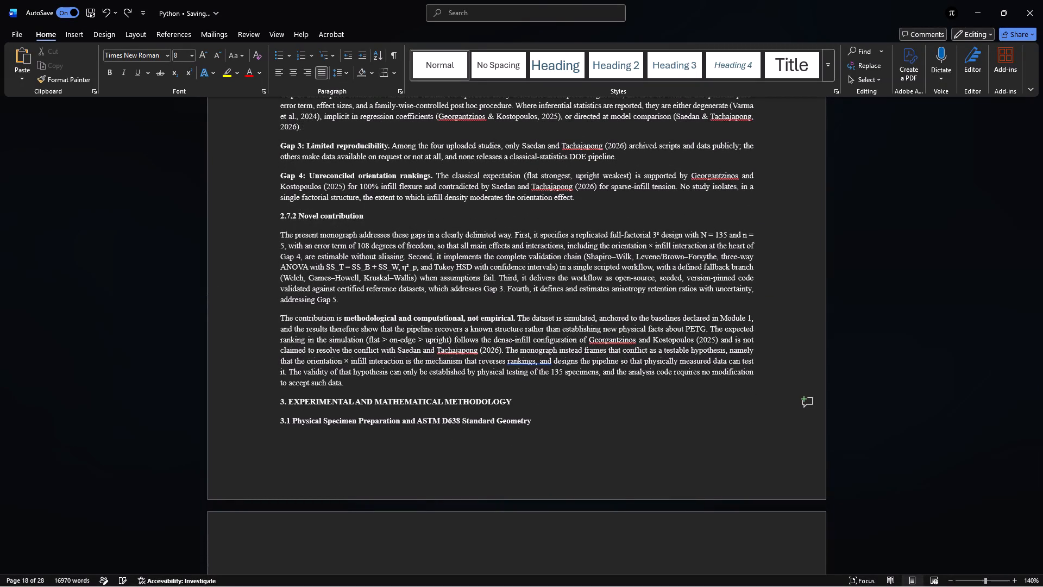
Push the section 3 EXPERIMENTAL AND MATHEMATICAL METHODOLOGY heading onto a new page by adding blank lines before it.
left_click(764, 376)
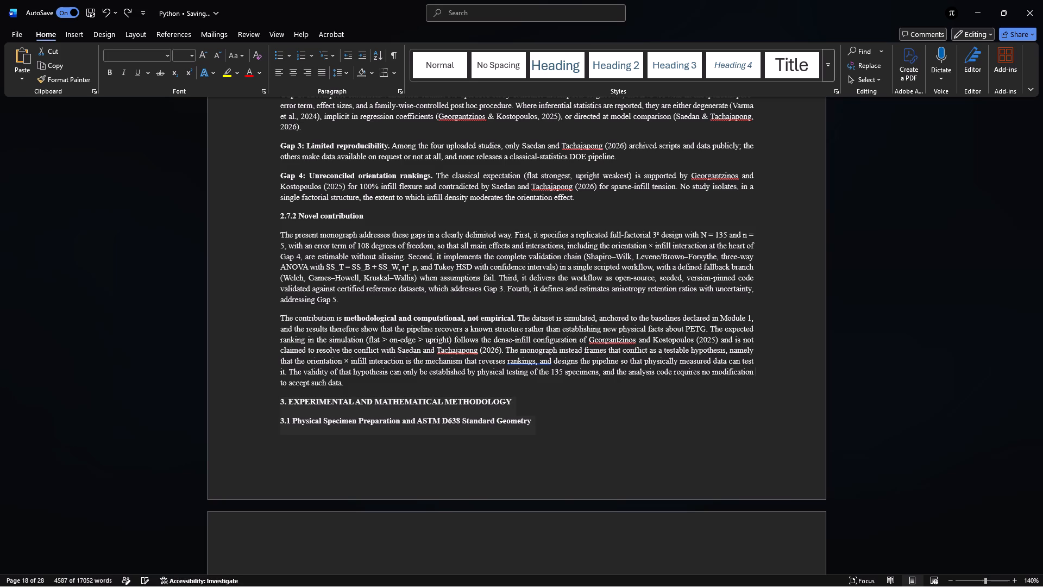
left_click(279, 398)
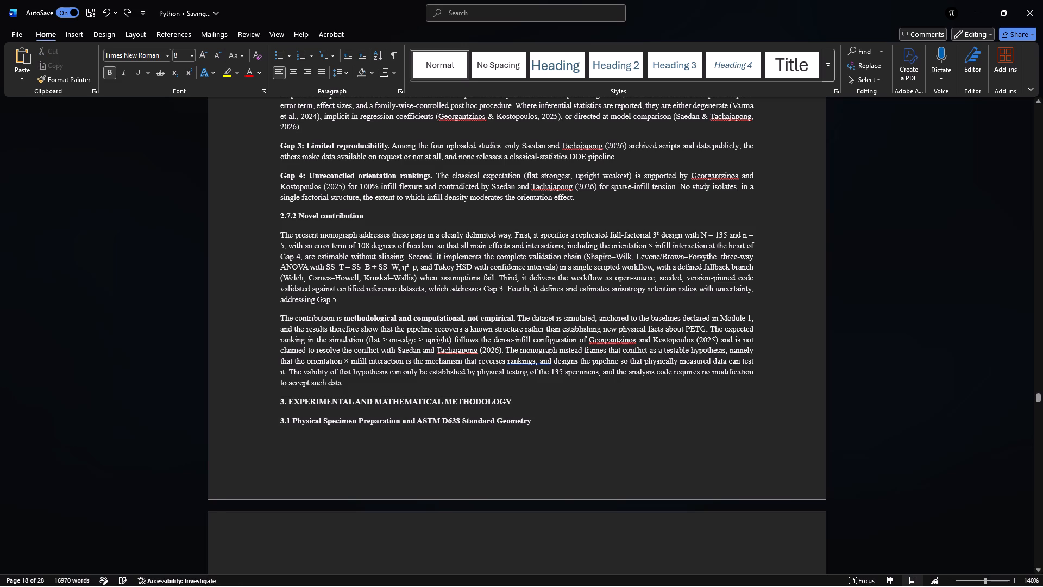
left_click(286, 405)
key("Left")
key("Left")
key("Return")
key("Return")
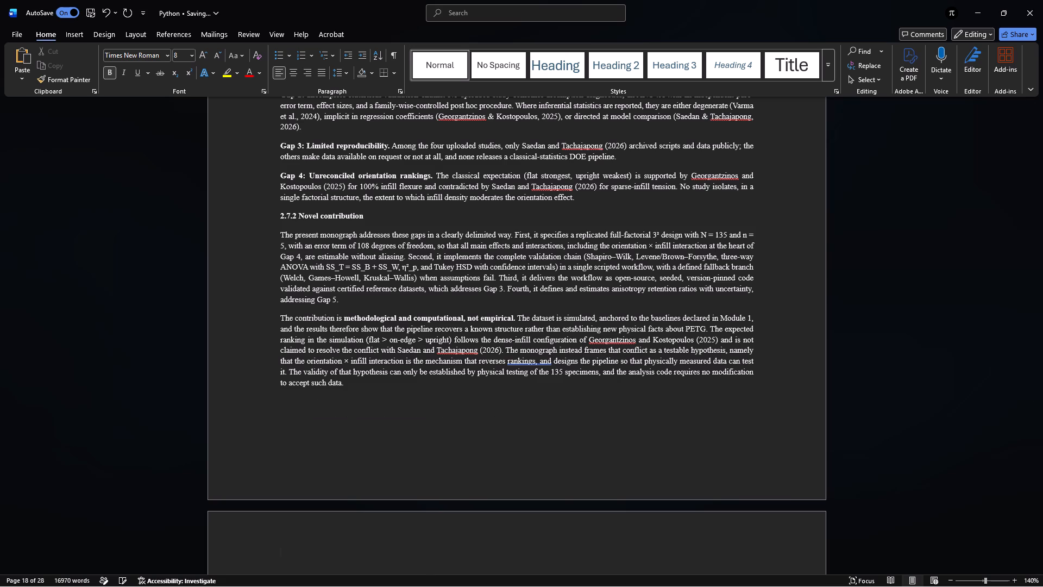
Justify the paragraph under the 3.1.1 Standard geometry heading.
scroll(357, 470, "down", 1)
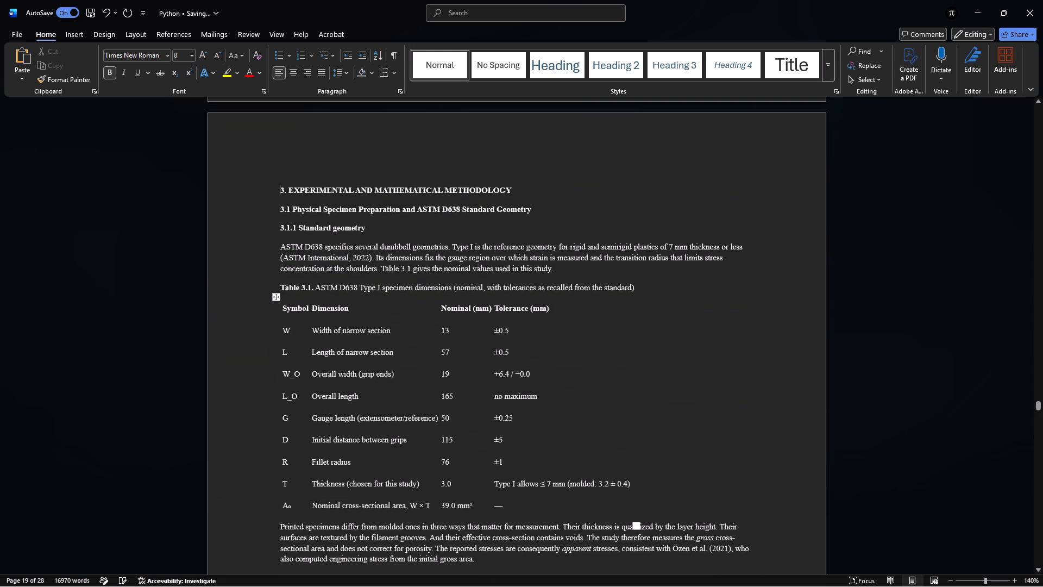
left_click_drag(558, 270, 392, 245)
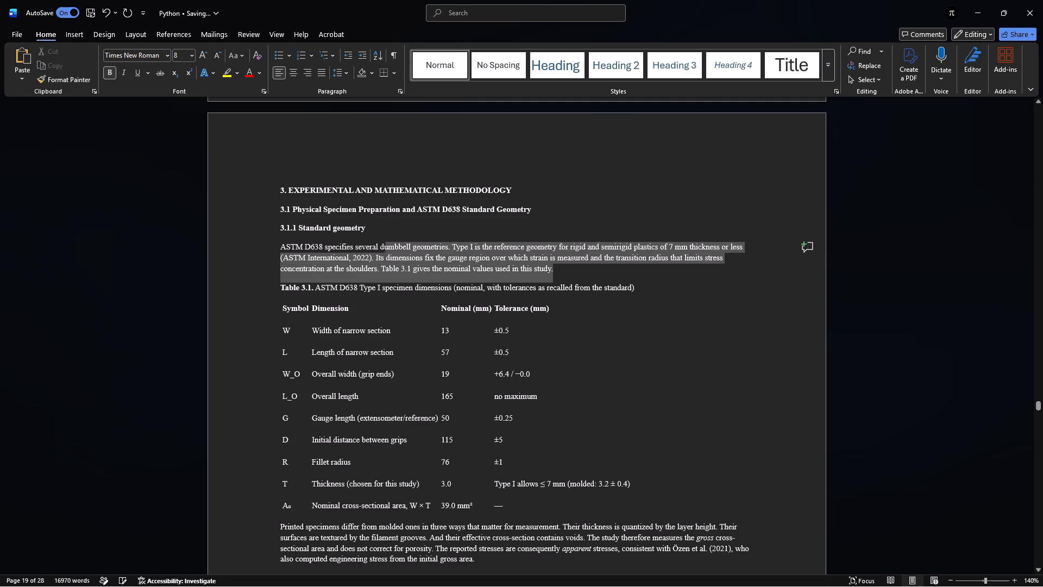
left_click_drag(392, 245, 286, 248)
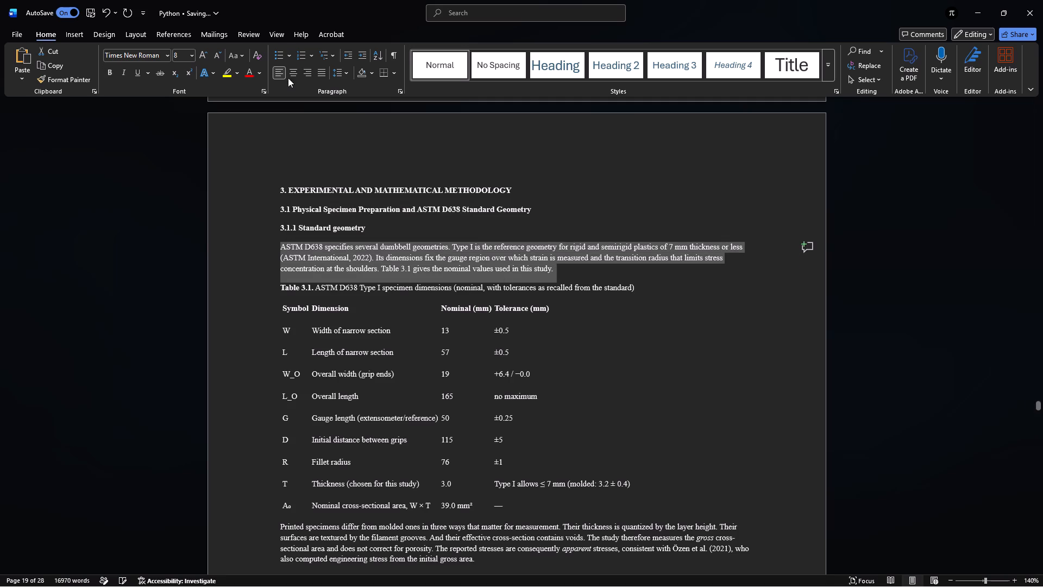
left_click(321, 73)
Apply the light blue-bordered grid table style to Table 3.1.
left_click(655, 336)
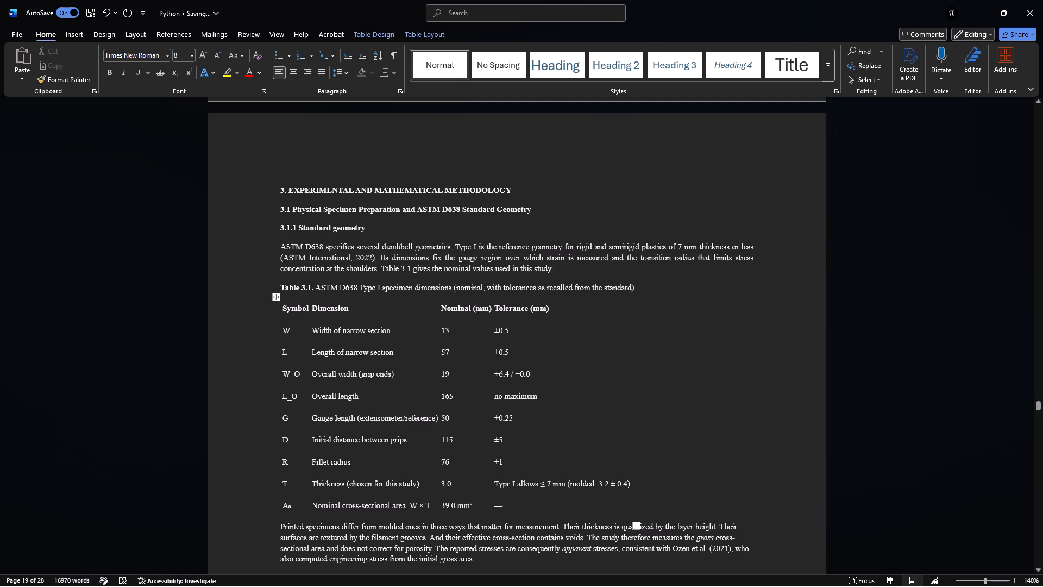
left_click(272, 299)
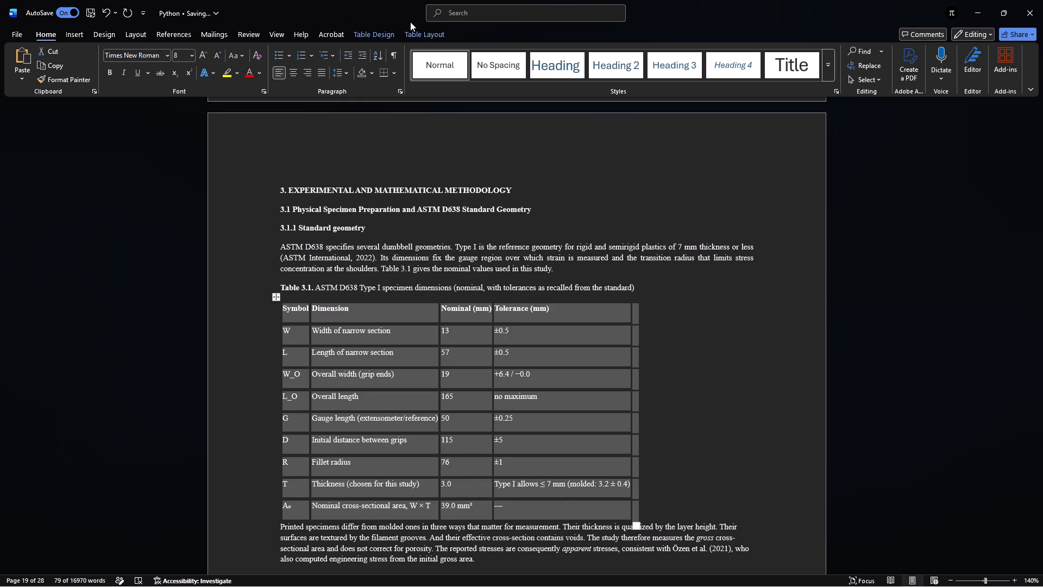
left_click(367, 32)
left_click(467, 65)
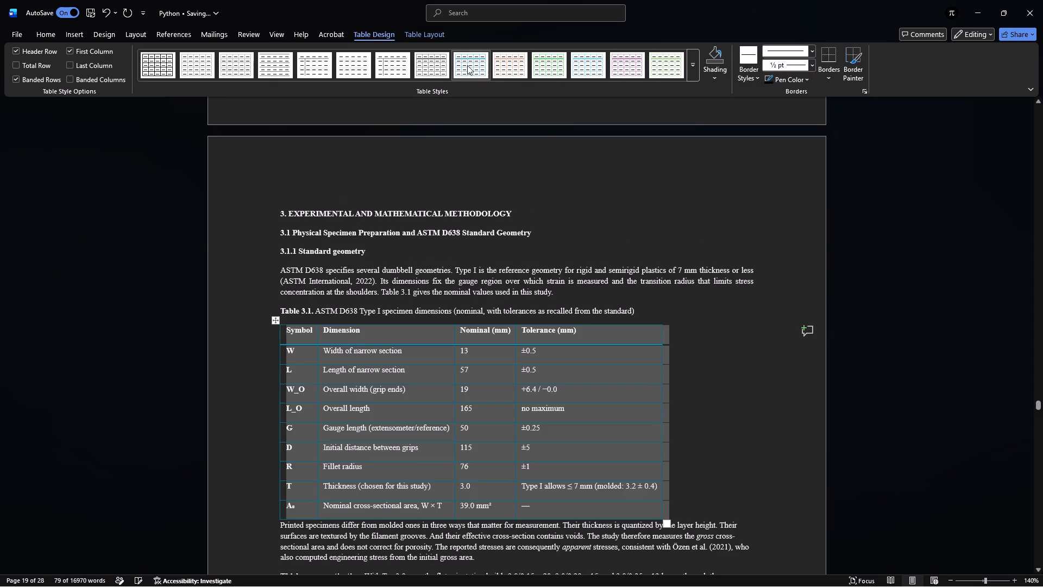
left_click(728, 391)
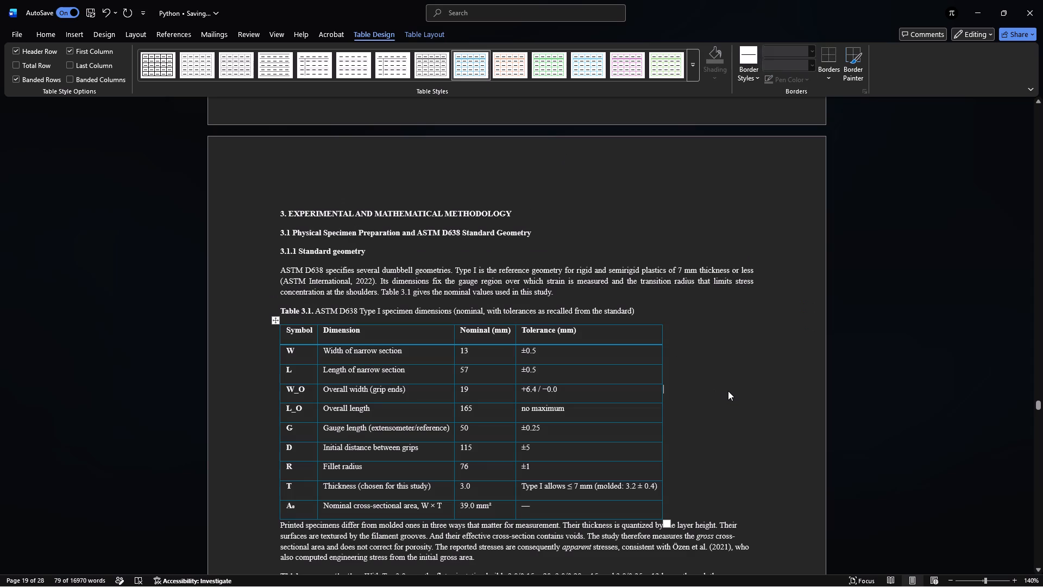
Move Table 3.1 horizontally so that it sits centred between the page margins.
left_click(266, 407)
double_click(266, 407)
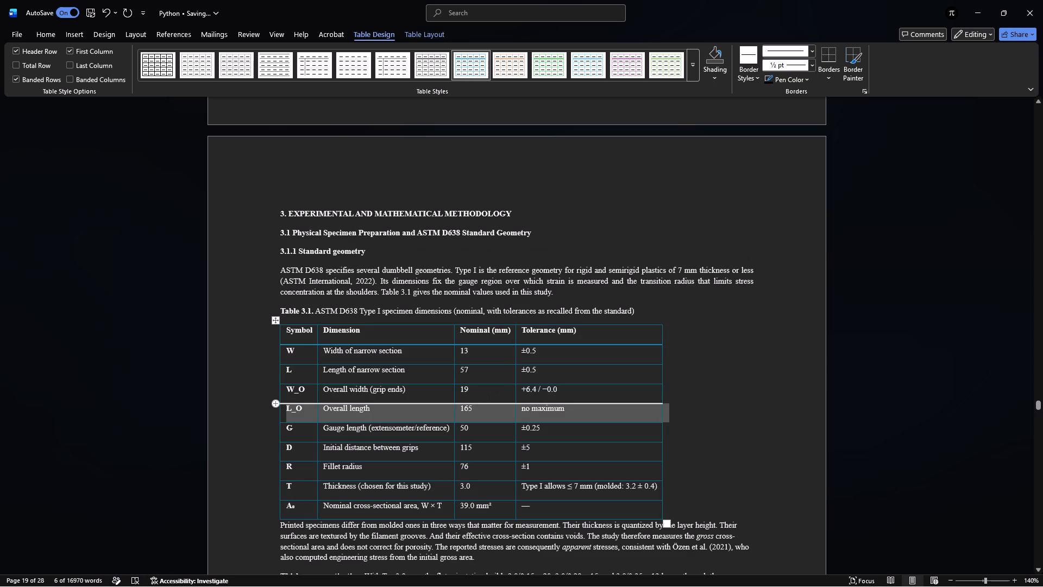
left_click(300, 387)
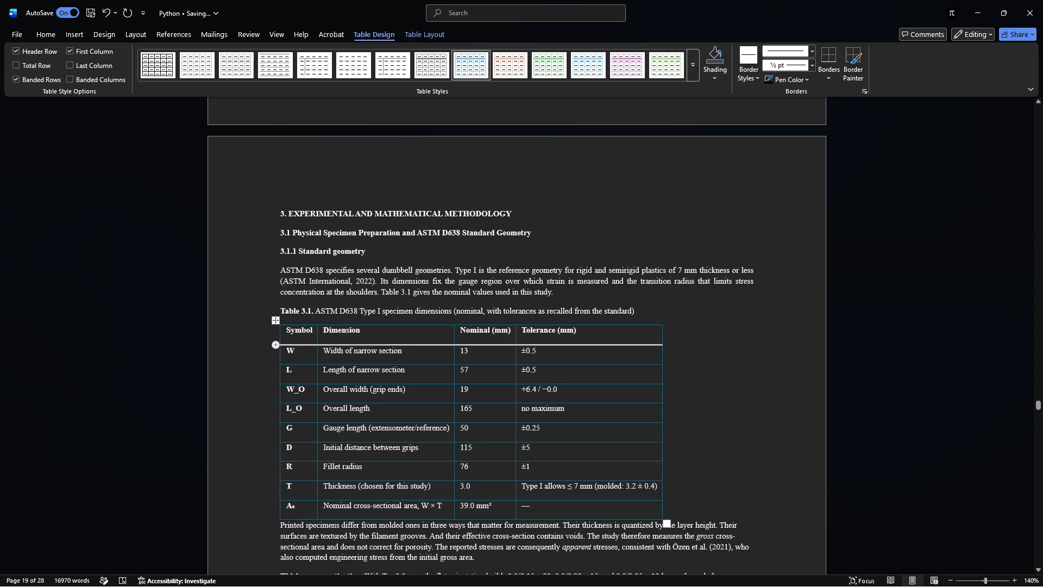
left_click_drag(273, 321, 312, 319)
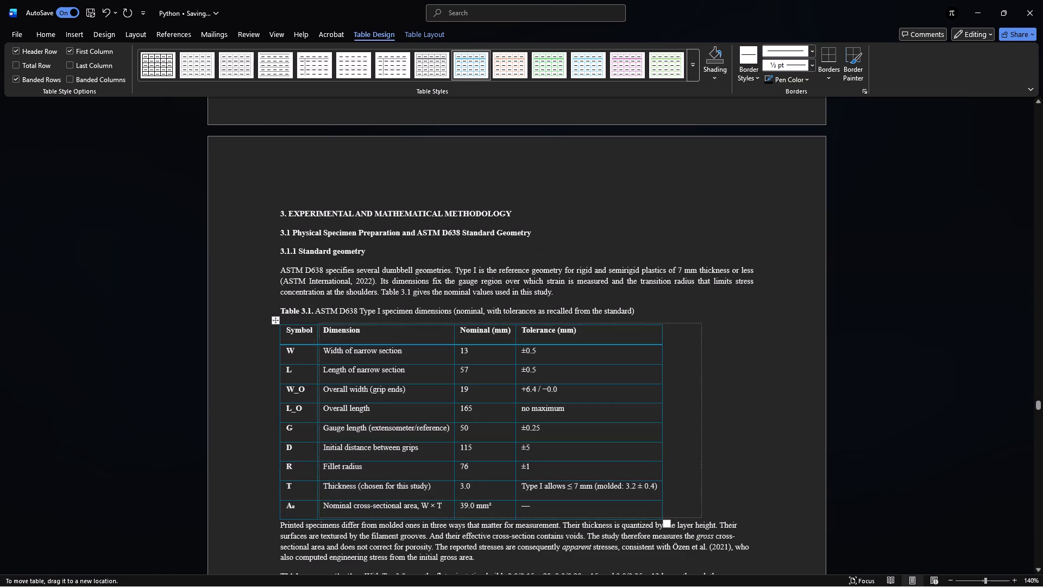
left_click_drag(312, 319, 325, 320)
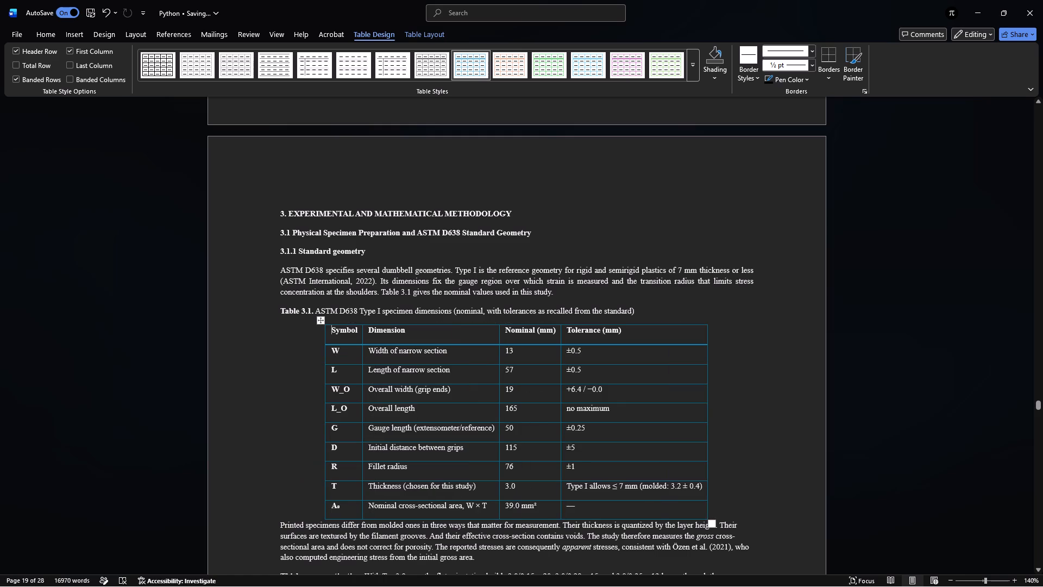
Indent the Table 3.1 caption with leading spaces so that it is centred above the table.
left_click(282, 313)
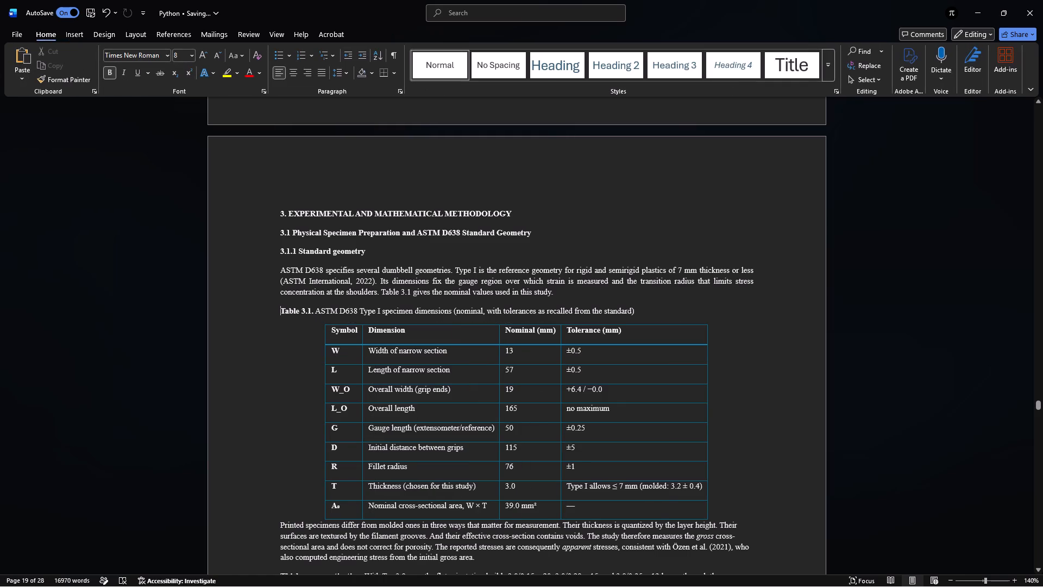
key("space")
key("space")
key("space")
key("space")
key("space")
key("space")
key("space")
key("space")
key("space")
key("space")
key("space")
key("space")
key("space")
key("space")
key("space")
key("space")
key("space")
key("space")
key("space")
key("space")
key("space")
key("space")
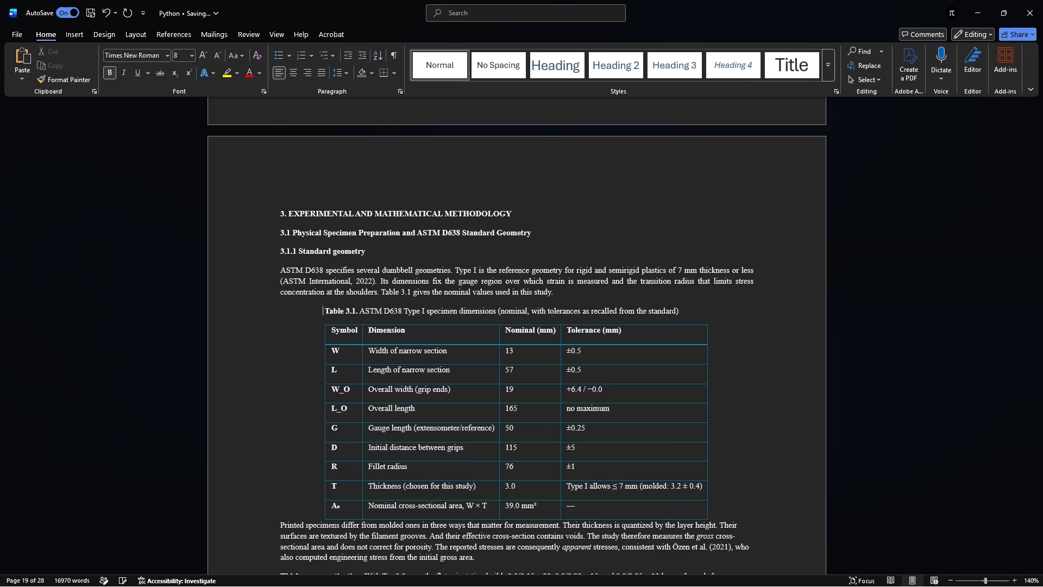
key("space")
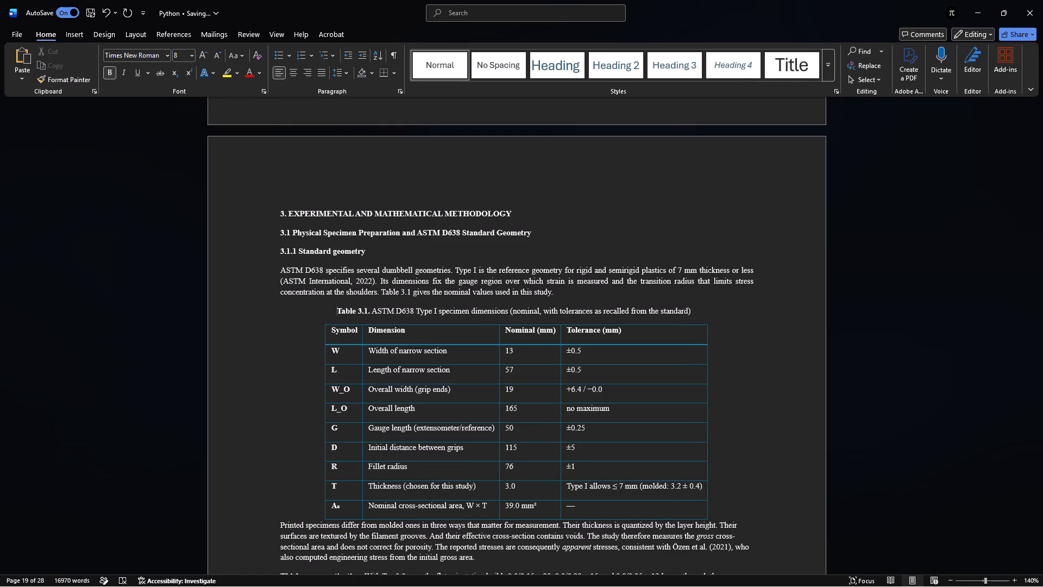
Check the font size and styling of the ABSTRACT heading at the document's start, and return to the section 3 heading.
scroll(318, 360, "down", 1)
scroll(318, 360, "up", 1)
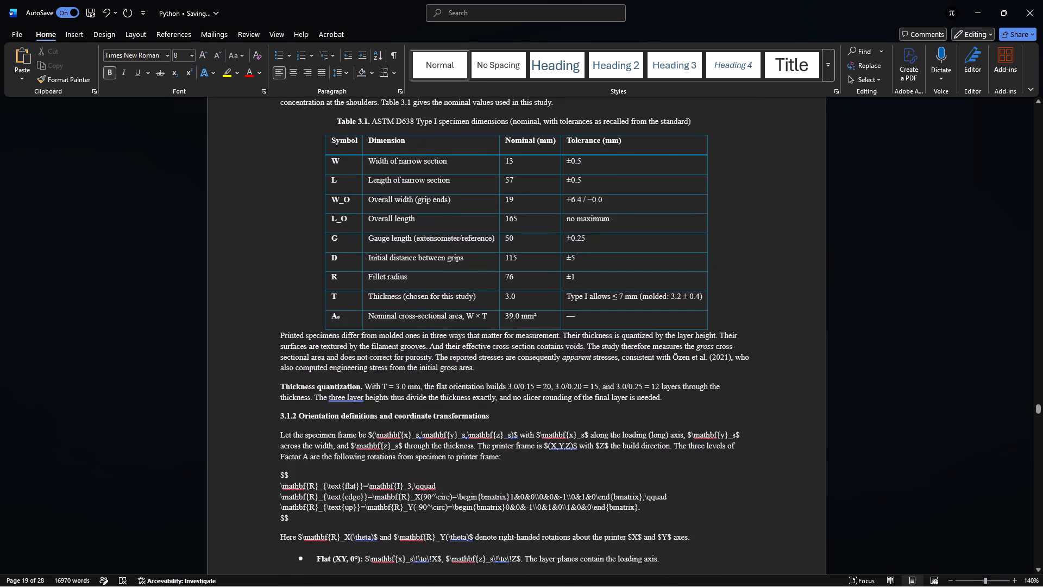
scroll(318, 360, "up", 1)
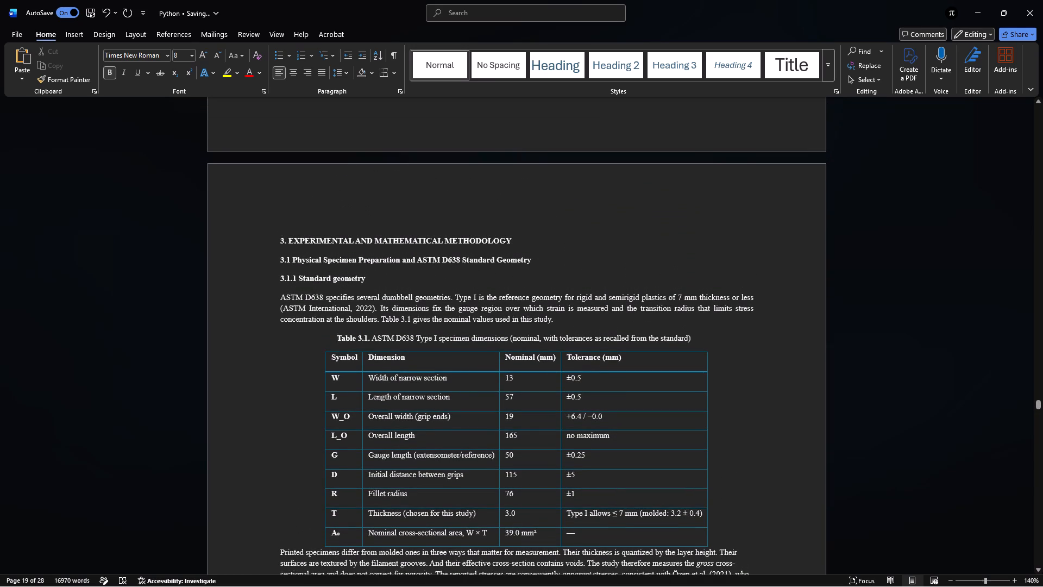
scroll(472, 248, "up", 15)
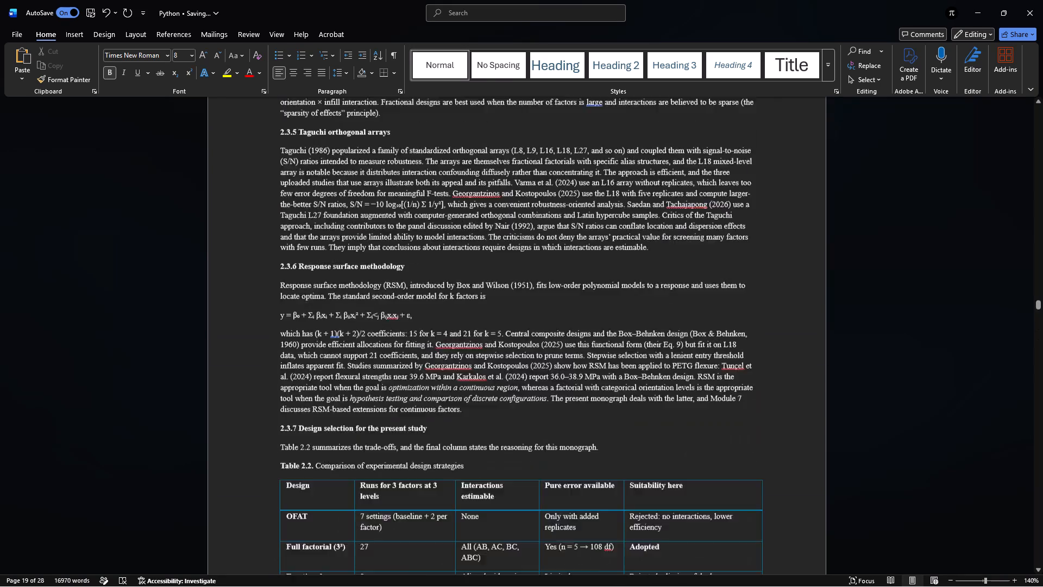
scroll(472, 248, "up", 2)
left_click(326, 228)
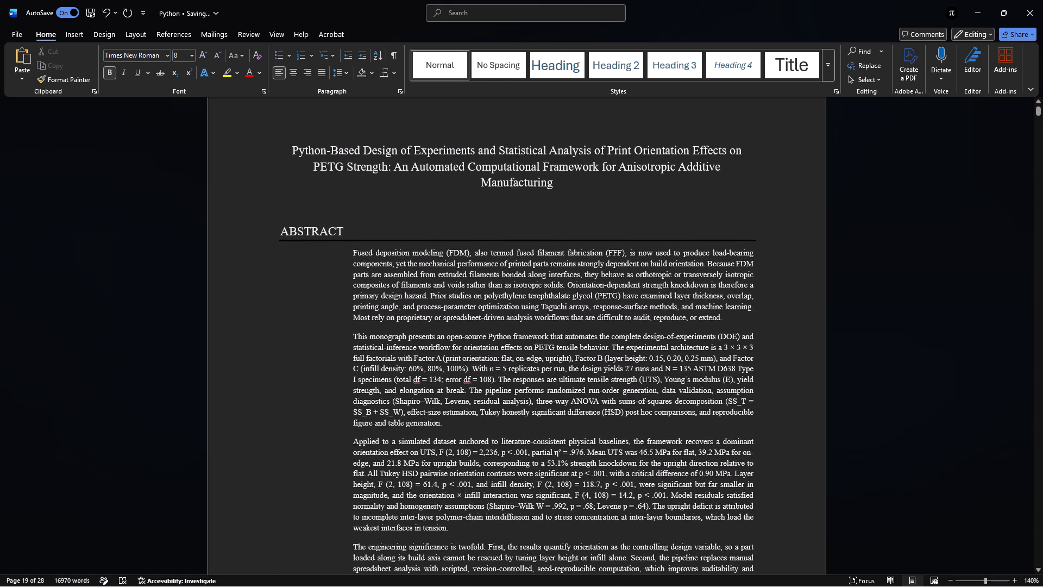
scroll(395, 372, "down", 20)
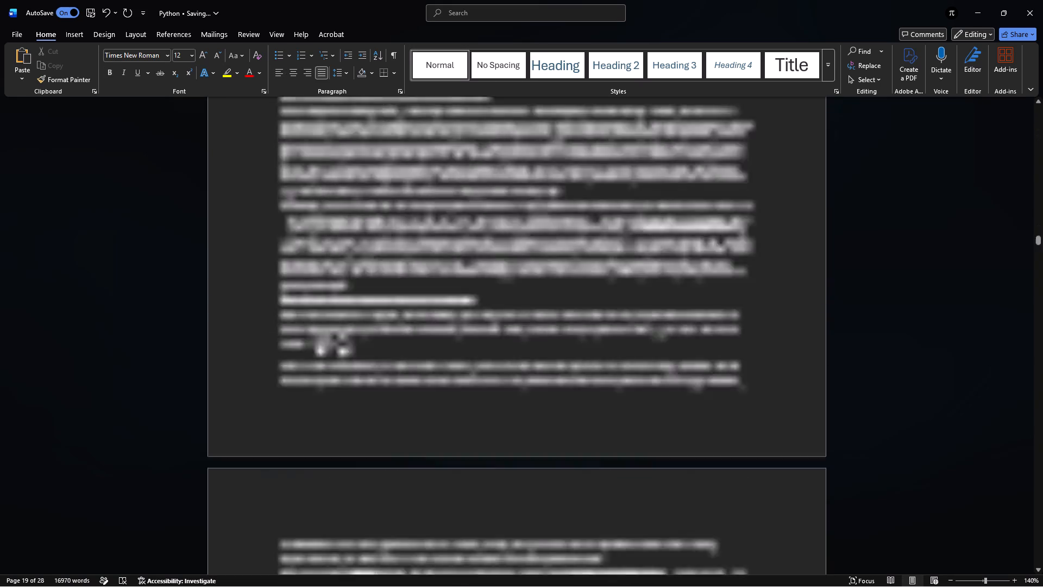
scroll(395, 372, "down", 7)
scroll(395, 372, "up", 2)
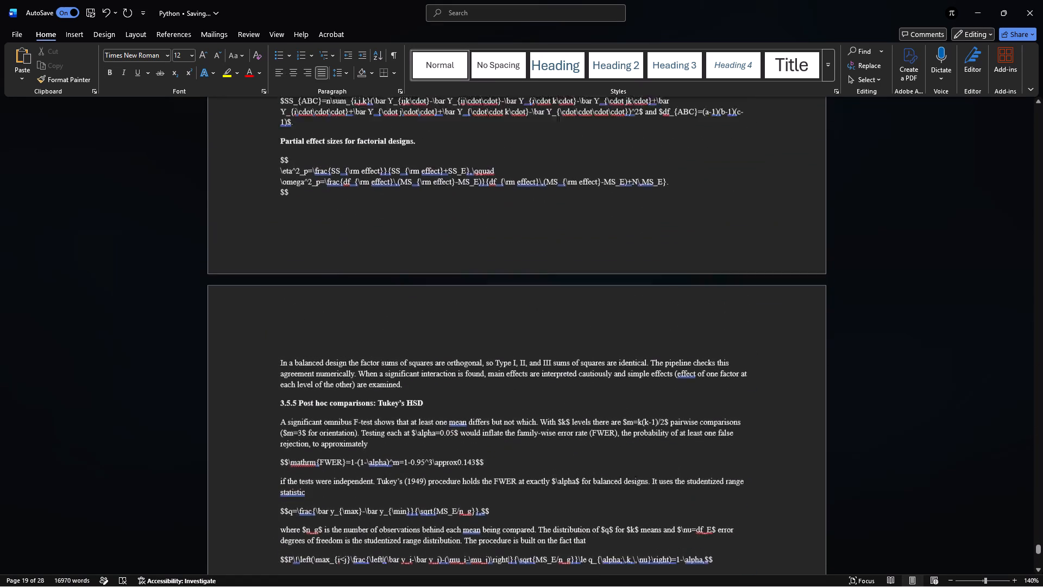
scroll(395, 372, "up", 3)
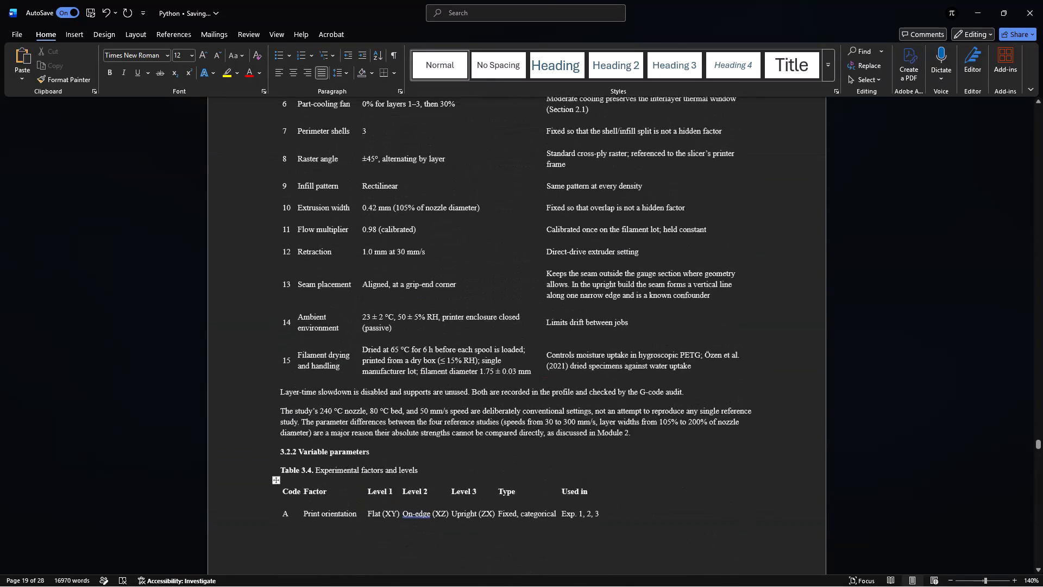
scroll(395, 372, "up", 3)
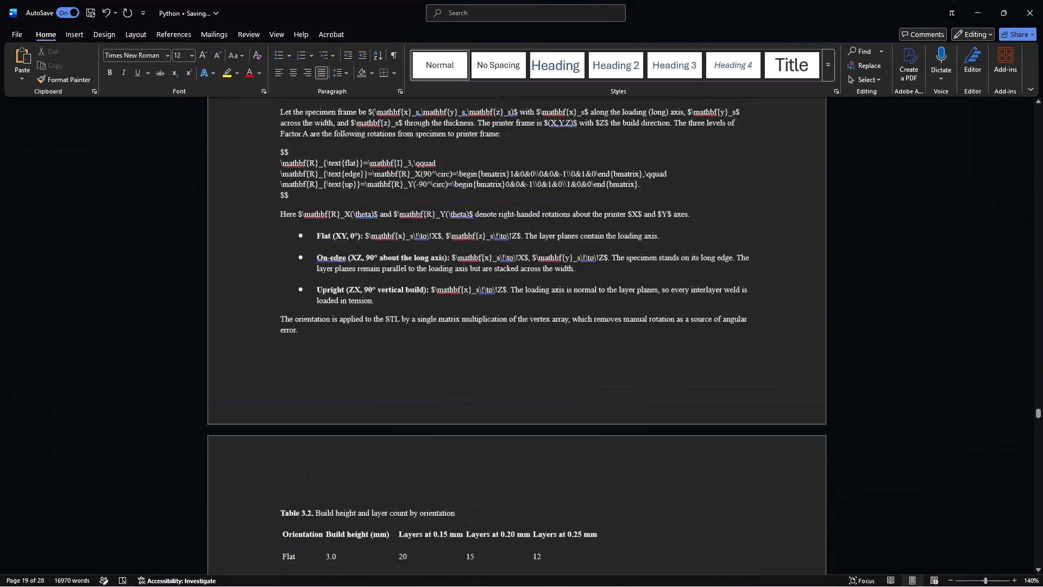
scroll(395, 372, "up", 2)
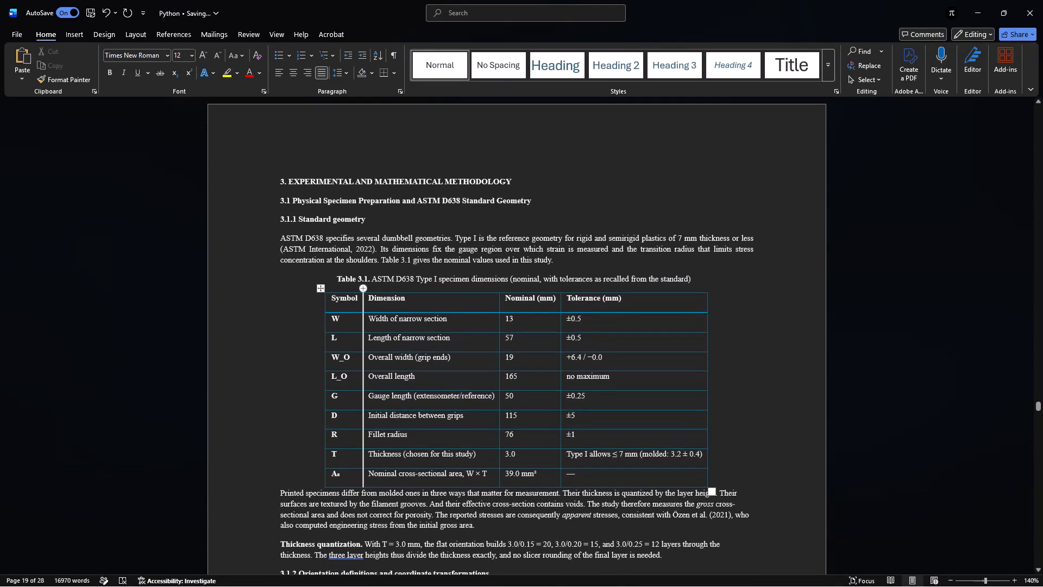
Set the font size of the section 3 EXPERIMENTAL AND MATHEMATICAL METHODOLOGY heading to 12.
left_click(330, 178)
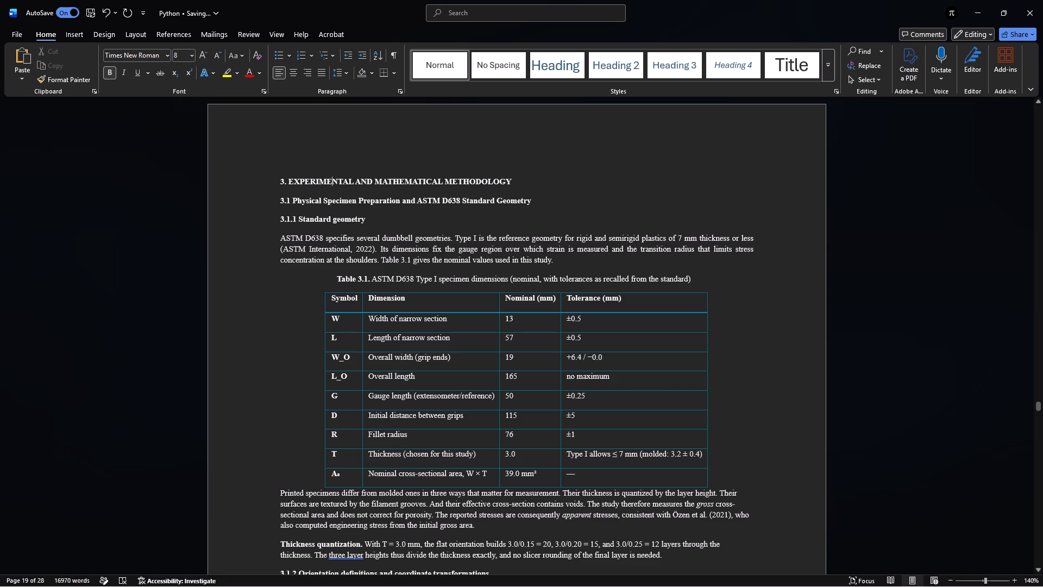
left_click_drag(511, 180, 374, 176)
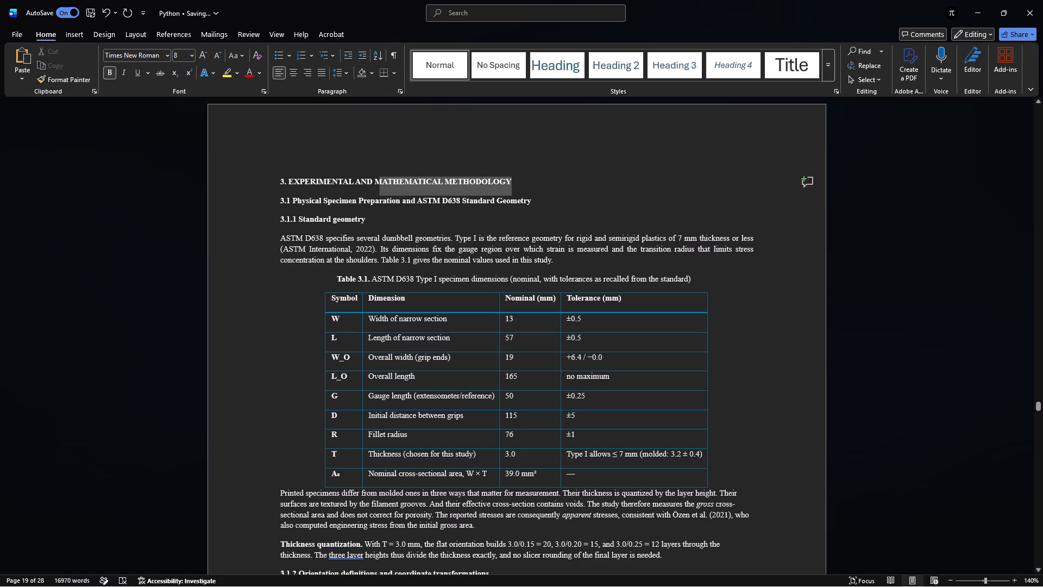
left_click_drag(374, 176, 283, 174)
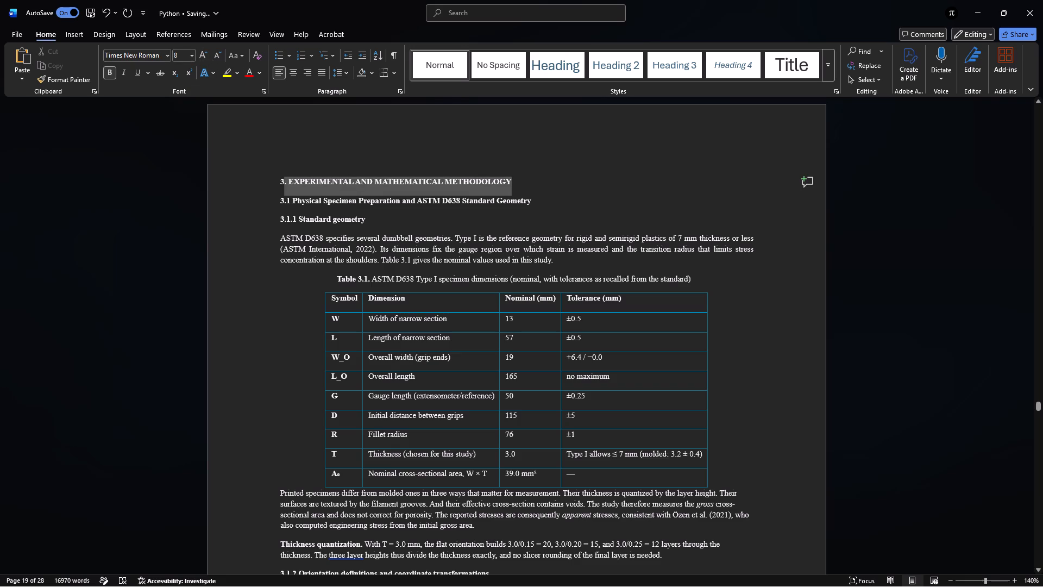
left_click_drag(283, 174, 280, 179)
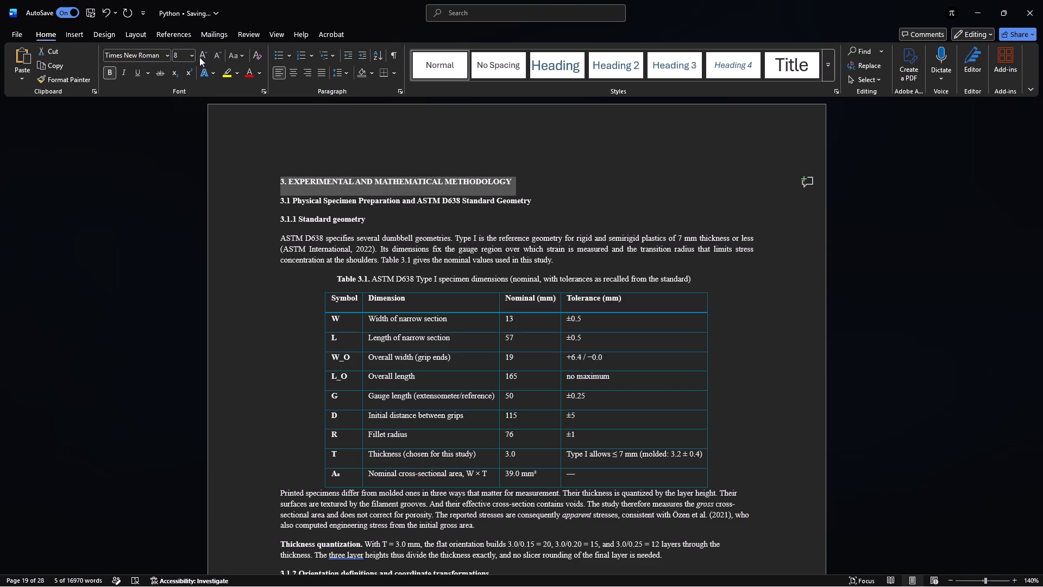
left_click(189, 56)
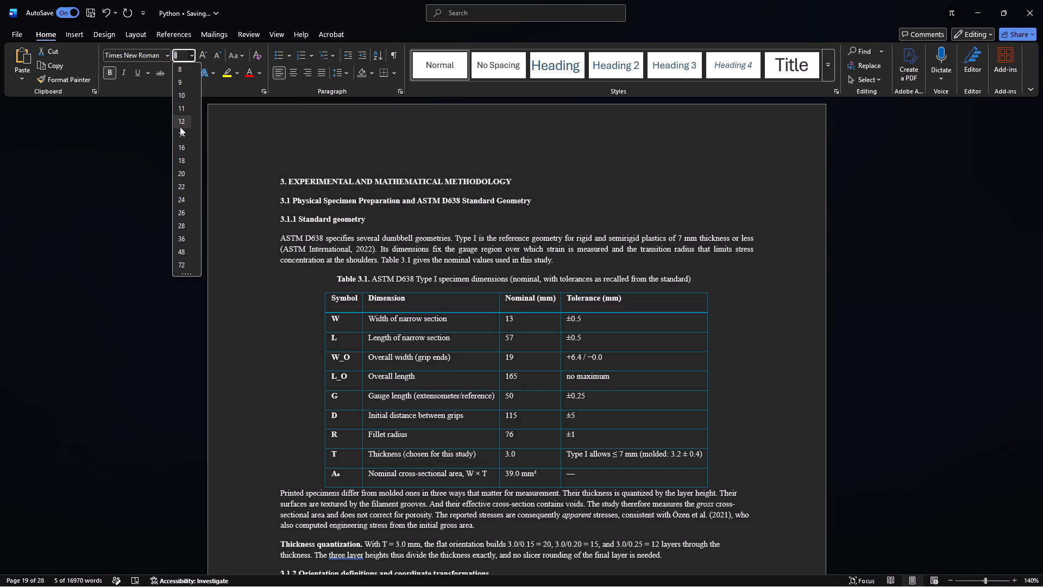
left_click(180, 127)
Draw a straight horizontal line about 6.72" long directly beneath the section 3 EXPERIMENTAL AND MATHEMATICAL METHODOLOGY heading.
left_click(271, 280)
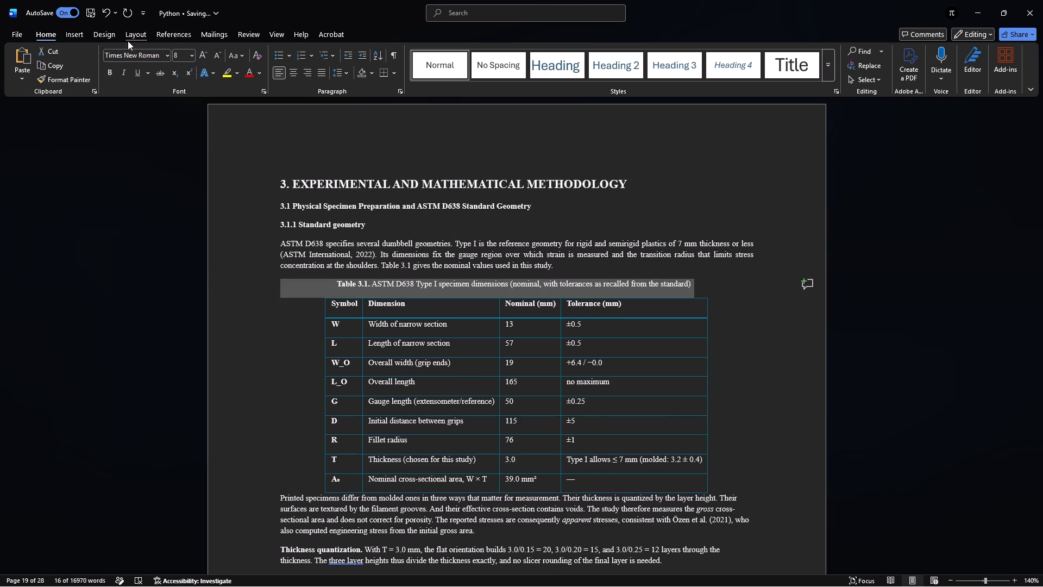
left_click(72, 30)
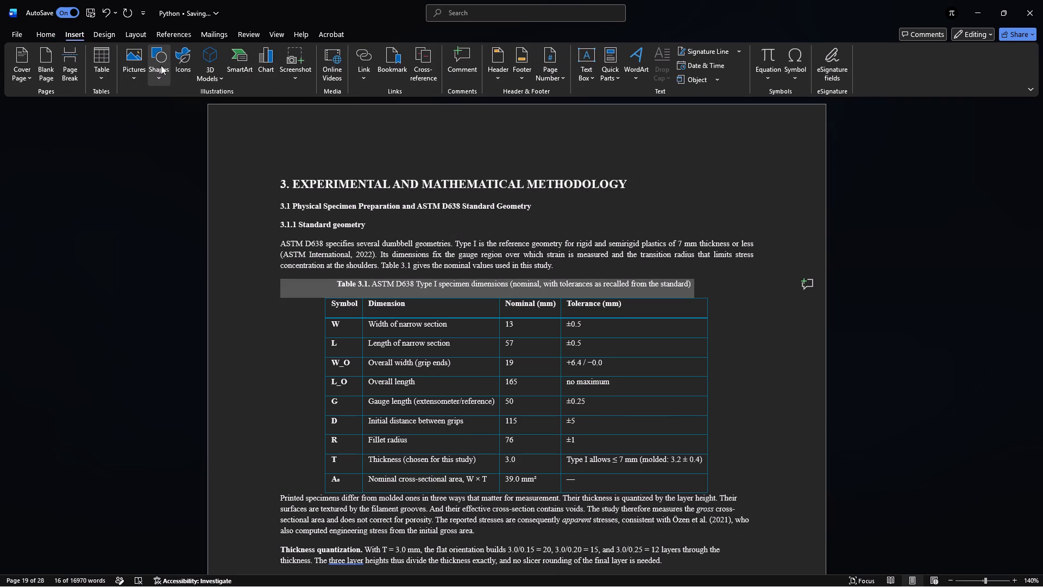
left_click(159, 65)
left_click(168, 105)
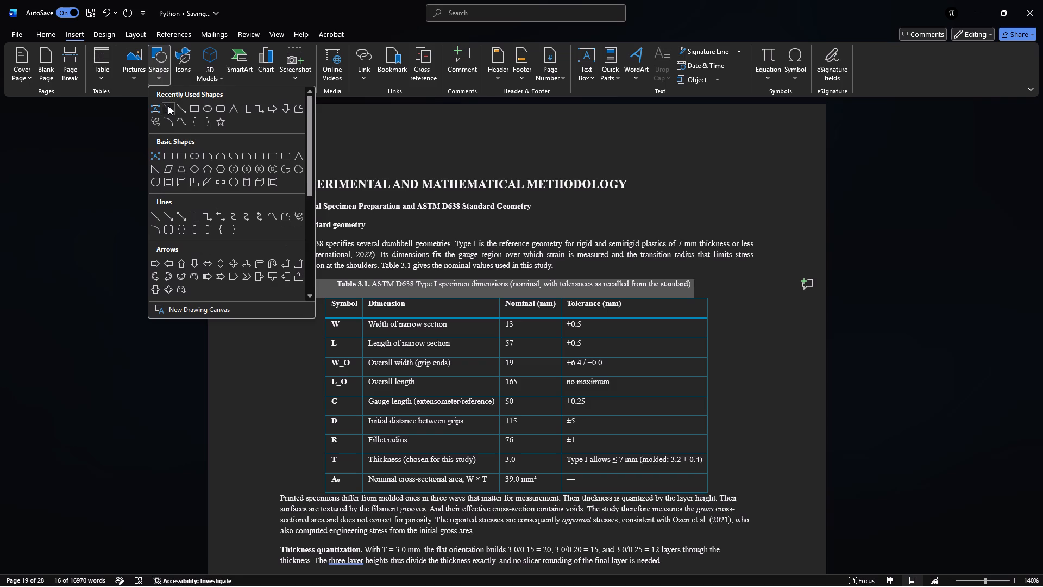
left_click_drag(281, 191, 318, 177)
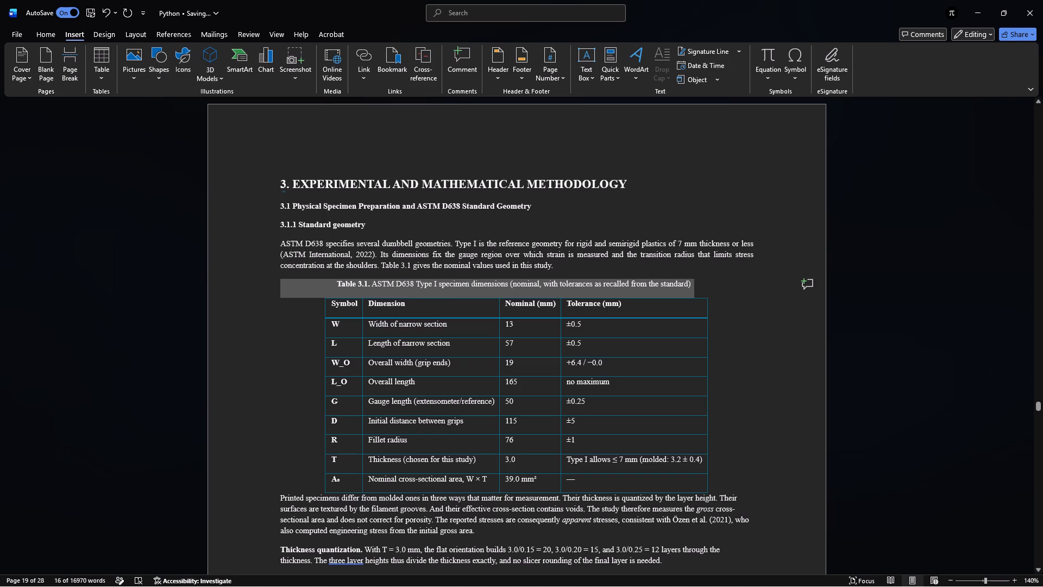
left_click_drag(318, 177, 770, 191)
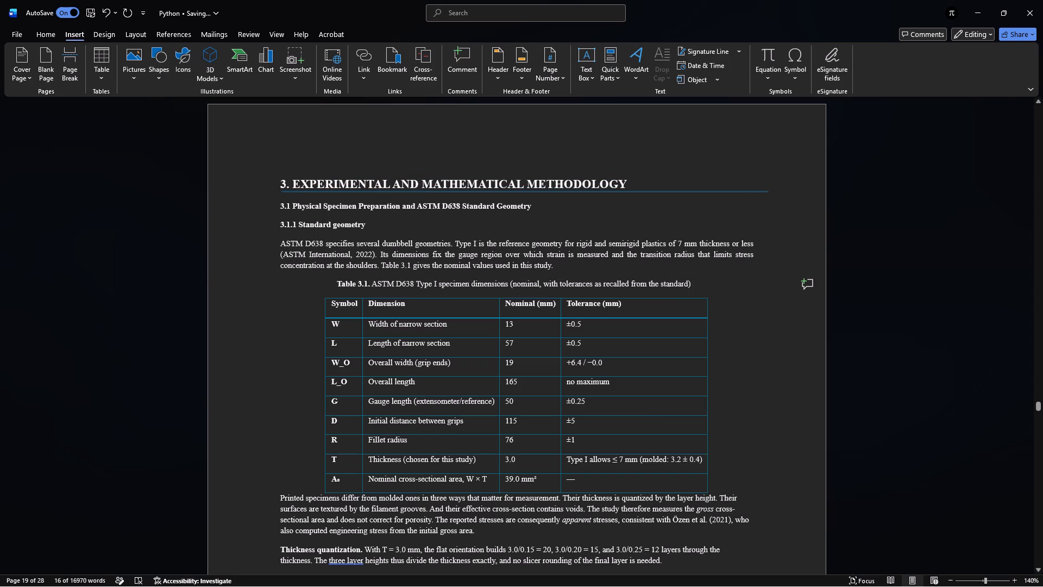
left_click_drag(770, 191, 782, 191)
left_click_drag(782, 191, 771, 191)
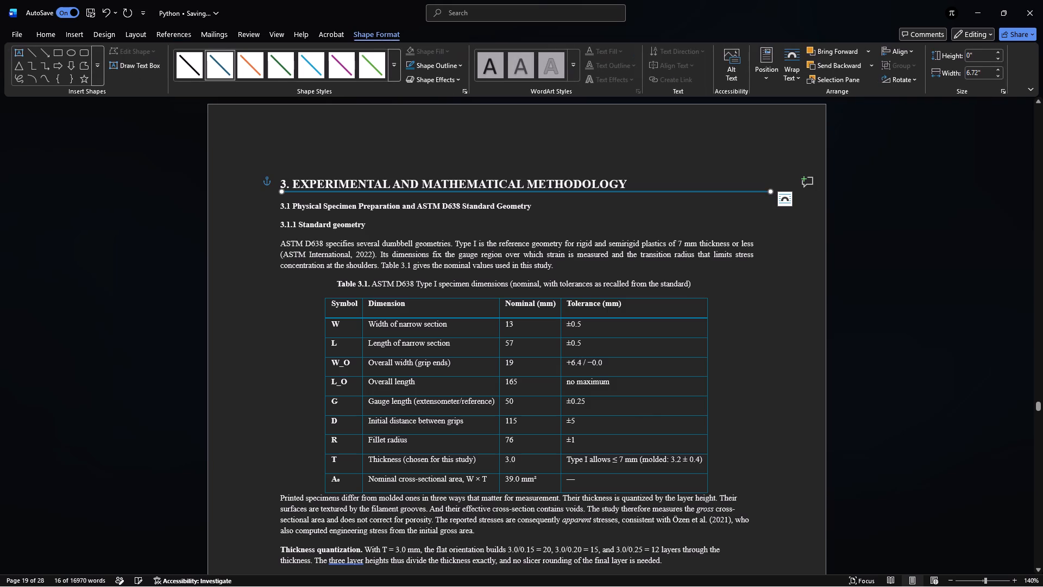
left_click(911, 204)
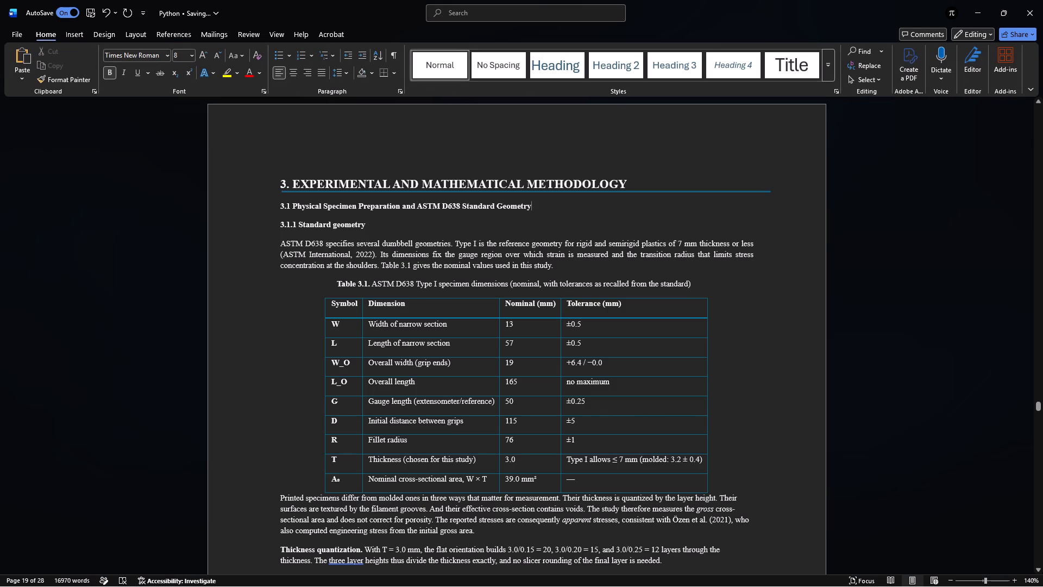
Nudge the line under the section 3 heading leftward by three small increments to align it with the heading's start.
left_click(723, 192)
left_click(720, 197)
left_click(662, 191)
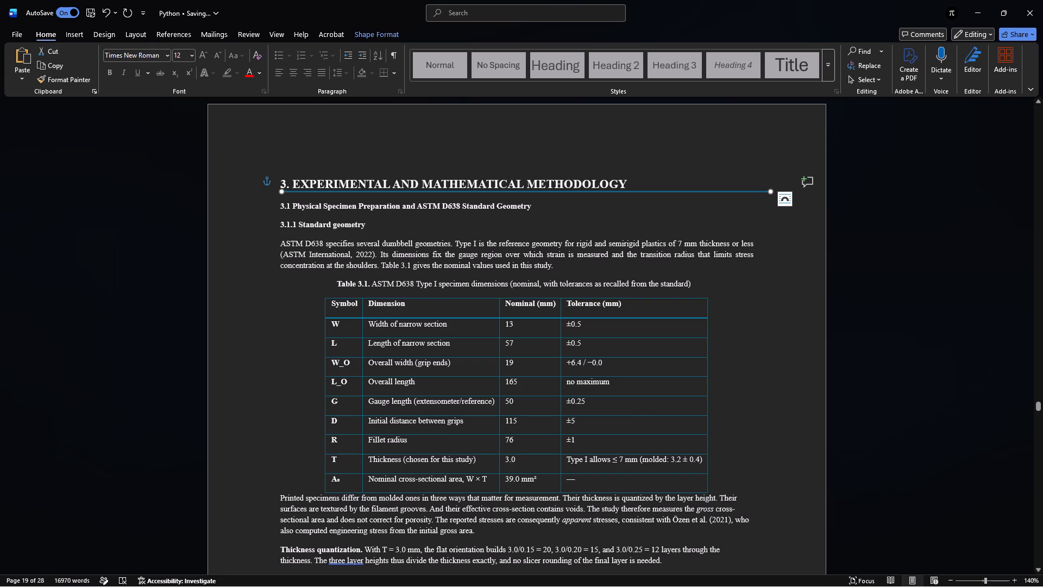
key("Left")
left_click(353, 317)
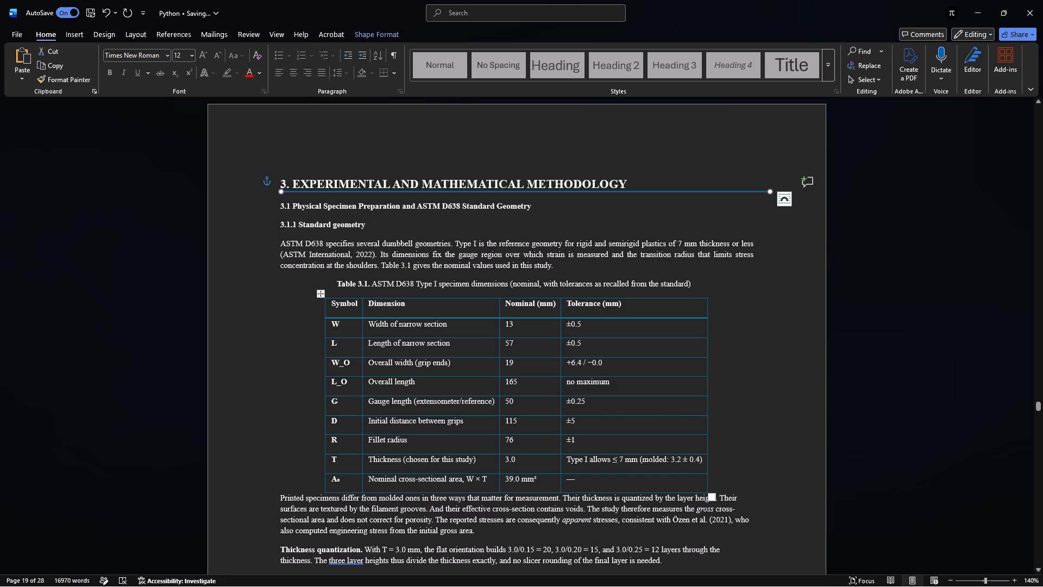
left_click(320, 330)
left_click(272, 334)
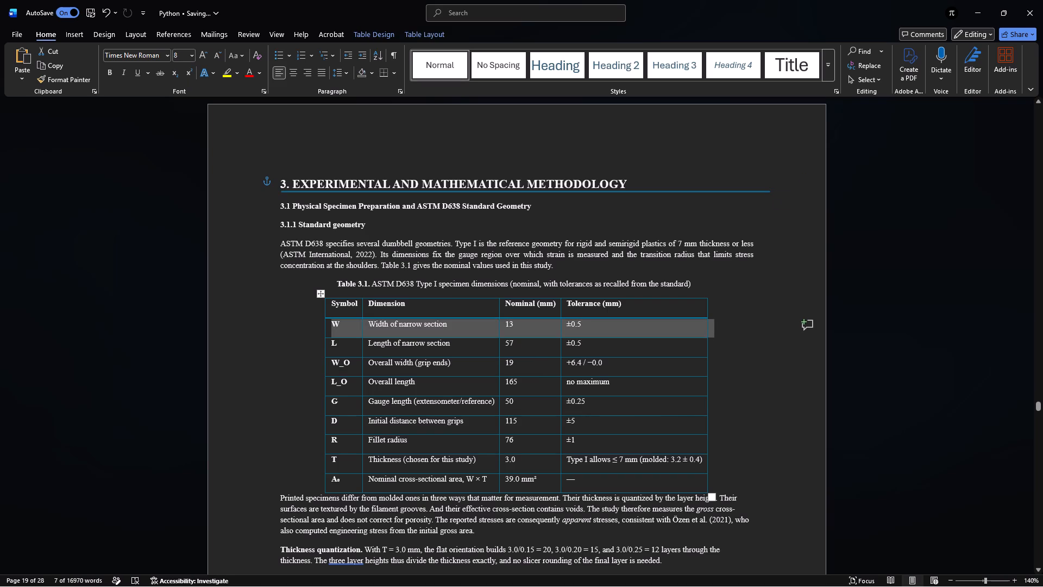
left_click(669, 191)
left_click(659, 192)
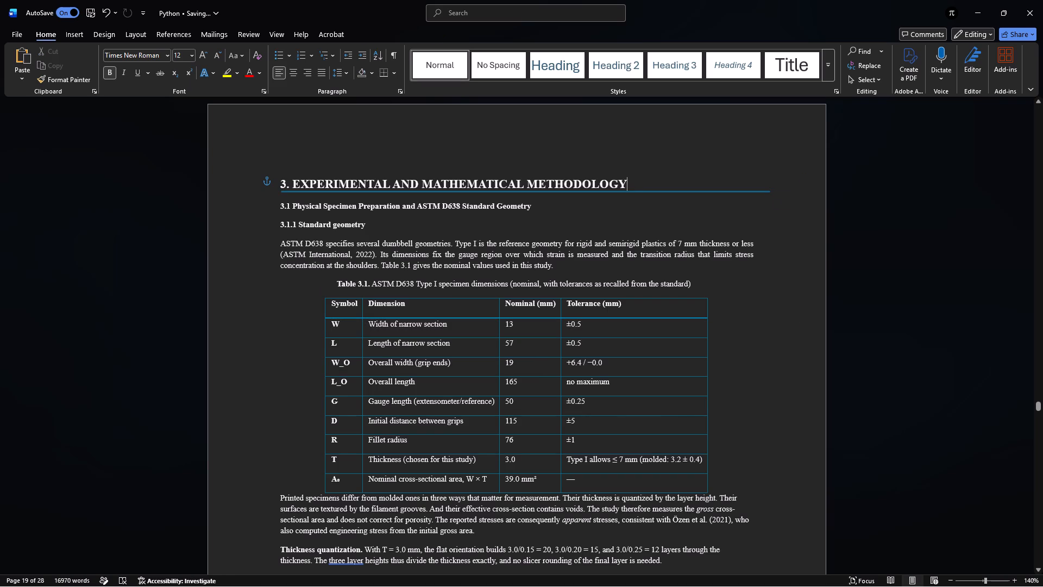
left_click(682, 191)
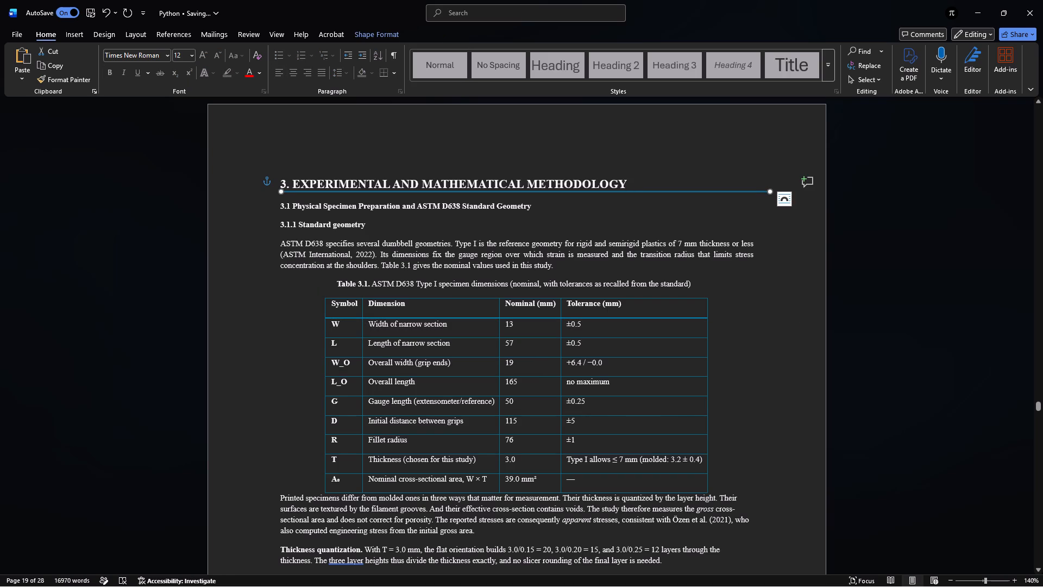
key("Left")
key("Left")
left_click(721, 359)
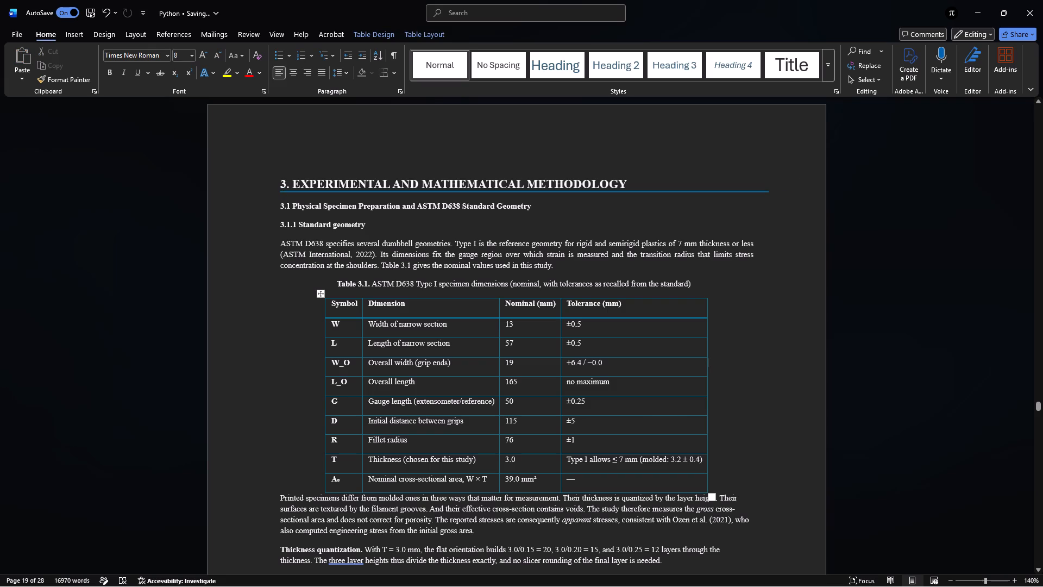
left_click(276, 238)
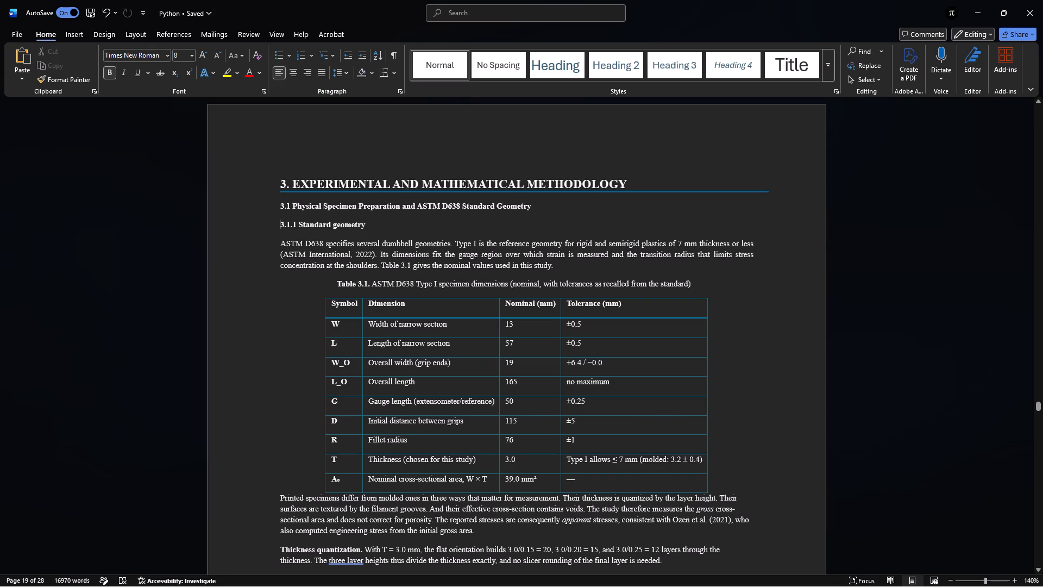
Insert a blank line between Table 3.1 and the paragraph beginning "Printed specimens differ from molded ones".
scroll(358, 363, "down", 1)
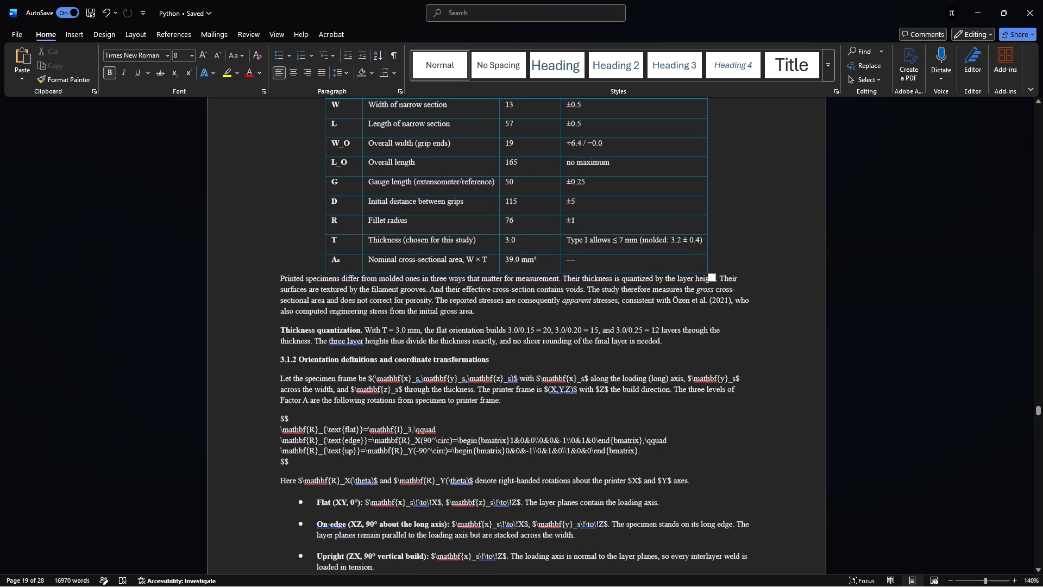
left_click(280, 280)
key("Return")
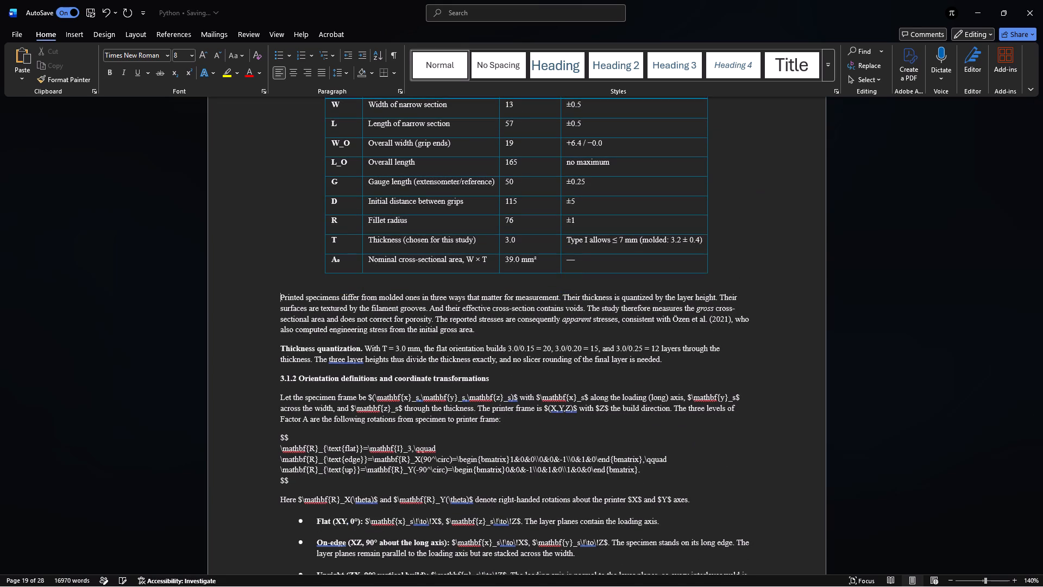
Turn the inline LaTeX code $(\mathbf{x}_s,\mathbf{y}_s,\mathbf{z}_s)$ in section 3.1.2's first paragraph into an equation object, copying the code beforehand.
scroll(287, 290, "up", 3, "ctrl")
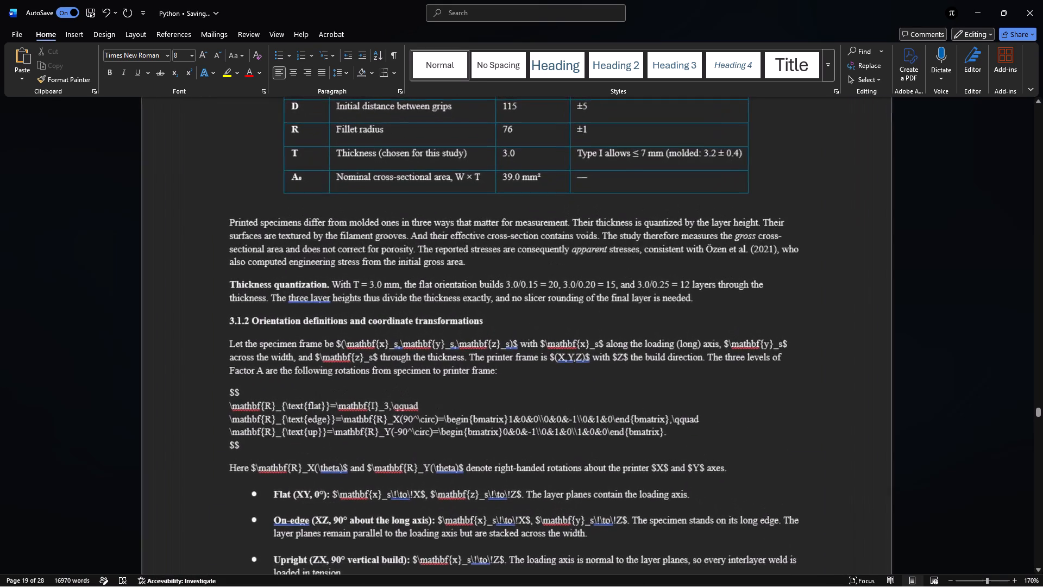
scroll(287, 290, "up", 4, "ctrl")
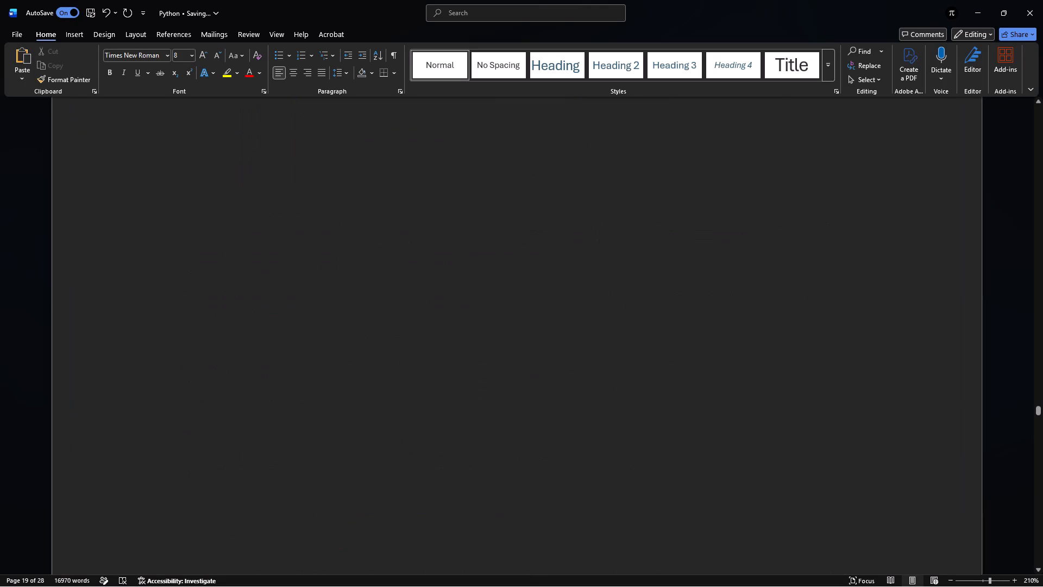
scroll(287, 290, "up", 1, "ctrl")
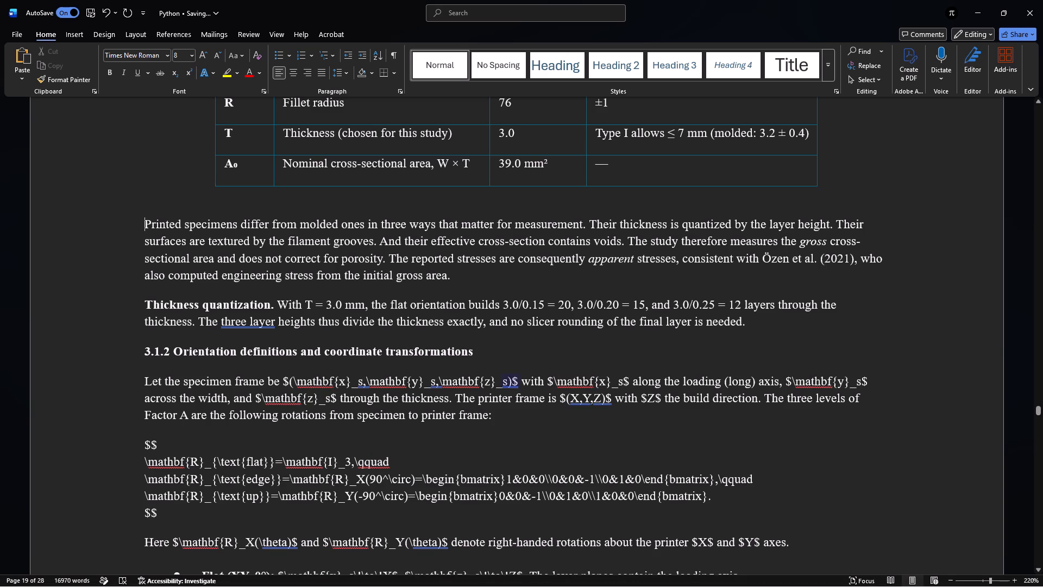
left_click_drag(519, 384, 328, 378)
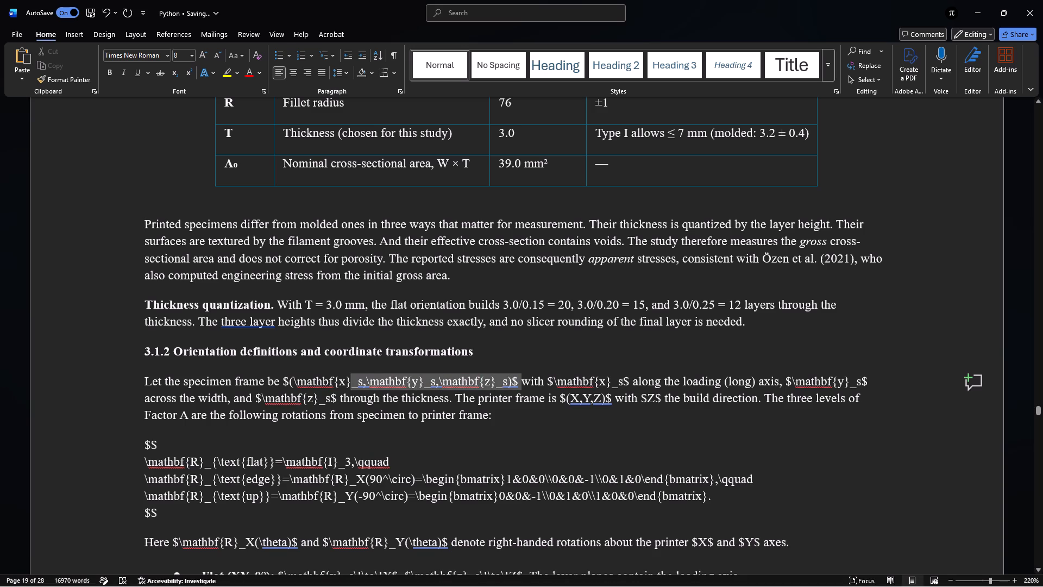
left_click_drag(328, 378, 285, 380)
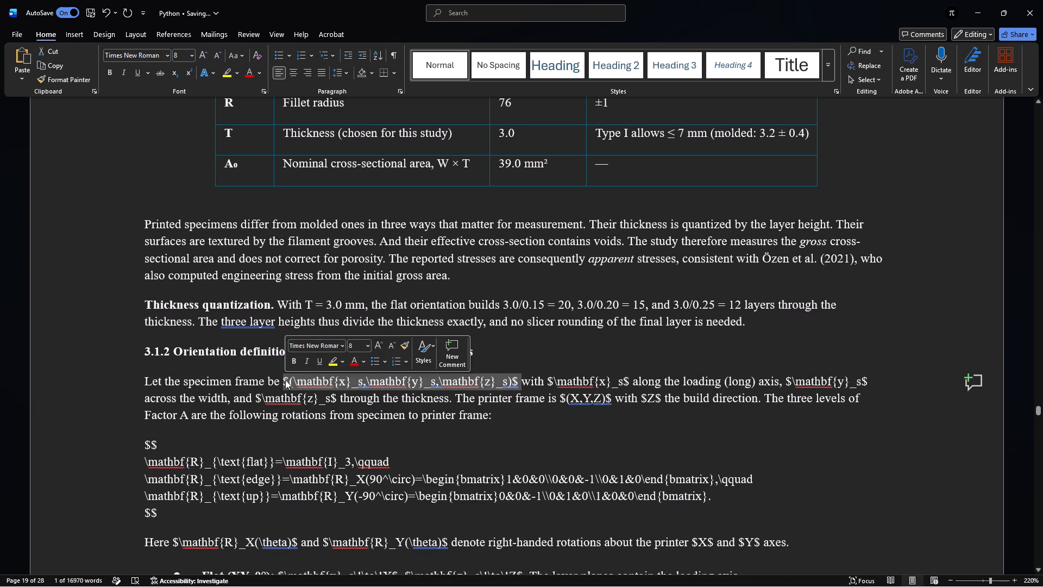
key("ctrl+c")
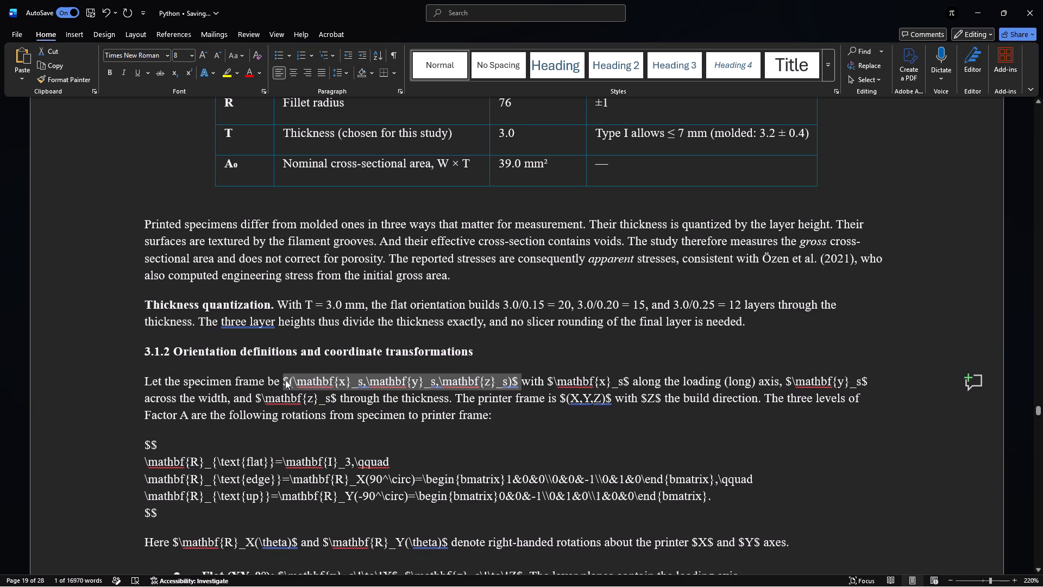
left_click(77, 32)
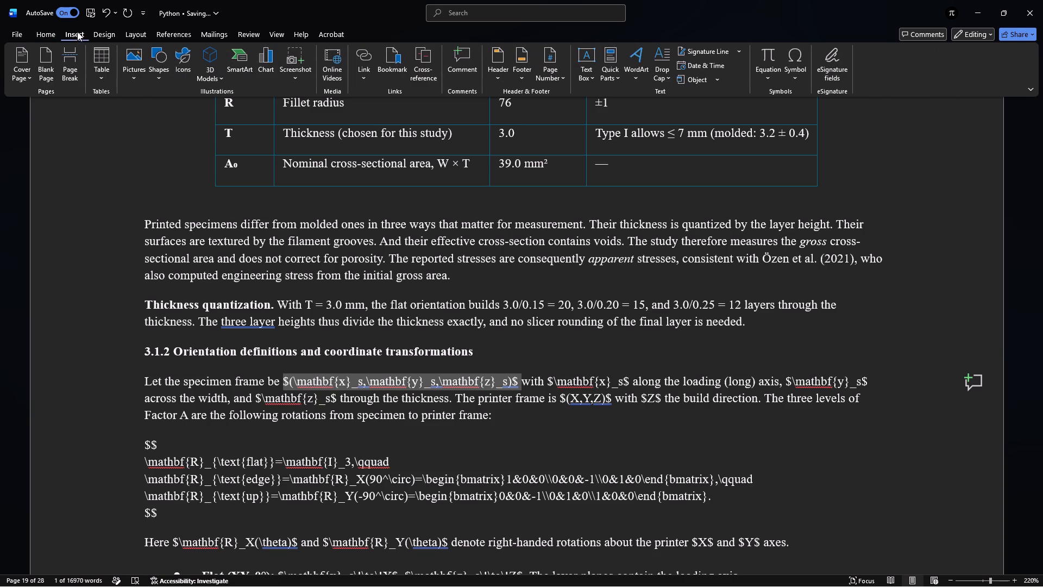
left_click(772, 79)
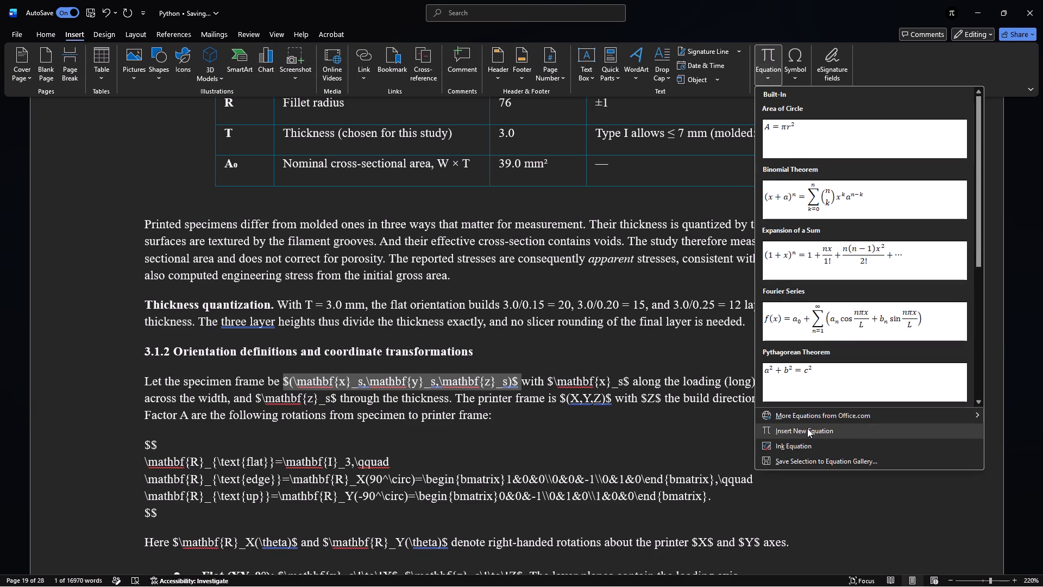
left_click(807, 428)
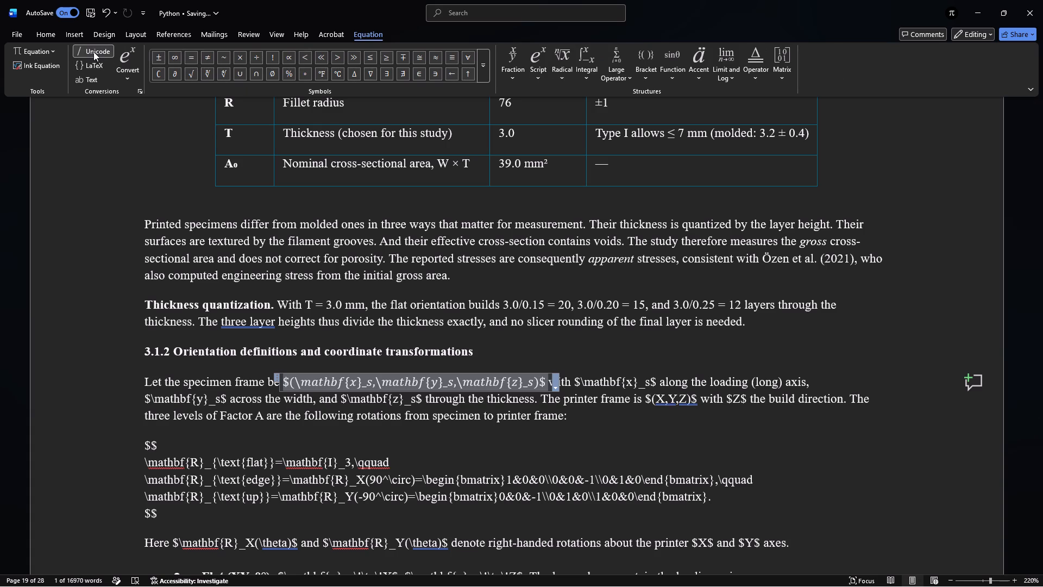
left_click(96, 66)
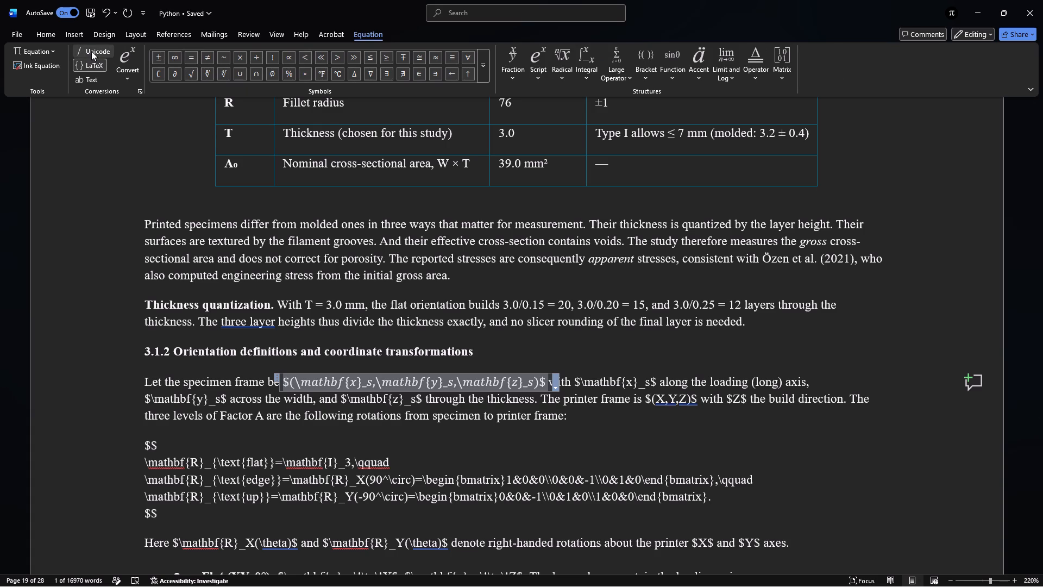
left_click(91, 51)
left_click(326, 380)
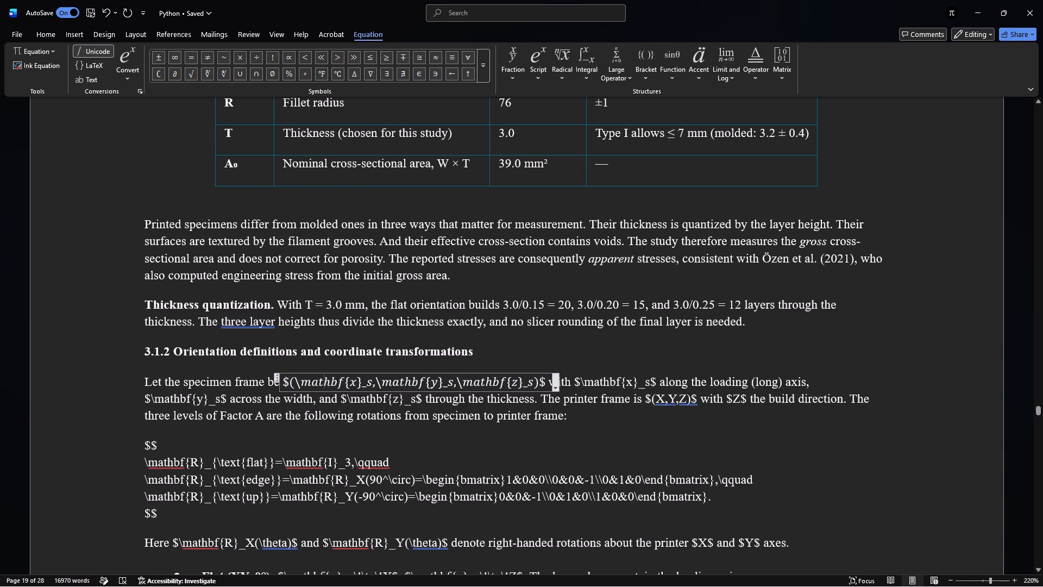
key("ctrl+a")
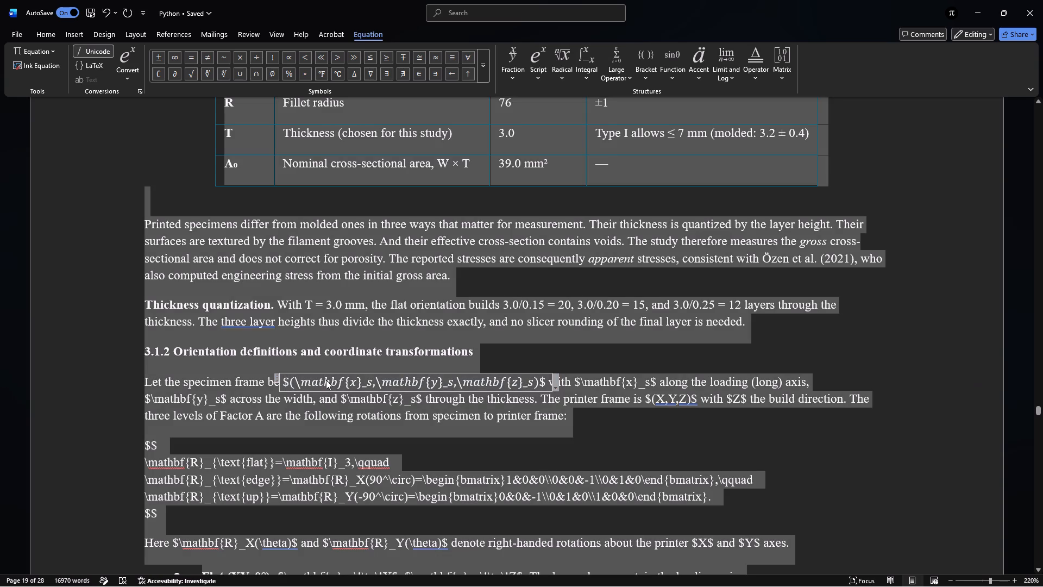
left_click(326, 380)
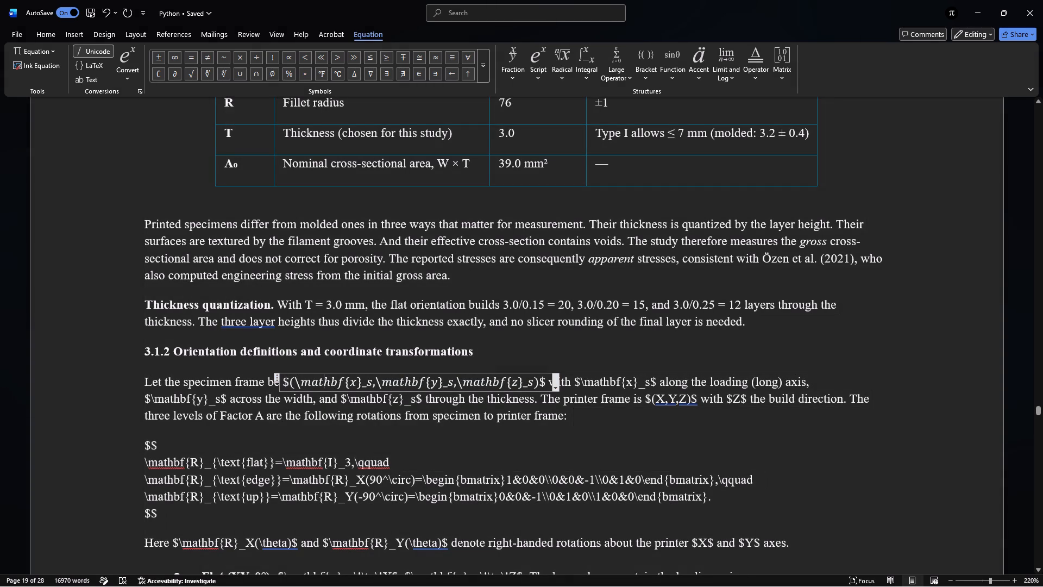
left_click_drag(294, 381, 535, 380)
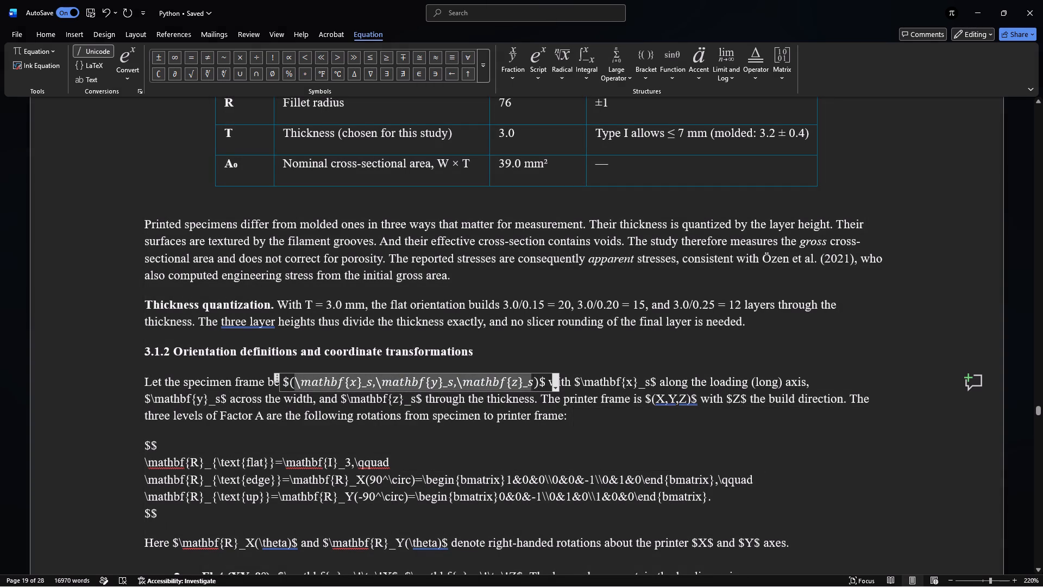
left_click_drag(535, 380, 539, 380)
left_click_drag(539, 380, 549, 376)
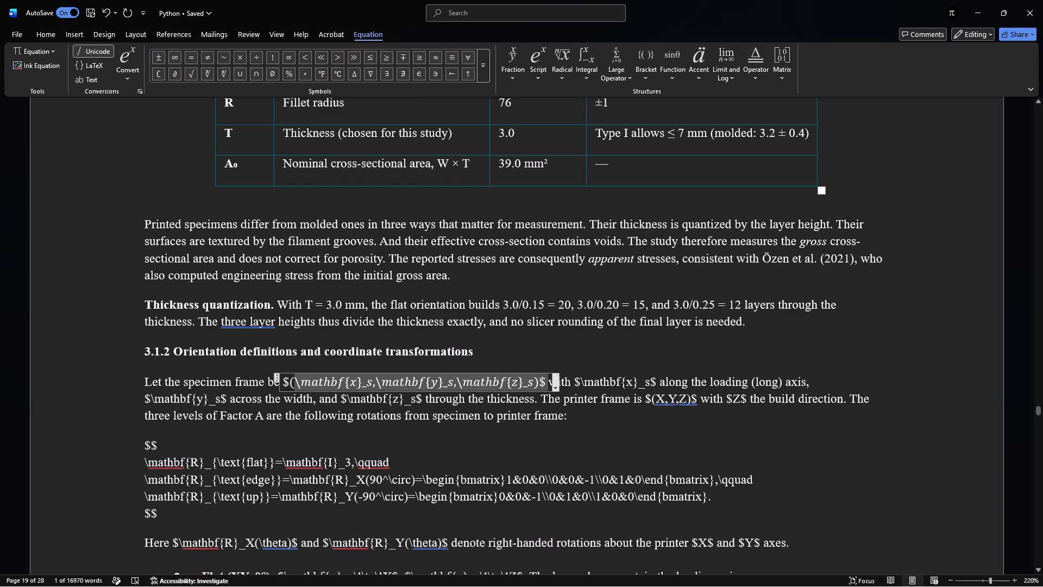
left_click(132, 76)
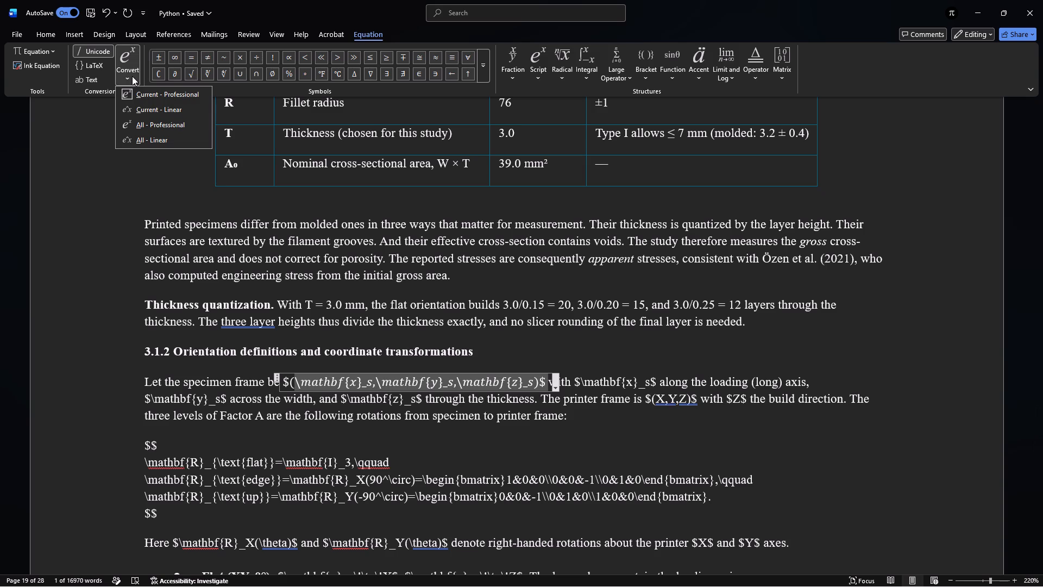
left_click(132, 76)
Set the conversion format to LaTeX for the specimen-frame equation in section 3.1.2's first paragraph.
left_click(91, 63)
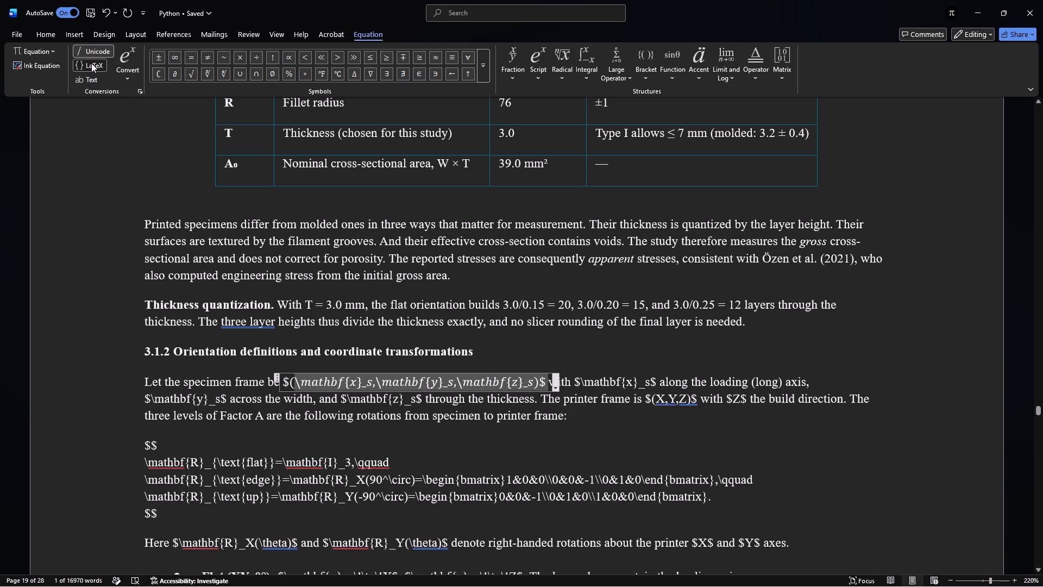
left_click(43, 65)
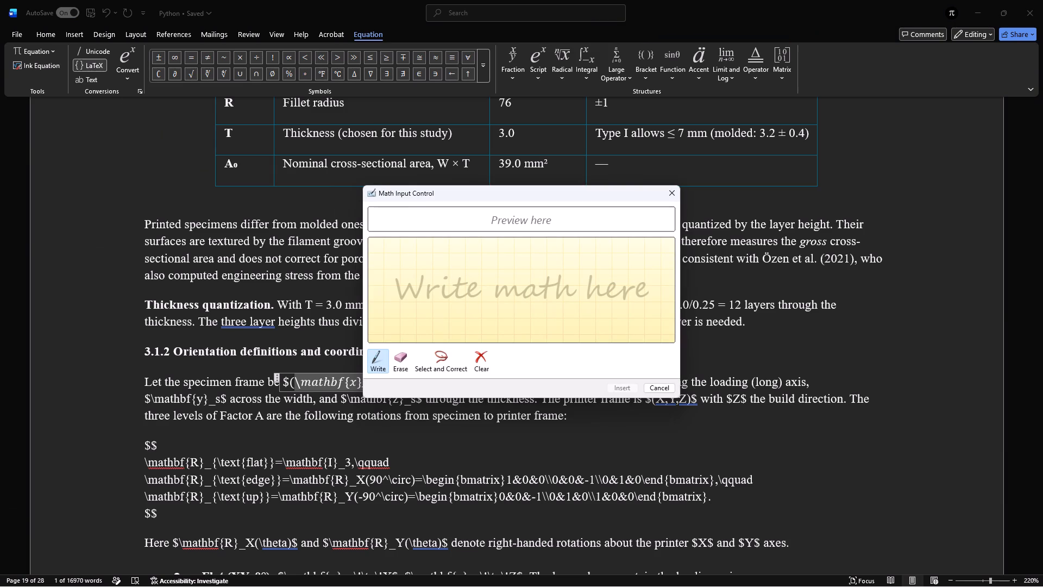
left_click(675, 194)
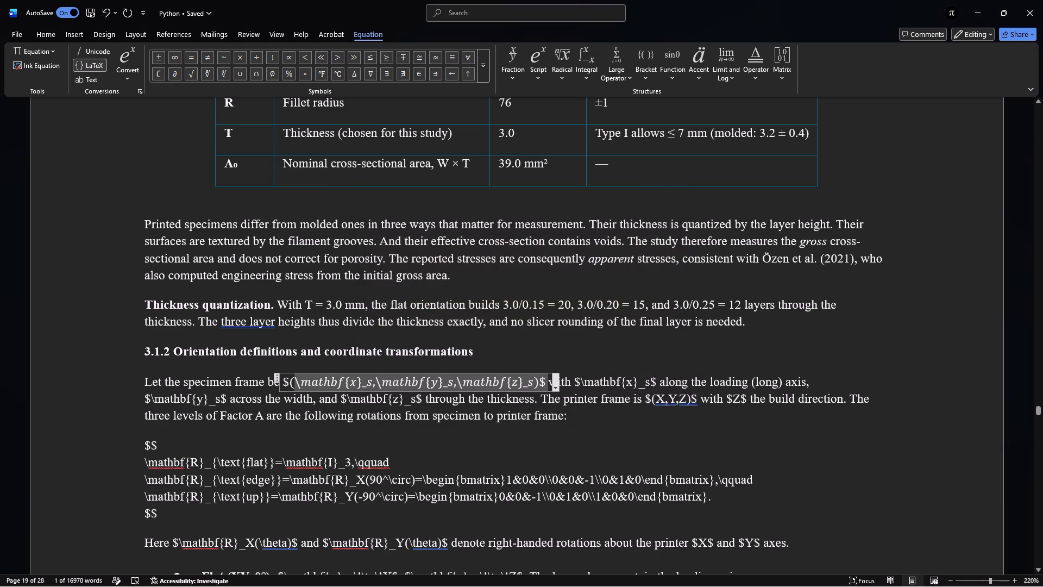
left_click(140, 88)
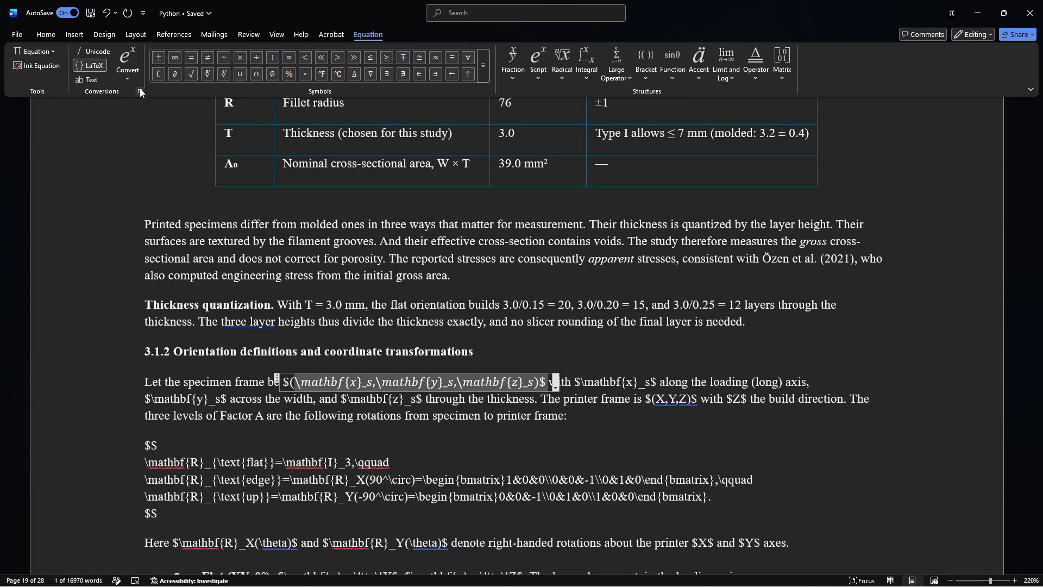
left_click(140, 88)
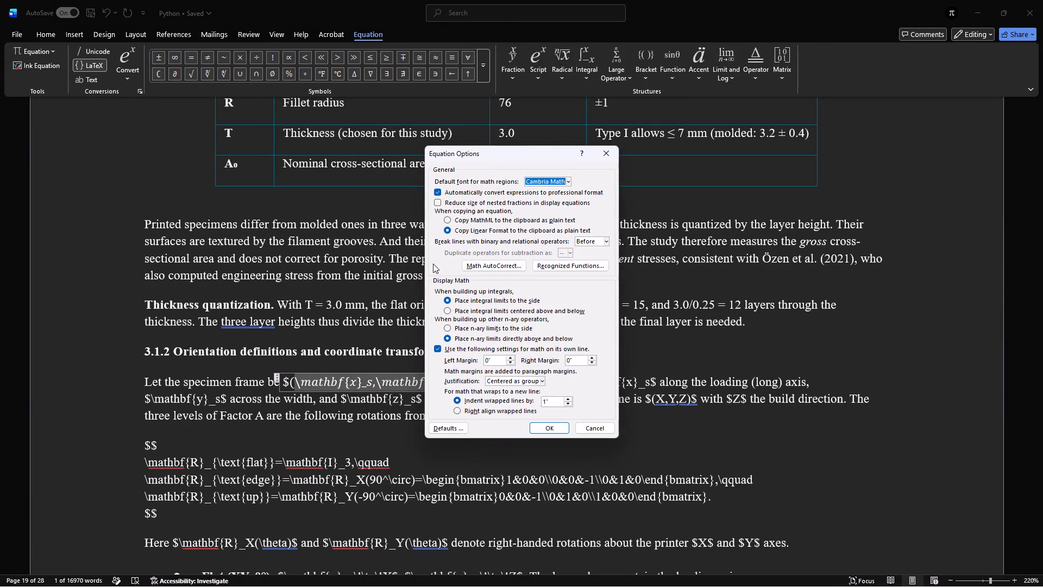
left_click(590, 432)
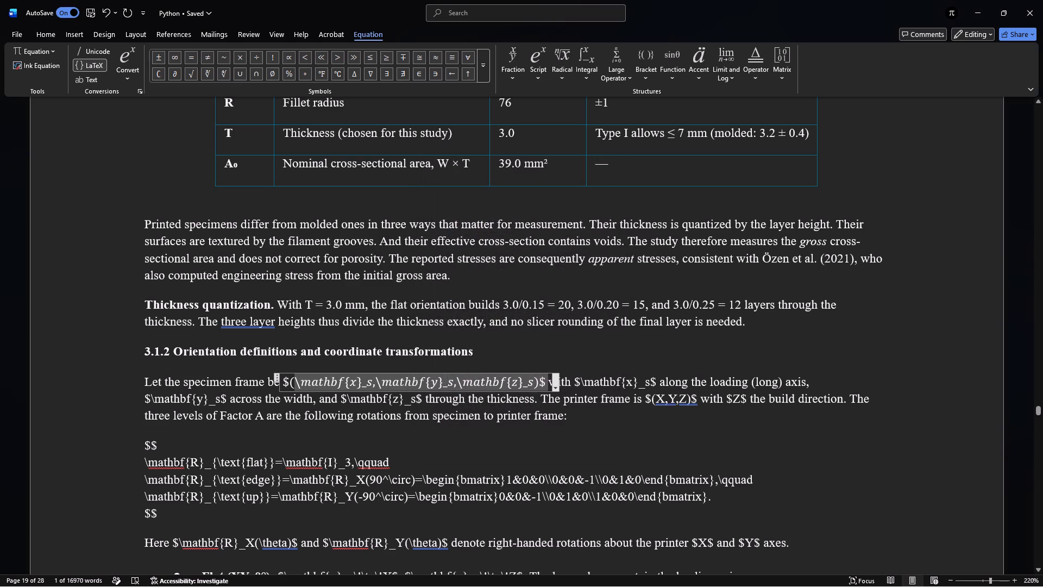
Convert the $(\mathbf{x}_s,\mathbf{y}_s,\mathbf{z}_s)$ equation after "Let the specimen frame be" to Professional format.
left_click(494, 424)
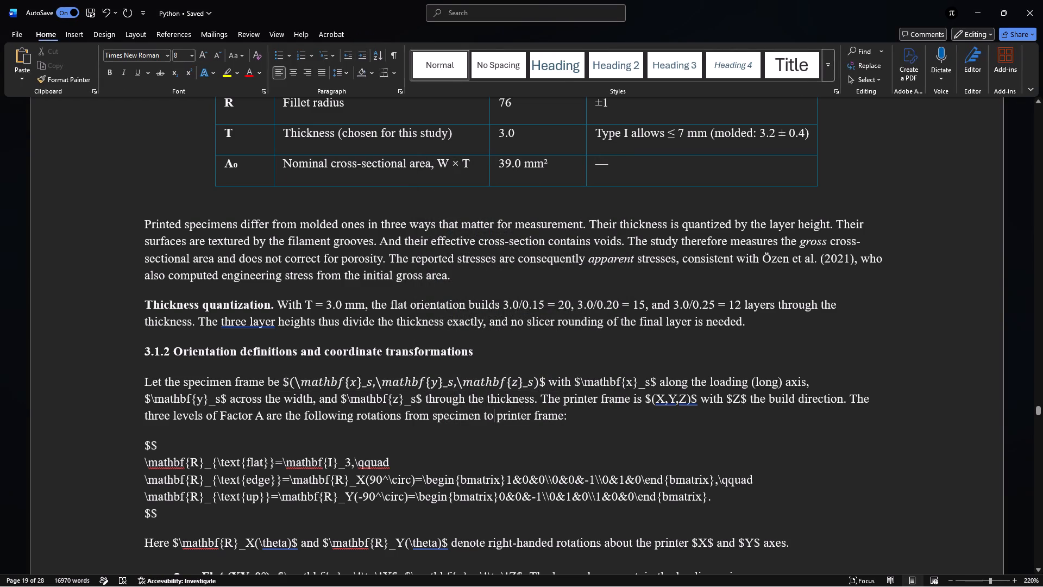
left_click(483, 382)
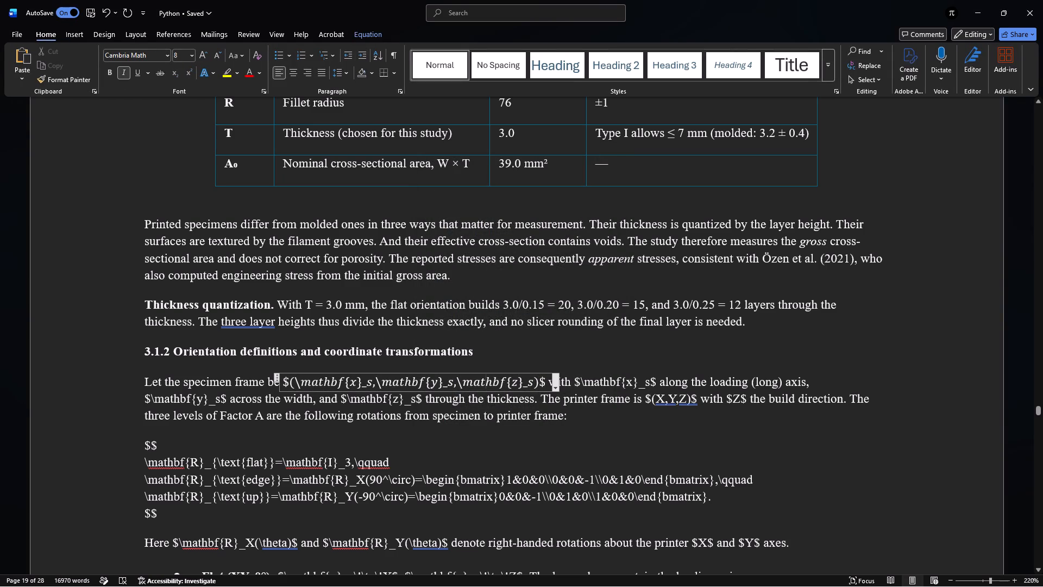
left_click(556, 390)
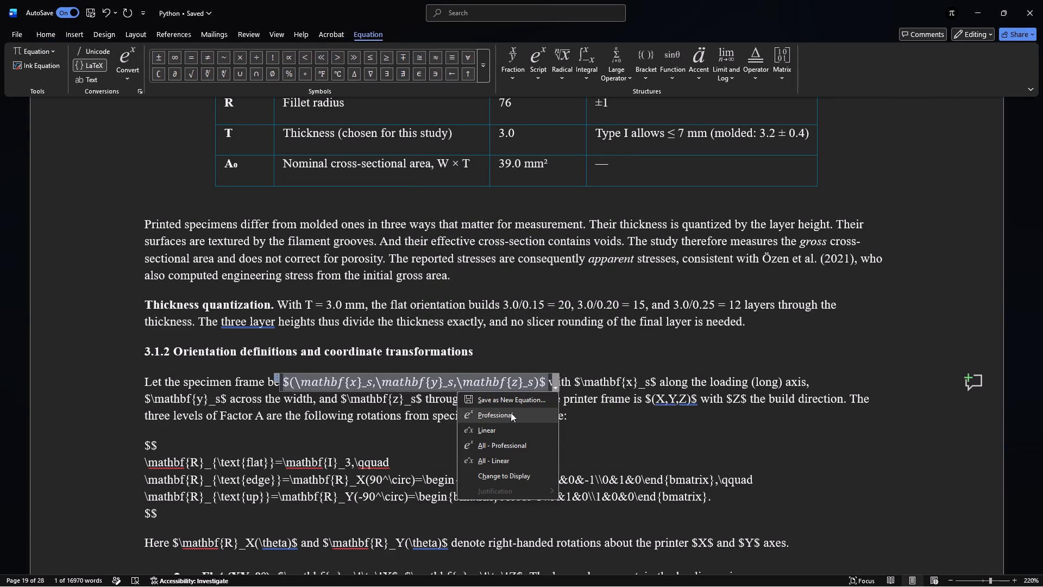
left_click(511, 413)
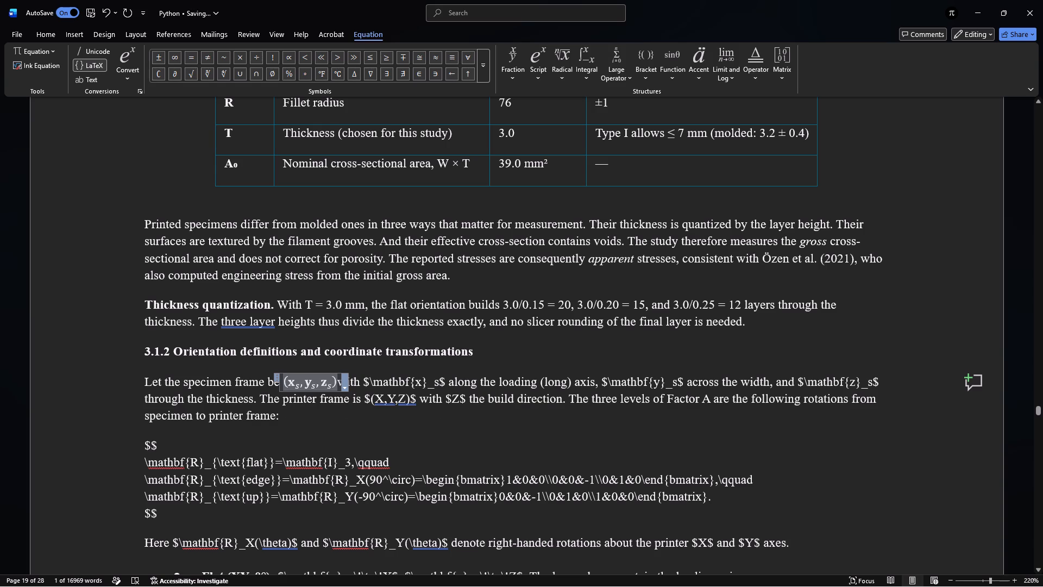
left_click(433, 411)
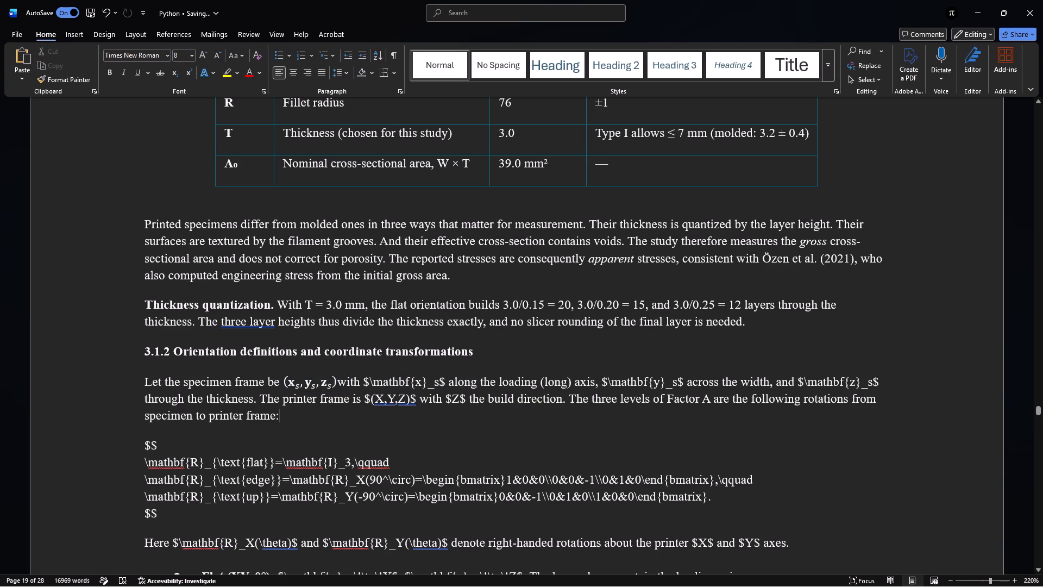
Turn the inline LaTeX code $\mathbf{x}_s$ before "along the loading (long) axis" into an equation object.
left_click_drag(356, 381, 370, 381)
left_click(370, 381)
left_click_drag(363, 381, 430, 384)
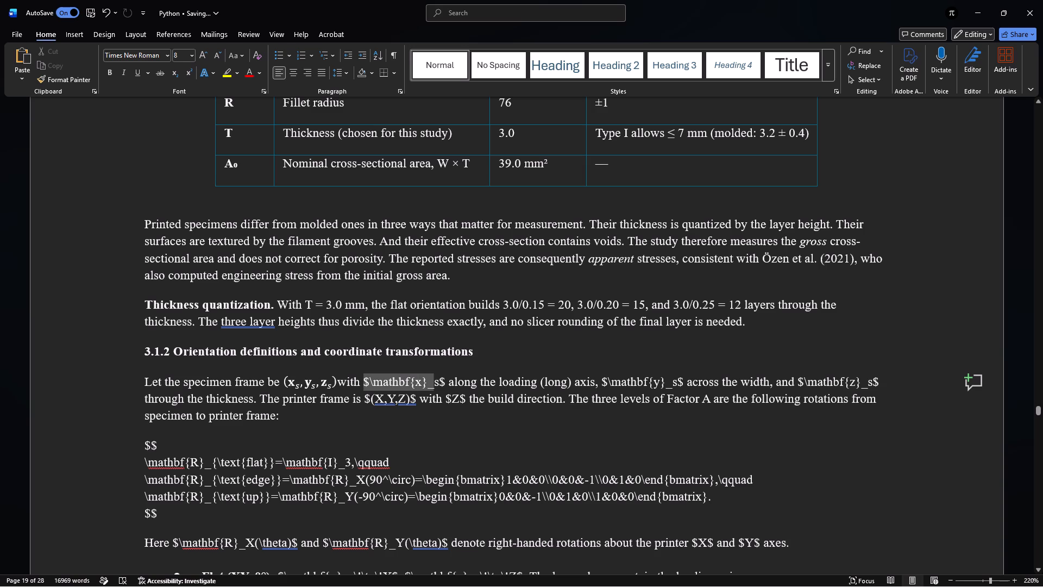
left_click_drag(430, 384, 443, 383)
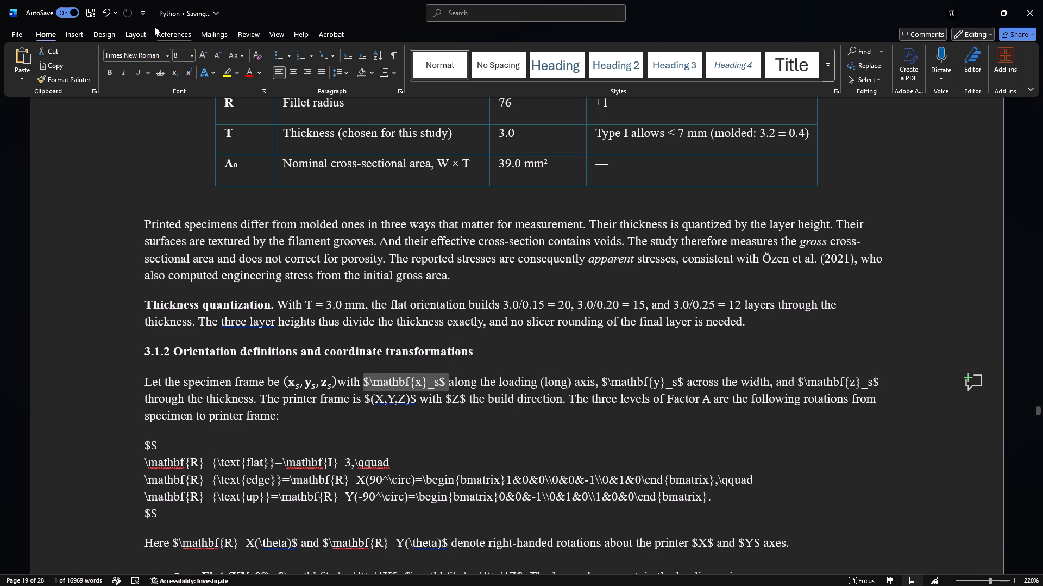
left_click(76, 30)
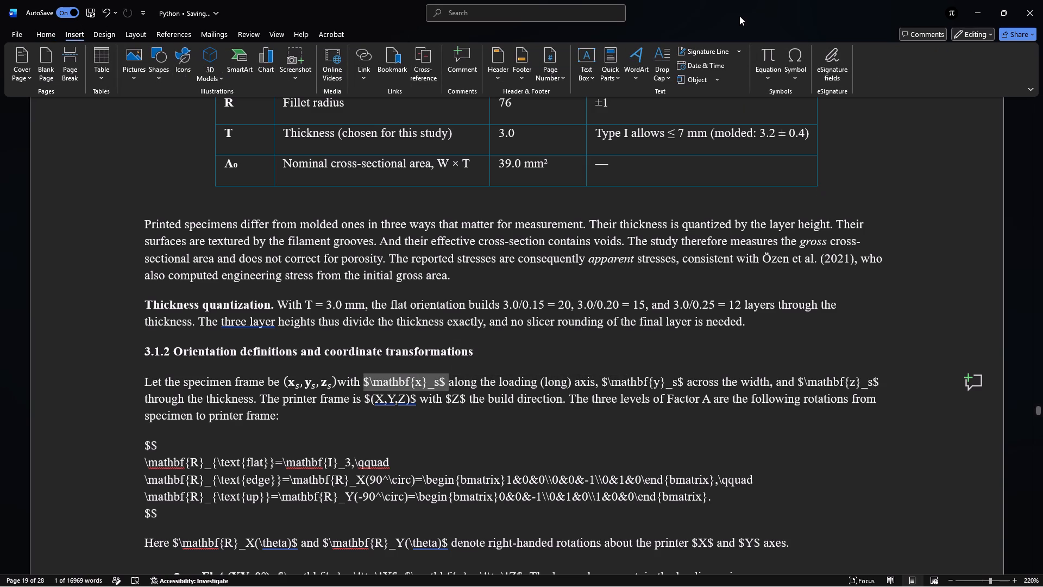
Turn the selected LaTeX code $\mathbf{x}_s$ before "along the loading (long) axis" into an equation in Professional format.
left_click(763, 52)
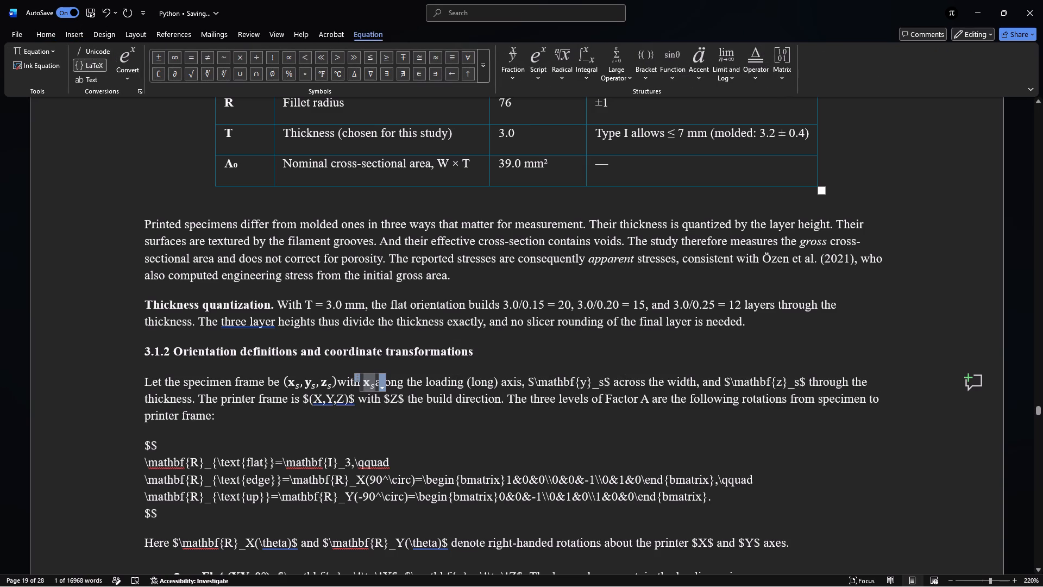
left_click(130, 85)
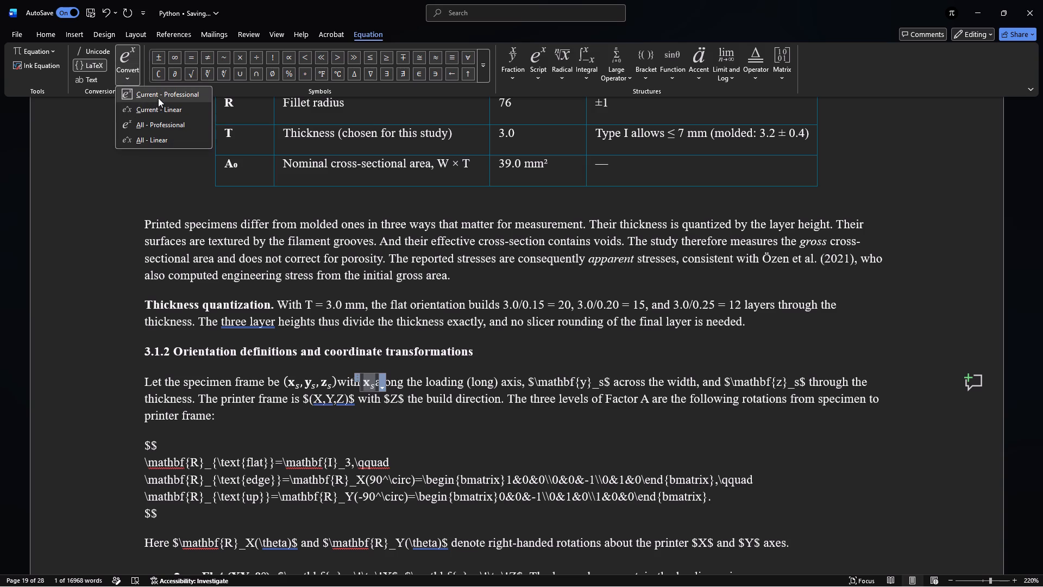
left_click(158, 98)
left_click(373, 459)
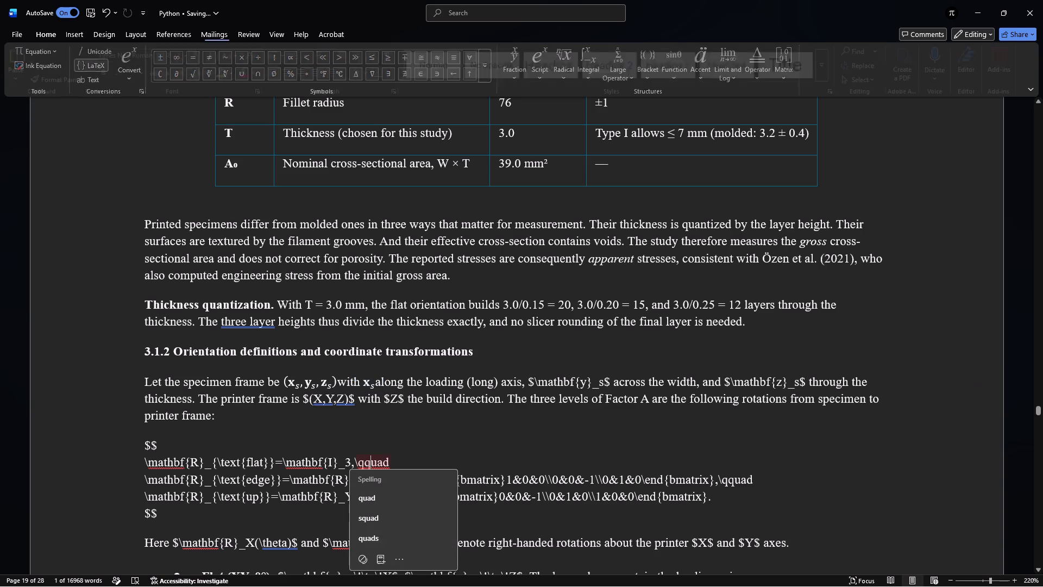
Add a space after both the specimen-frame equation and the 𝐱ₛ equation in section 3.1.2's first sentence.
left_click(335, 388)
key("Right")
key("Right")
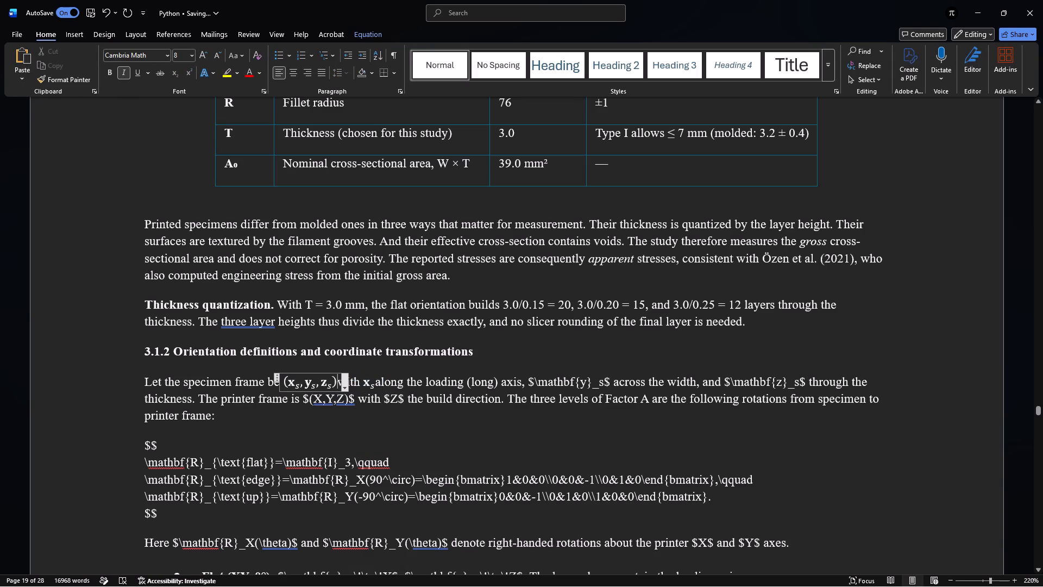
key("space")
key("Right")
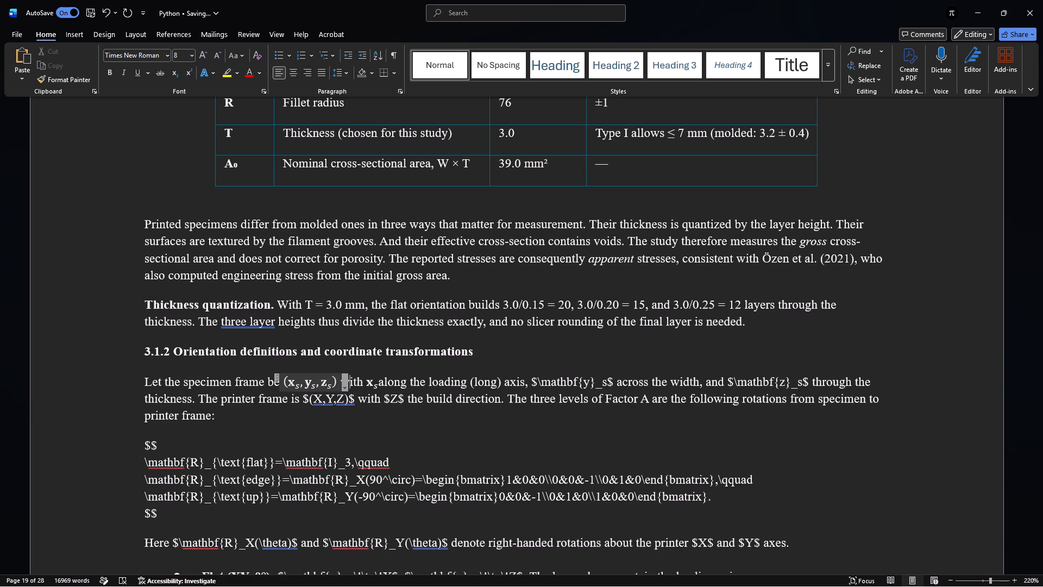
key("Right")
key("Right")
key("Right")
key("Right")
key("Right")
key("Right")
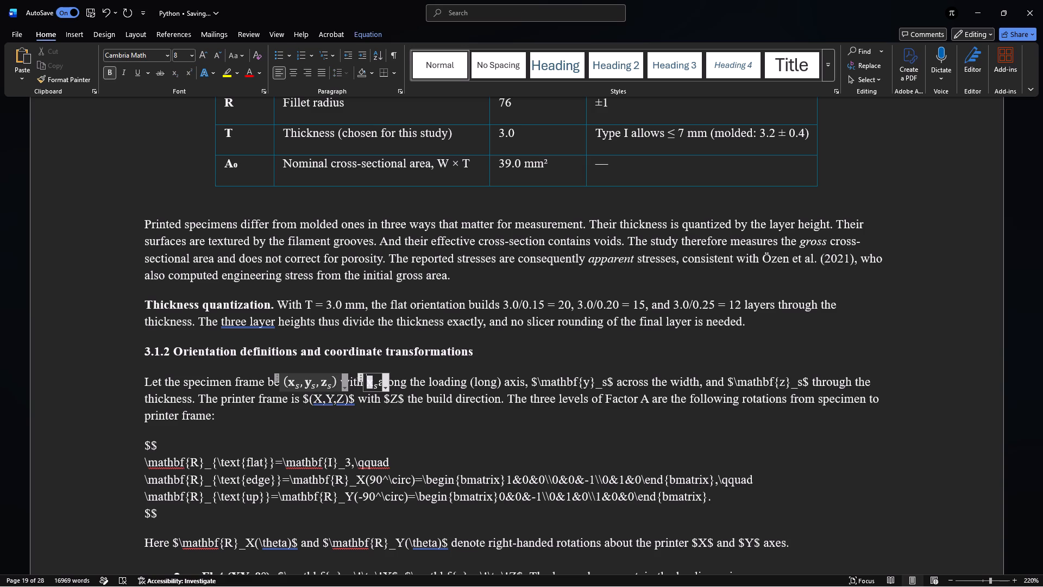
key("Right")
key("Right")
key("Right")
key("space")
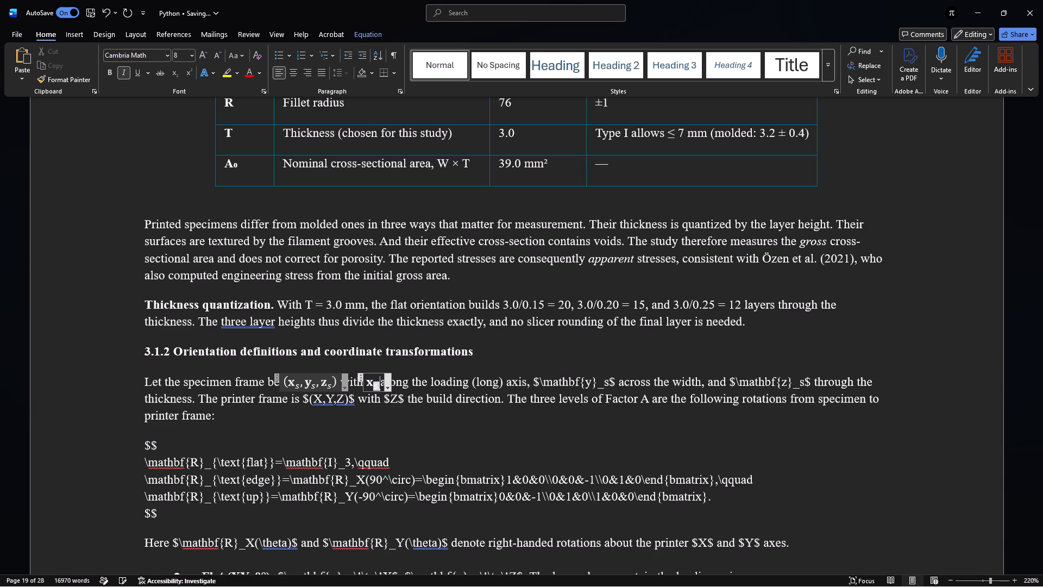
left_click(432, 442)
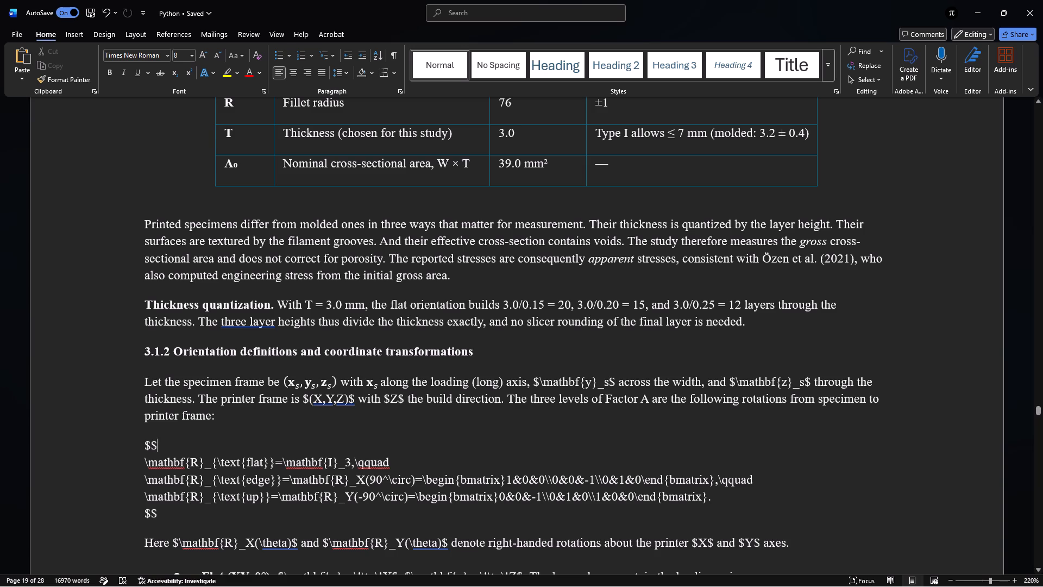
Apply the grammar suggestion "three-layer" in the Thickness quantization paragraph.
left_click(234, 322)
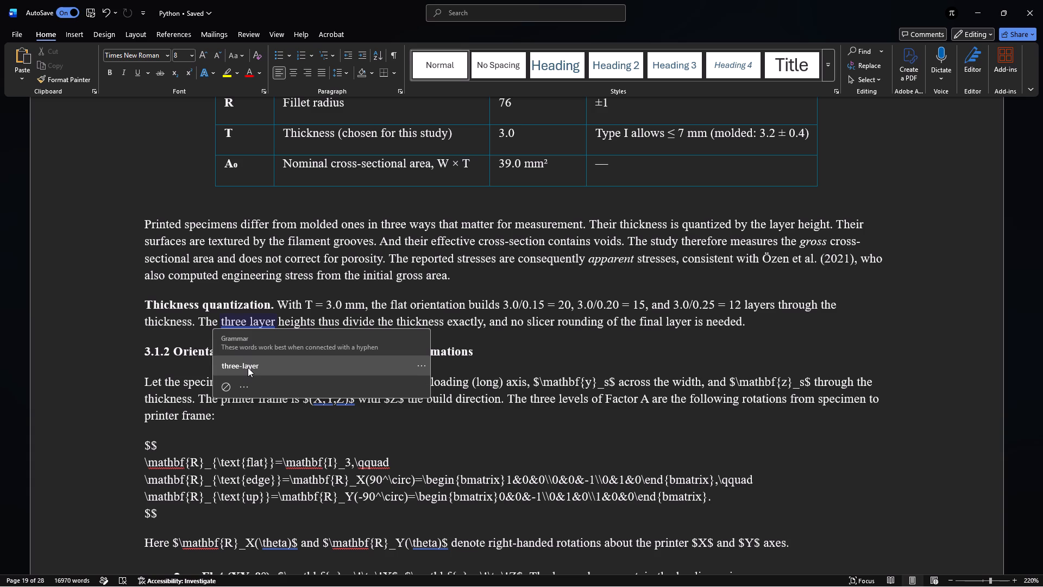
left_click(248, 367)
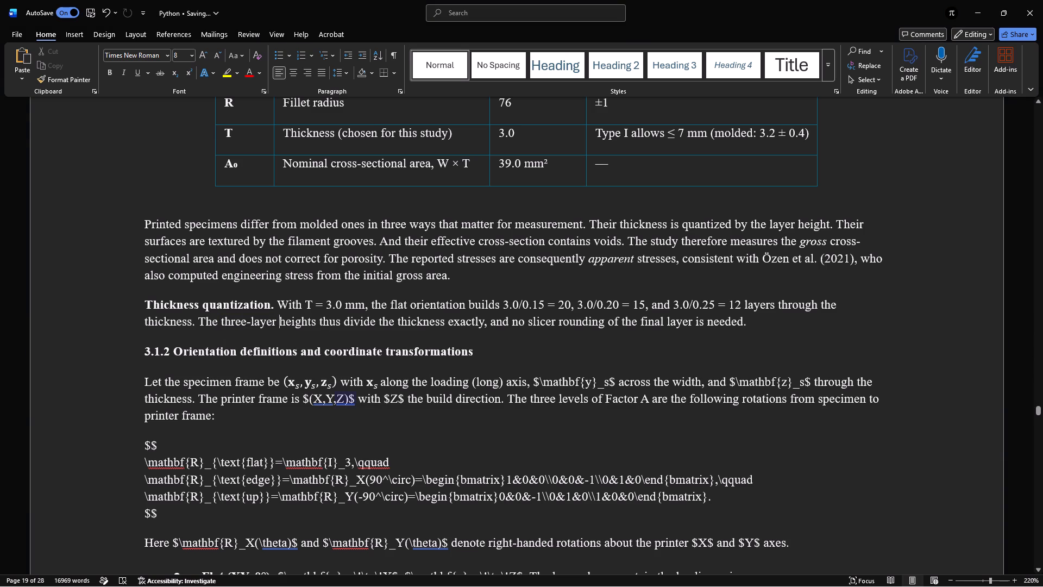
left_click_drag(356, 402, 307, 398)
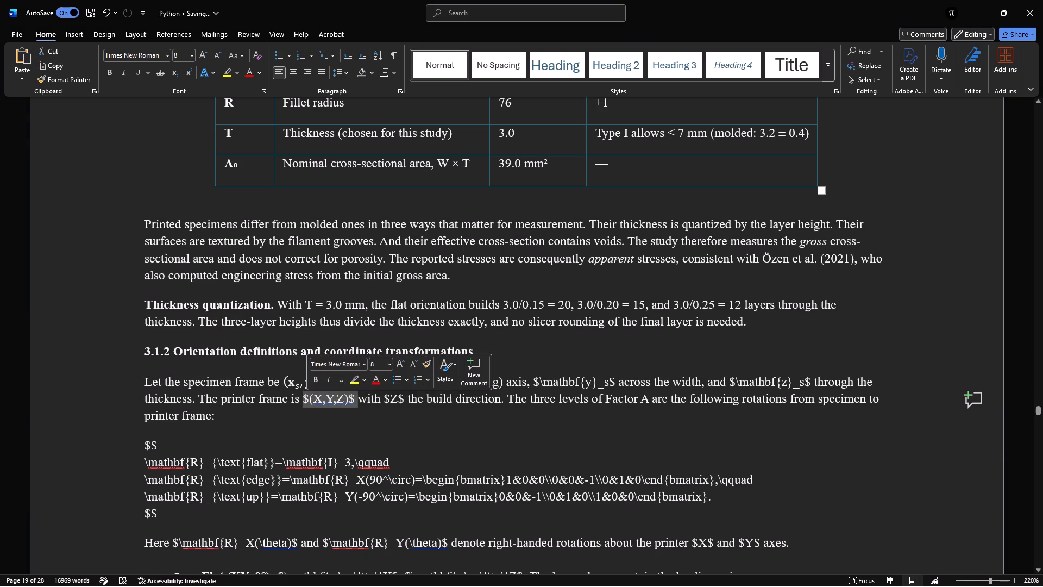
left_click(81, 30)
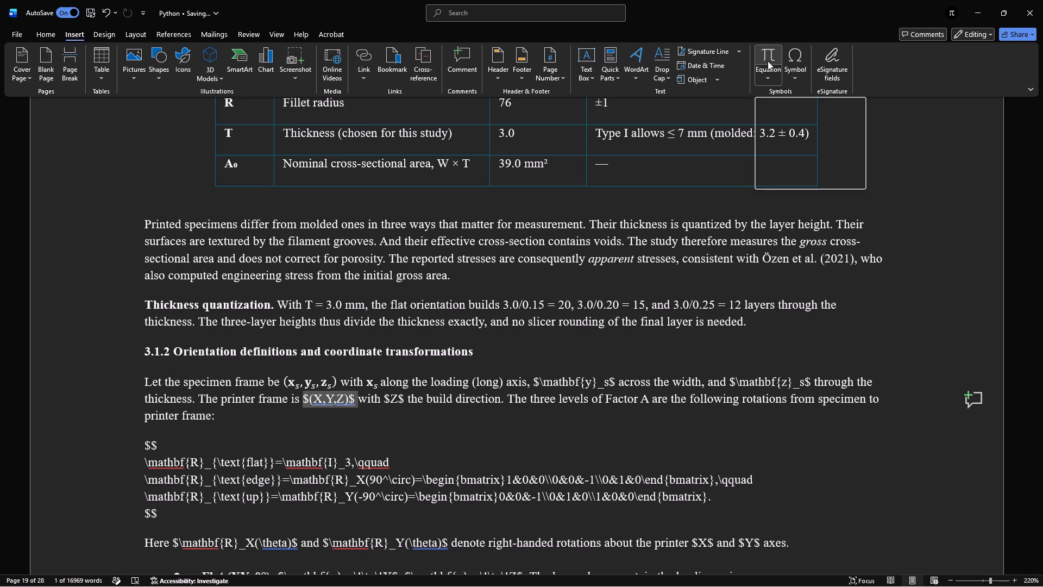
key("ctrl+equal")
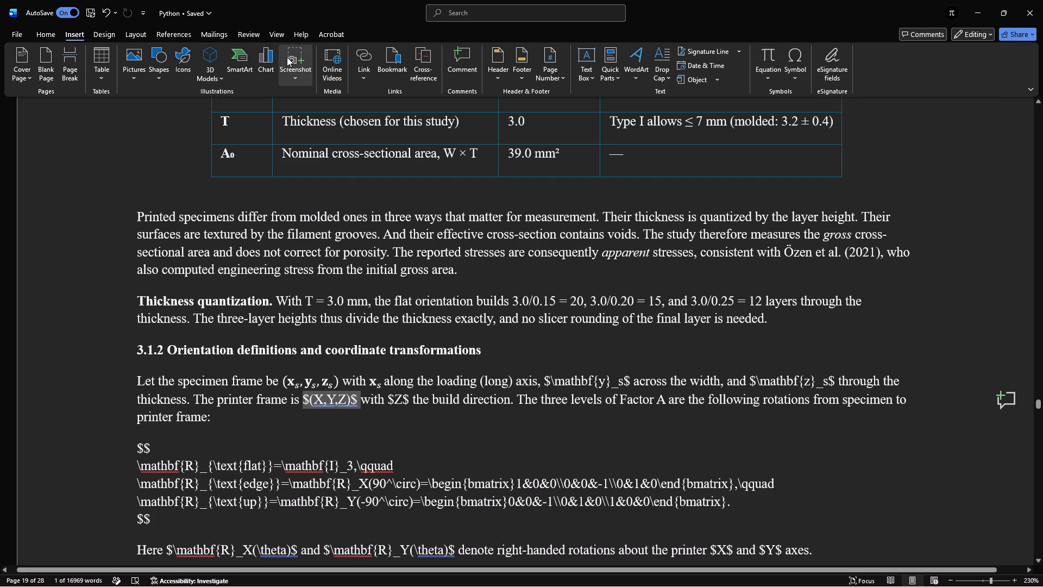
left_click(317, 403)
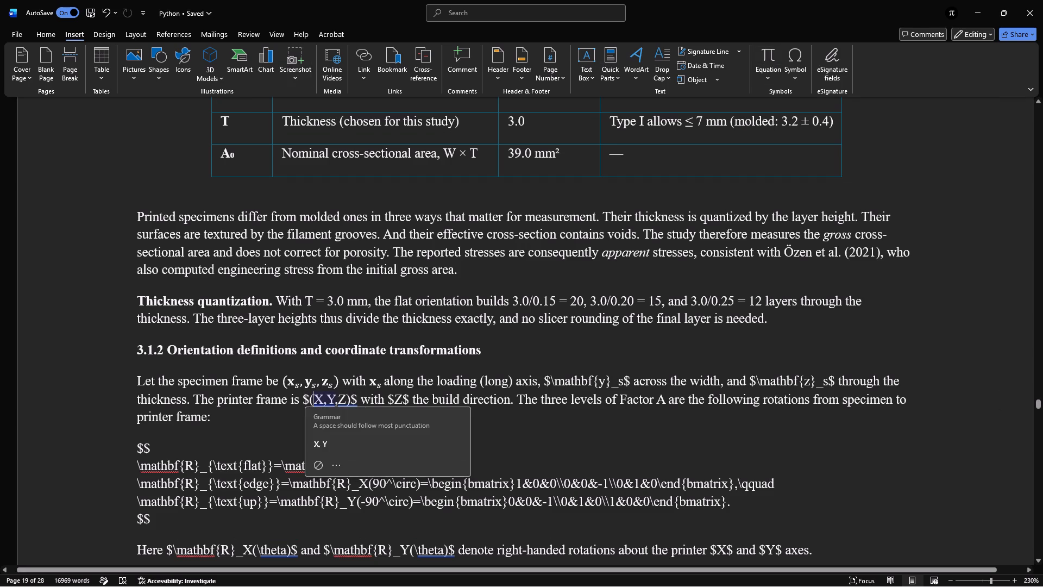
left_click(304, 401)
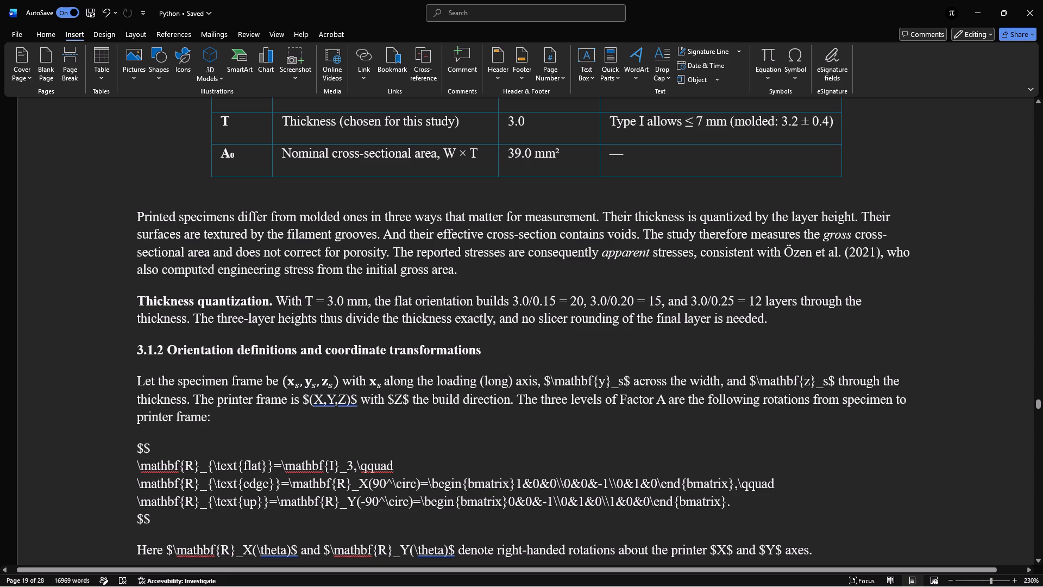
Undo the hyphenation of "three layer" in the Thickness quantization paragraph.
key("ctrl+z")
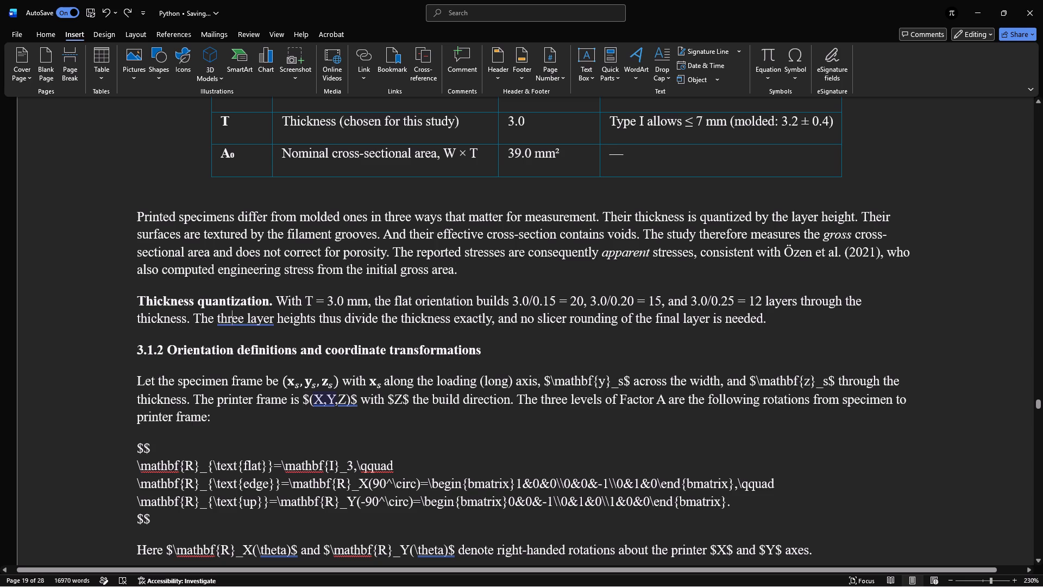
Turn the LaTeX code $(X,Y,Z)$ after "The printer frame is" into an equation object and convert it.
left_click_drag(357, 403, 308, 398)
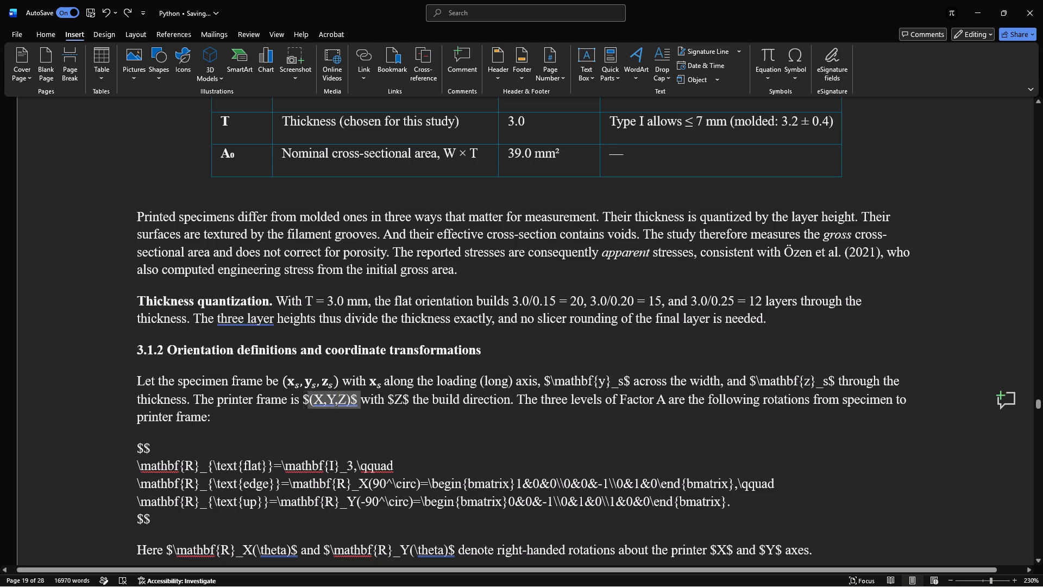
left_click_drag(308, 398, 304, 398)
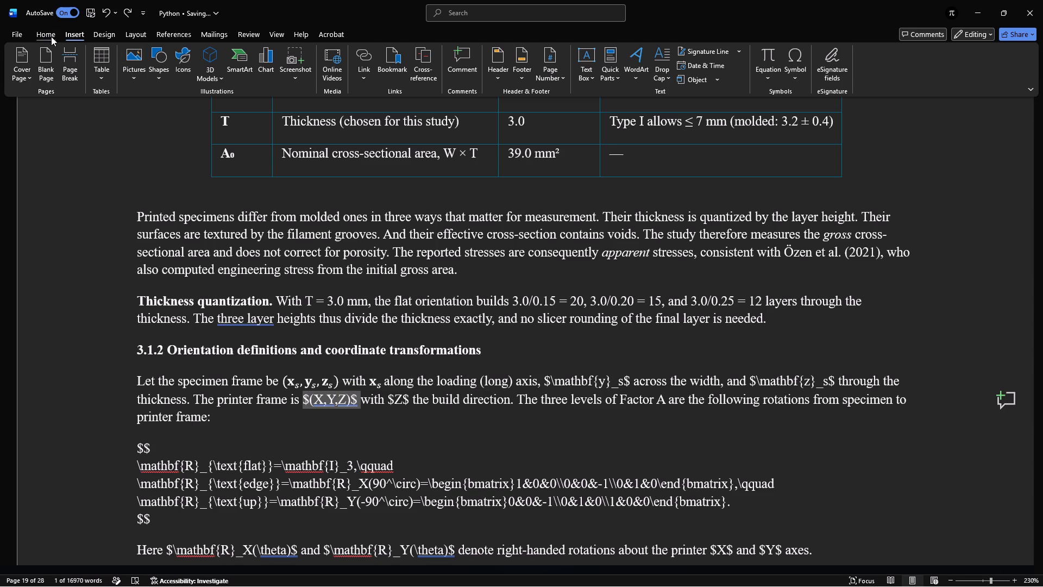
left_click(770, 54)
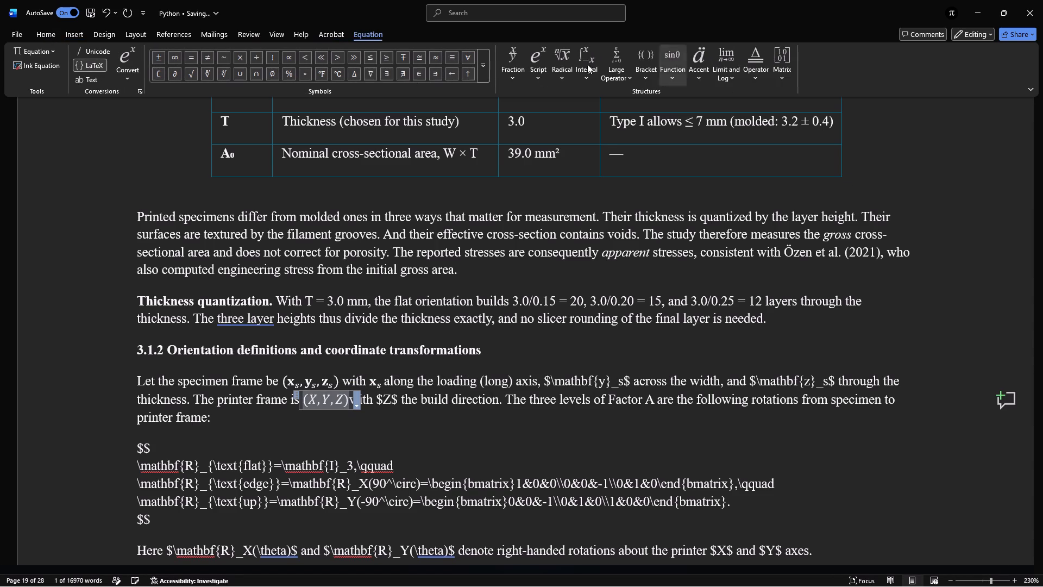
left_click(130, 57)
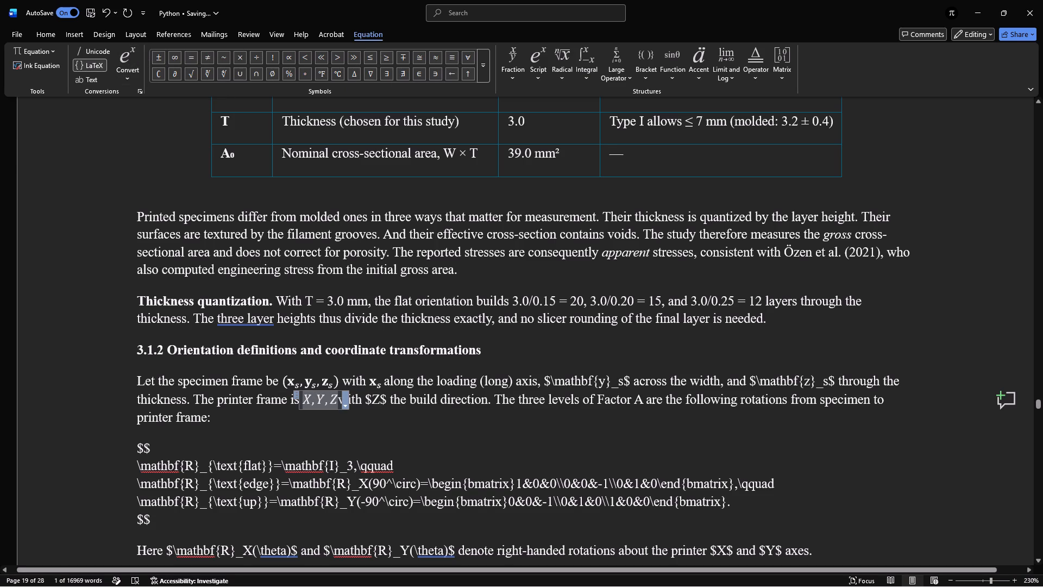
left_click(336, 453)
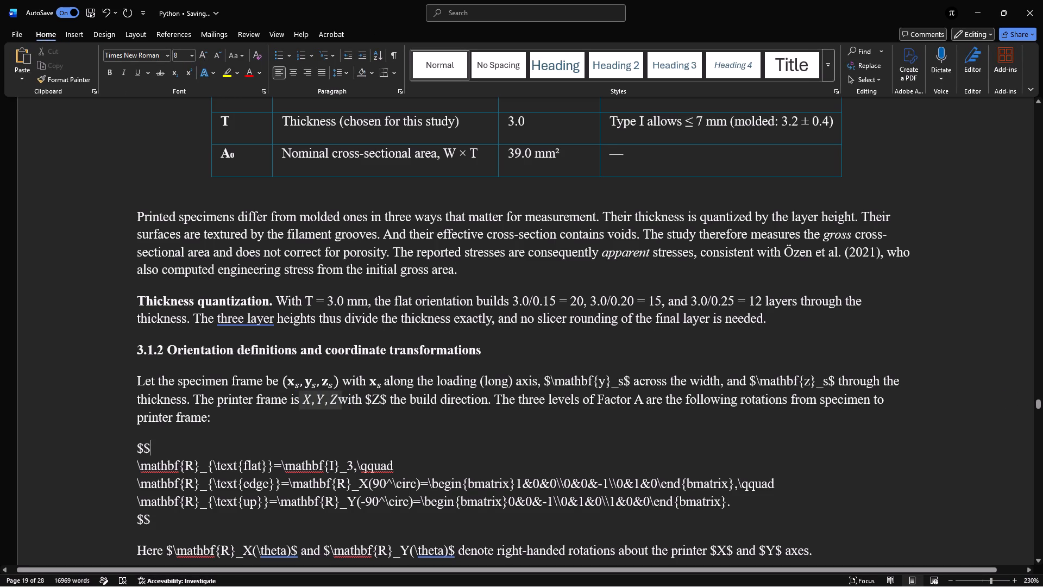
Enclose X,Y,Z in parentheses within the printer-frame equation in section 3.1.2.
left_click(339, 398)
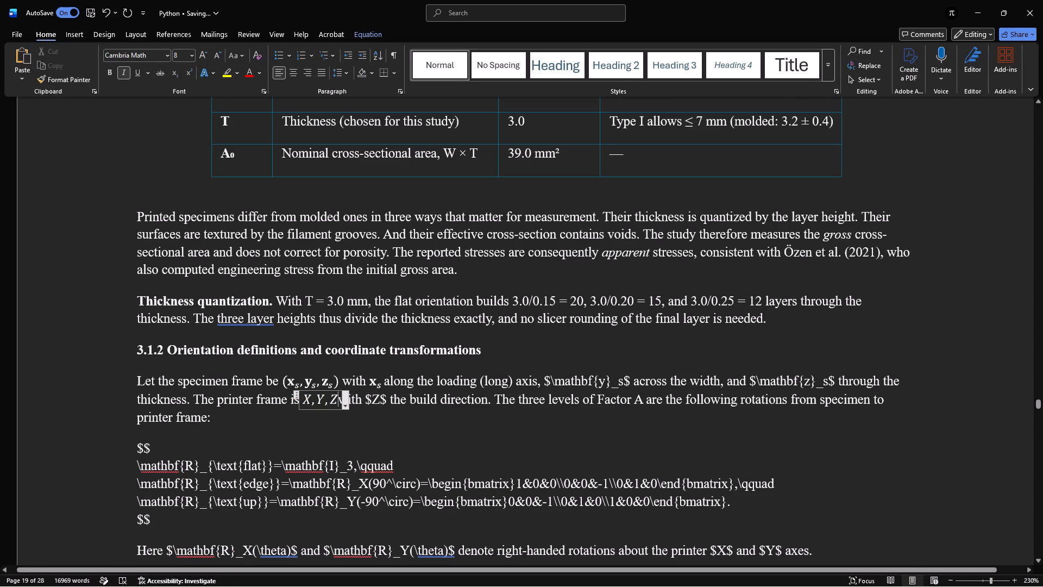
key("shift+parenright")
key("Left")
key("Left")
key("Left")
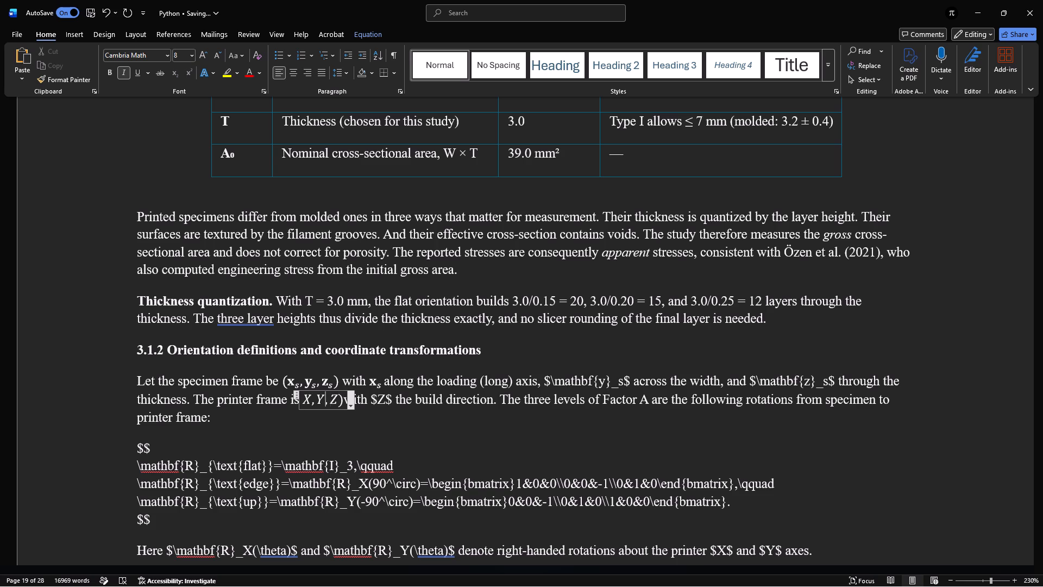
key("Left")
key("Left")
key("Left")
key("shift+parenleft")
left_click(465, 452)
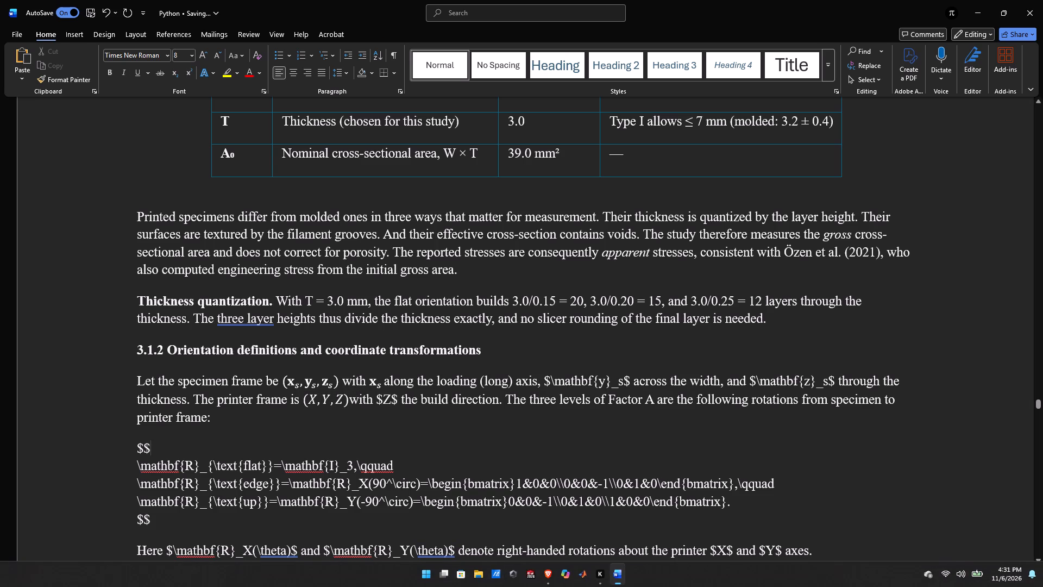
Add a space between the (X,Y,Z) printer-frame equation and the word "with".
left_click(353, 399)
key("space")
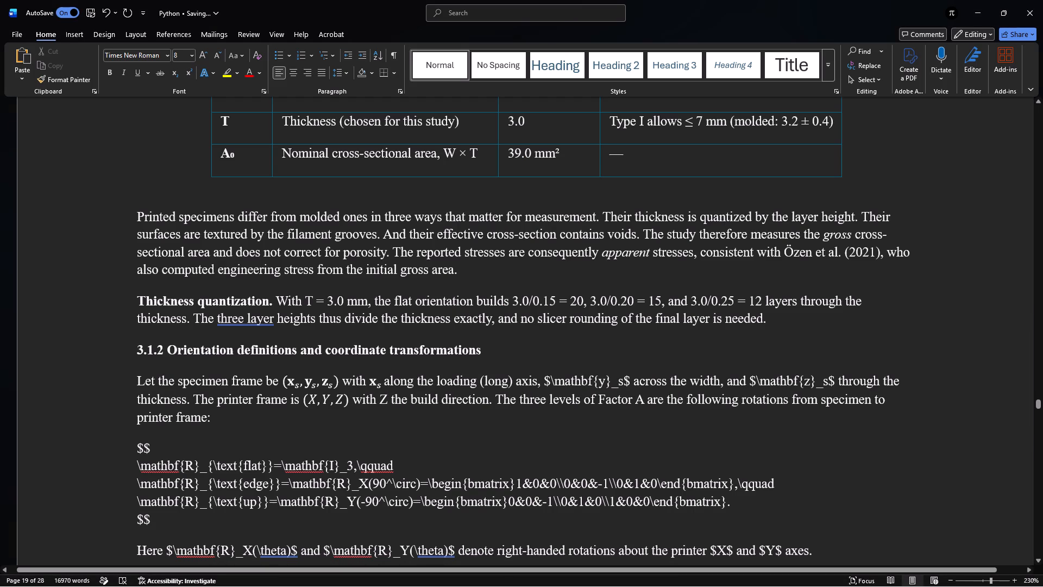
Turn the whole $$ LaTeX block defining the flat, edge and up rotation matrices in section 3.1.2 into an equation object.
left_click_drag(133, 446, 157, 480)
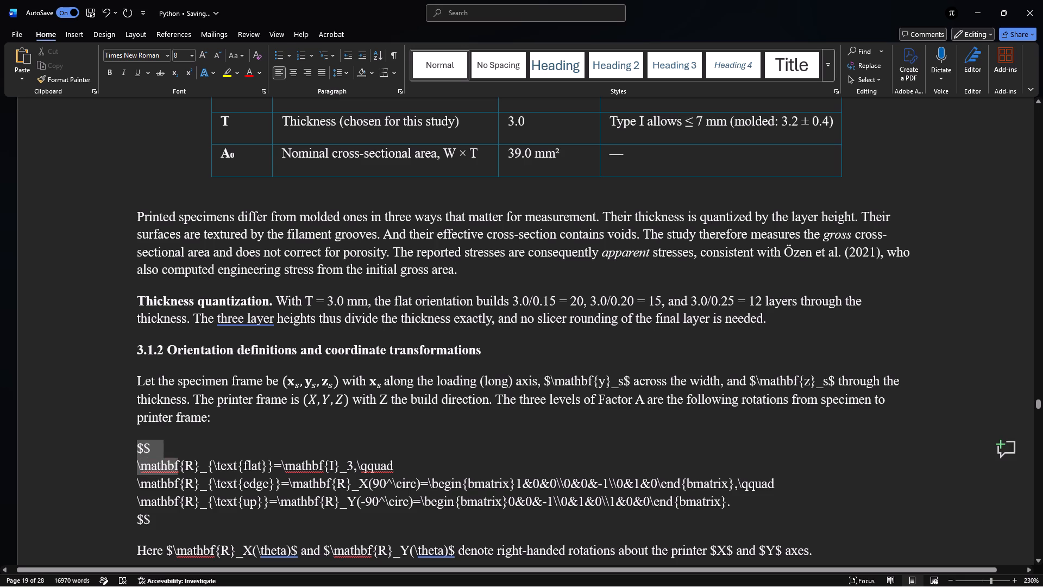
left_click_drag(157, 480, 153, 526)
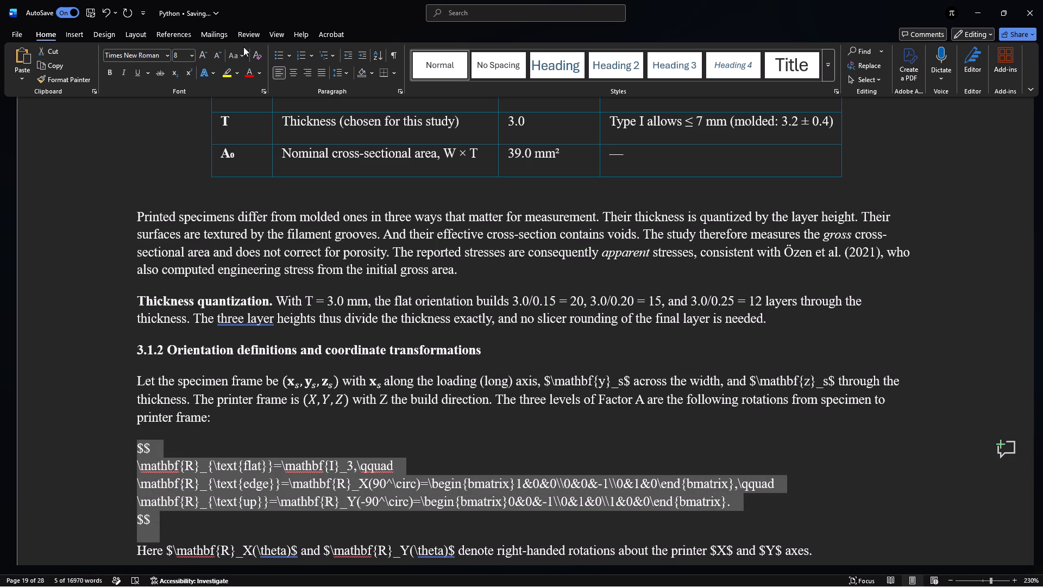
left_click(65, 29)
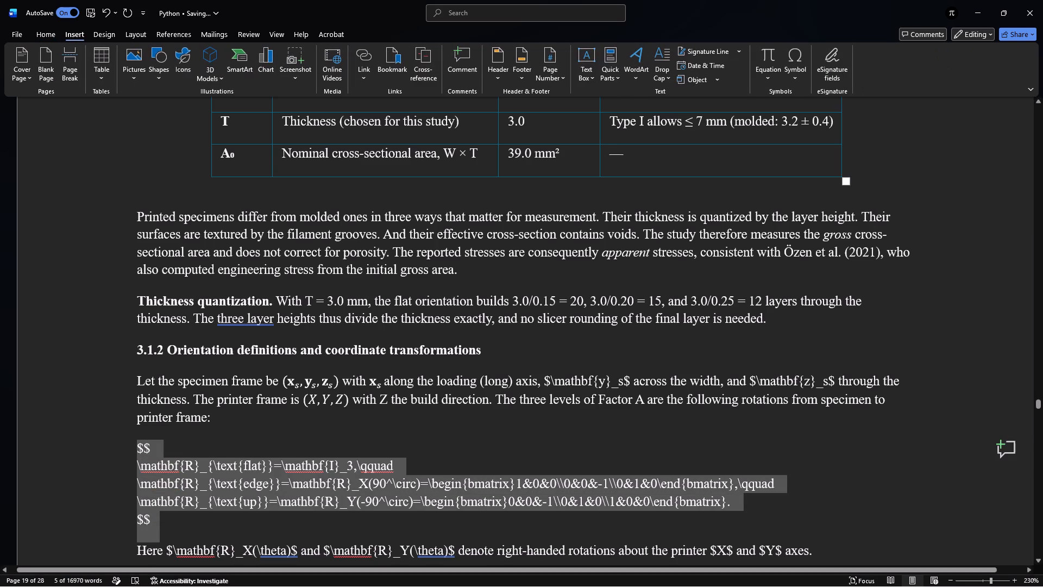
left_click(766, 59)
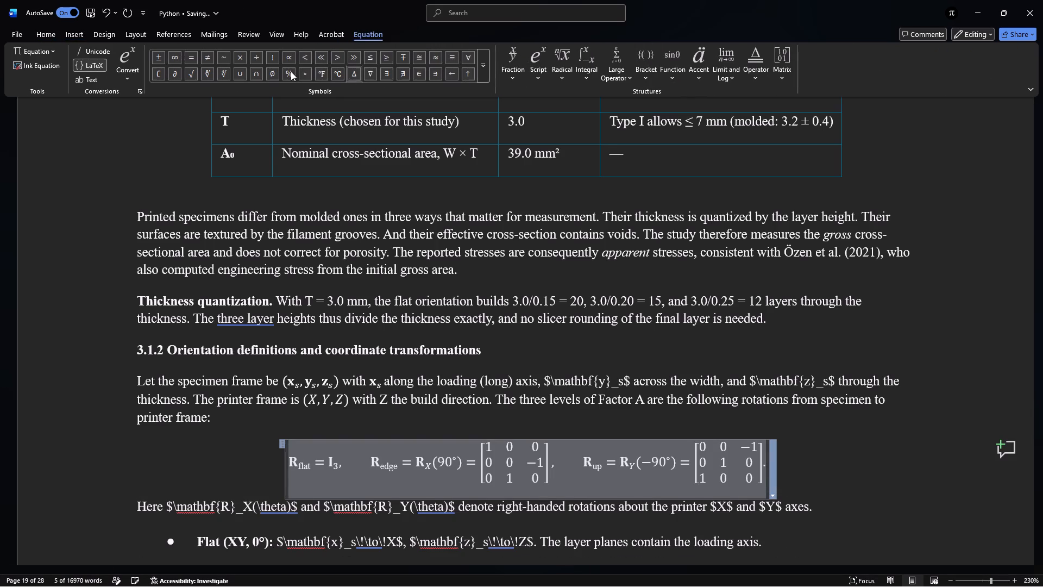
left_click(683, 421)
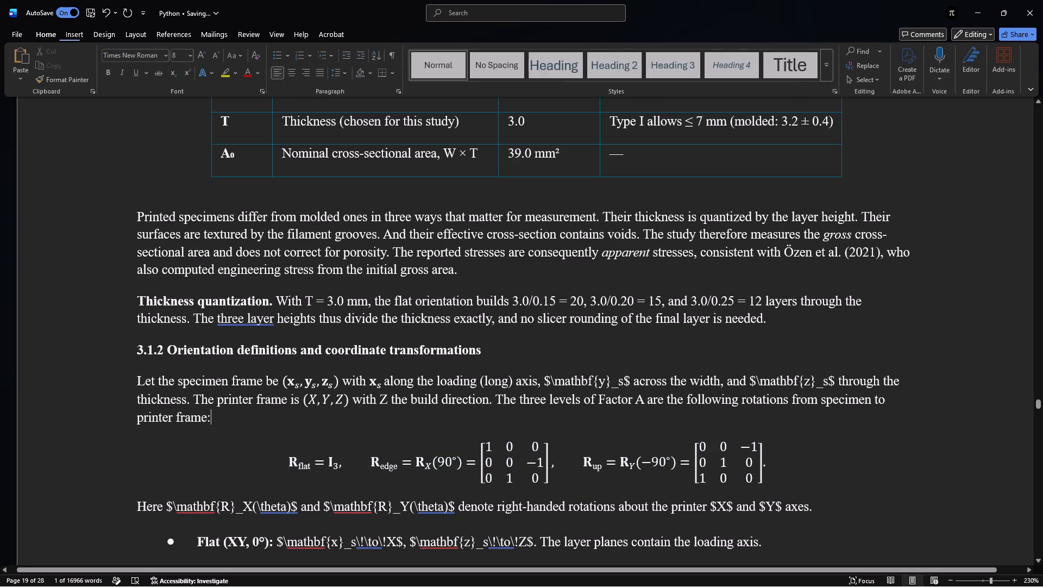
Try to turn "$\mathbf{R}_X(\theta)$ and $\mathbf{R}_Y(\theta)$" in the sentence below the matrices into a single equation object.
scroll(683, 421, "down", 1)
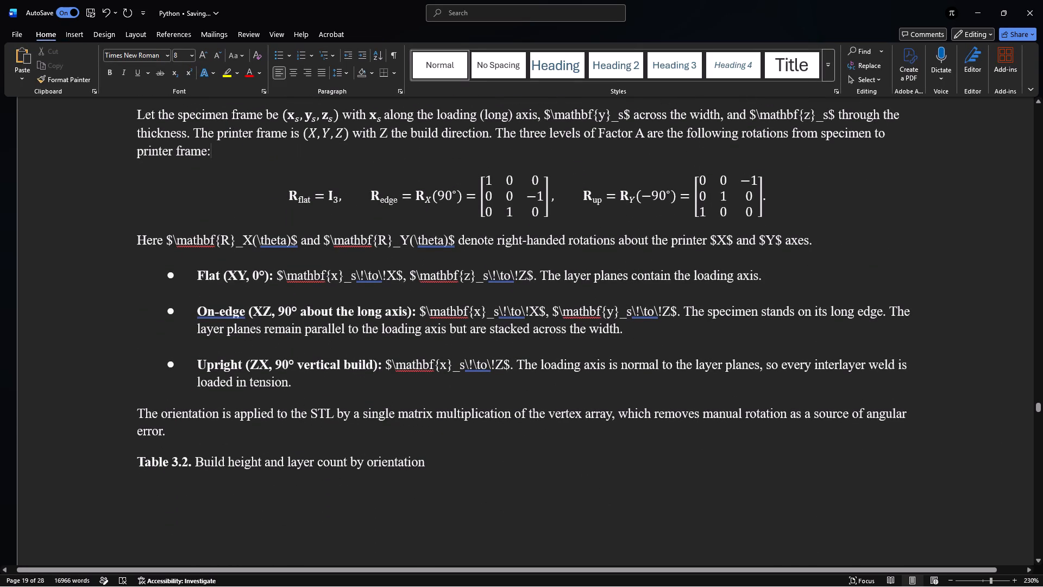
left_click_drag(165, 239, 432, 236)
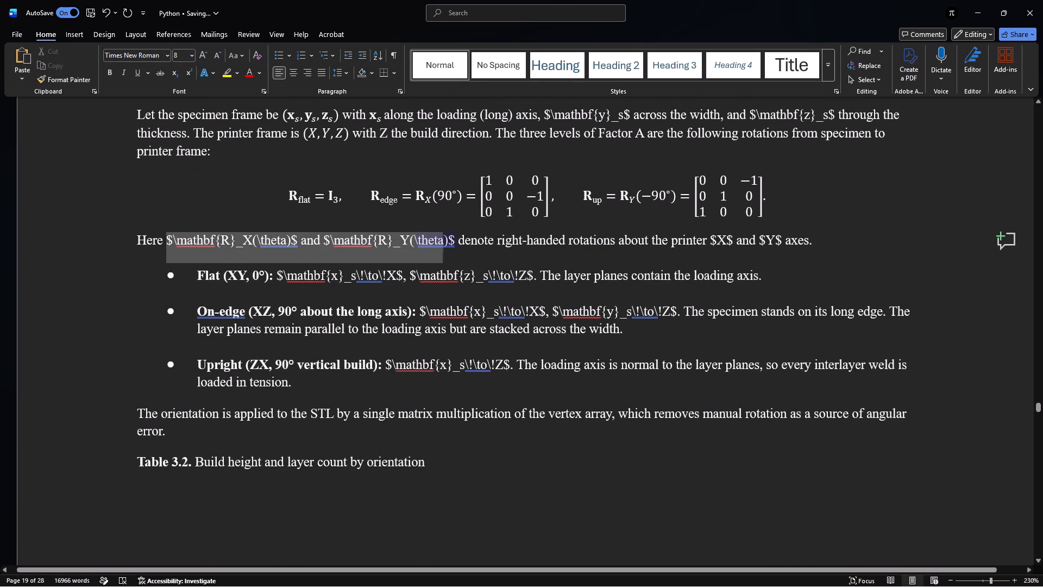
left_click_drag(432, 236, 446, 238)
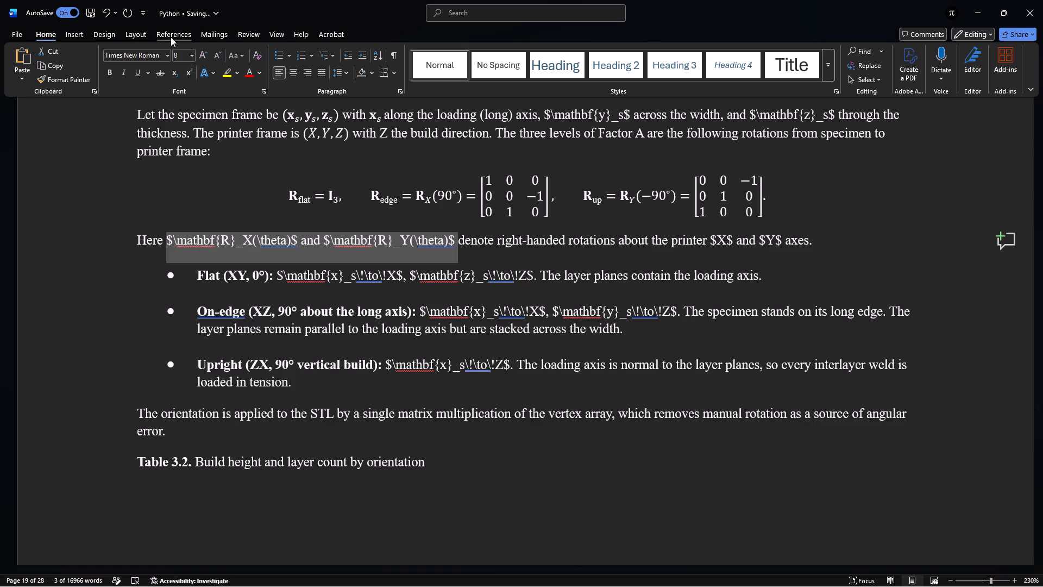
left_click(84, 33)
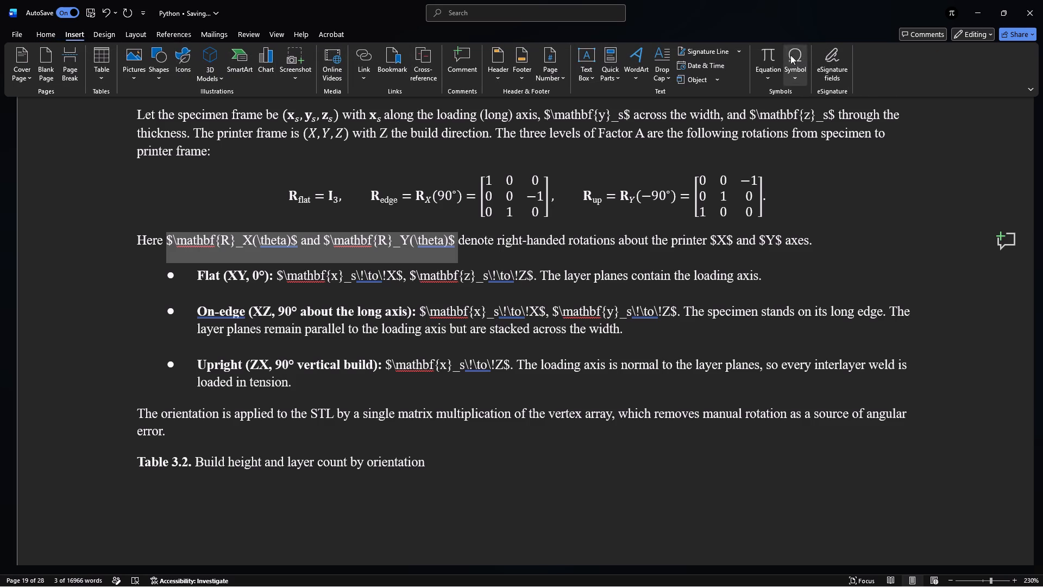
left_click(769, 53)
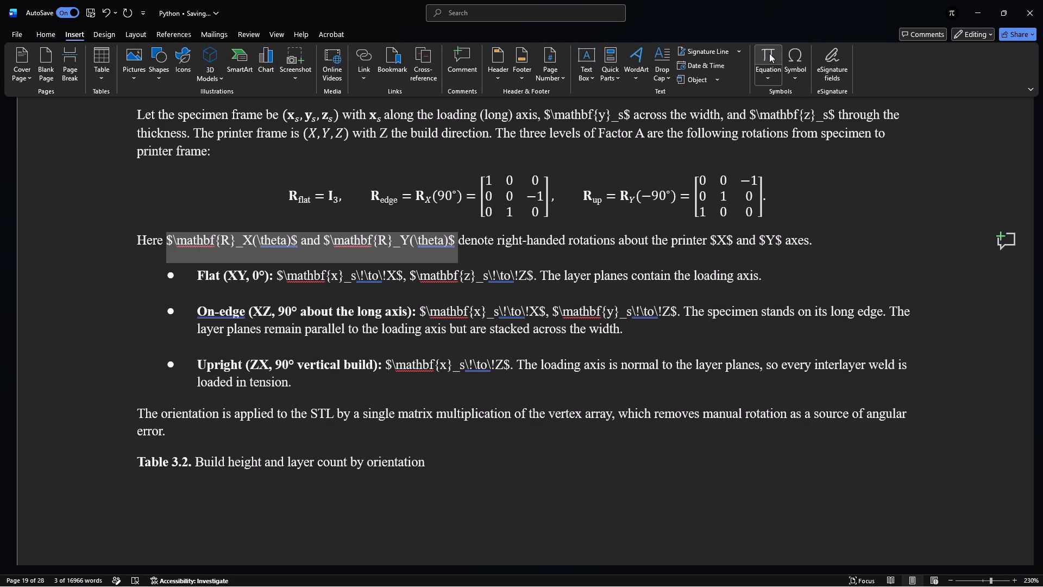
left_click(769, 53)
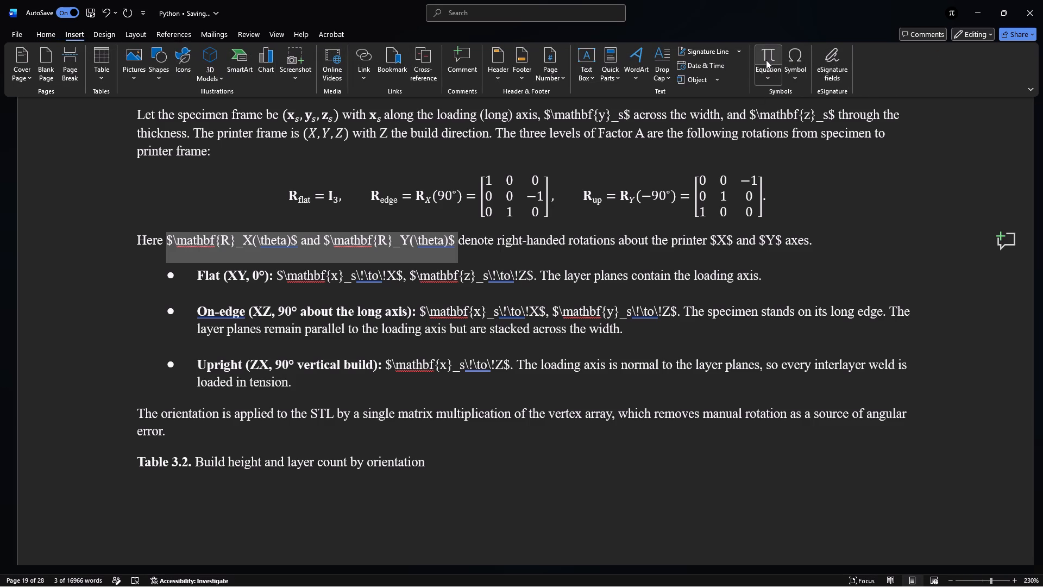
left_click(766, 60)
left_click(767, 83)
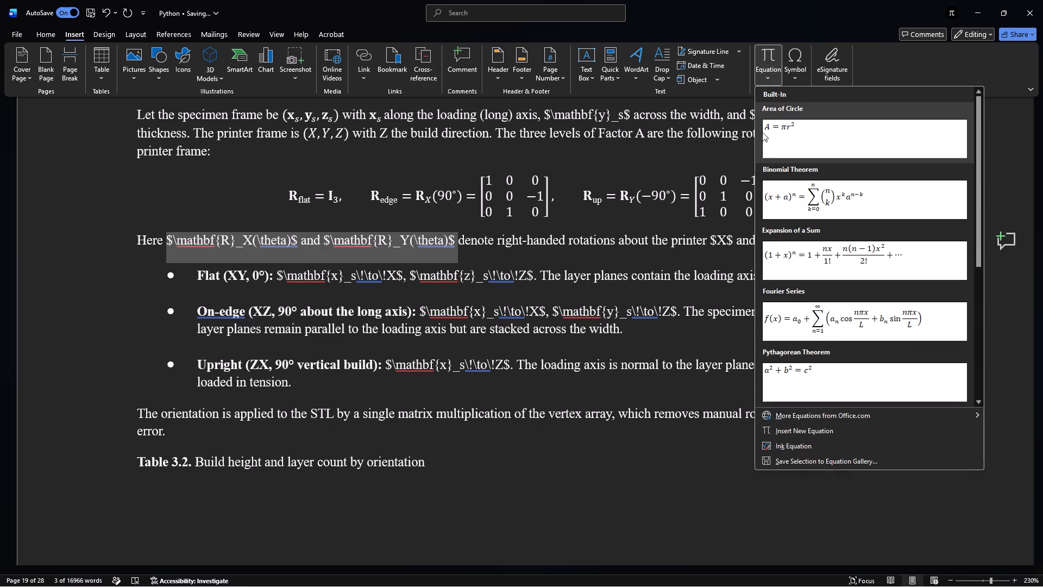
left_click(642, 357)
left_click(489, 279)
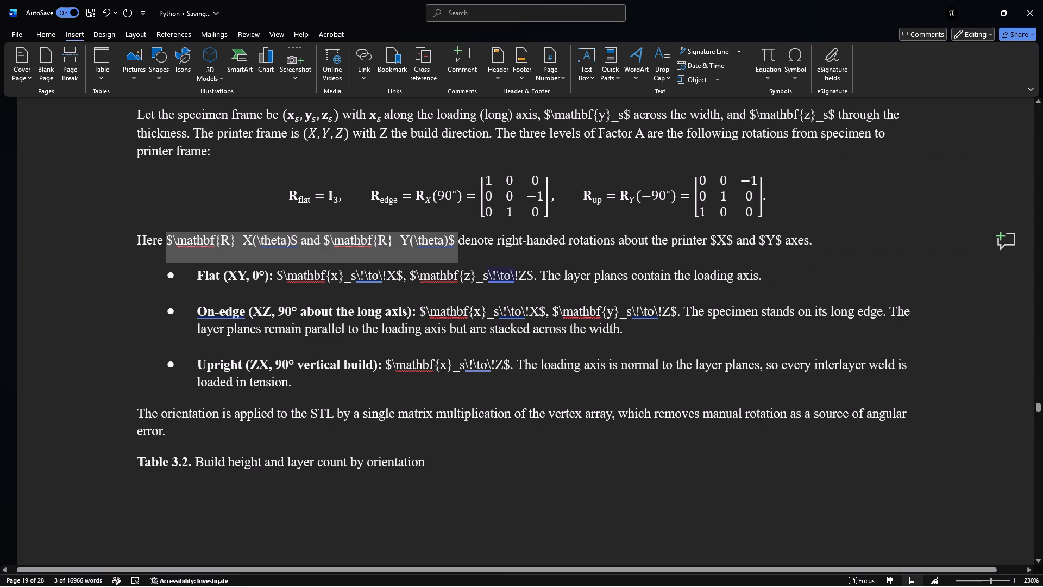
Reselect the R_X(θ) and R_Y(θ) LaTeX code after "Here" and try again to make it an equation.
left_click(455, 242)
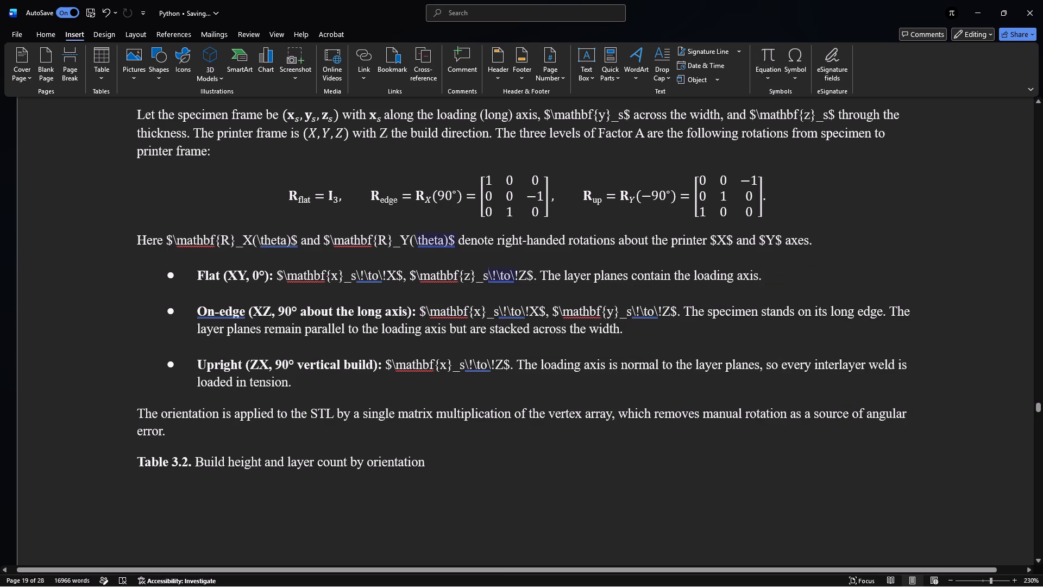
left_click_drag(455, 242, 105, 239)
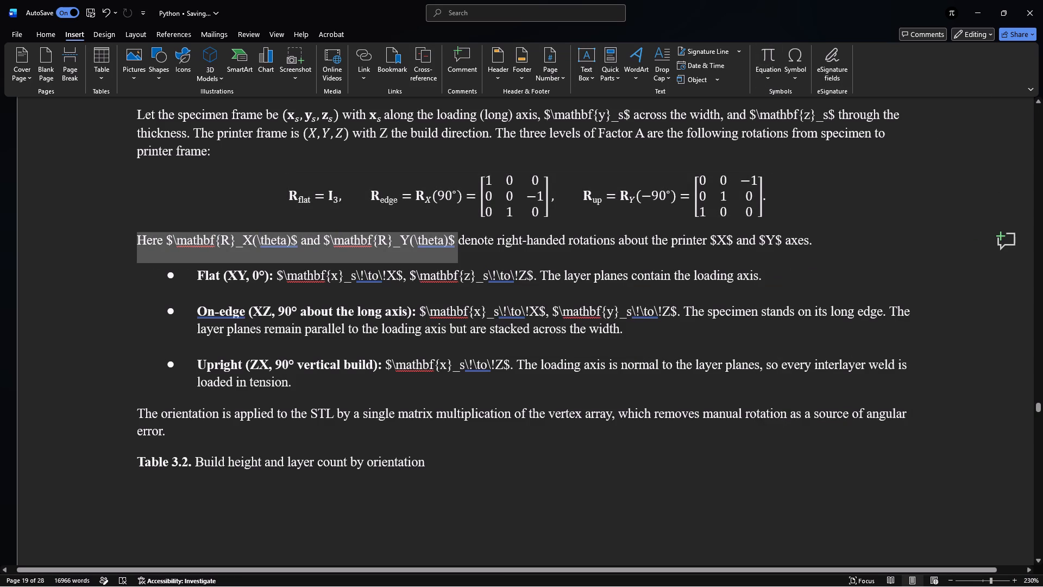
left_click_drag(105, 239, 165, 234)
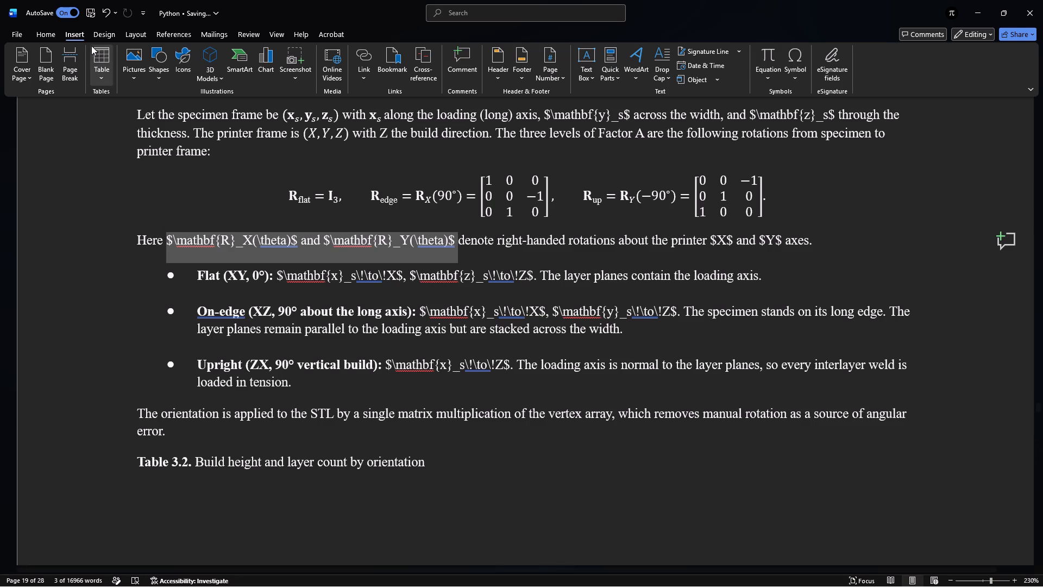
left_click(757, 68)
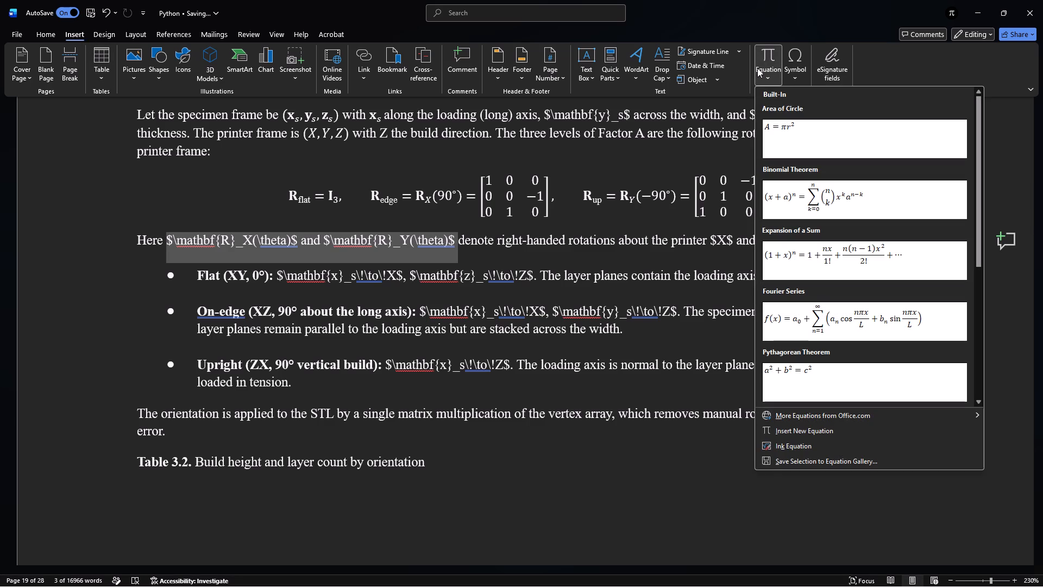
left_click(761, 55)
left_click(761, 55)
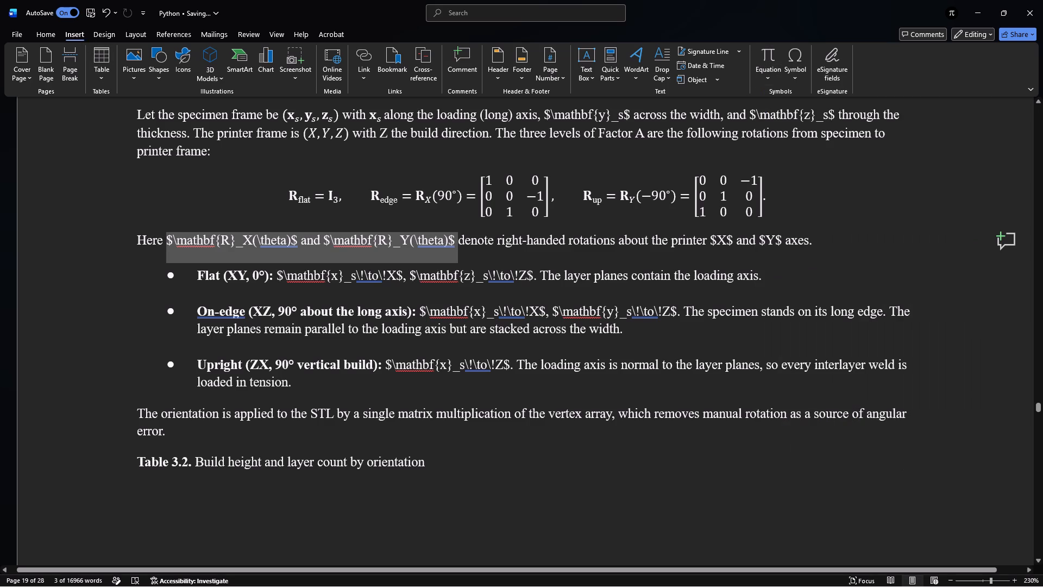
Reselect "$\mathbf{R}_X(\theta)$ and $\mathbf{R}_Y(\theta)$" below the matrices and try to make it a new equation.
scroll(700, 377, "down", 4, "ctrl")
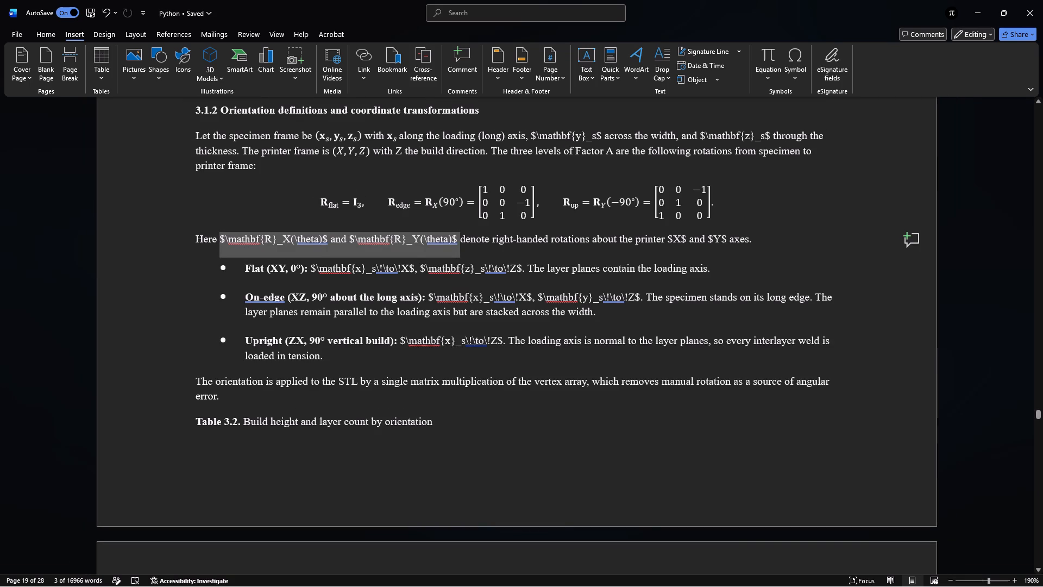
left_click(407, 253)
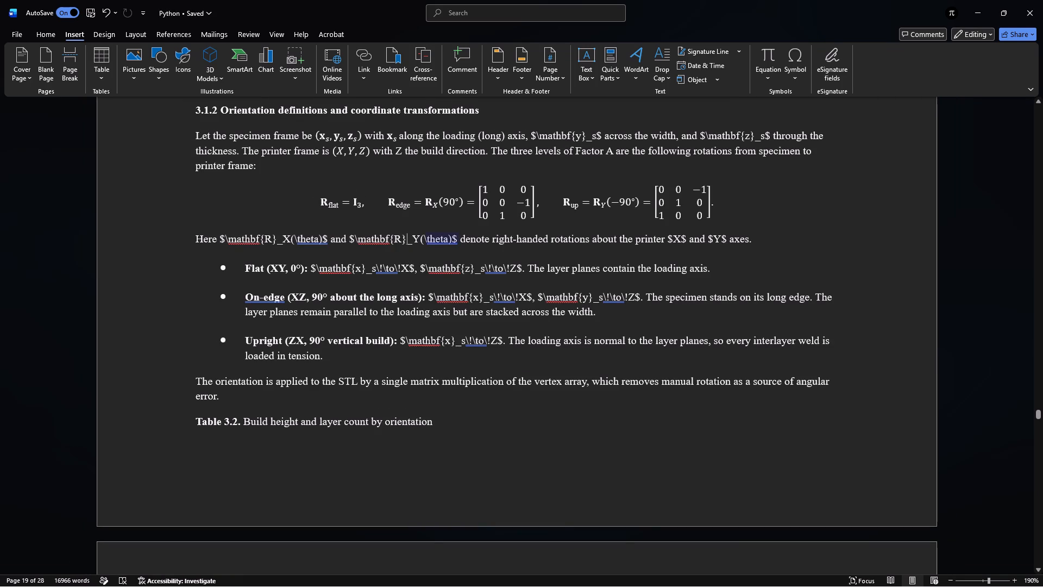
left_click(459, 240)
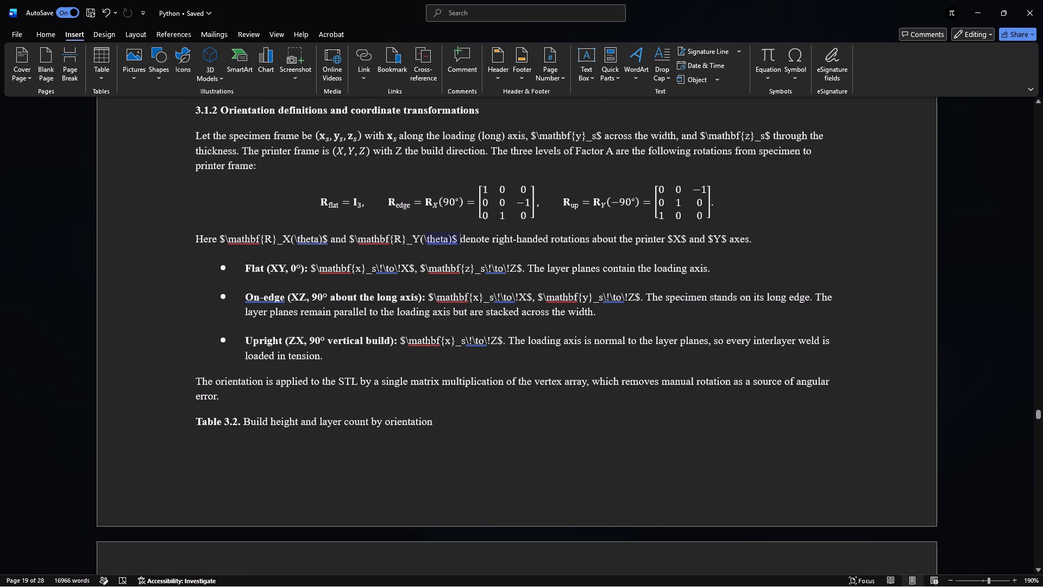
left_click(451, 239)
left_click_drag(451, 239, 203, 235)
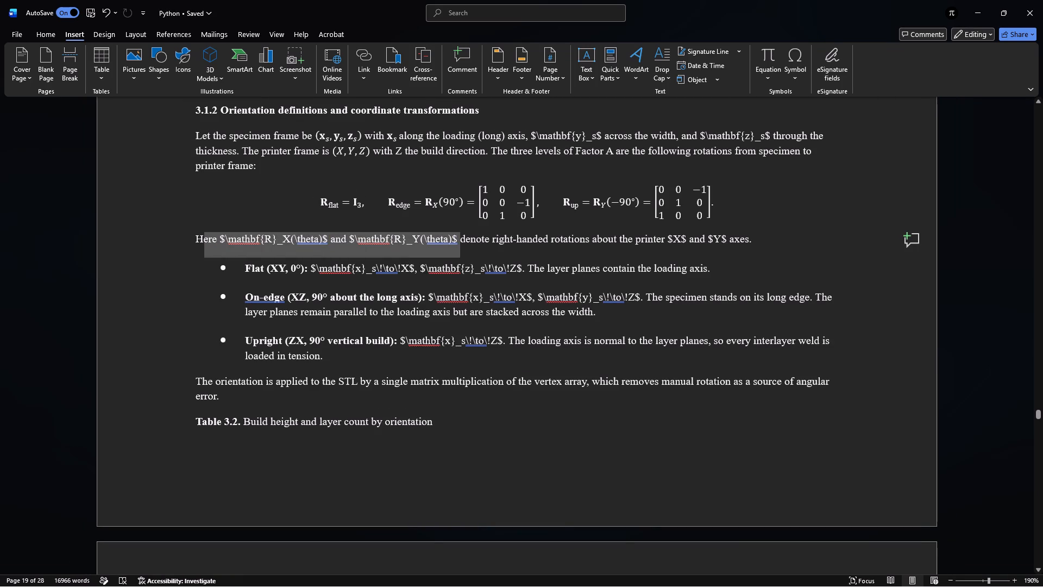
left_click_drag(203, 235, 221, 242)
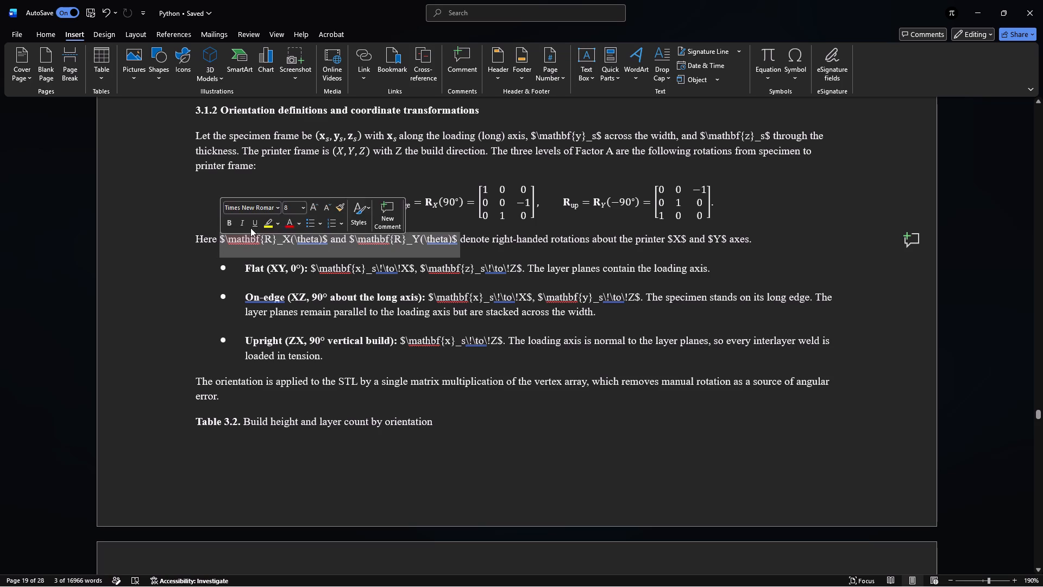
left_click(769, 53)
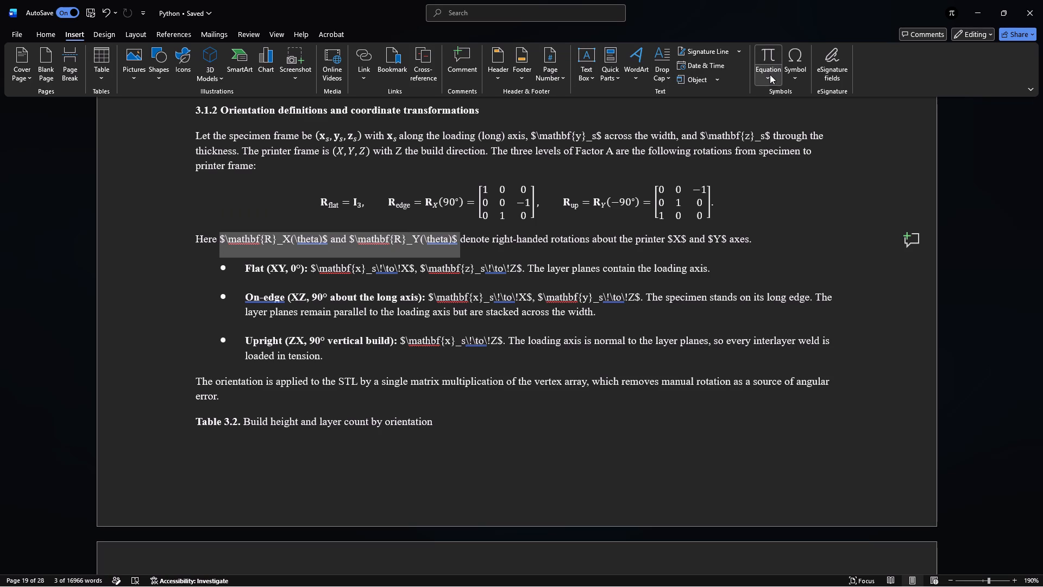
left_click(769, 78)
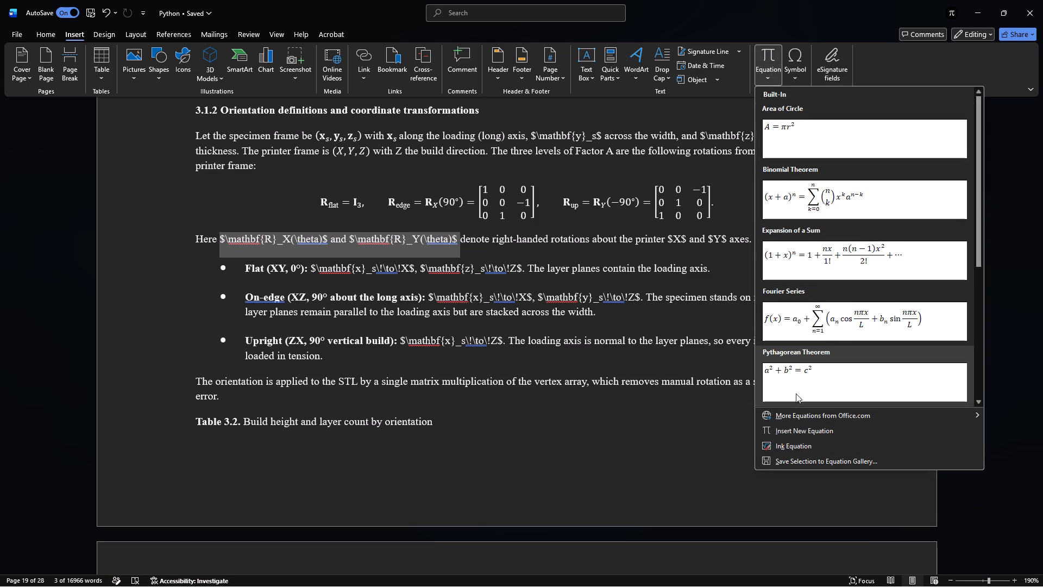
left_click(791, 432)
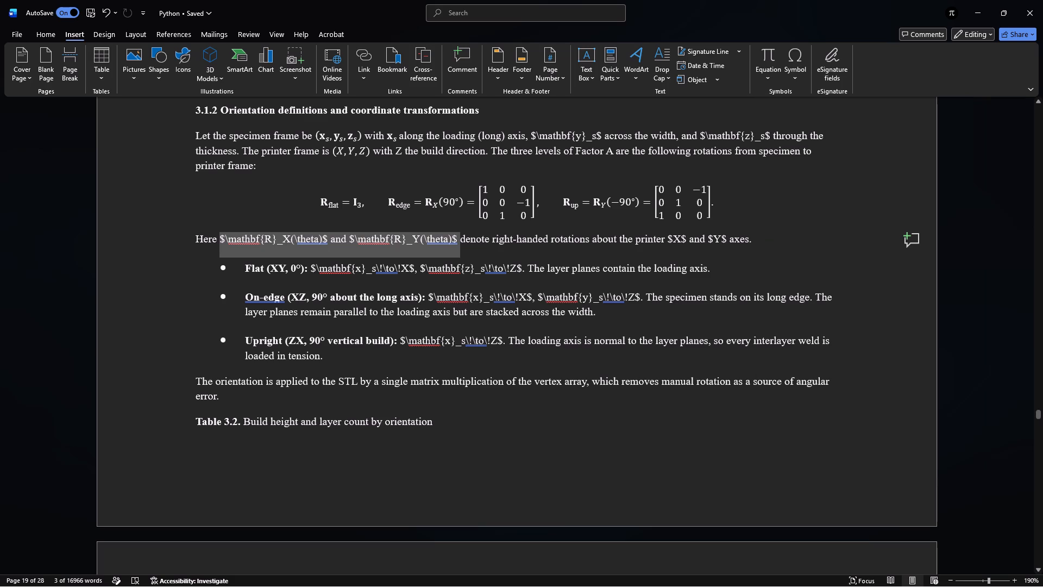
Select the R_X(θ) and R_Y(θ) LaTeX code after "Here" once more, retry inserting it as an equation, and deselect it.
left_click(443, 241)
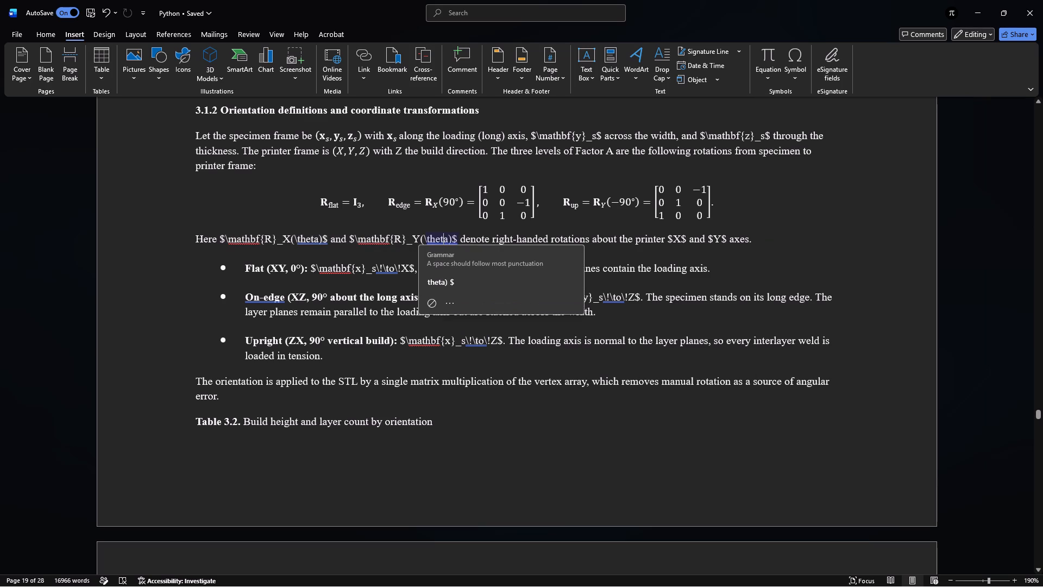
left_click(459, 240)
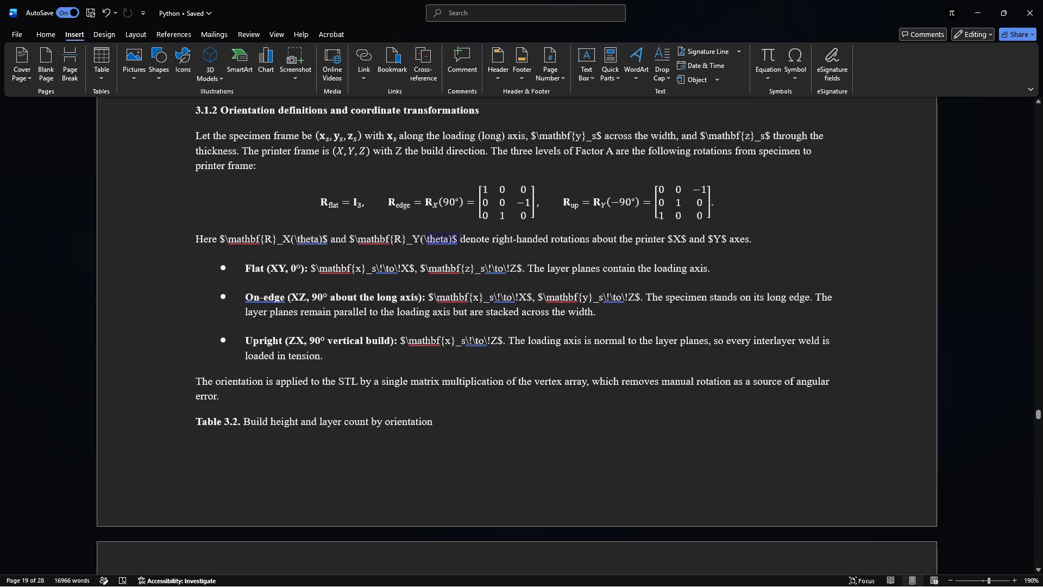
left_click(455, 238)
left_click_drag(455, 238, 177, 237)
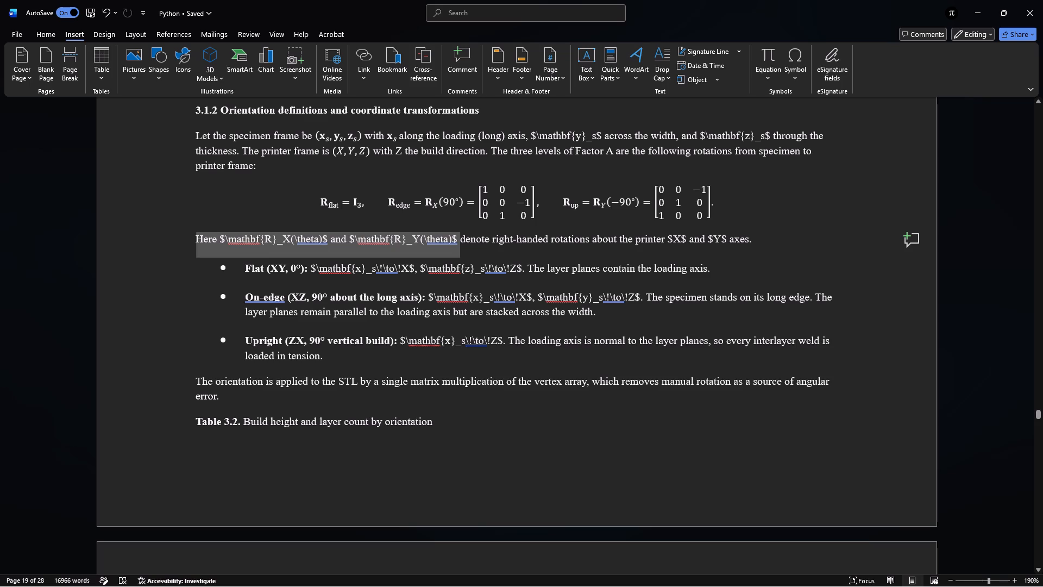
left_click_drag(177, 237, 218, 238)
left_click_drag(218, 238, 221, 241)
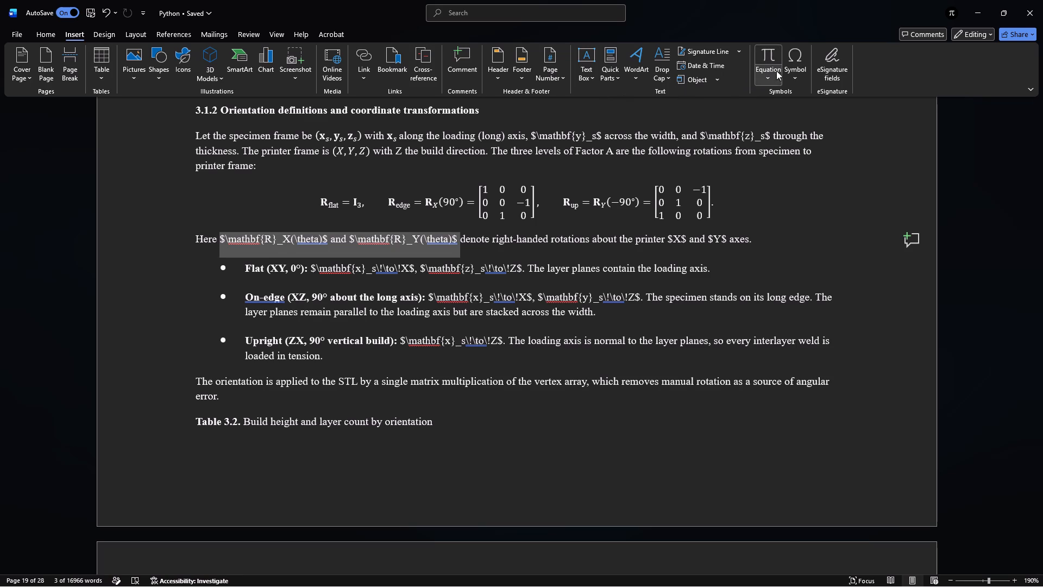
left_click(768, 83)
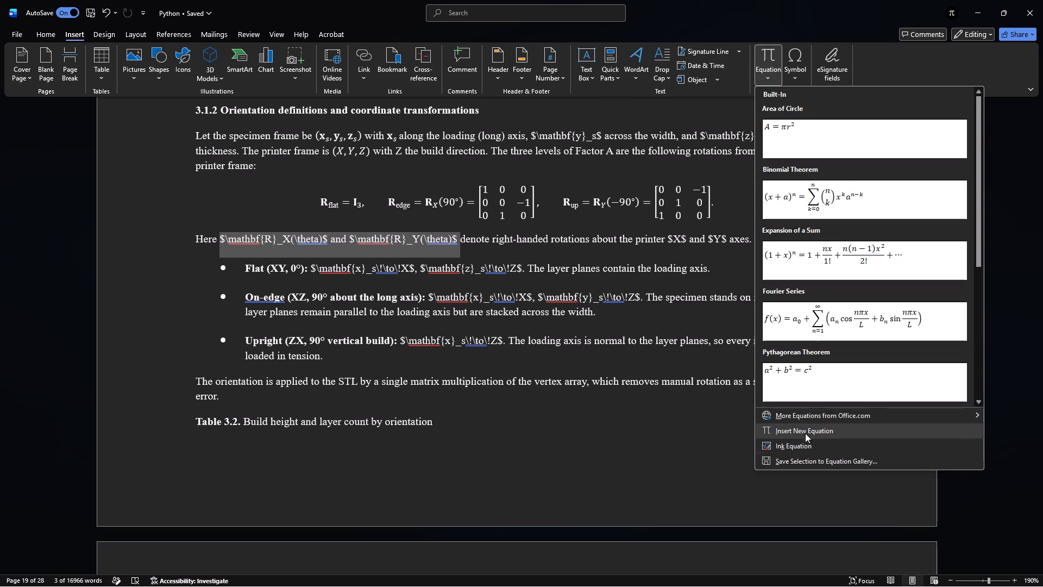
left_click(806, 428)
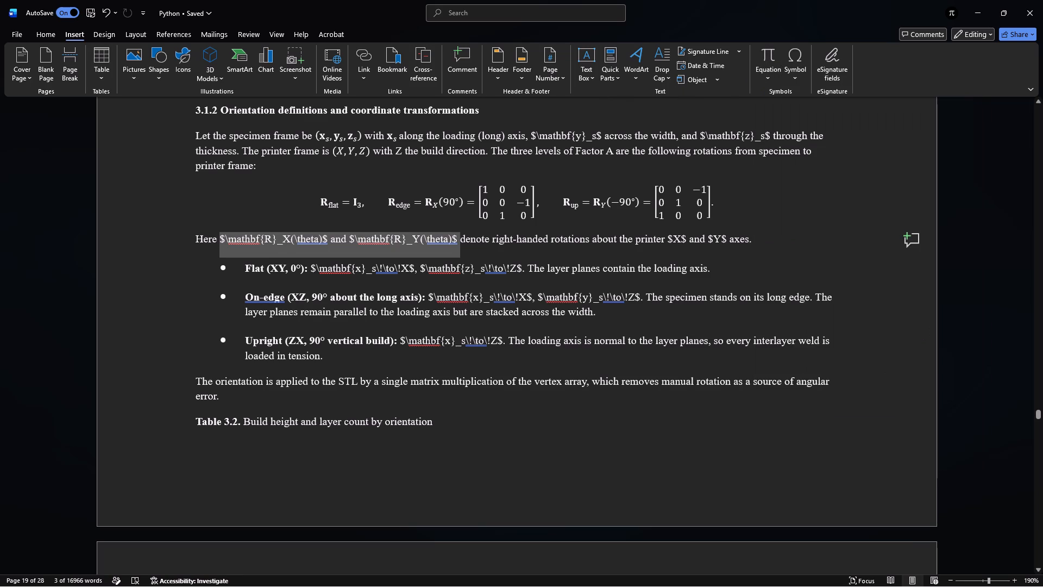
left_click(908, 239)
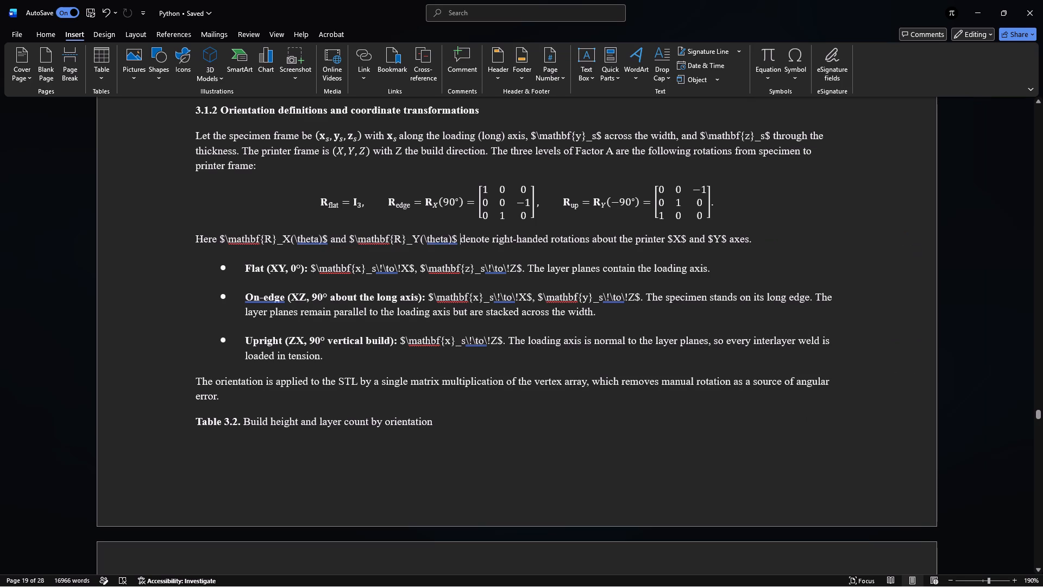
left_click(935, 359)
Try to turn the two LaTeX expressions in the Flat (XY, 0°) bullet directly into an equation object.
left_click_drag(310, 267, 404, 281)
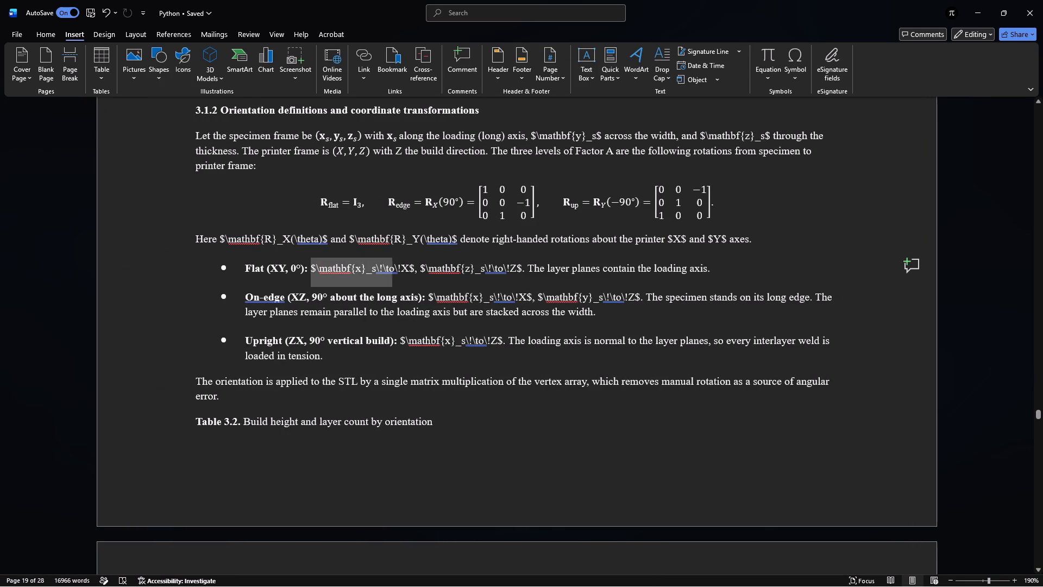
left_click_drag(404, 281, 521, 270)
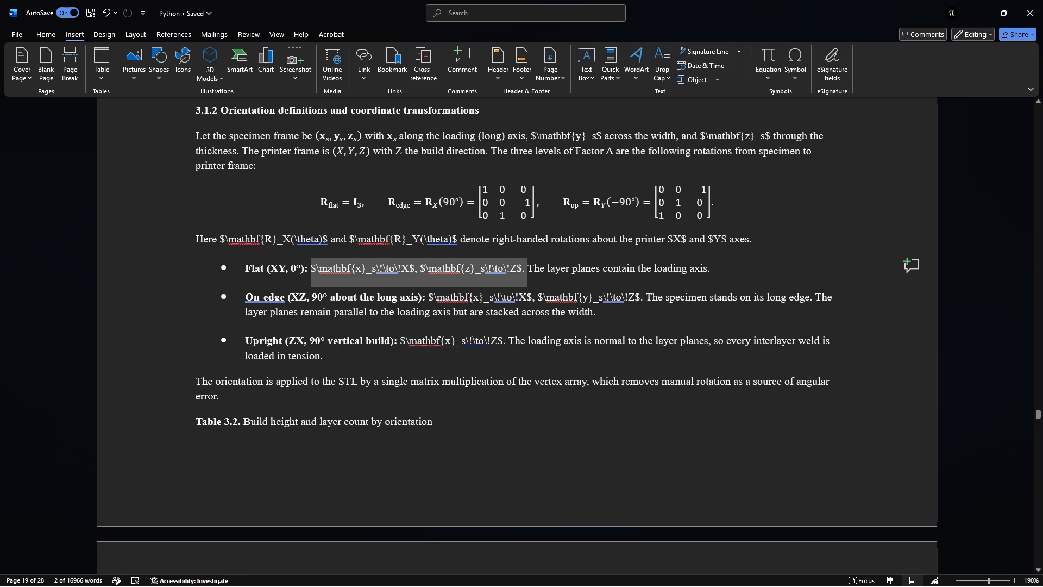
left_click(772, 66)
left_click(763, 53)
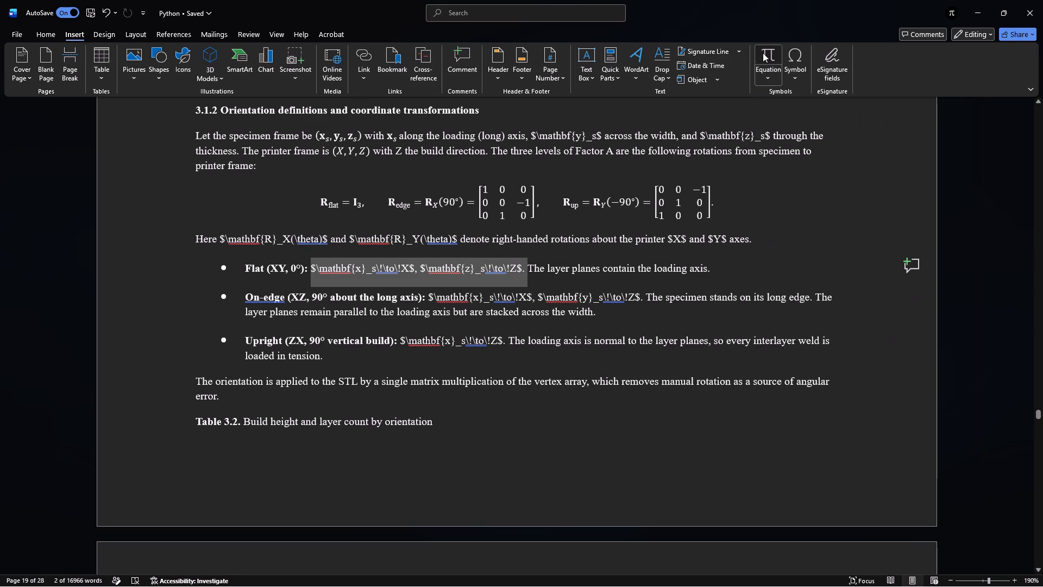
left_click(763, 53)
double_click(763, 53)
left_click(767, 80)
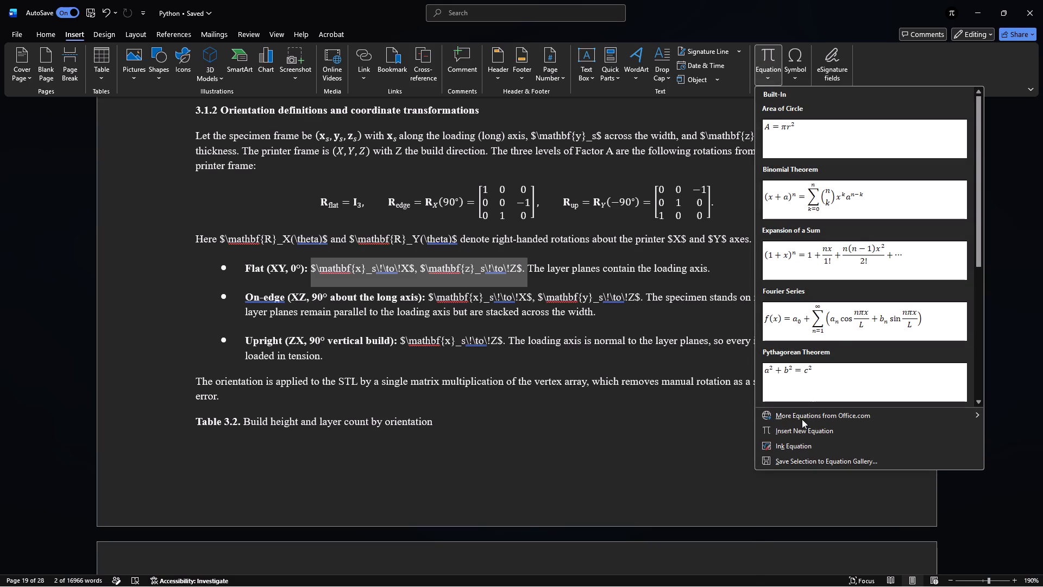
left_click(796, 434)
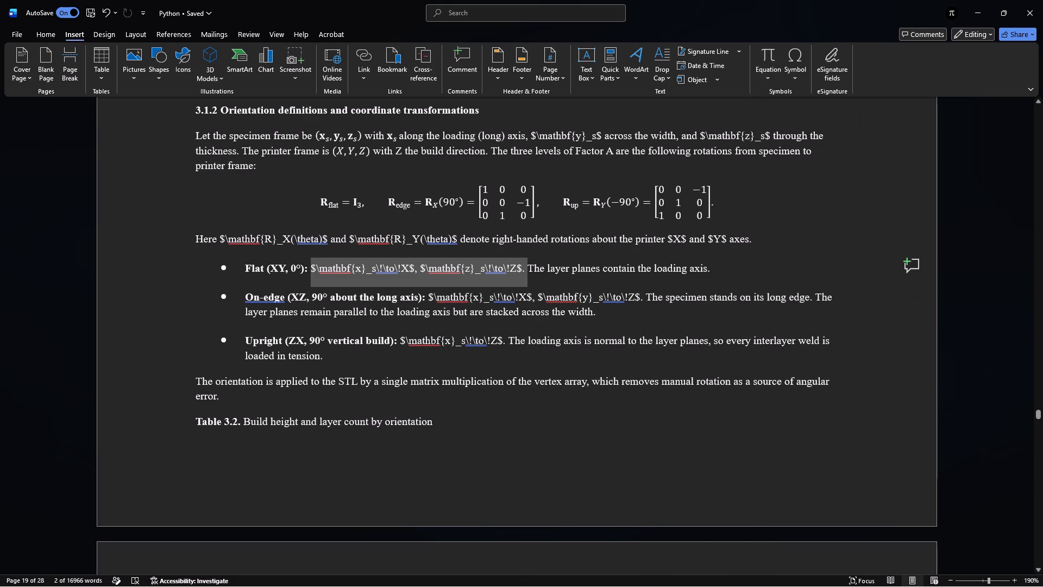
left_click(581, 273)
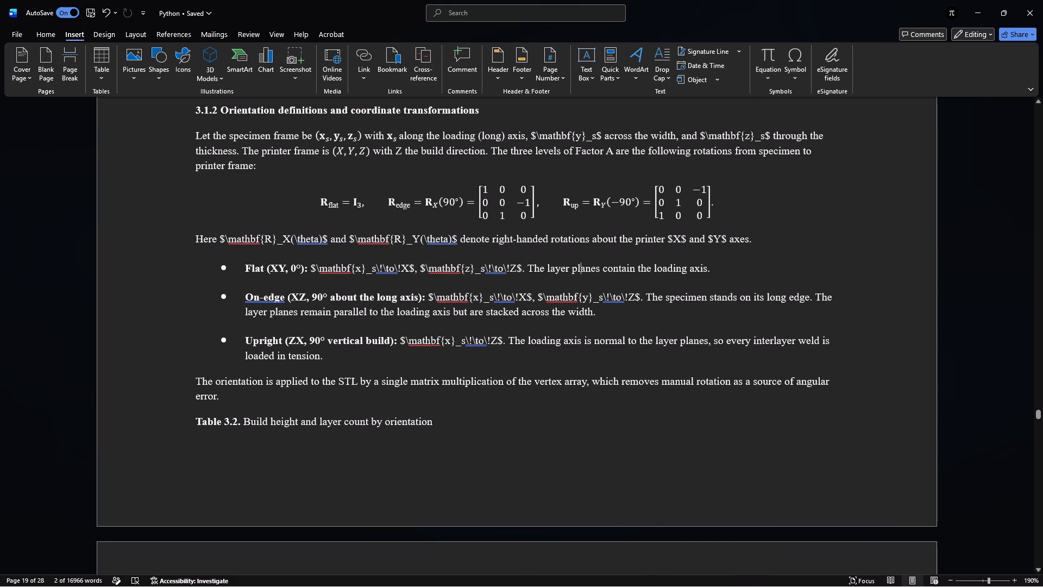
Insert an empty equation before "The layer planes" in the Flat bullet and move the bullet's x_s-to-X and z_s-to-Z LaTeX code into it.
left_click(526, 267)
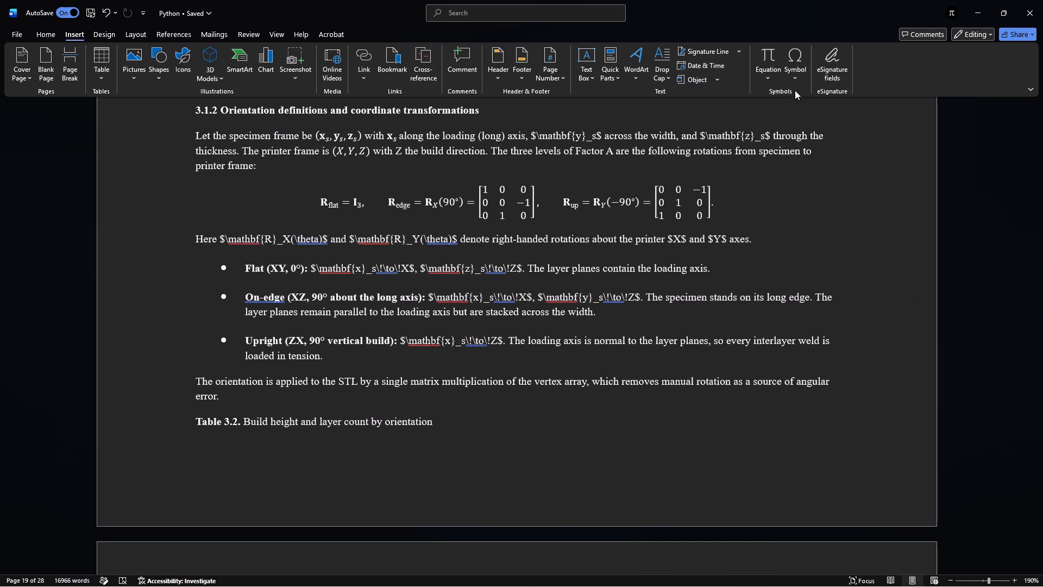
left_click(764, 82)
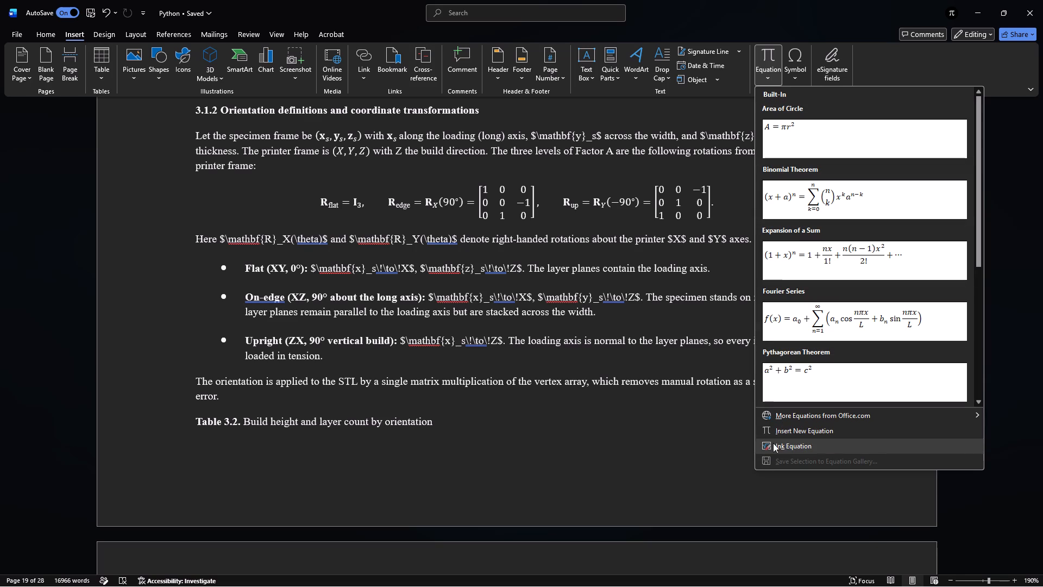
left_click(787, 430)
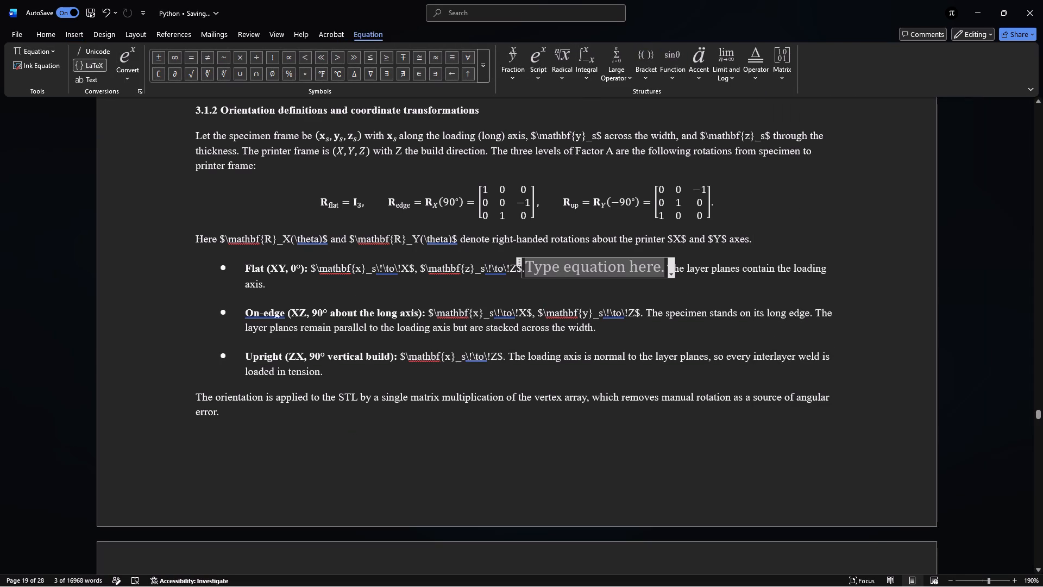
left_click_drag(522, 273, 302, 263)
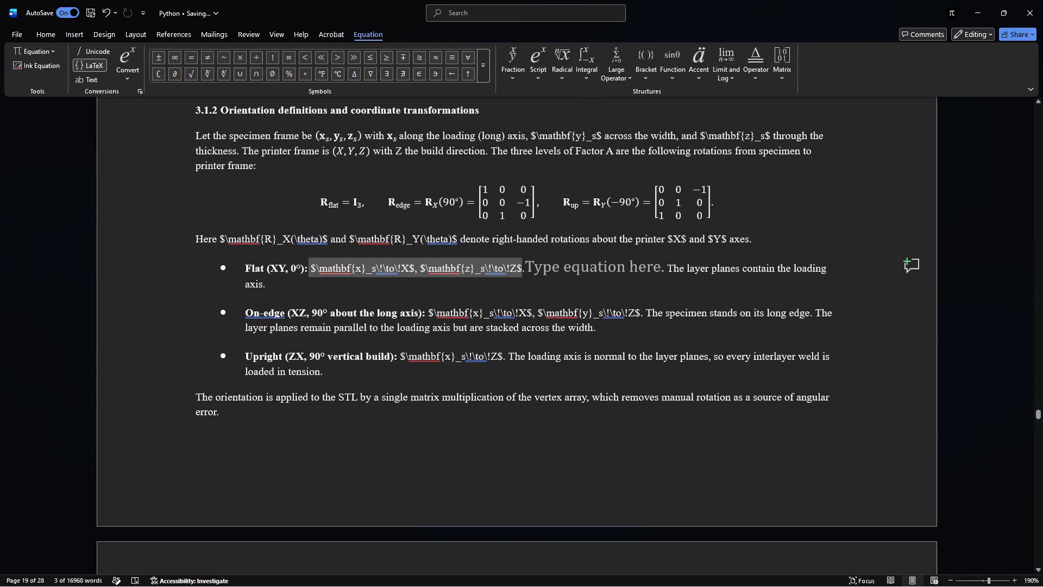
left_click_drag(302, 263, 312, 266)
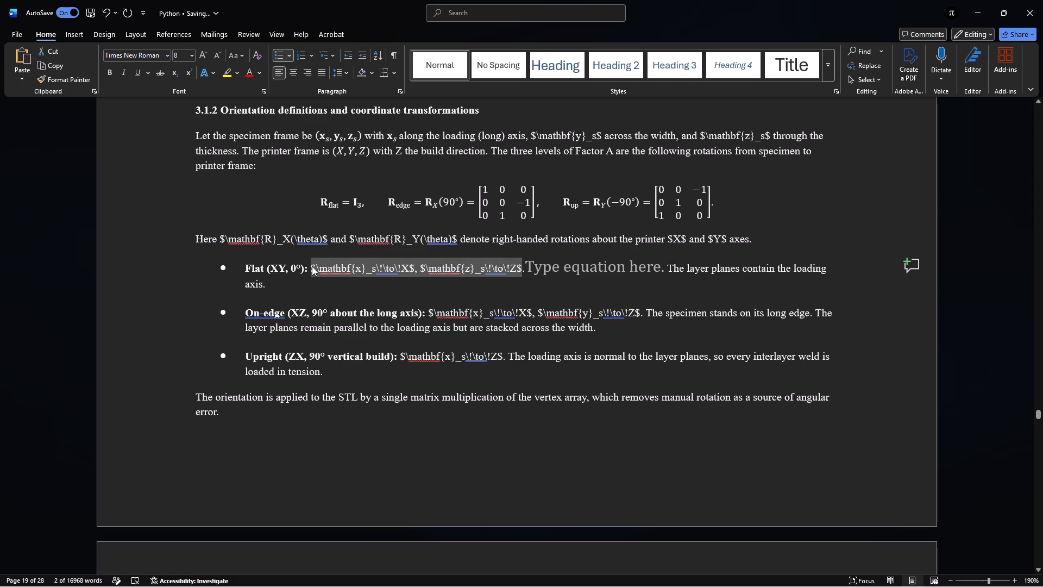
key("ctrl+x")
left_click(354, 280)
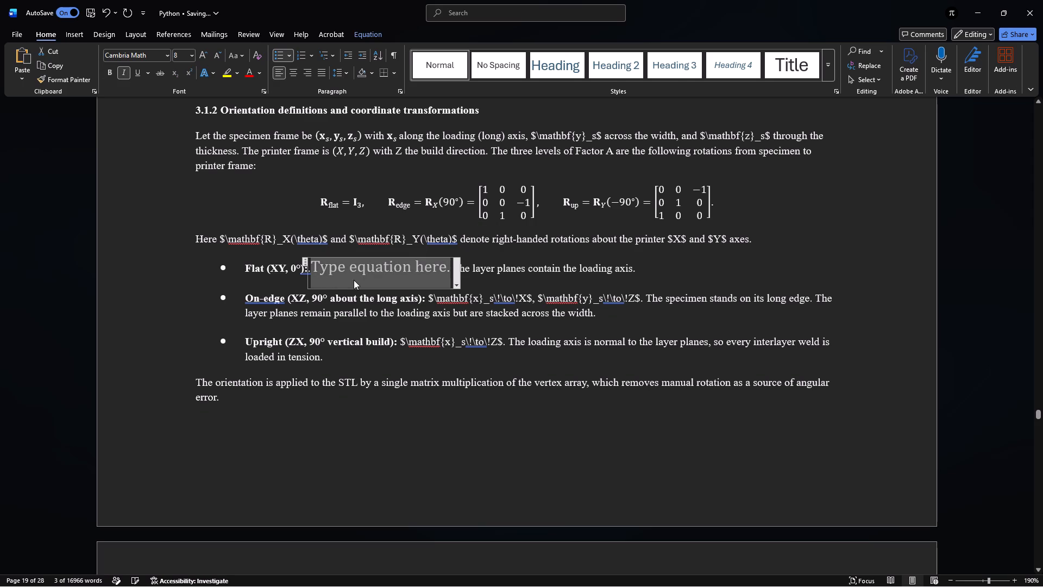
left_click(354, 265)
left_click(335, 269)
key("ctrl+v")
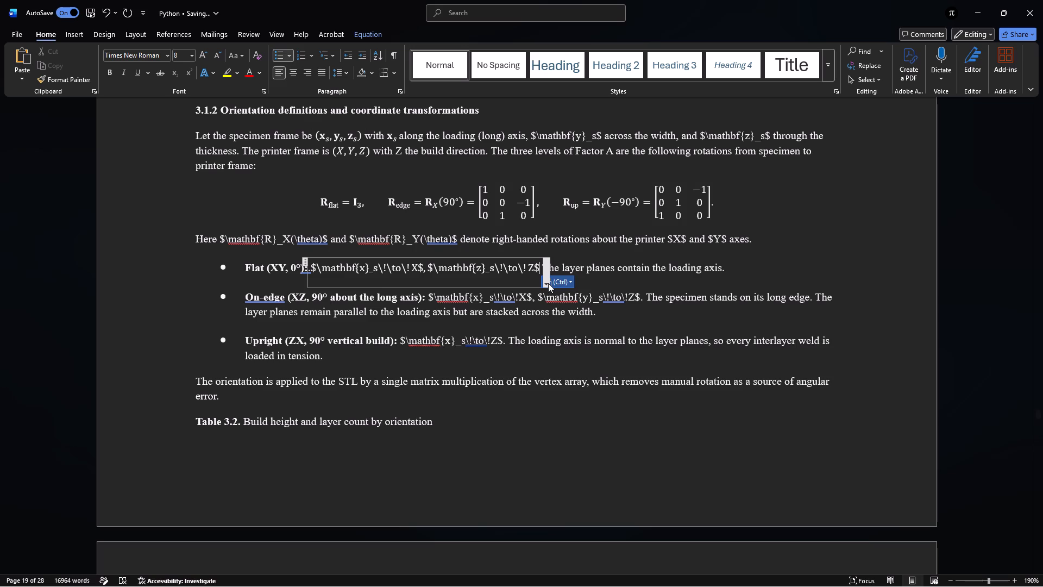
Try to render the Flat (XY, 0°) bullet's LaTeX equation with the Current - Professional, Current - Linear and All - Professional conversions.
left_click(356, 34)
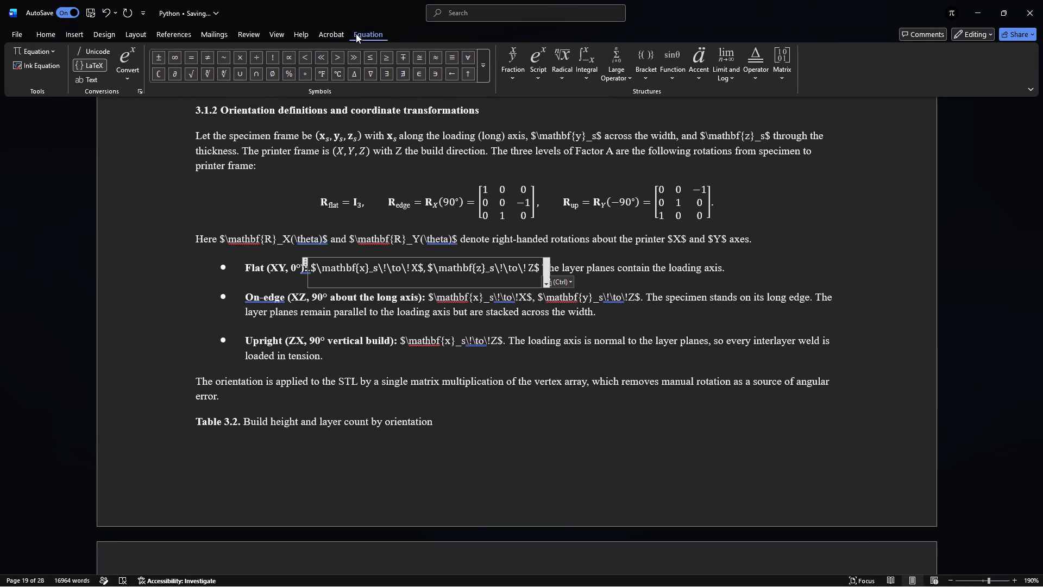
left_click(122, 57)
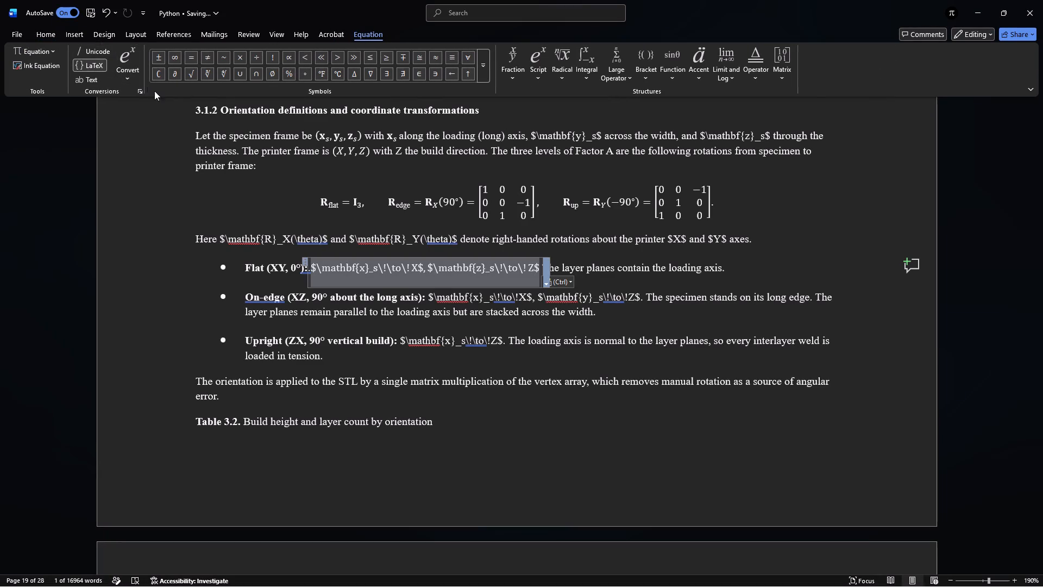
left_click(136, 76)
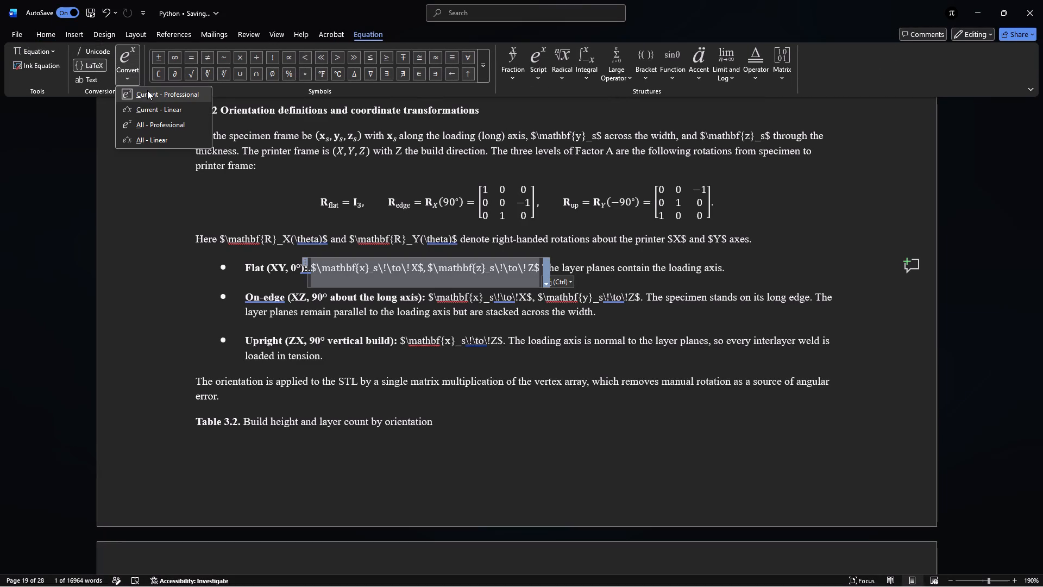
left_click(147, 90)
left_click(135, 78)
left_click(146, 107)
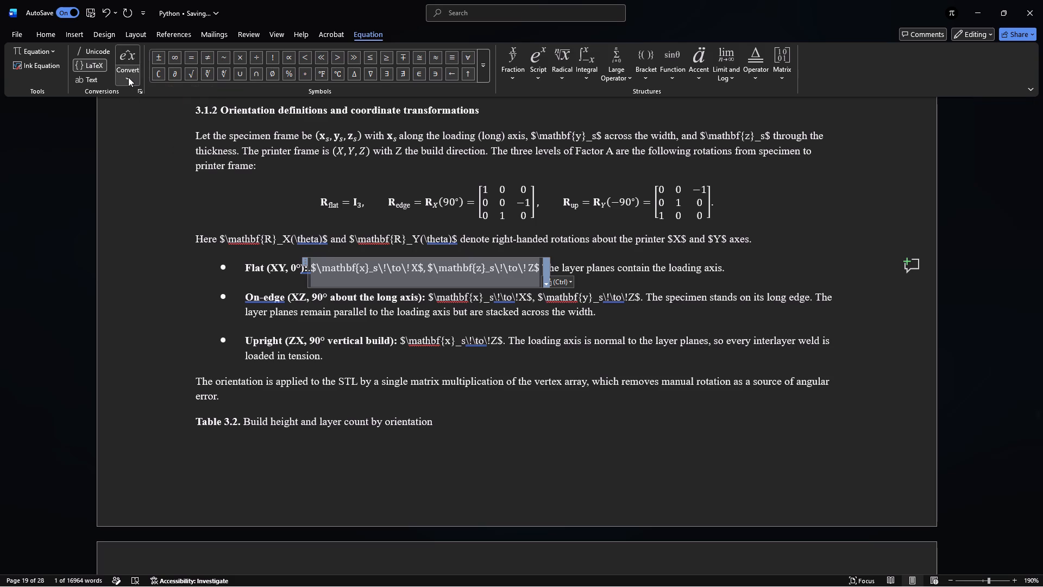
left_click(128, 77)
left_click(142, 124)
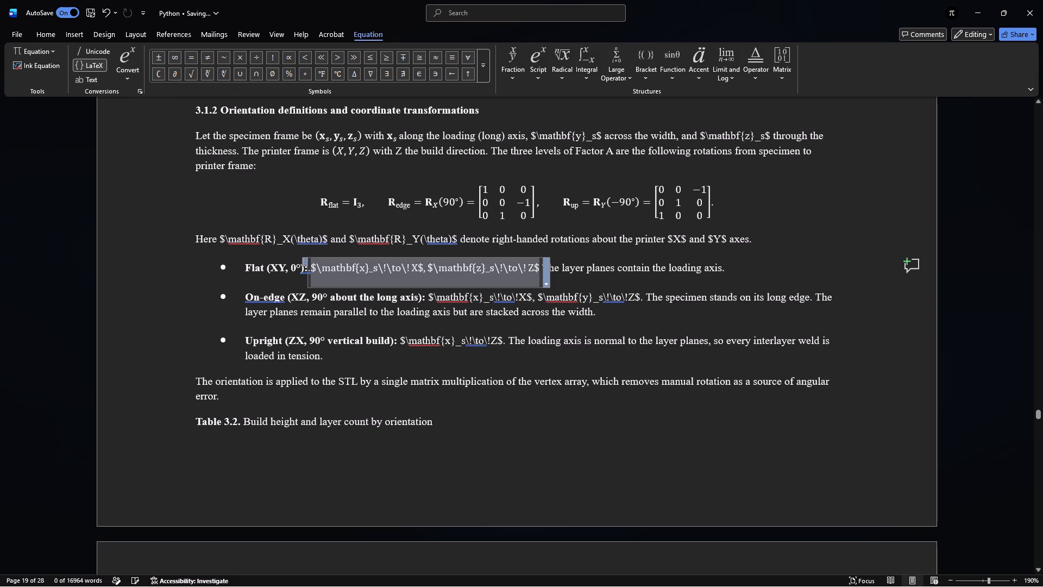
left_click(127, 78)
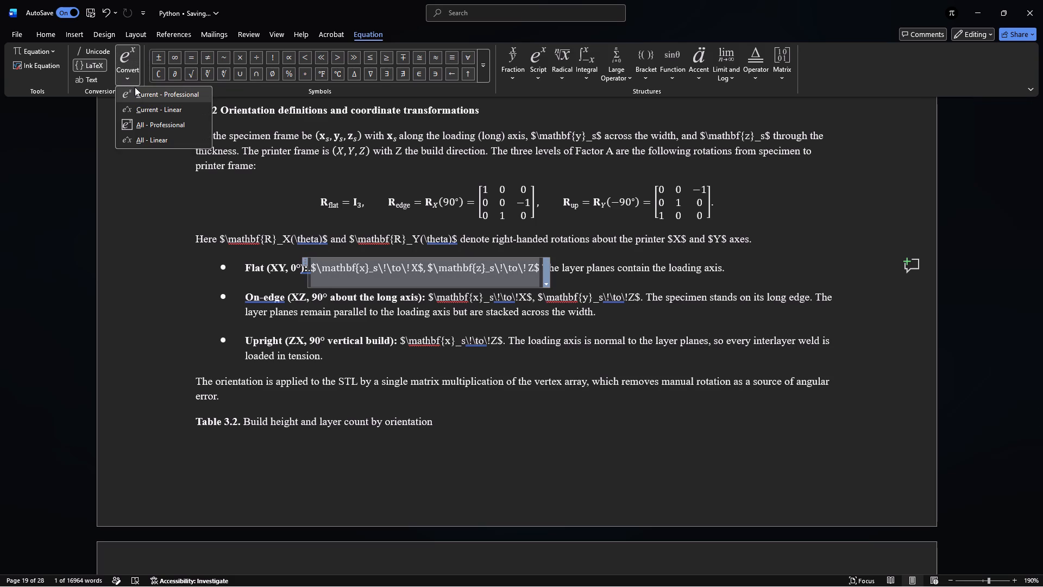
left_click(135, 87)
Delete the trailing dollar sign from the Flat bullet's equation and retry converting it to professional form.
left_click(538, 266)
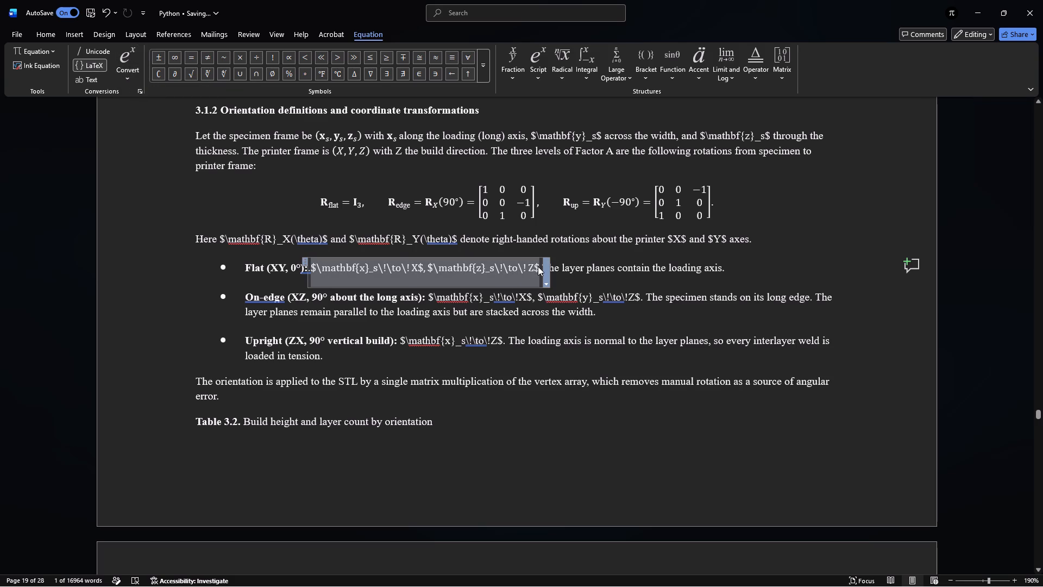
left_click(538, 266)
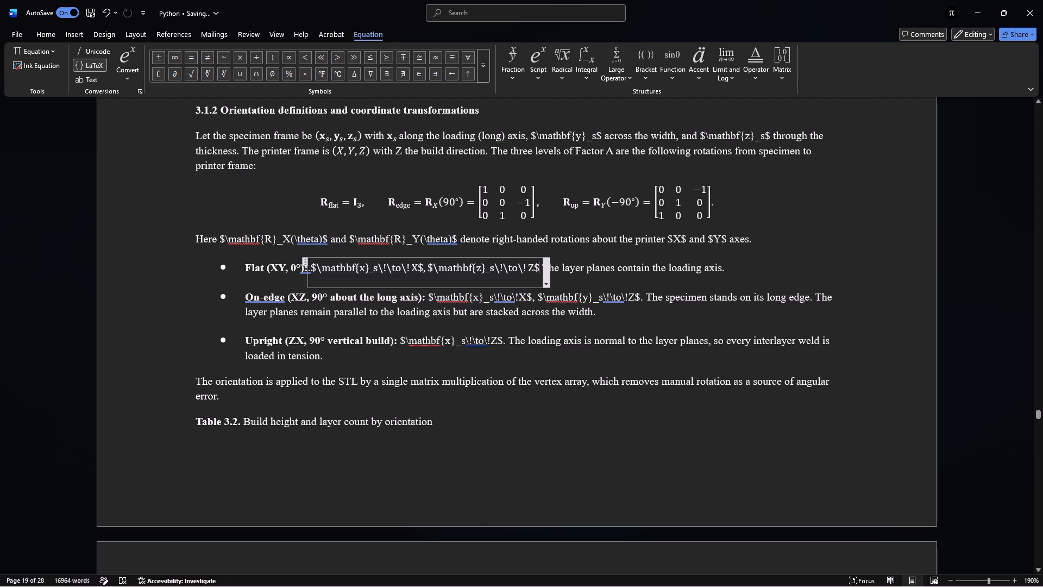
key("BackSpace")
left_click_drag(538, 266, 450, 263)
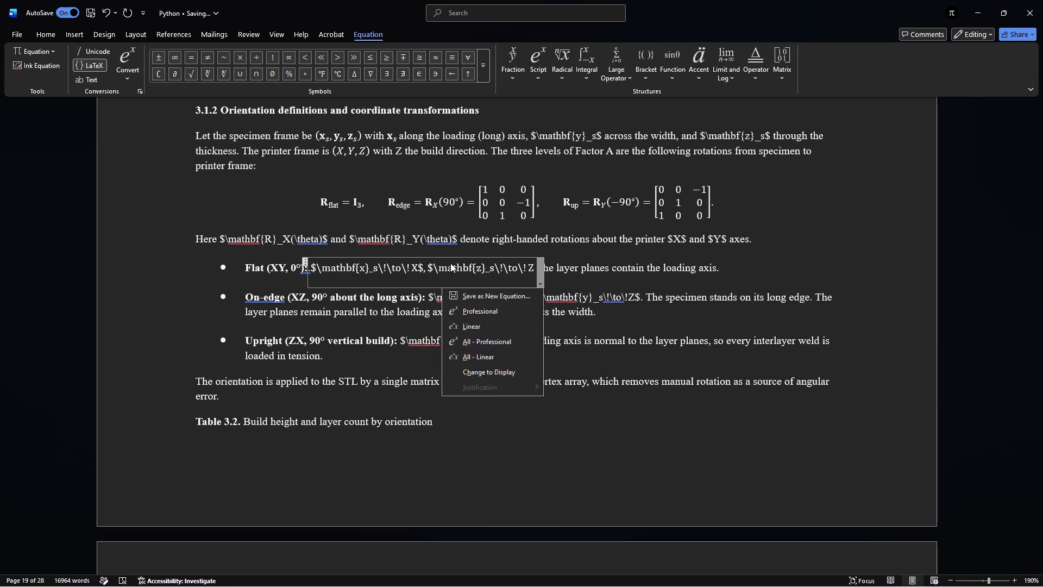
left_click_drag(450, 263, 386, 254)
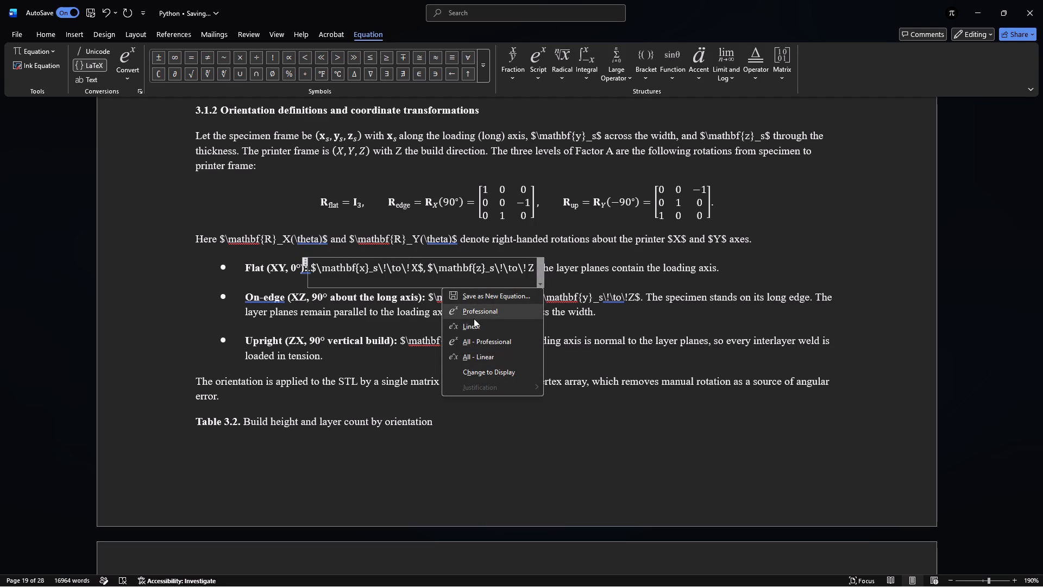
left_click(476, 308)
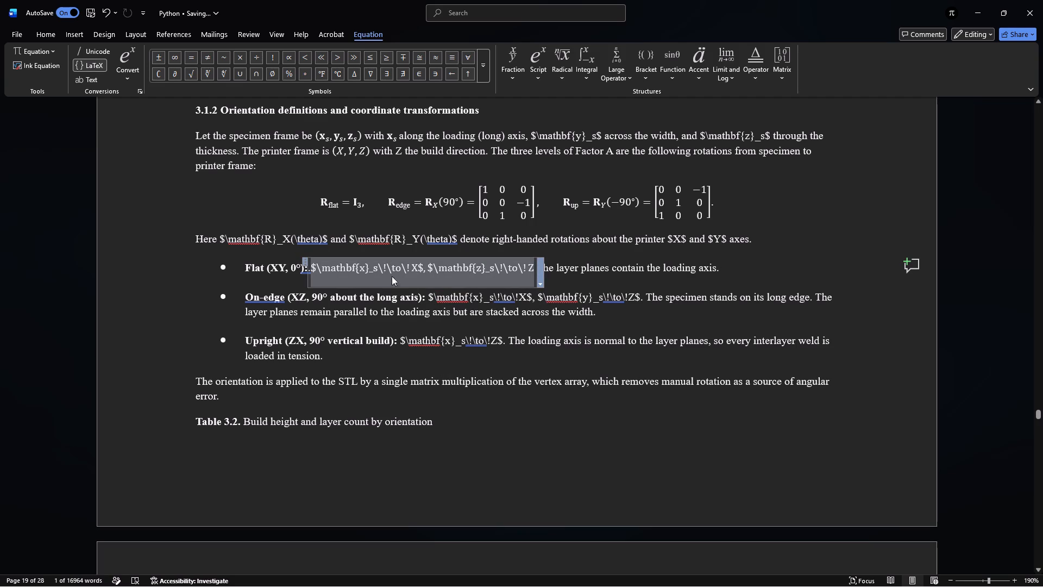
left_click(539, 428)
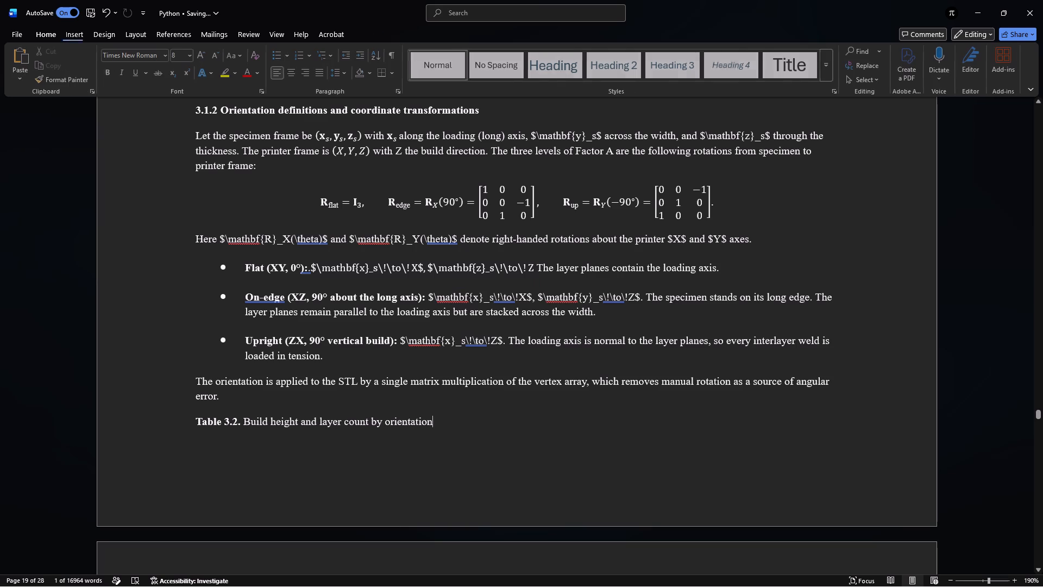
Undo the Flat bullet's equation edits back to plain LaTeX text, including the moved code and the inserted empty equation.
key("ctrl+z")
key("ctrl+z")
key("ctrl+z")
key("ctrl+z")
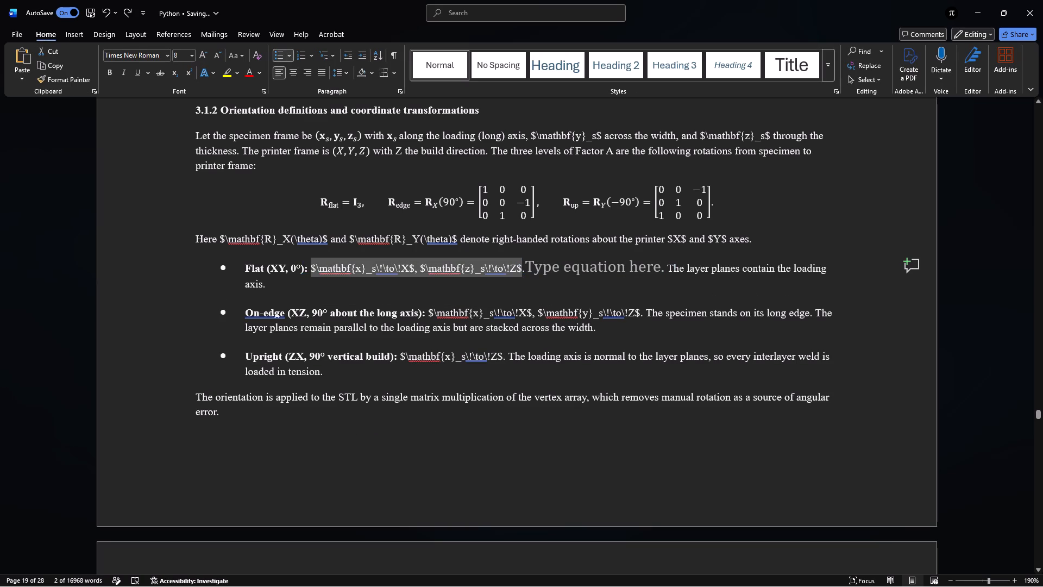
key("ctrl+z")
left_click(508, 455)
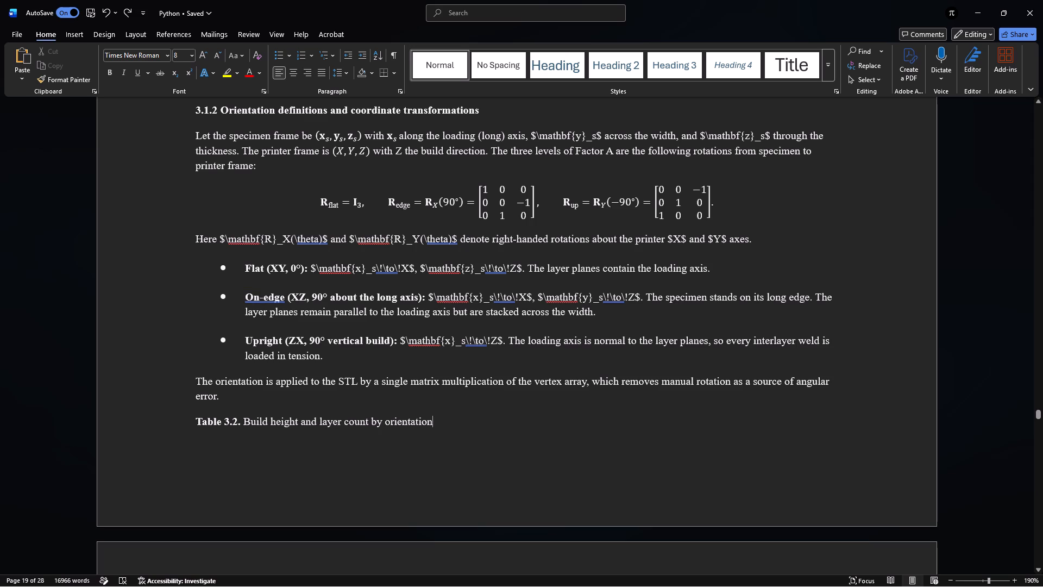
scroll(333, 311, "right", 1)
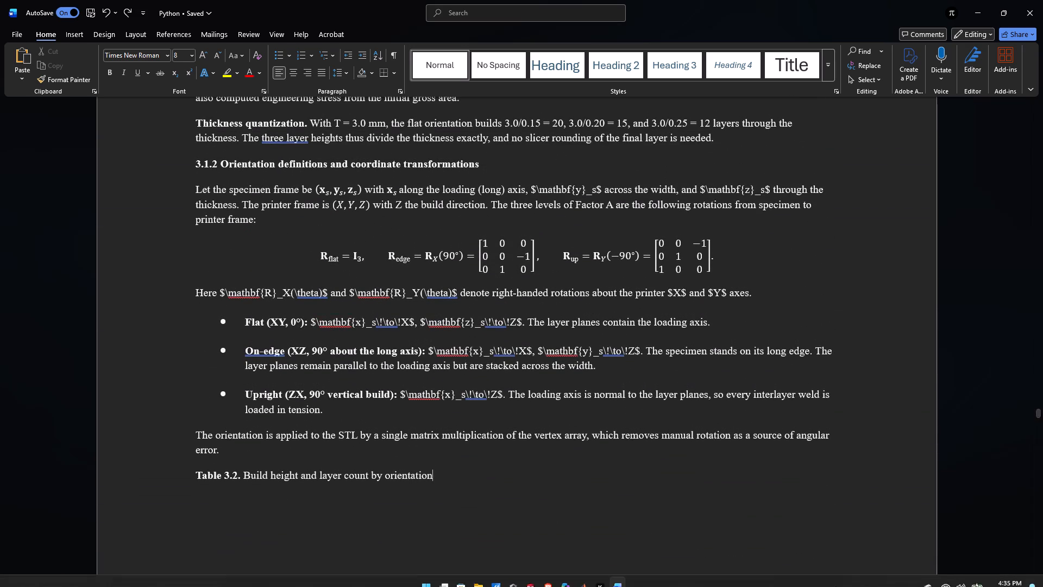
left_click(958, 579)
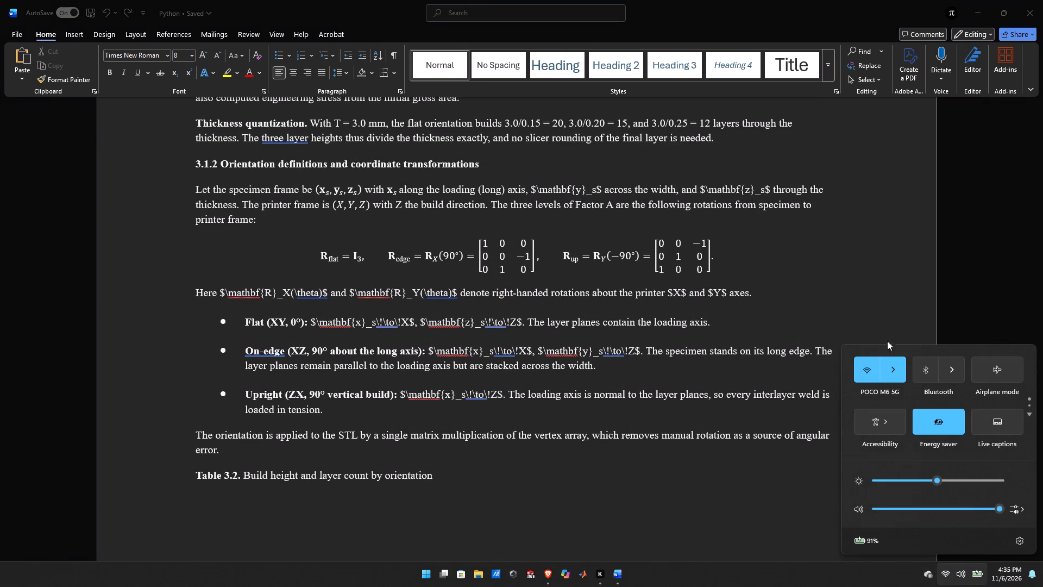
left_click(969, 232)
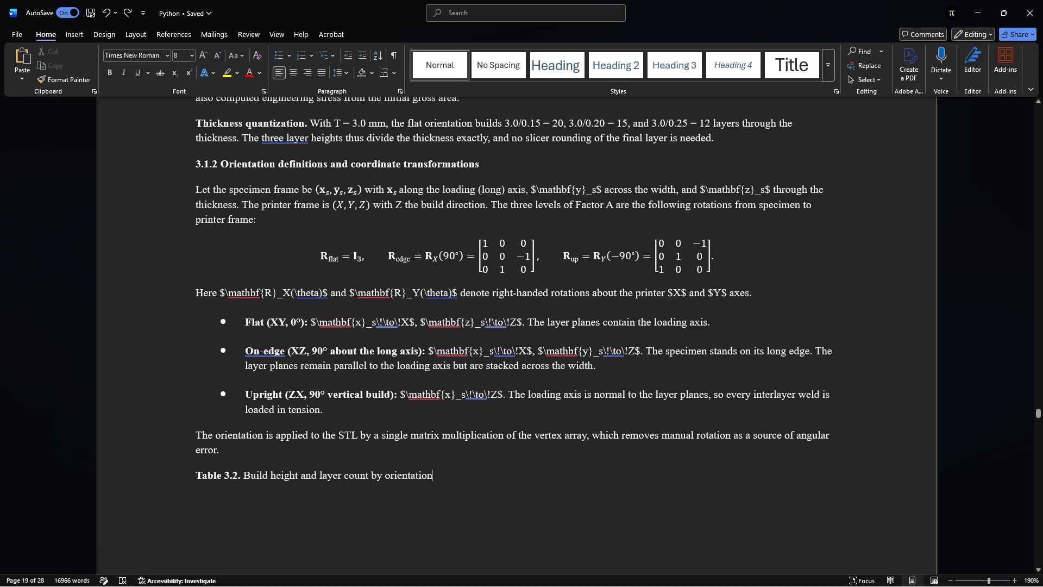
left_click_drag(310, 323, 438, 322)
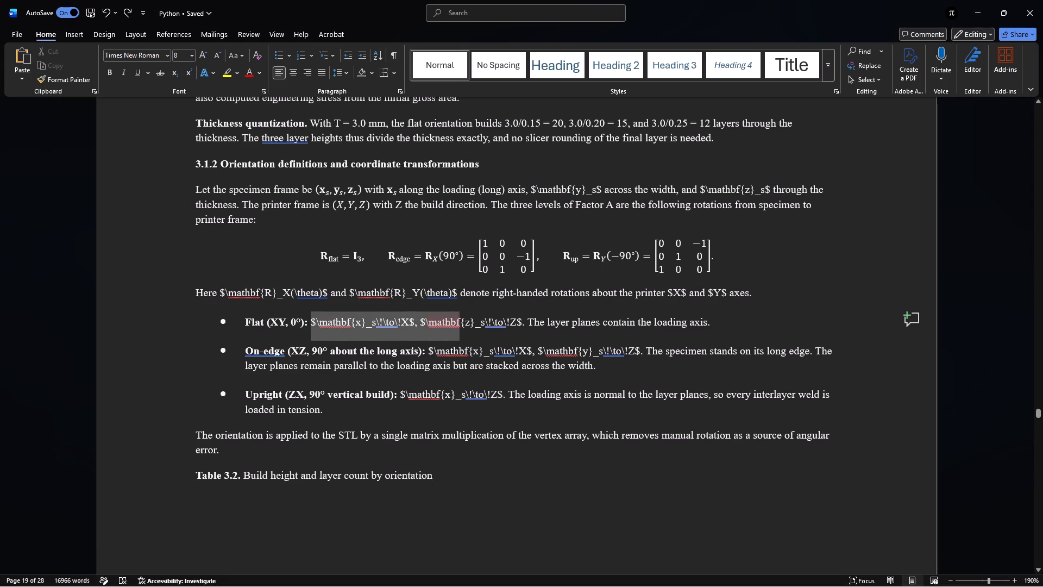
left_click_drag(438, 322, 415, 331)
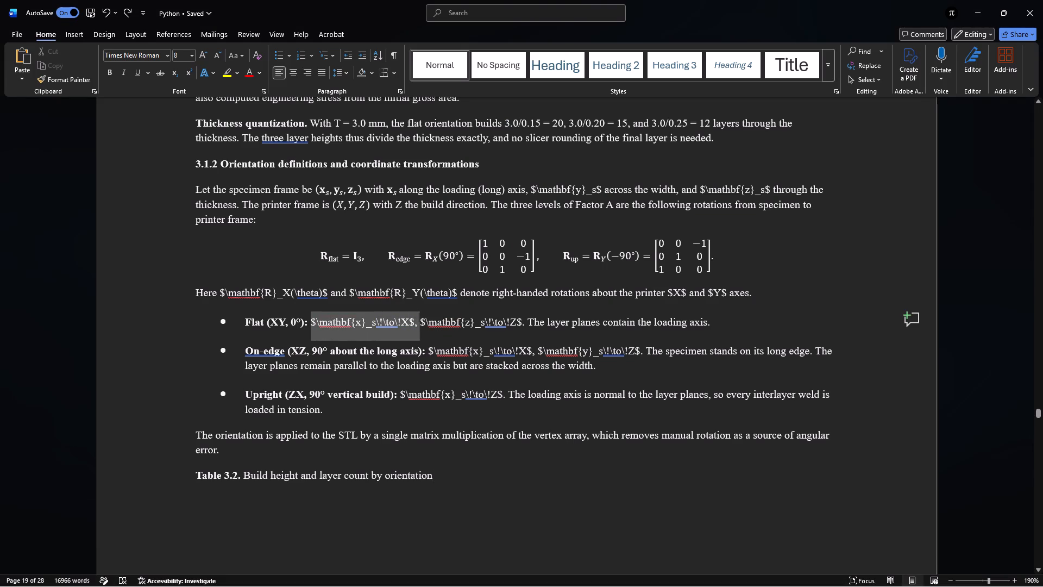
left_click_drag(415, 331, 412, 332)
left_click_drag(412, 332, 413, 332)
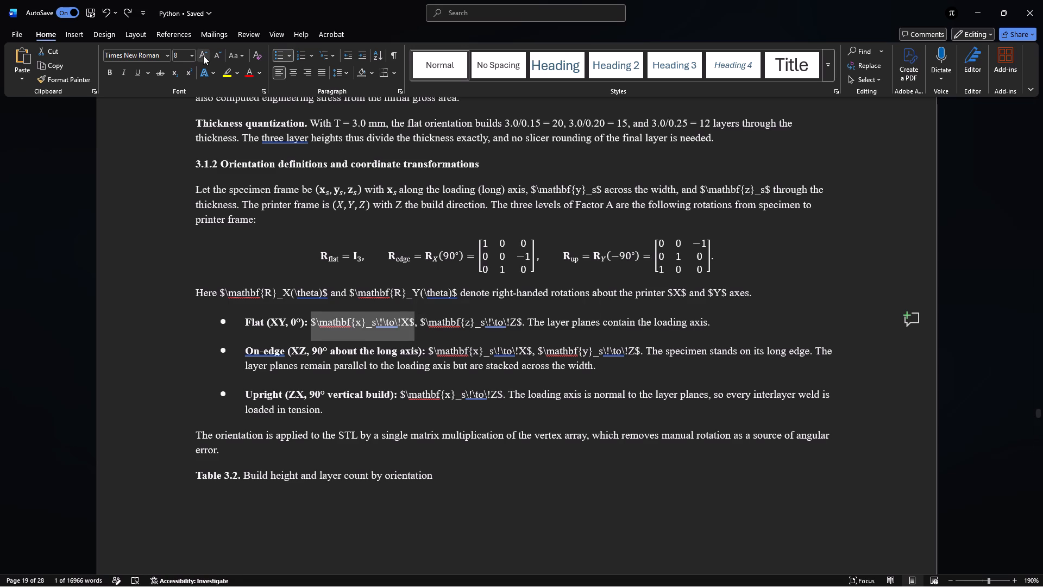
left_click(77, 38)
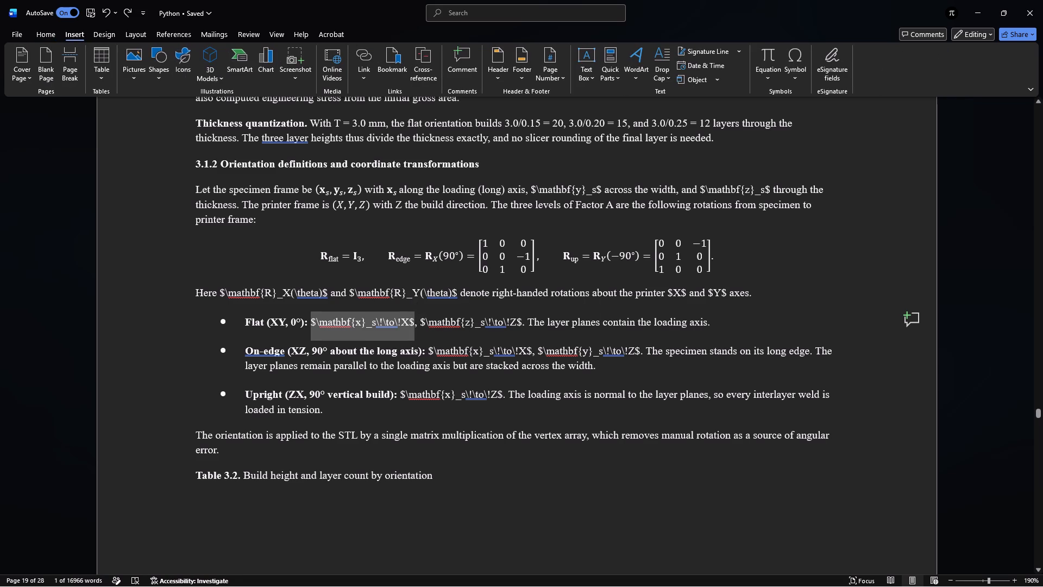
left_click(769, 62)
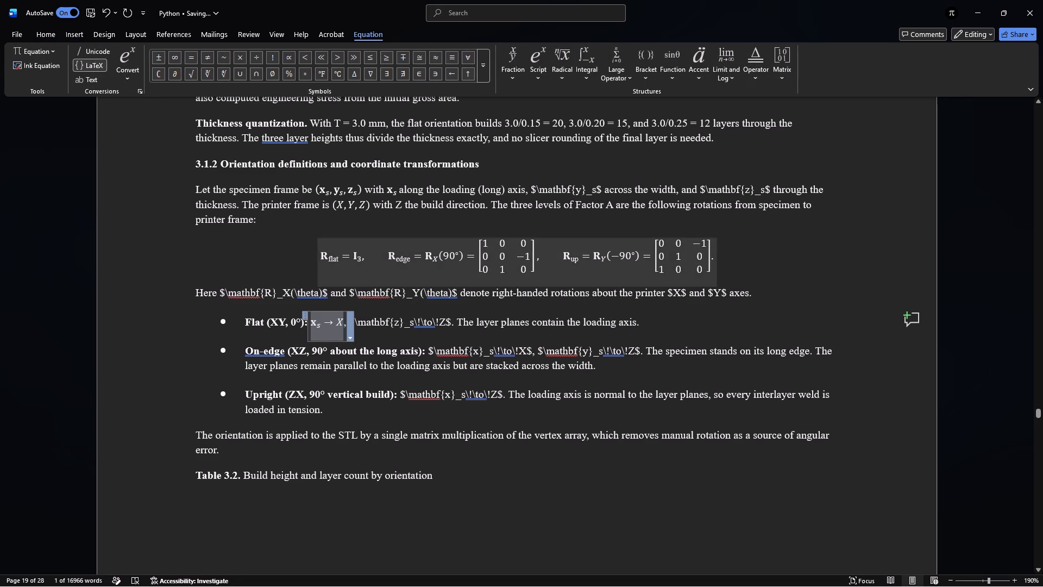
left_click(359, 321)
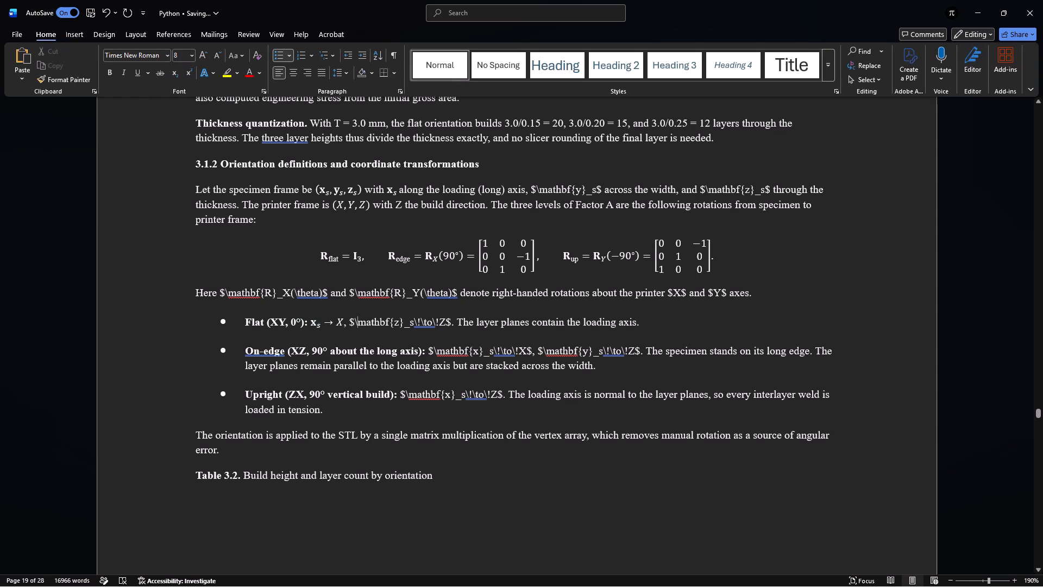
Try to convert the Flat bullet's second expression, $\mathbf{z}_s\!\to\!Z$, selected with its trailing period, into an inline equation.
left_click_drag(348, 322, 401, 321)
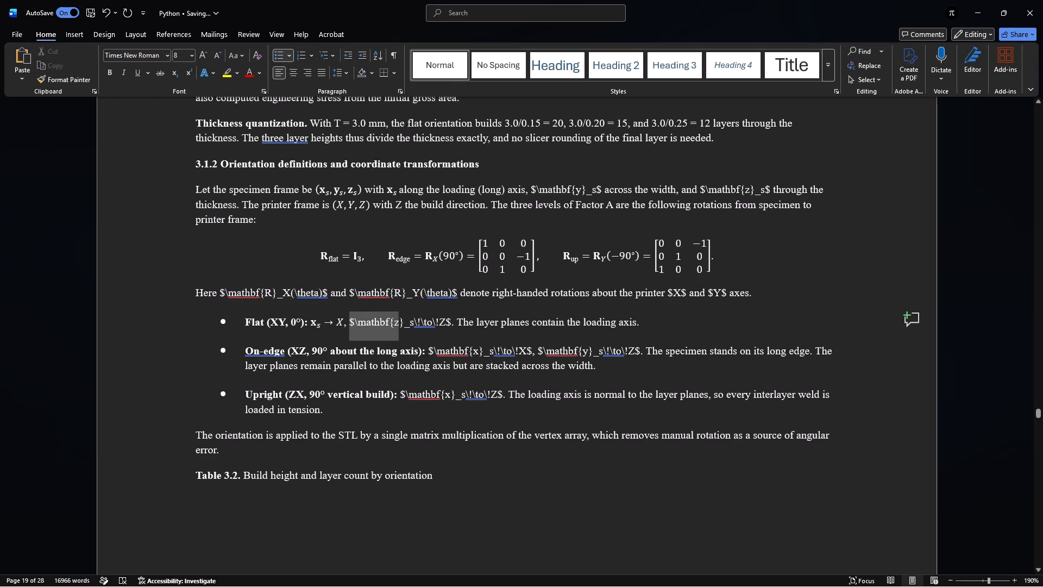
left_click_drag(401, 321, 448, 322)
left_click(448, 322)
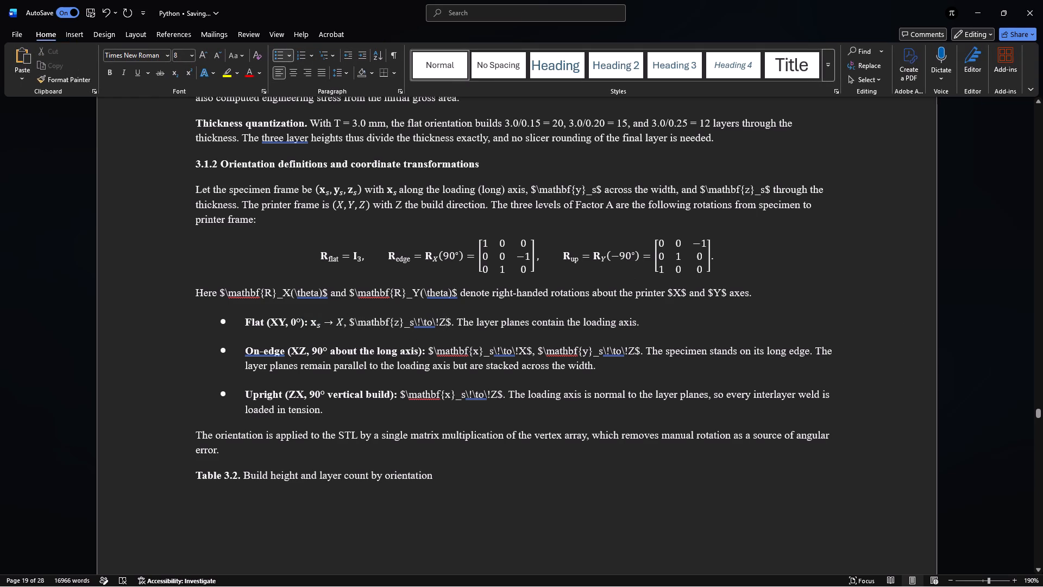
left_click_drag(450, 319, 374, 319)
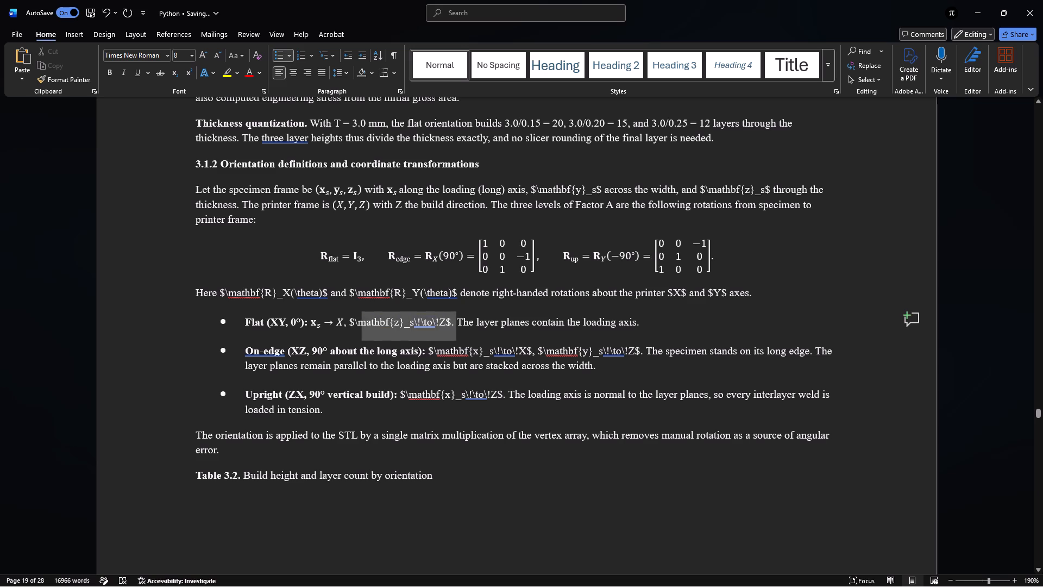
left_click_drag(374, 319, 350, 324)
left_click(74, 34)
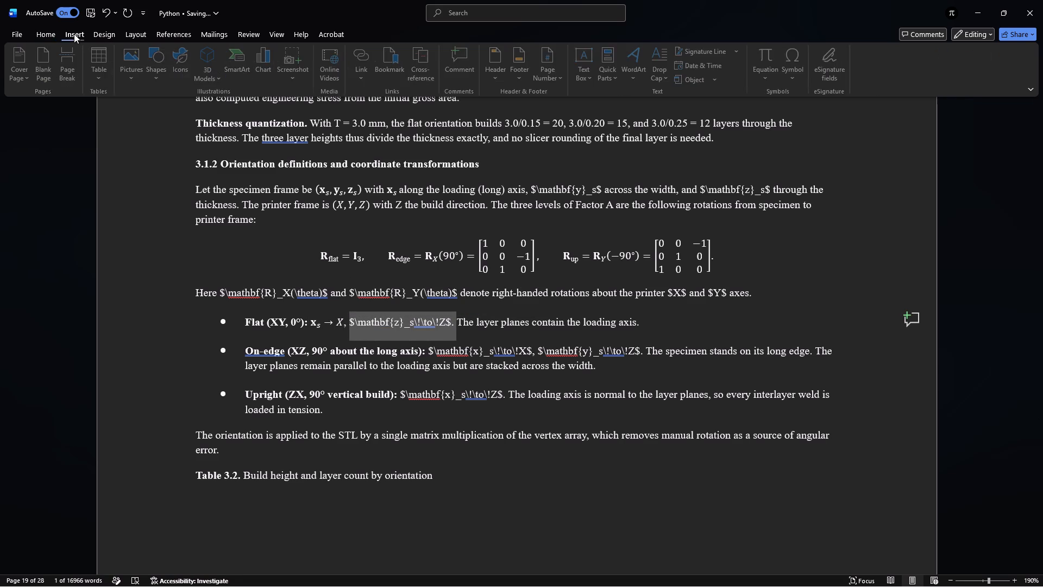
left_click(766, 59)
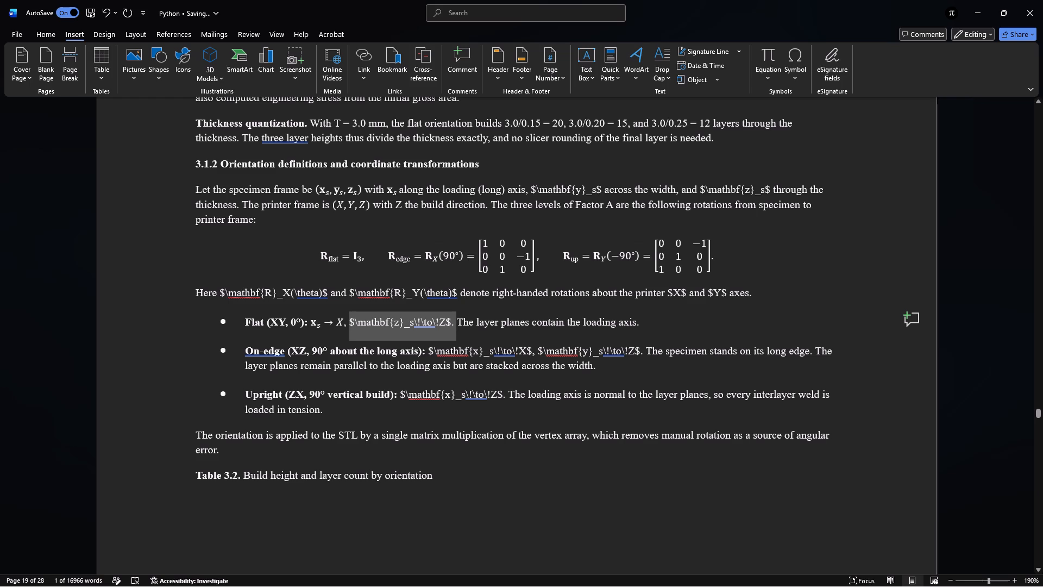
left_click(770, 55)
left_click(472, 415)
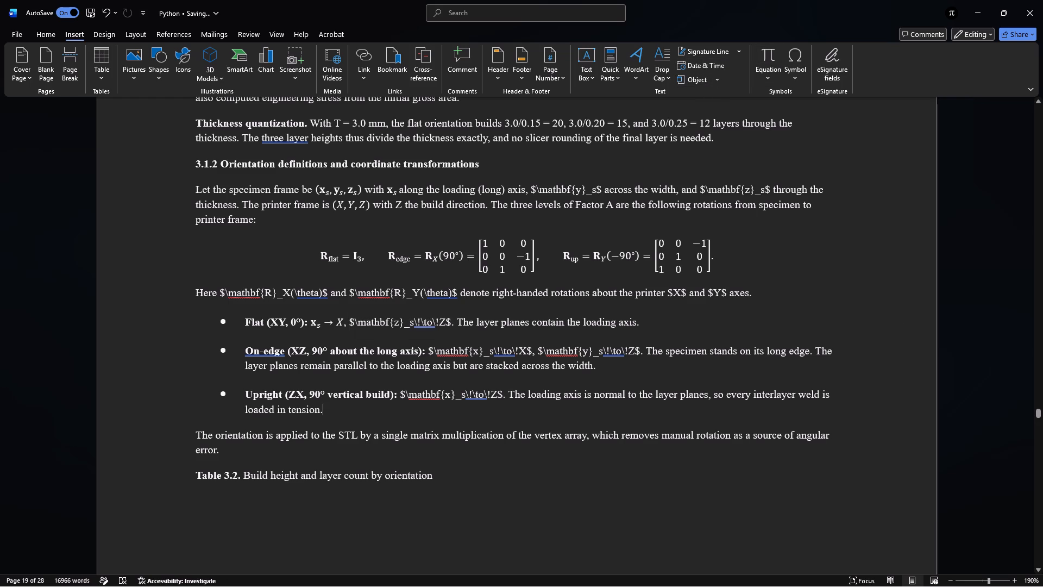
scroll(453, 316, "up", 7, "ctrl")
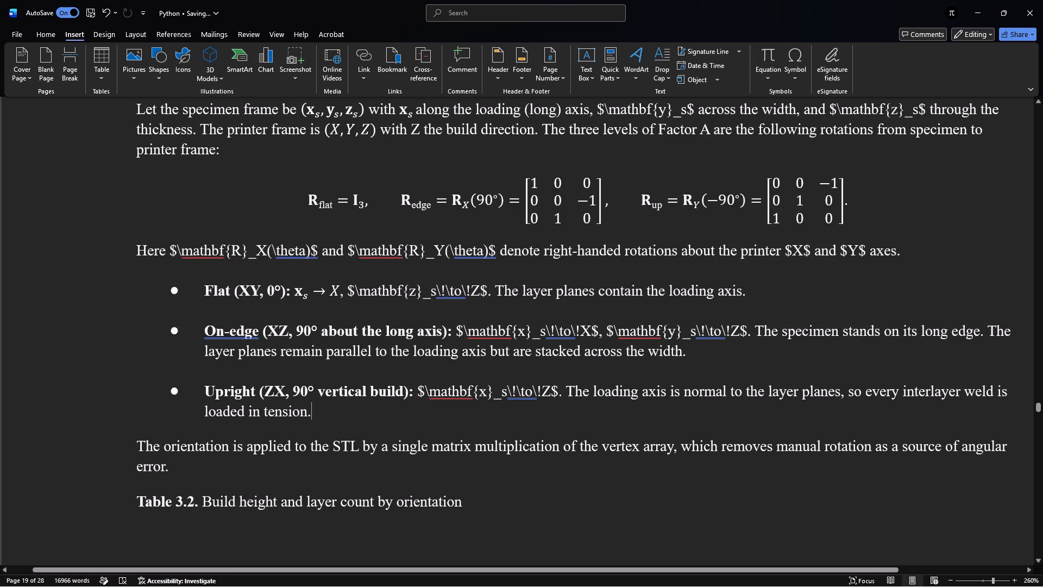
Convert $\mathbf{R}_X(\theta)$ and $\mathbf{R}_Y(\theta)$ in the sentence below the rotation matrices into separate inline equations.
left_click_drag(170, 250, 312, 257)
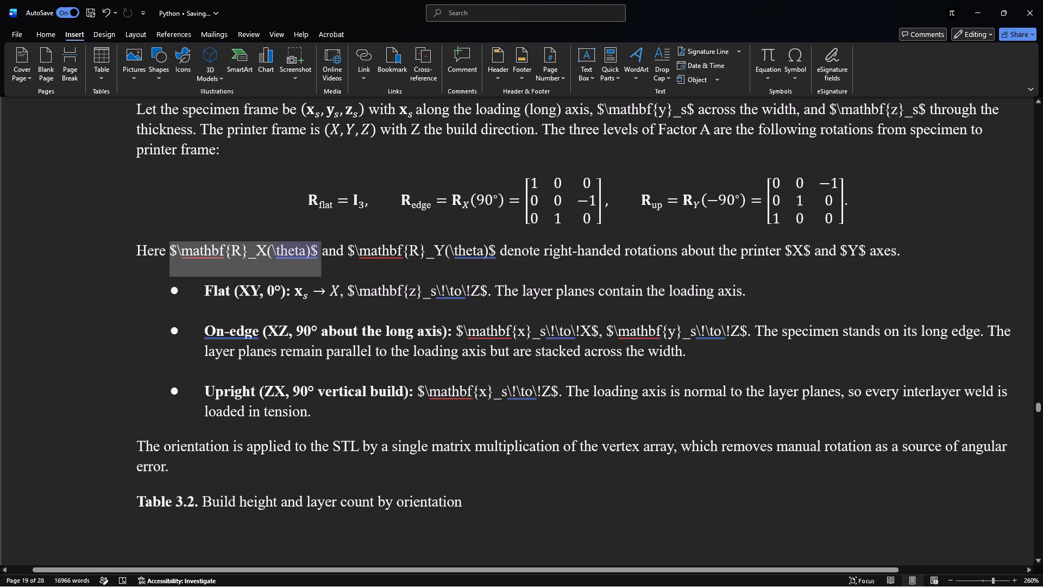
left_click_drag(312, 257, 316, 256)
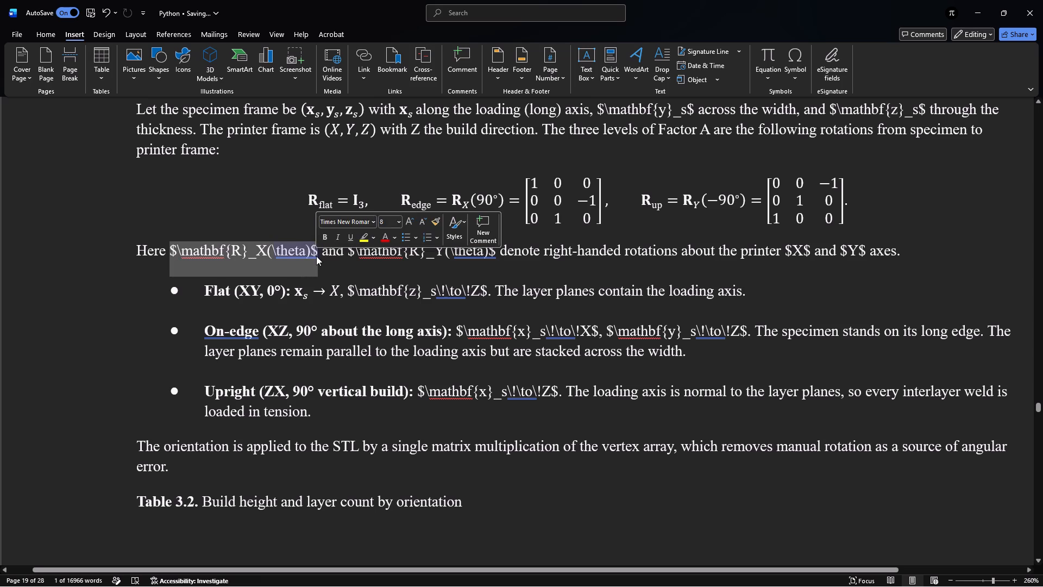
left_click(764, 59)
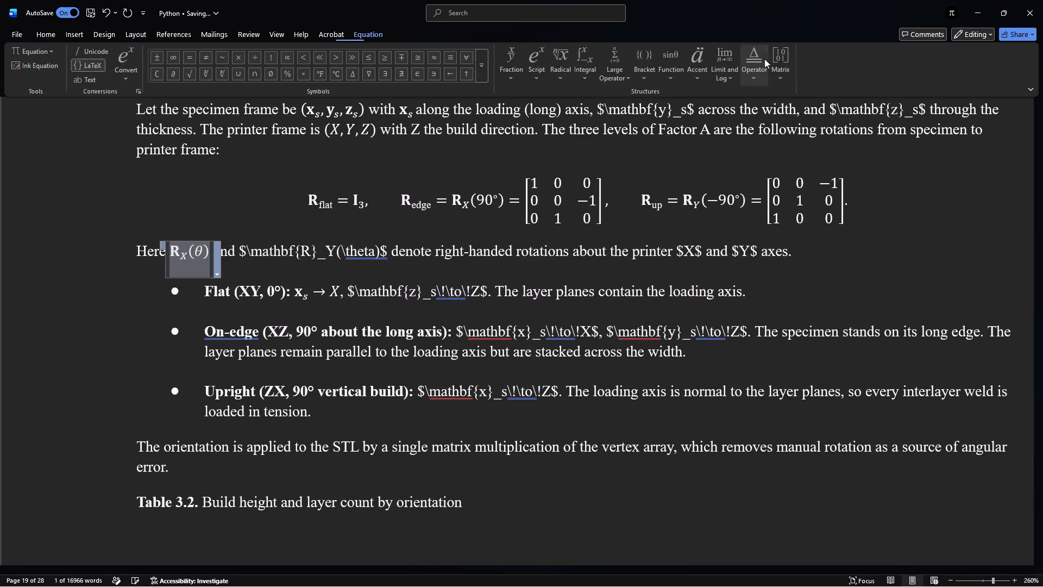
left_click_drag(240, 251, 373, 248)
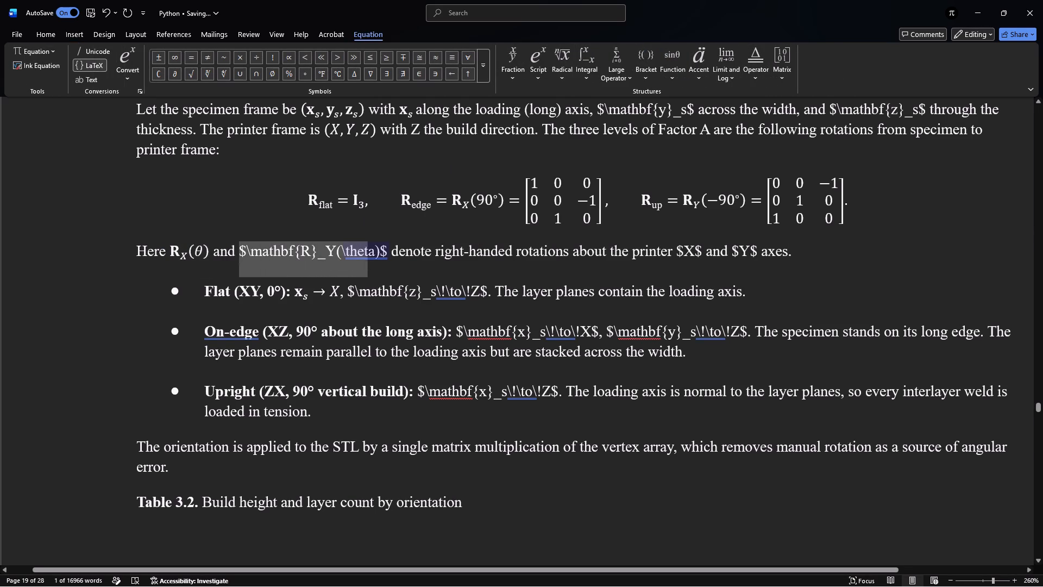
left_click_drag(373, 248, 385, 253)
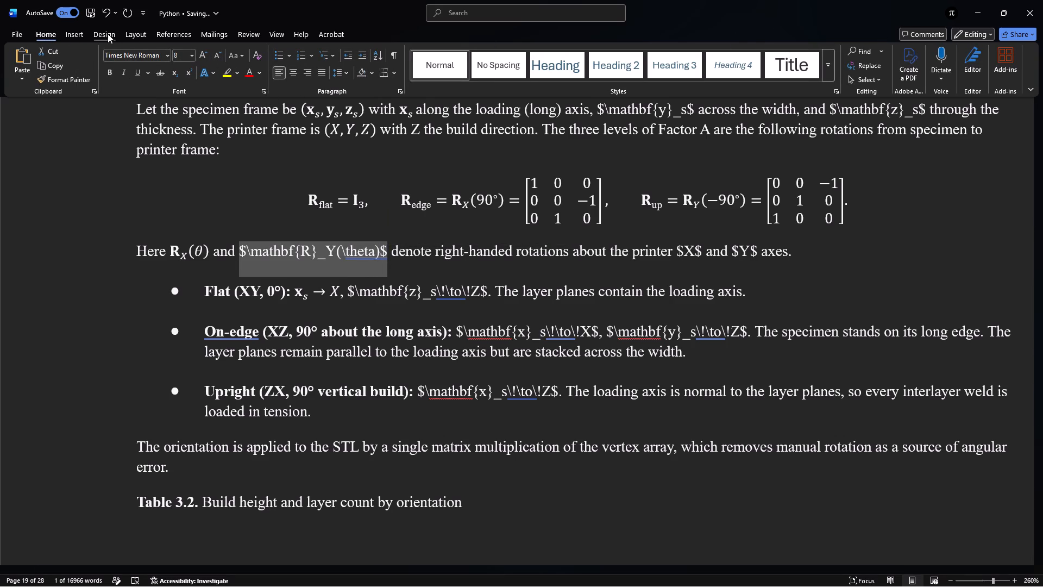
left_click(77, 34)
left_click(773, 59)
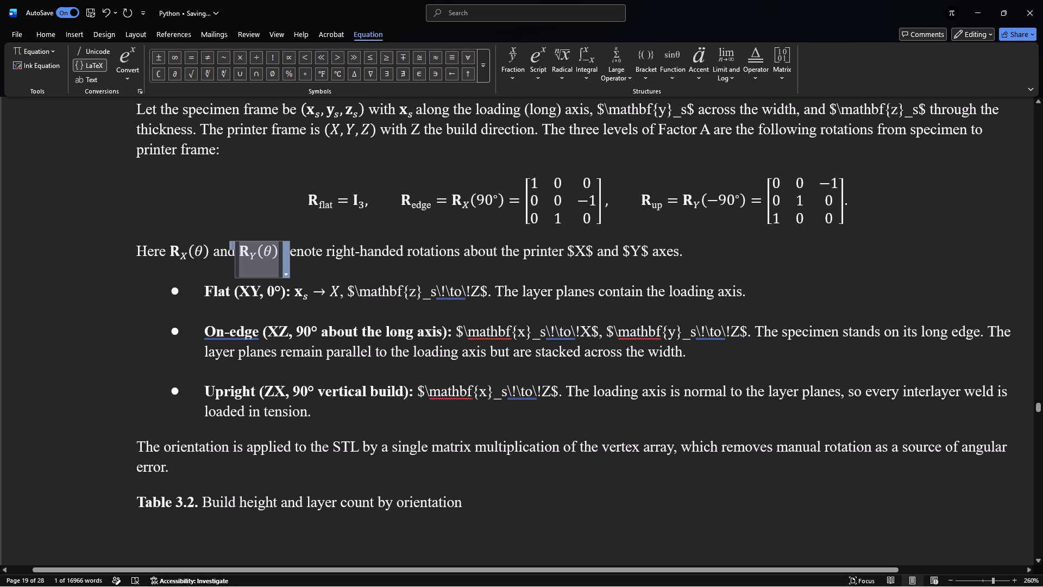
Convert the axis labels $X$ and $Y$ at the end of the right-handed rotations sentence into separate inline equations.
left_click_drag(567, 252, 594, 253)
left_click(82, 32)
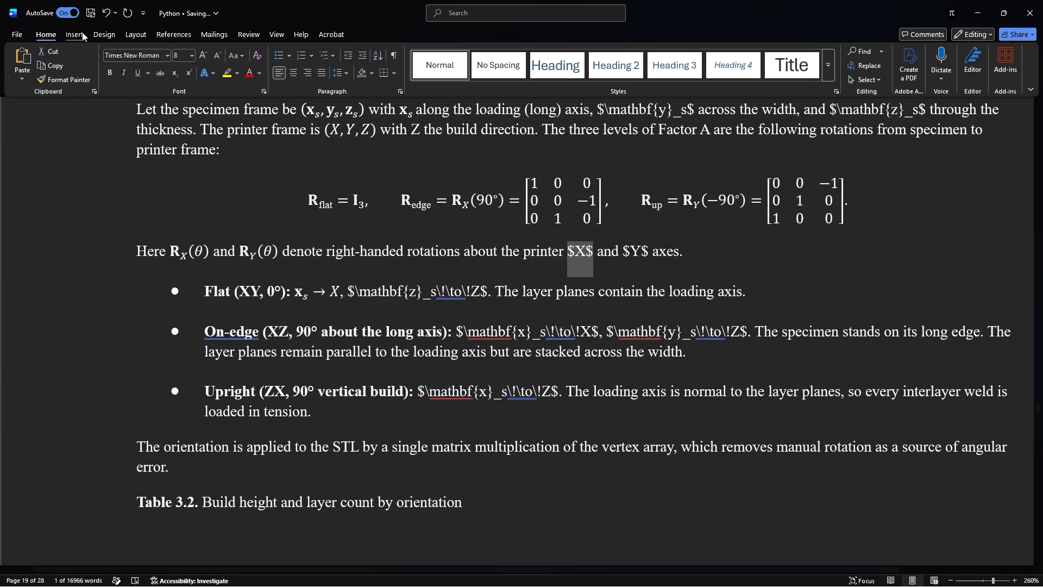
left_click(770, 59)
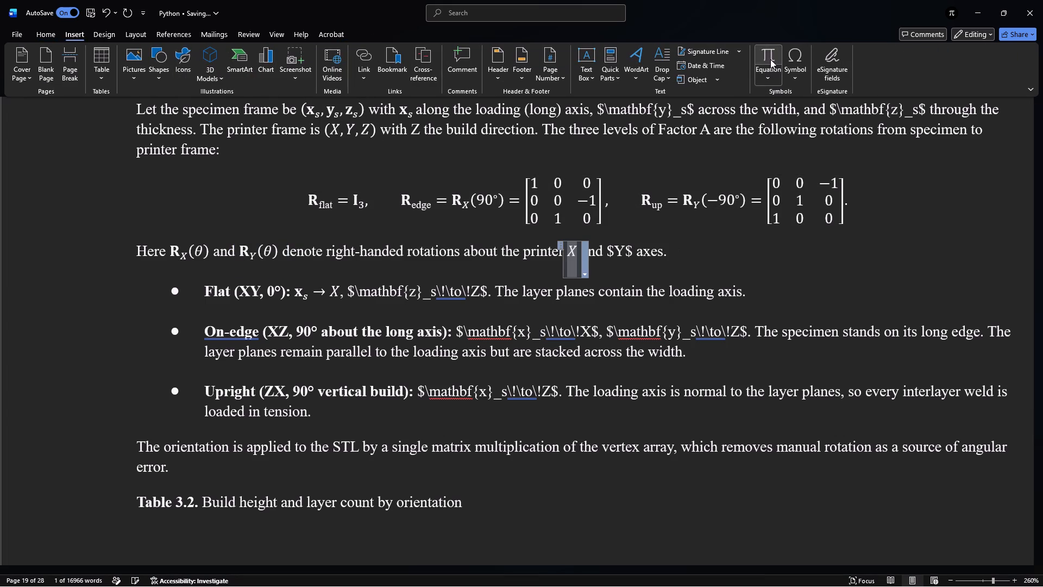
left_click_drag(631, 250, 607, 257)
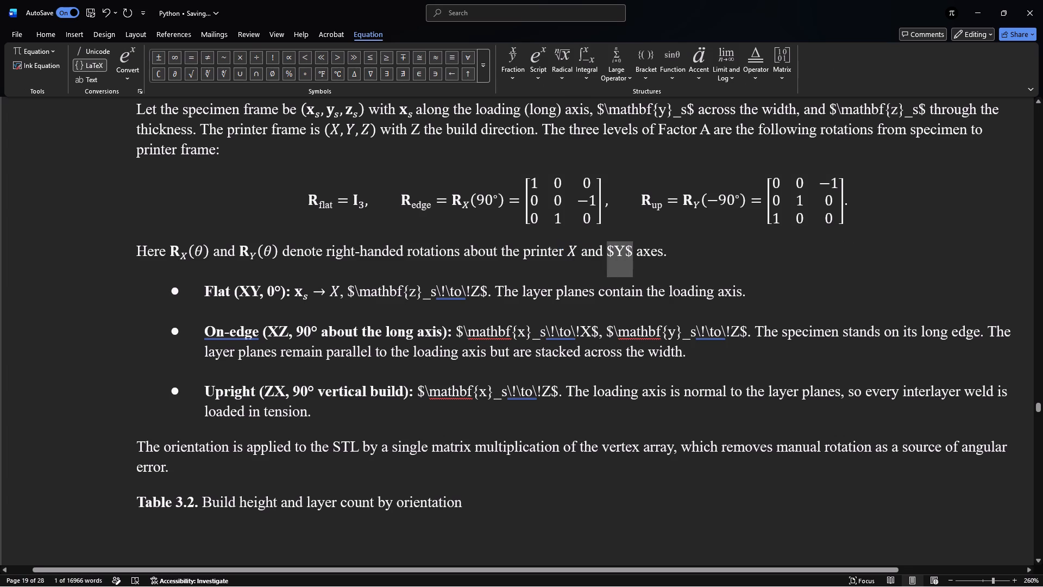
left_click_drag(607, 257, 606, 257)
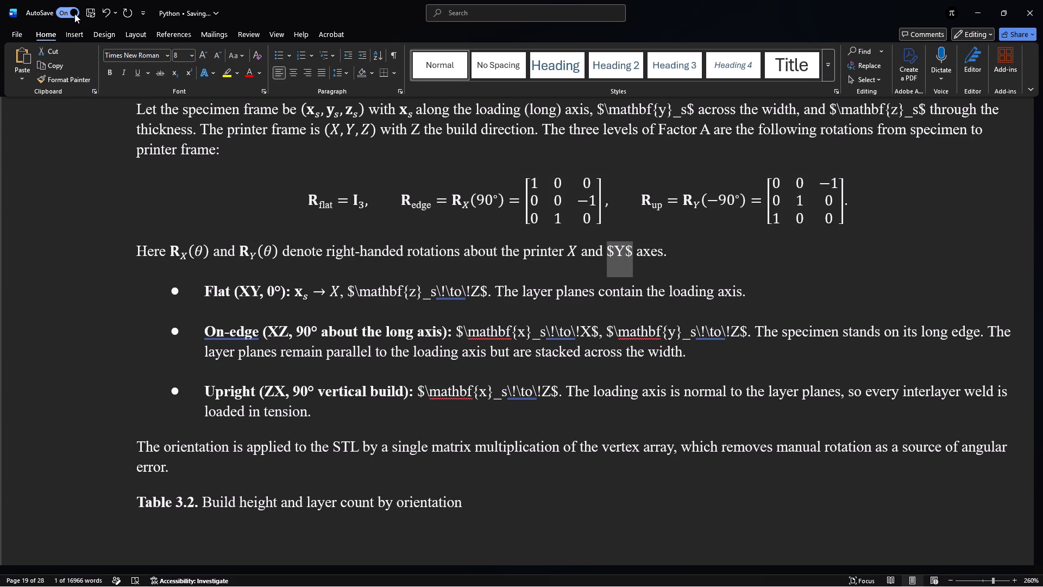
left_click(71, 33)
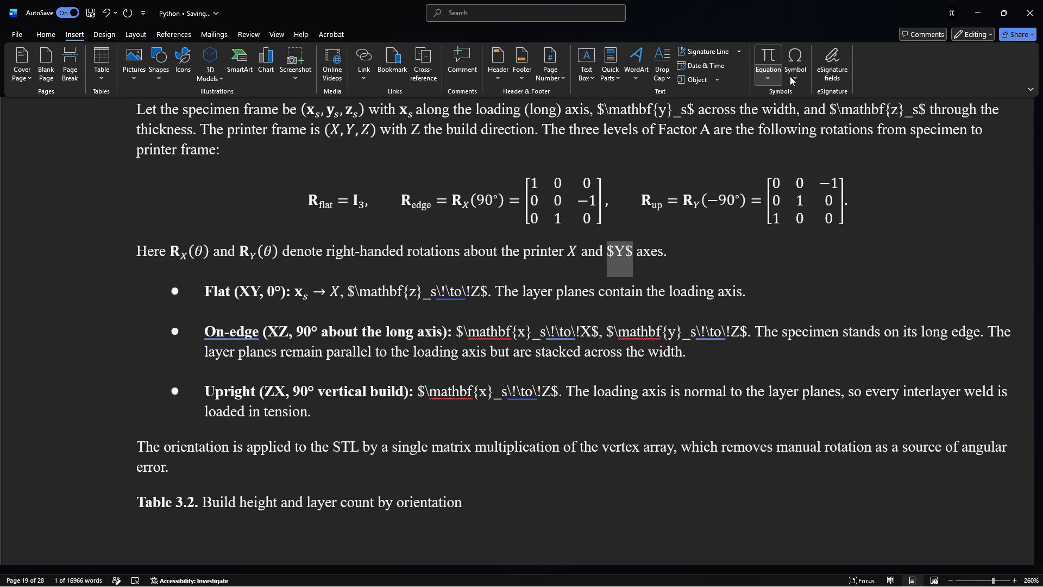
left_click(790, 76)
left_click(771, 68)
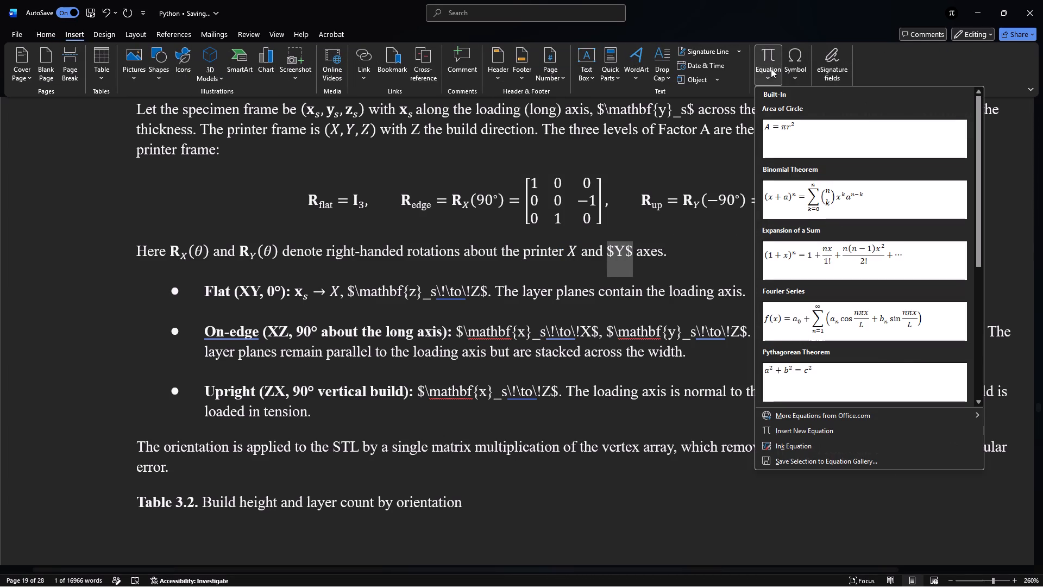
left_click(762, 58)
left_click(762, 58)
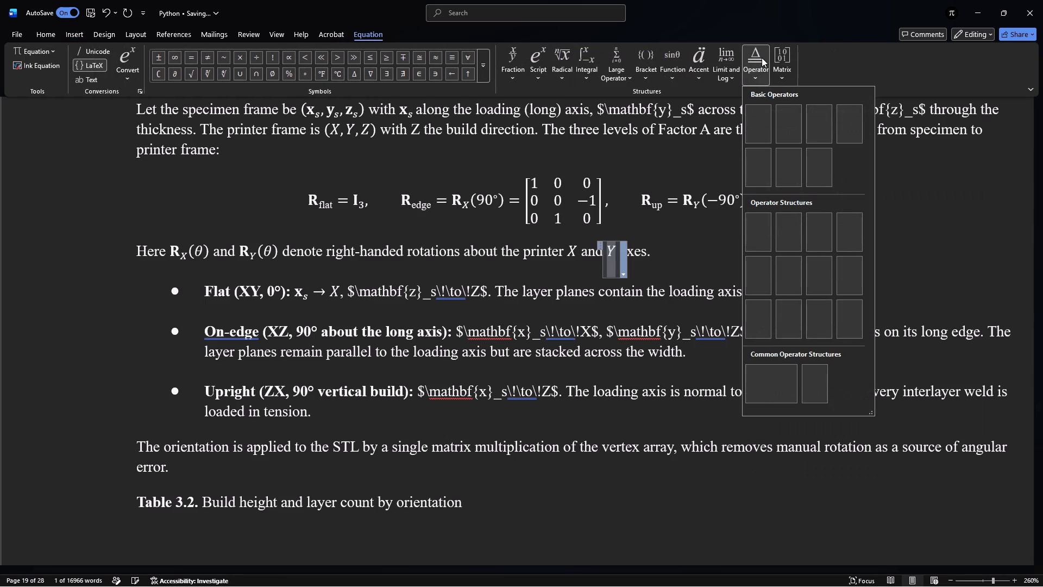
left_click(569, 397)
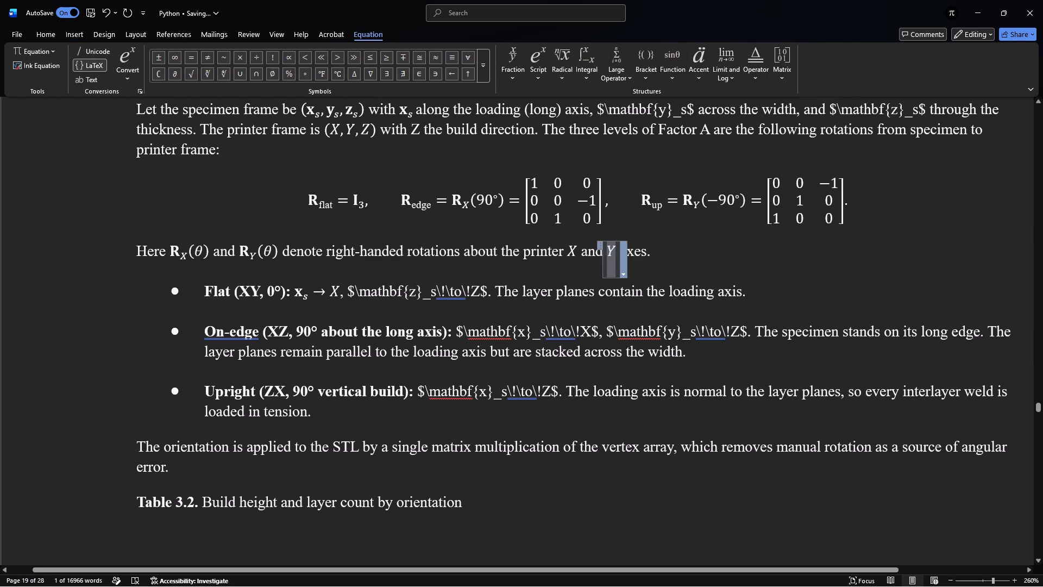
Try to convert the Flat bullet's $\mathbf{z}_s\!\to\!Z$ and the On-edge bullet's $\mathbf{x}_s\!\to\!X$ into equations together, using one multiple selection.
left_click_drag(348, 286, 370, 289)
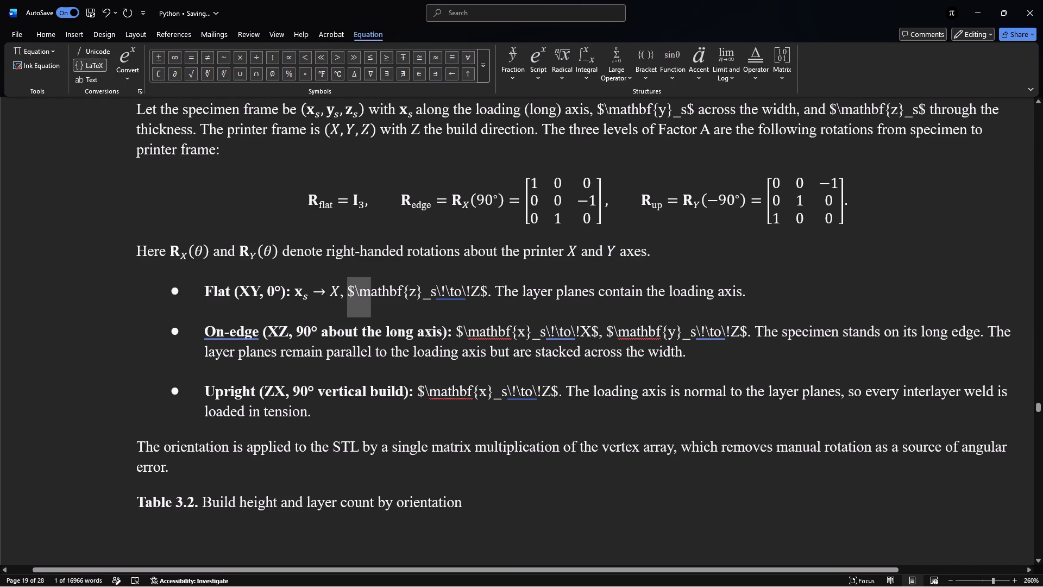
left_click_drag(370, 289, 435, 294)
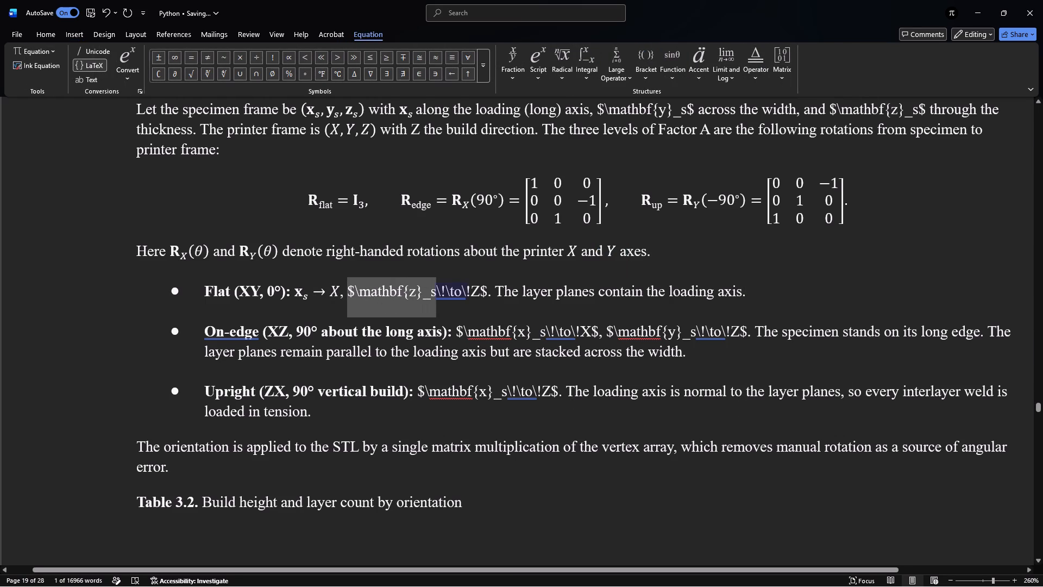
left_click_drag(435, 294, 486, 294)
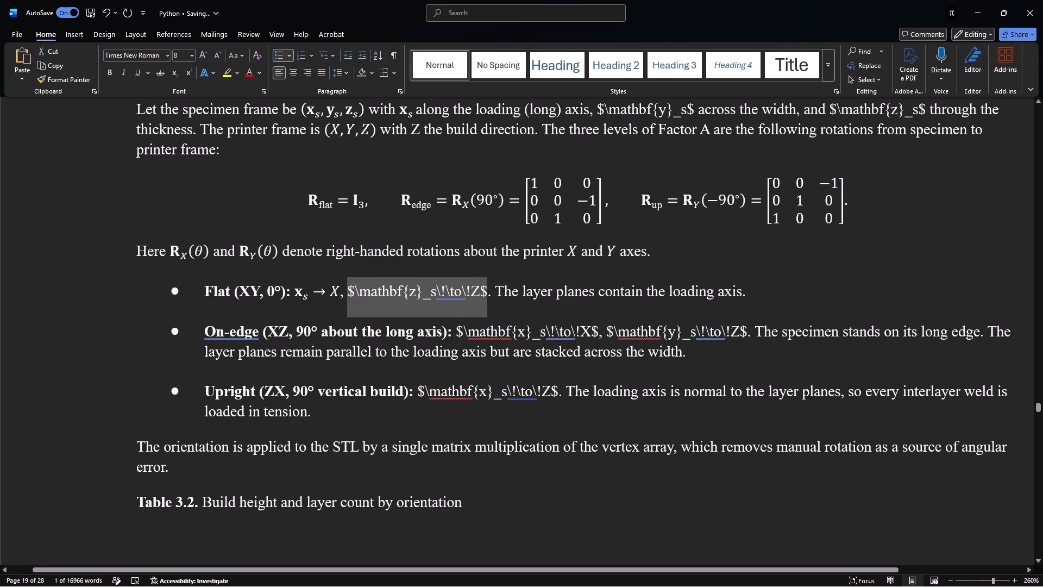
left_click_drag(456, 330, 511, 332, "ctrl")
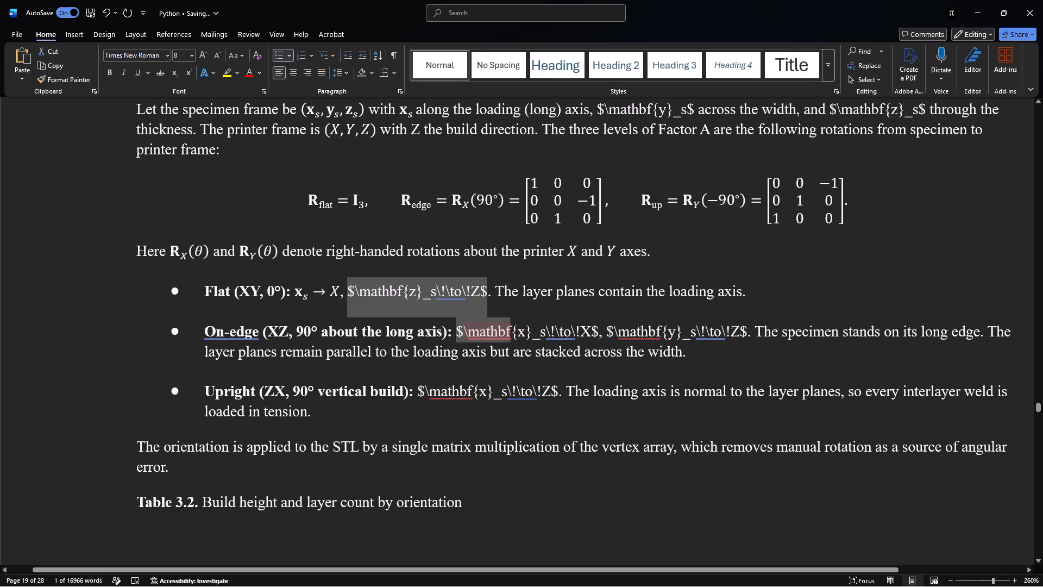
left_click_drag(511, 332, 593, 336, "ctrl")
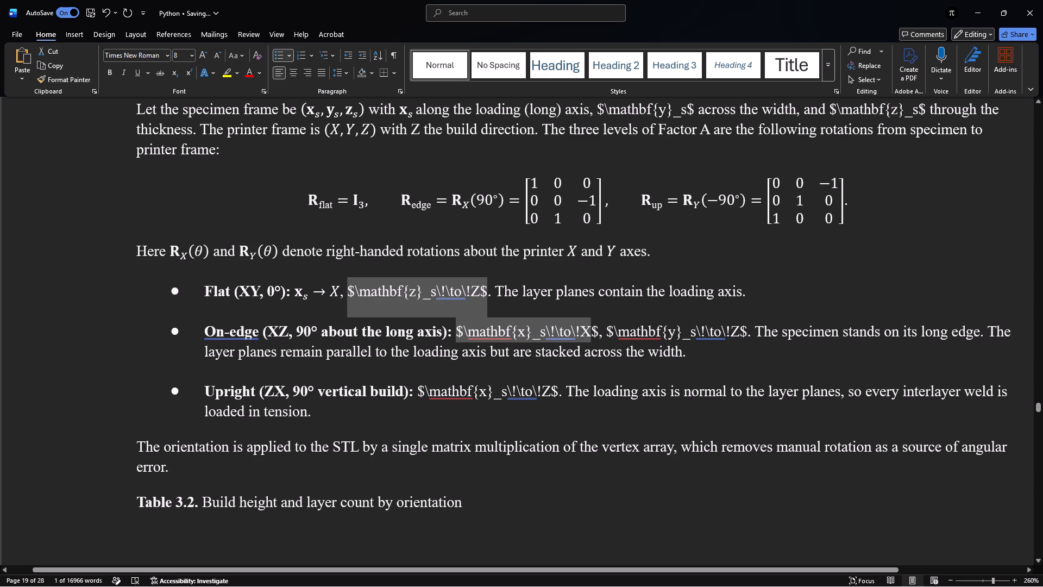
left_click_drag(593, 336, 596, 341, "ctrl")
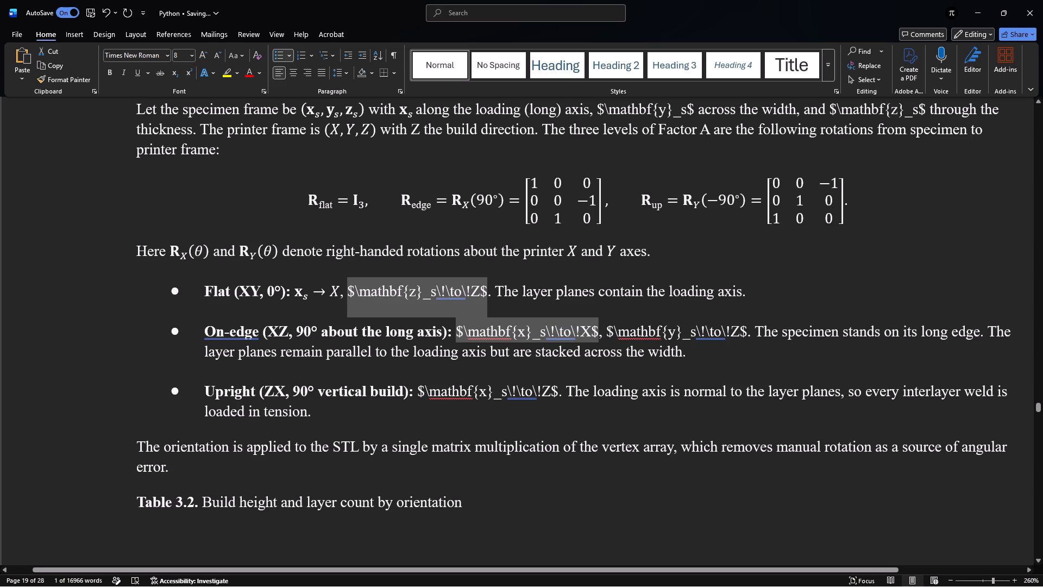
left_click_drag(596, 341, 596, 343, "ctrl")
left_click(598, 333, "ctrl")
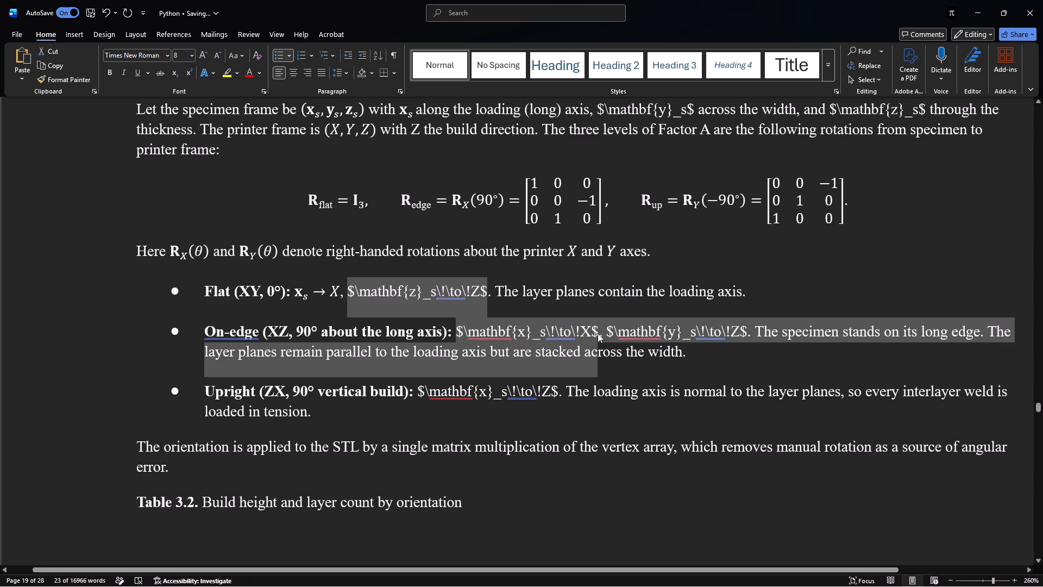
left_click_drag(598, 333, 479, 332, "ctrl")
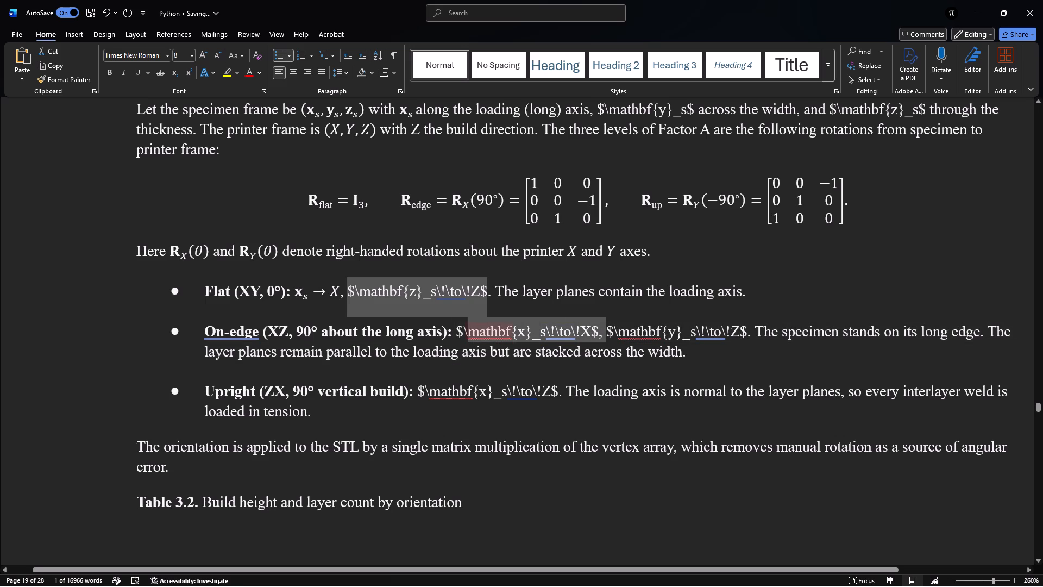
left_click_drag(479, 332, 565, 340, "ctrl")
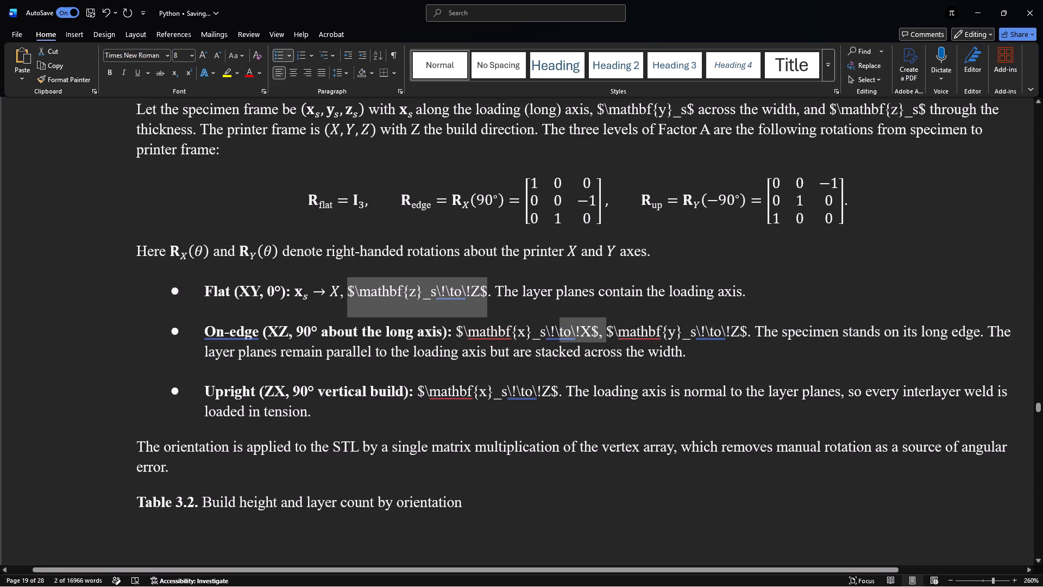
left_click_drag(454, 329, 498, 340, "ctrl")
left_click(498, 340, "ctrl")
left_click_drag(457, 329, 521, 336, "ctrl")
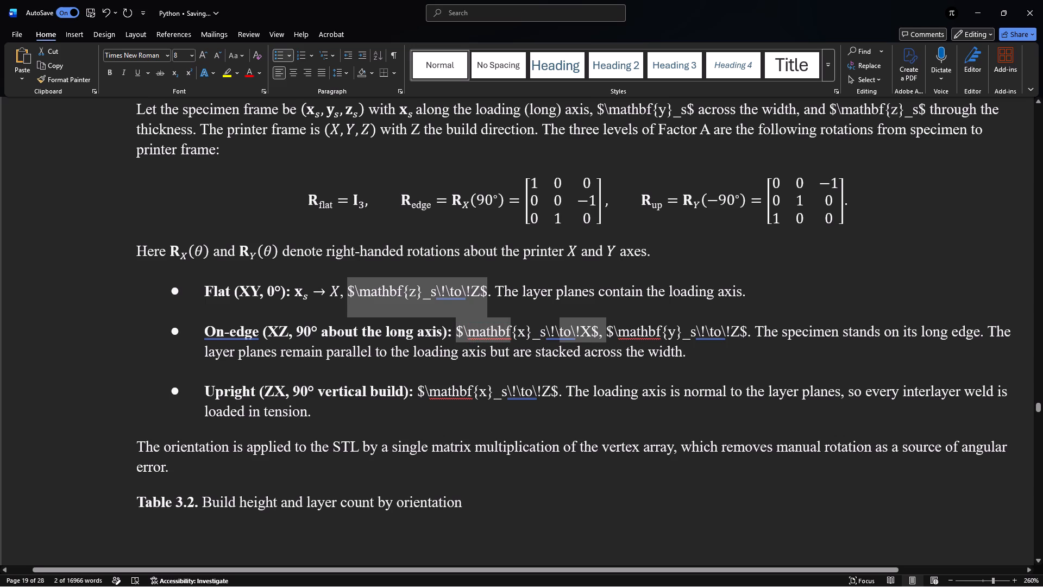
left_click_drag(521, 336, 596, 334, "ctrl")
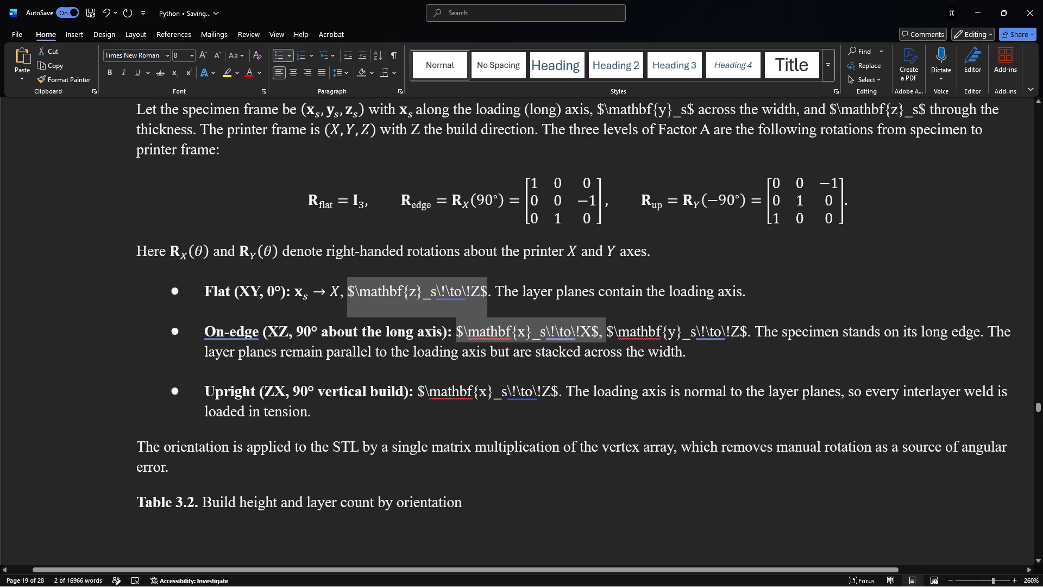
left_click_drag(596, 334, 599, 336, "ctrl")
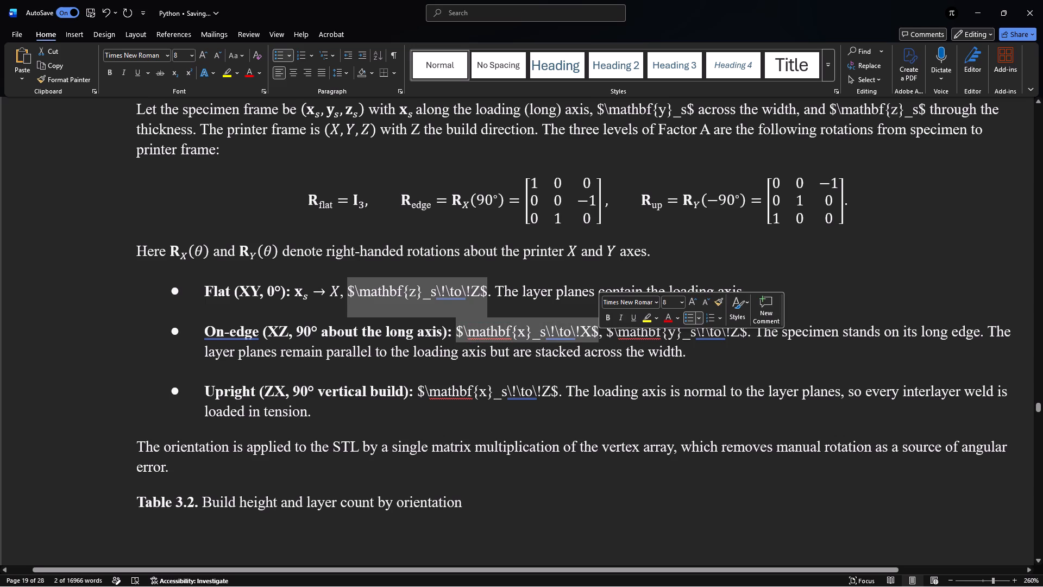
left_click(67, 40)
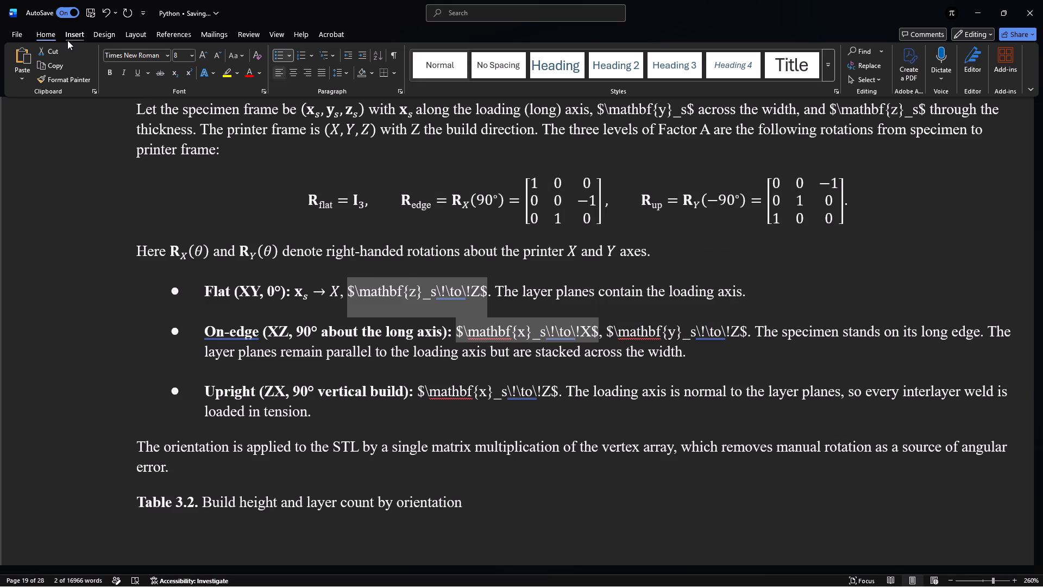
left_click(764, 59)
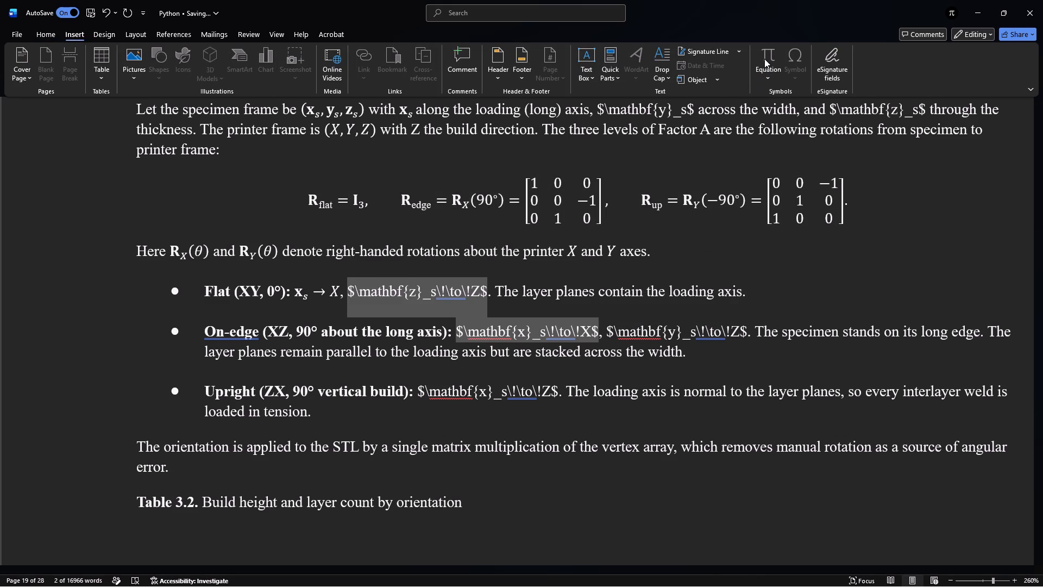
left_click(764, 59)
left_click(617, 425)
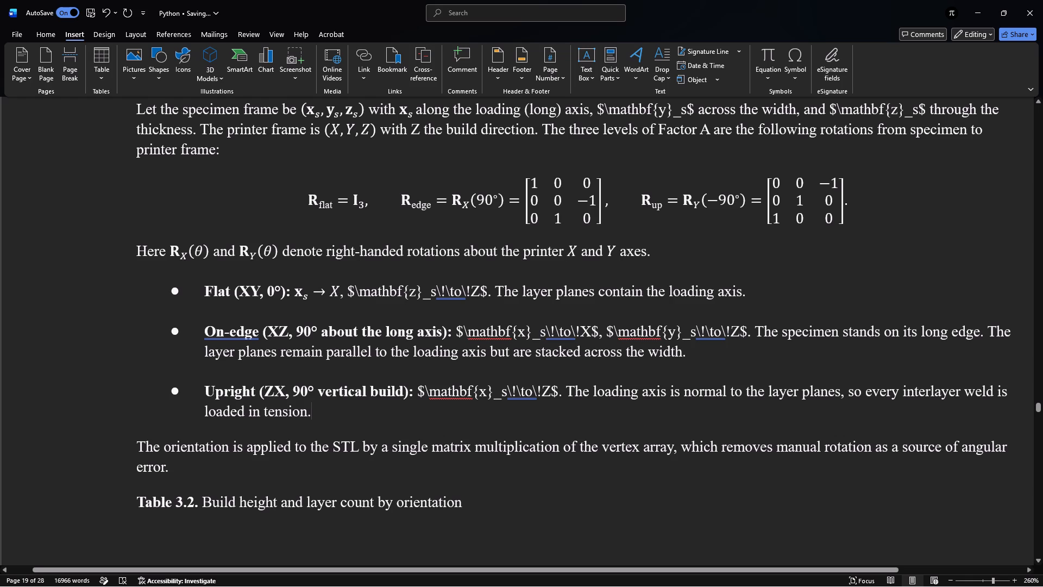
Convert the On-edge bullet's second expression, $\mathbf{y}_s\!\to\!Z$, into an inline equation.
left_click_drag(596, 331, 510, 331)
left_click(510, 331)
left_click_drag(608, 334, 742, 331)
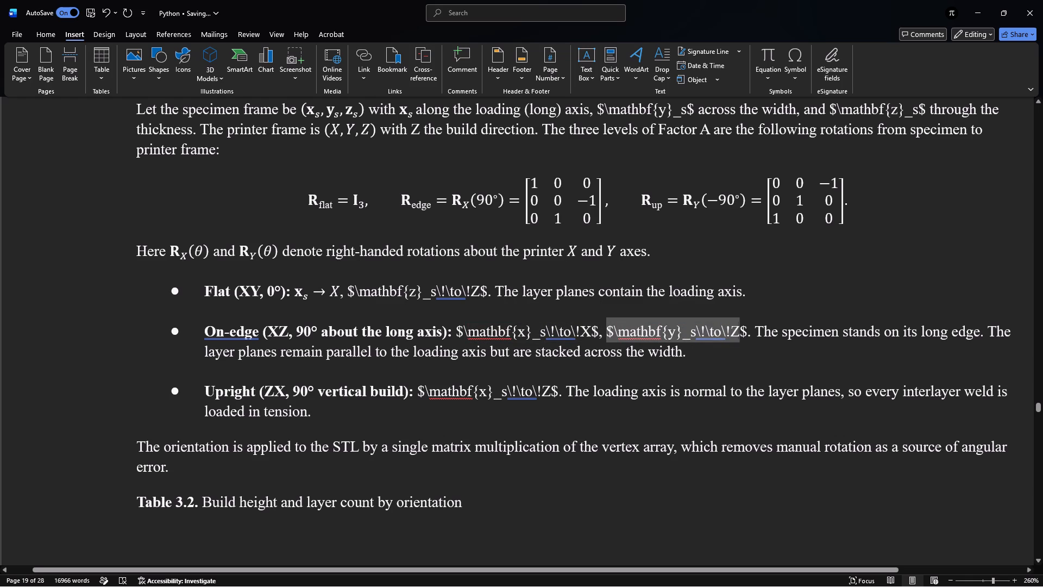
left_click_drag(742, 331, 744, 336)
left_click_drag(744, 336, 745, 337)
left_click(770, 60)
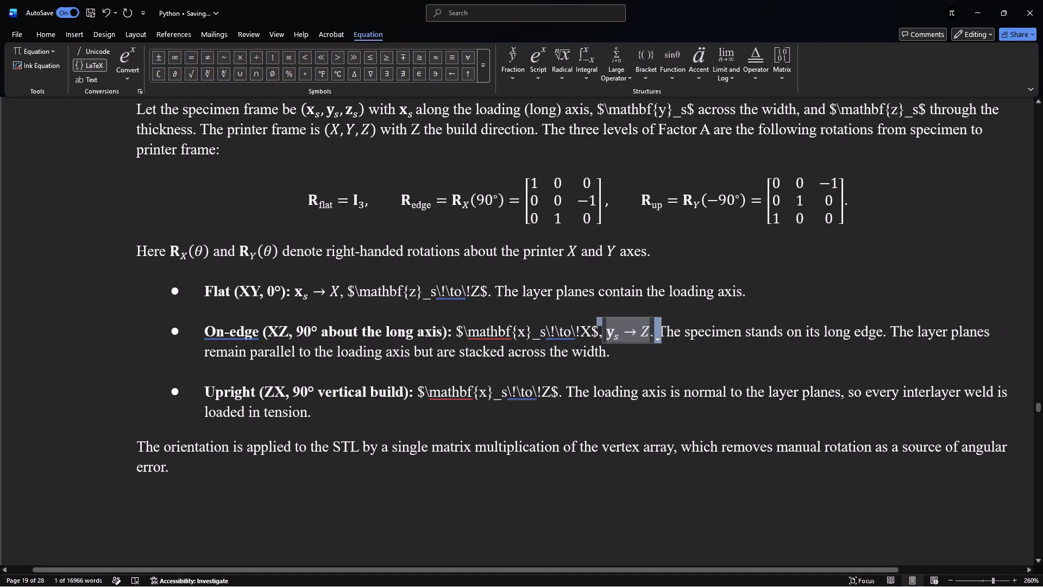
Convert the On-edge bullet's first expression, $\mathbf{x}_s\!\to\!X$, into an inline equation.
left_click_drag(595, 333, 536, 333)
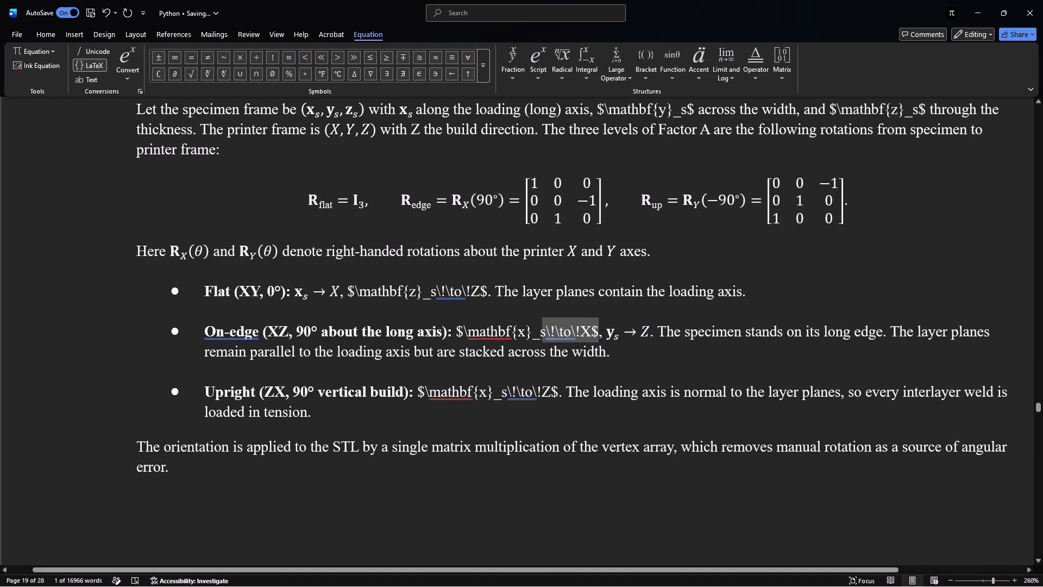
left_click_drag(536, 333, 460, 336)
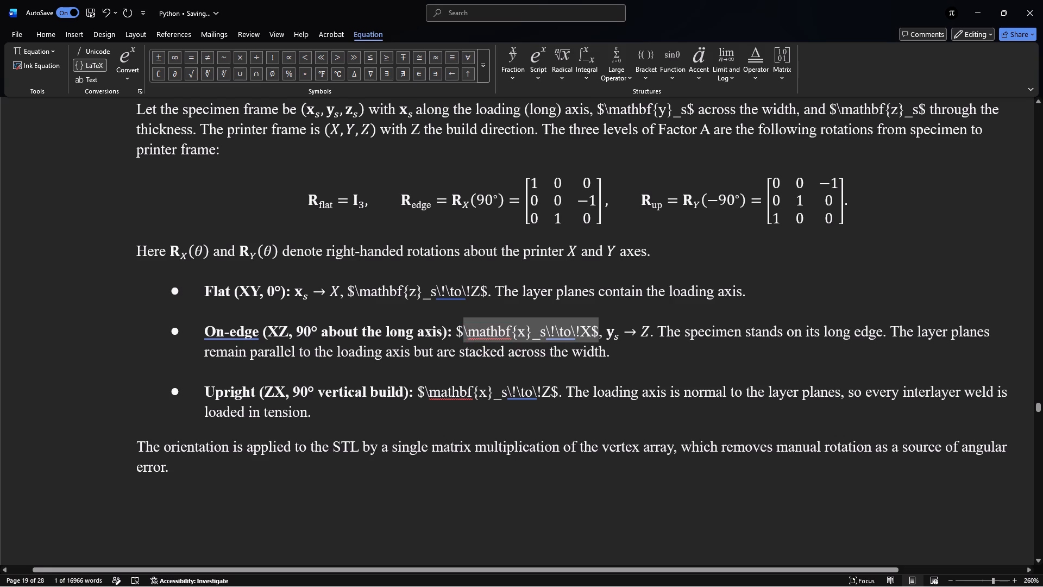
left_click_drag(460, 336, 456, 334)
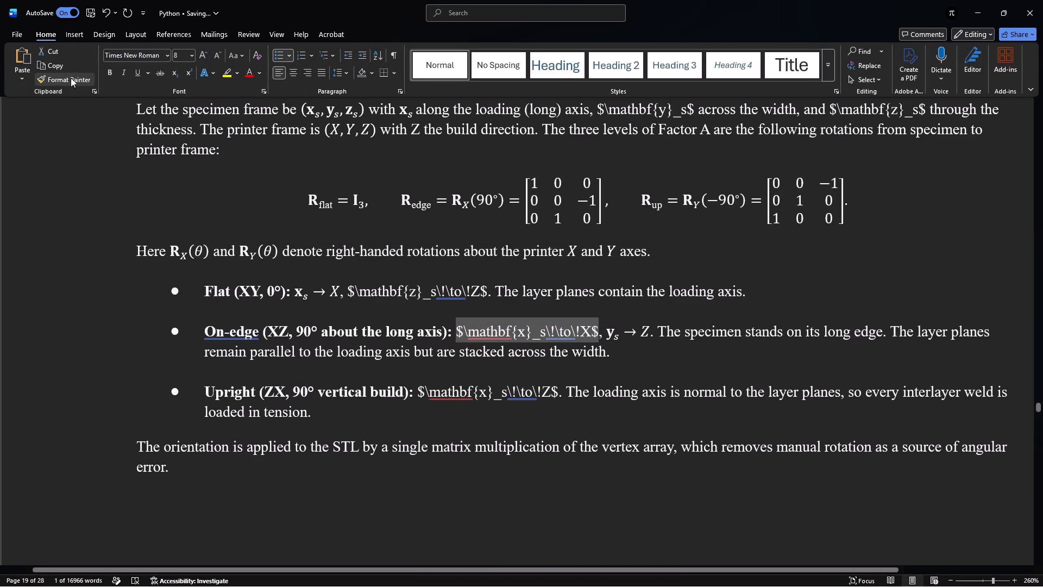
left_click(72, 28)
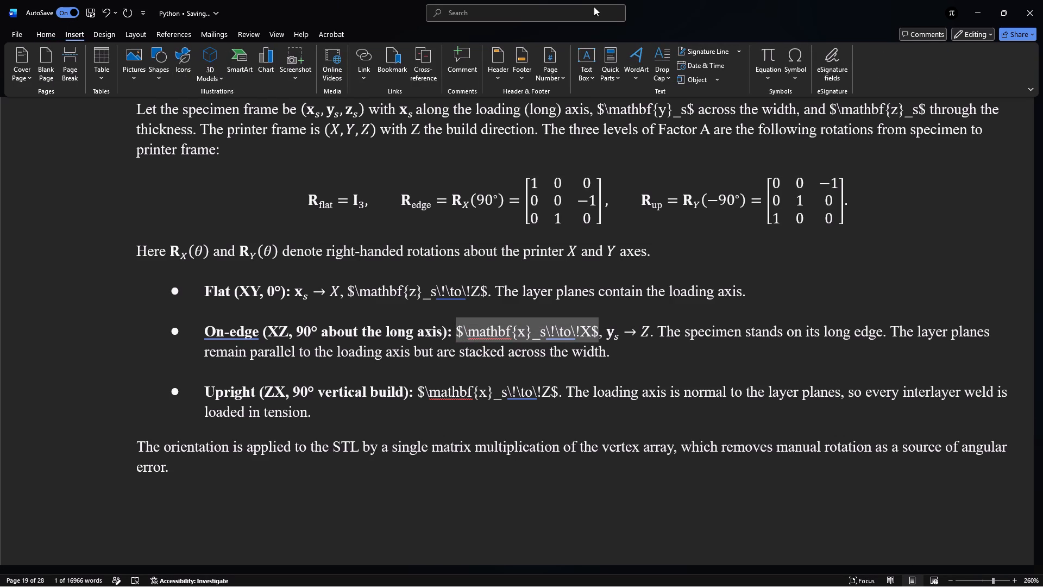
left_click(767, 65)
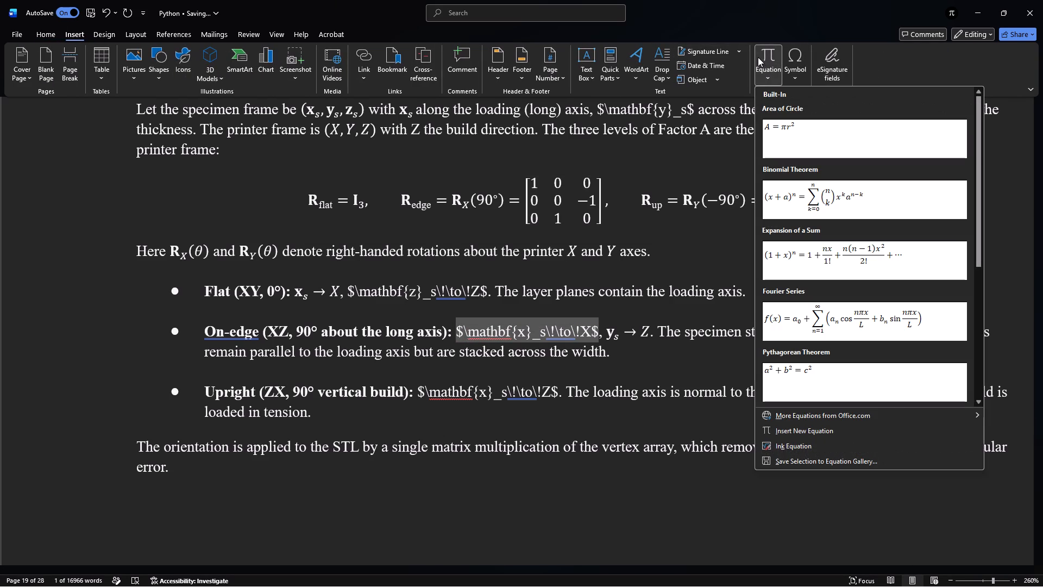
left_click(758, 57)
left_click(644, 355)
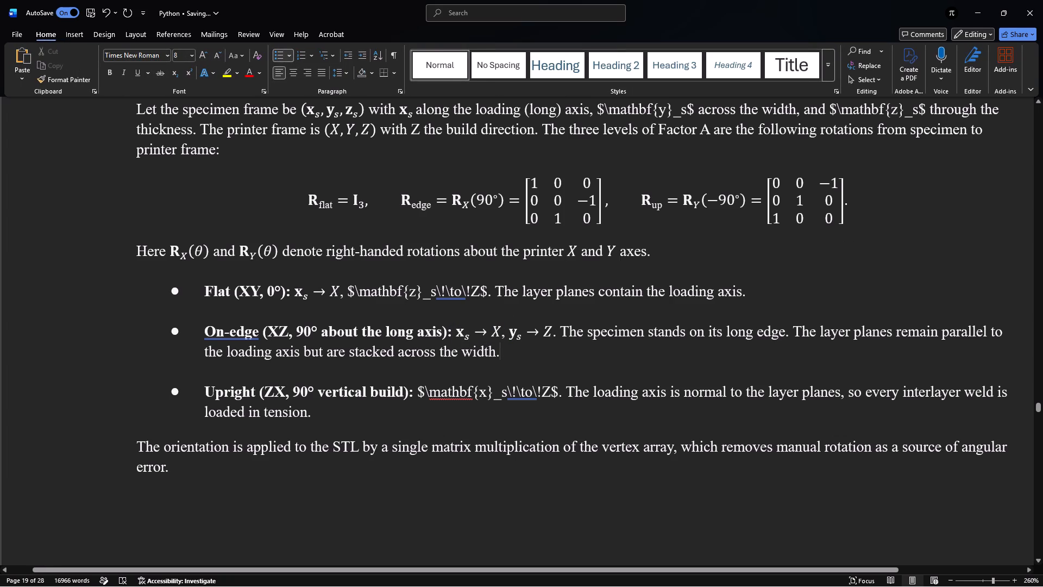
Convert the Flat bullet's second expression, $\mathbf{z}_s\!\to\!Z$, into an inline equation.
left_click_drag(347, 291, 481, 292)
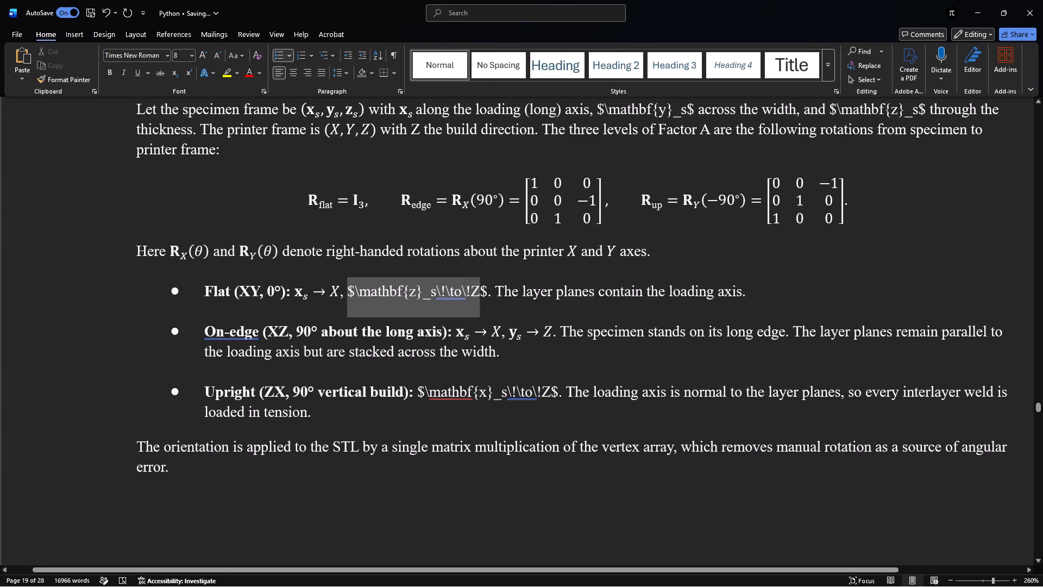
left_click_drag(481, 292, 486, 298)
left_click_drag(486, 298, 487, 298)
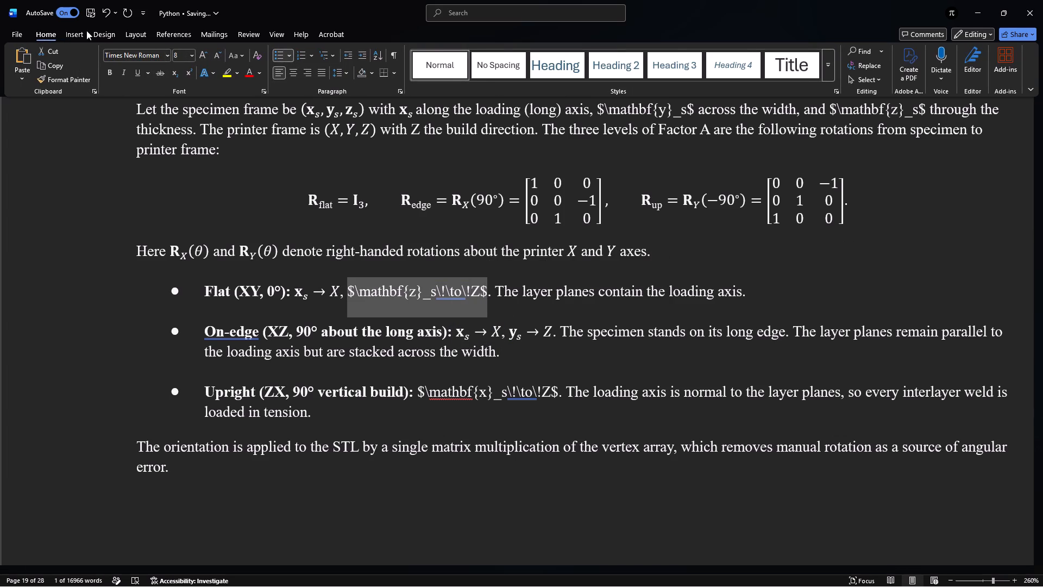
left_click(74, 30)
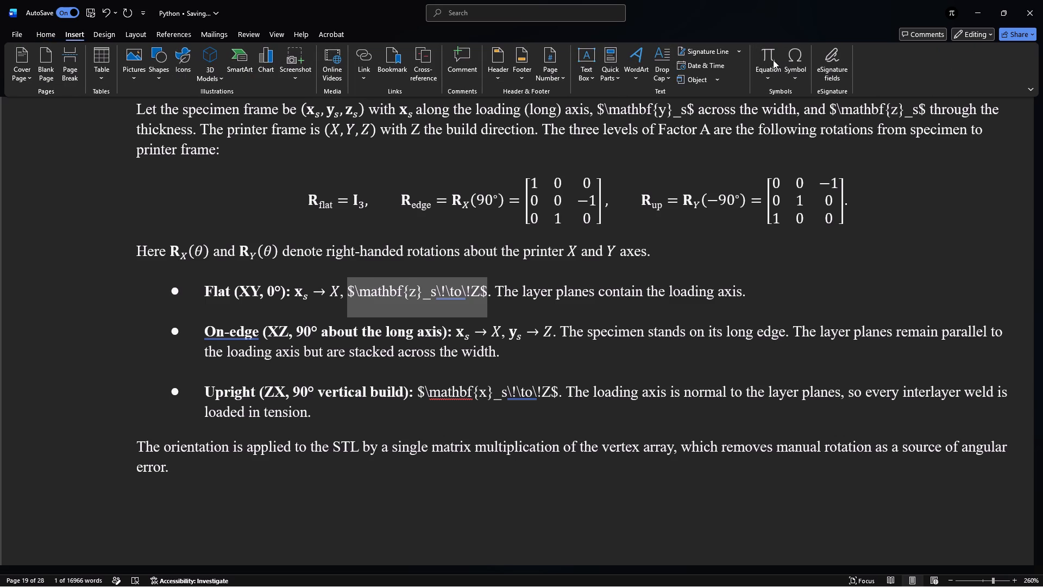
left_click(766, 59)
left_click(672, 329)
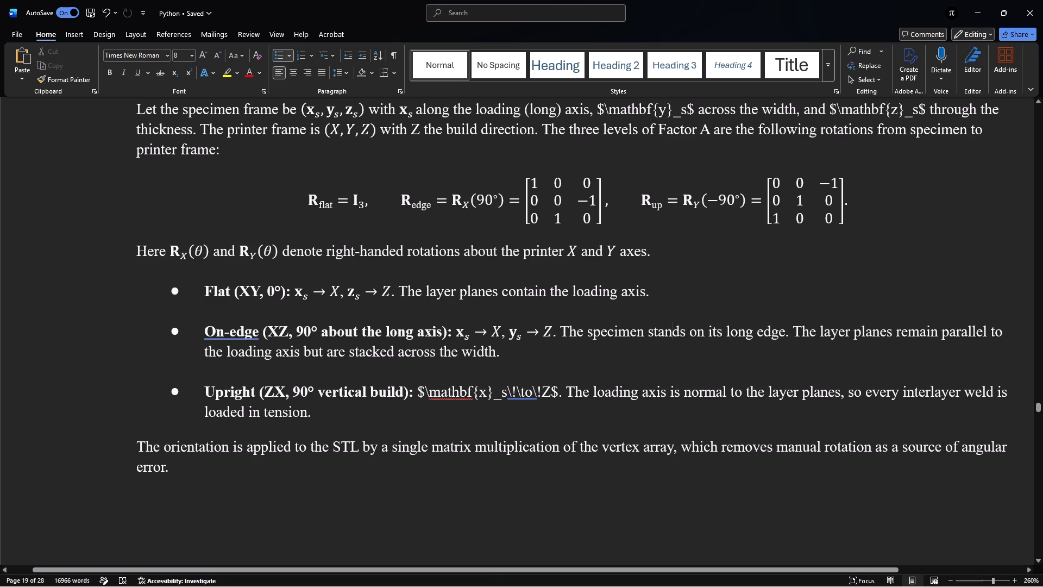
Convert the Upright bullet's $\mathbf{x}_s\!\to\!Z$ expression into an inline equation.
left_click_drag(417, 392, 514, 389)
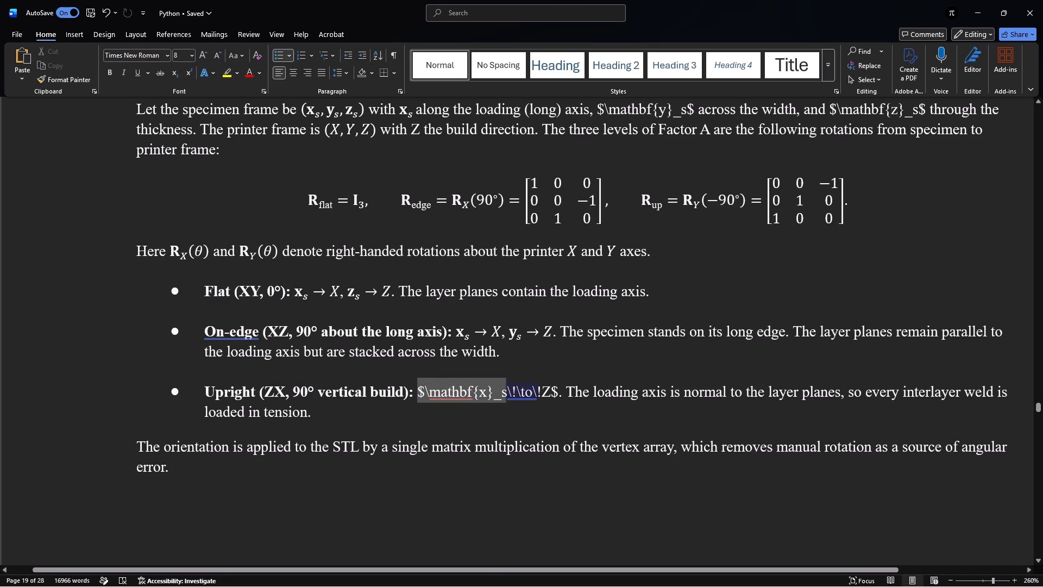
left_click_drag(514, 389, 555, 394)
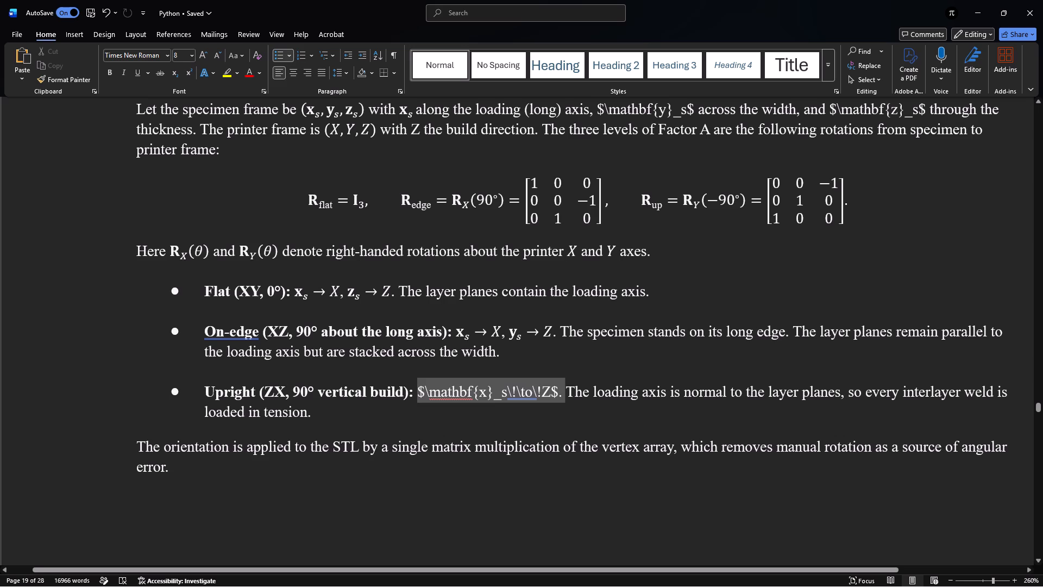
left_click_drag(555, 394, 559, 401)
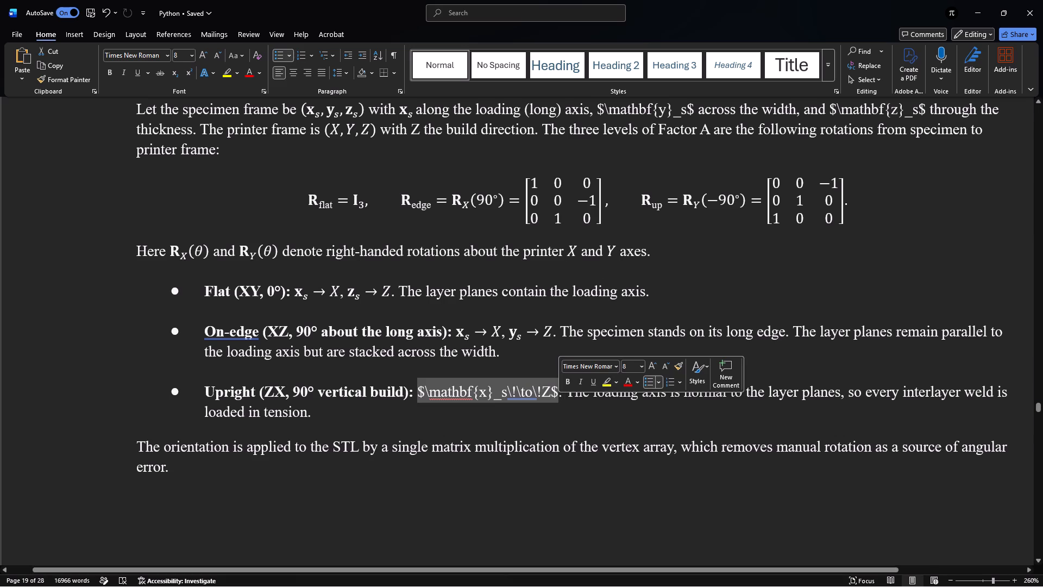
left_click(79, 36)
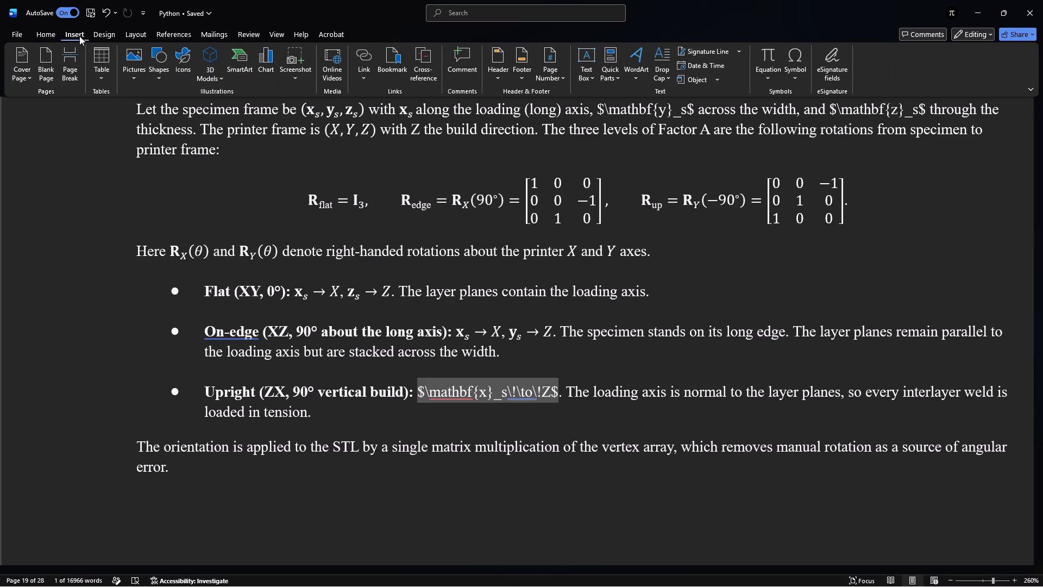
left_click(768, 55)
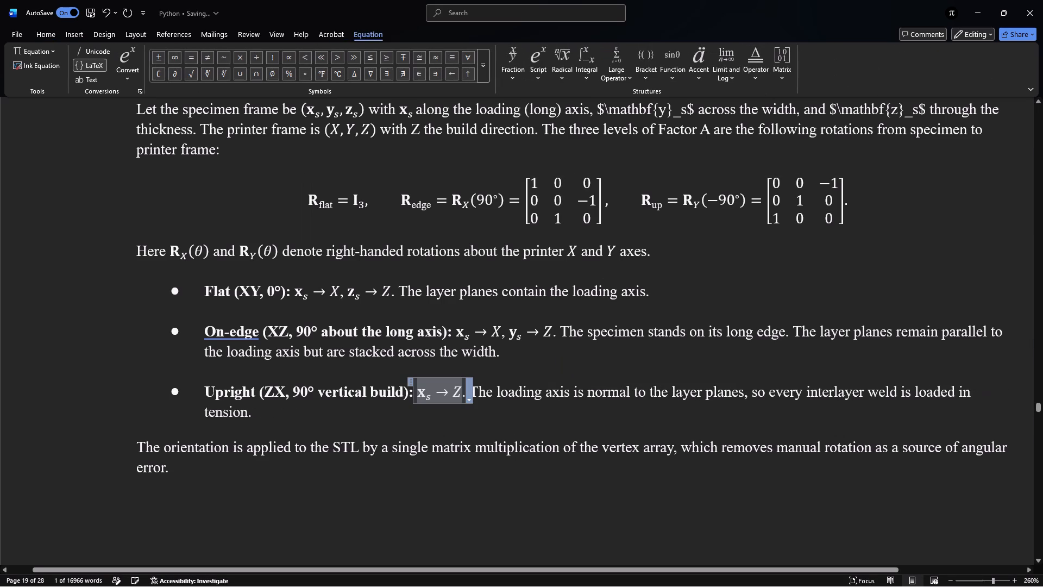
left_click(705, 423)
Apply the light-blue bordered grid table style to all of Table 3.2, Build height and layer count by orientation.
scroll(705, 423, "down", 1)
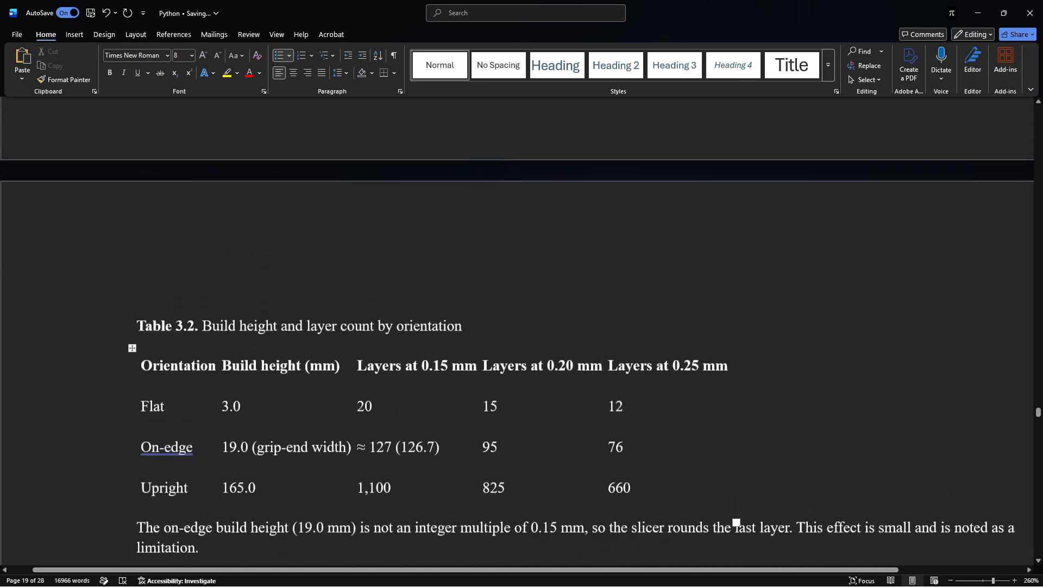
scroll(705, 423, "down", 2, "ctrl")
scroll(705, 423, "up", 1)
scroll(705, 423, "down", 7, "ctrl")
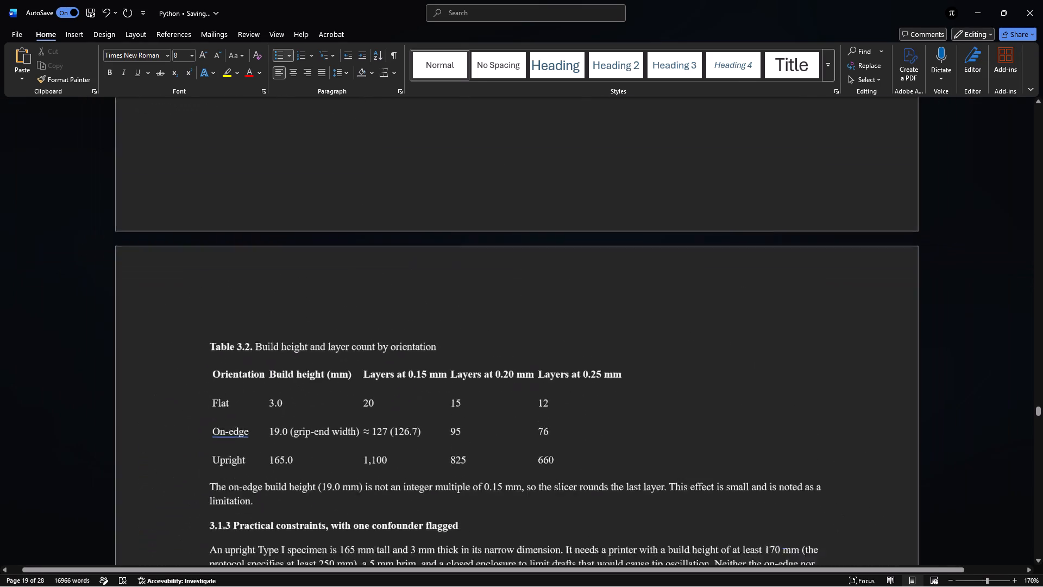
scroll(705, 423, "down", 3, "ctrl")
scroll(705, 423, "up", 1)
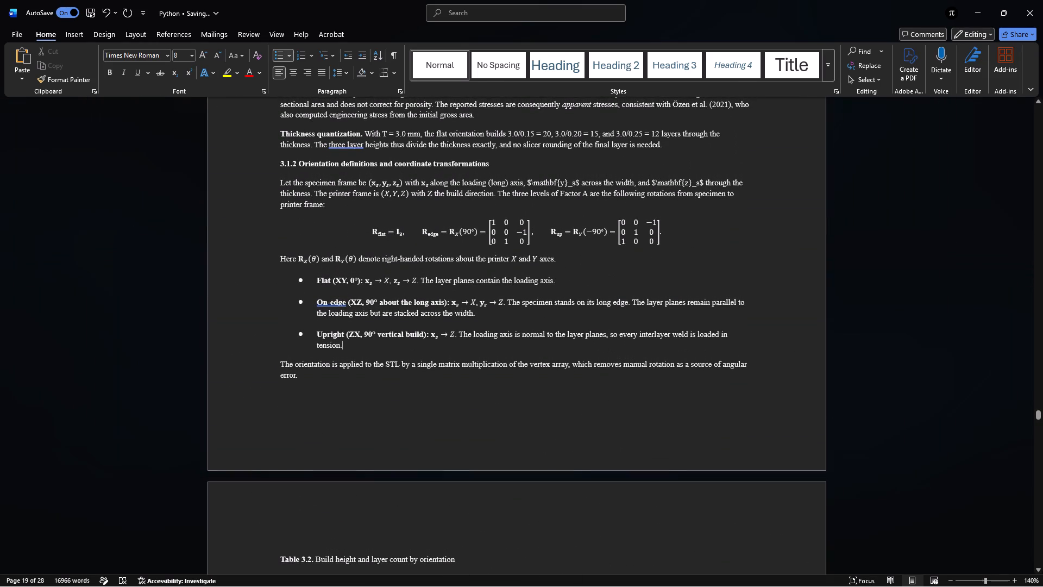
left_click(705, 423)
scroll(705, 423, "up", 1)
scroll(692, 479, "down", 1)
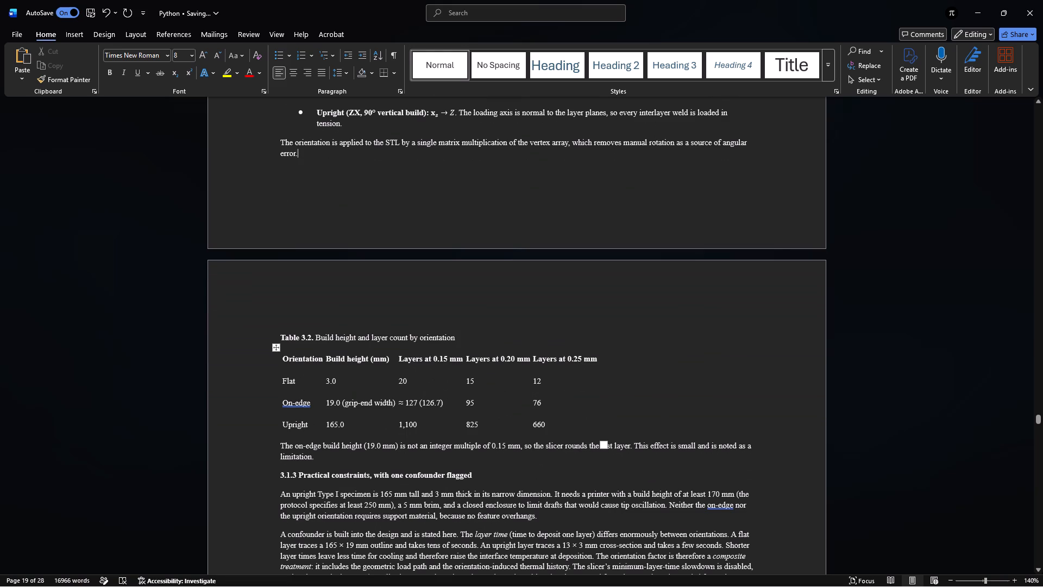
left_click(279, 349)
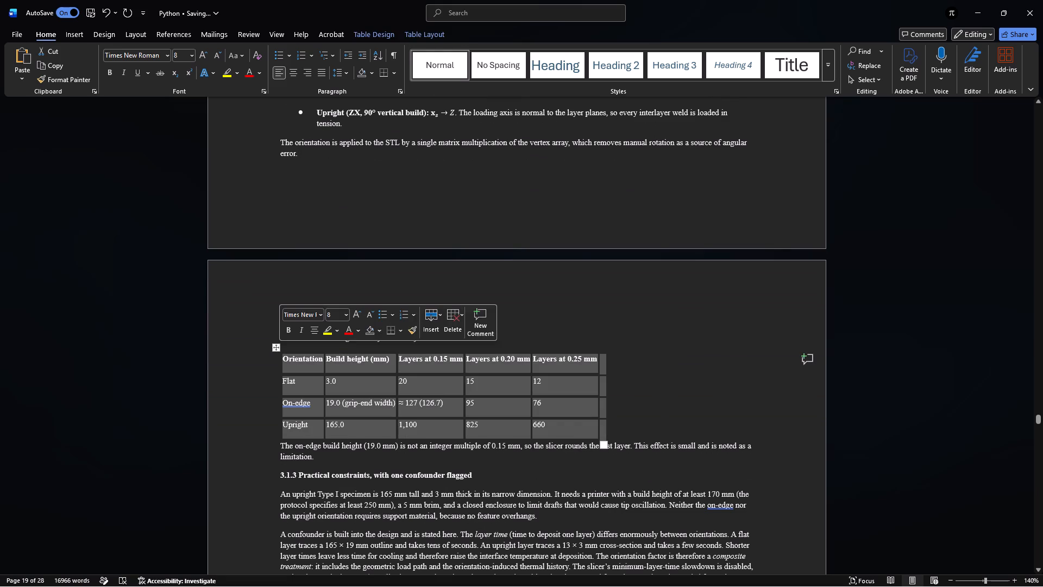
left_click(376, 36)
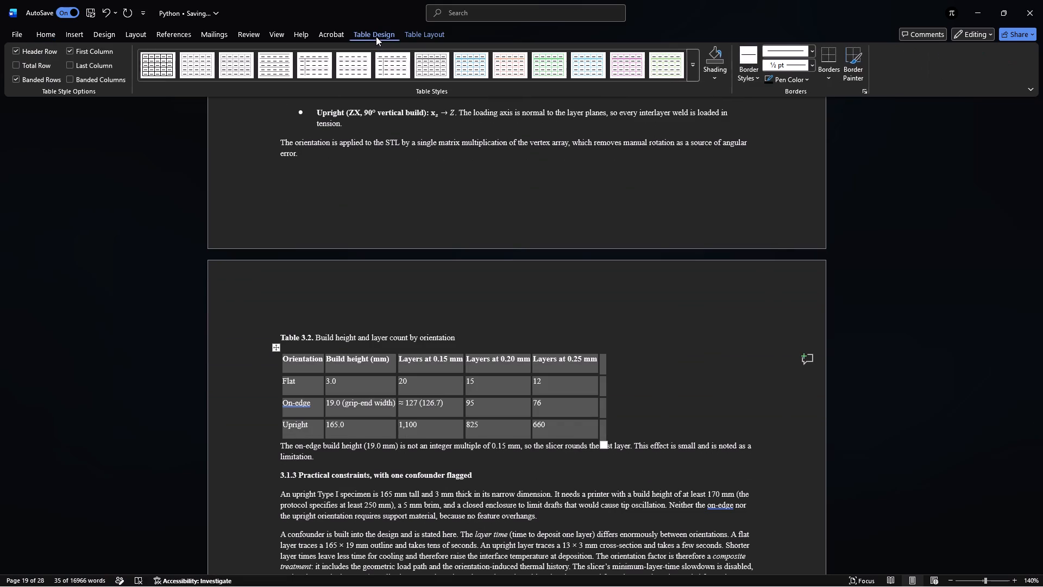
left_click(471, 66)
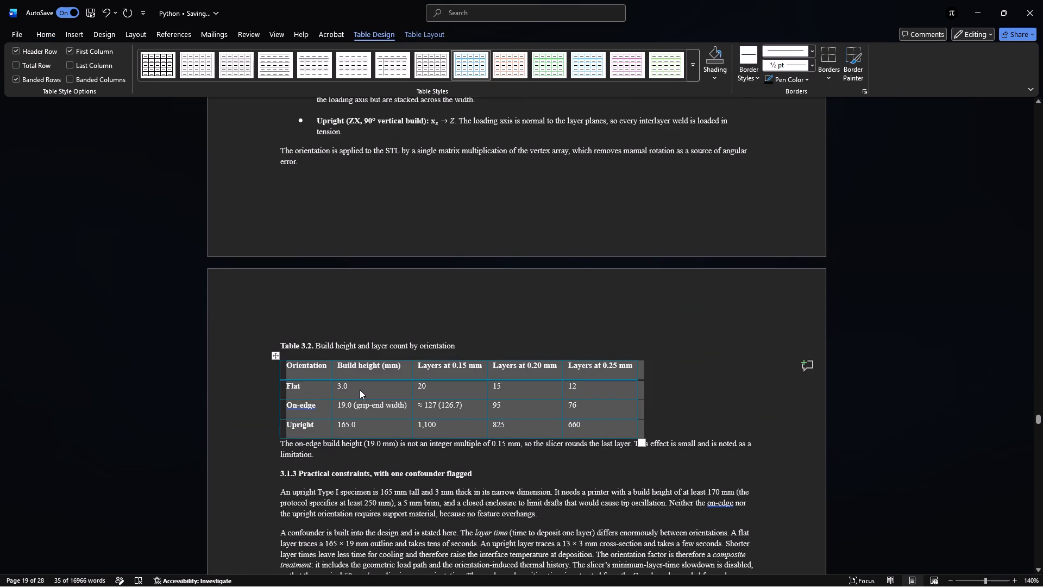
left_click_drag(360, 390, 414, 384)
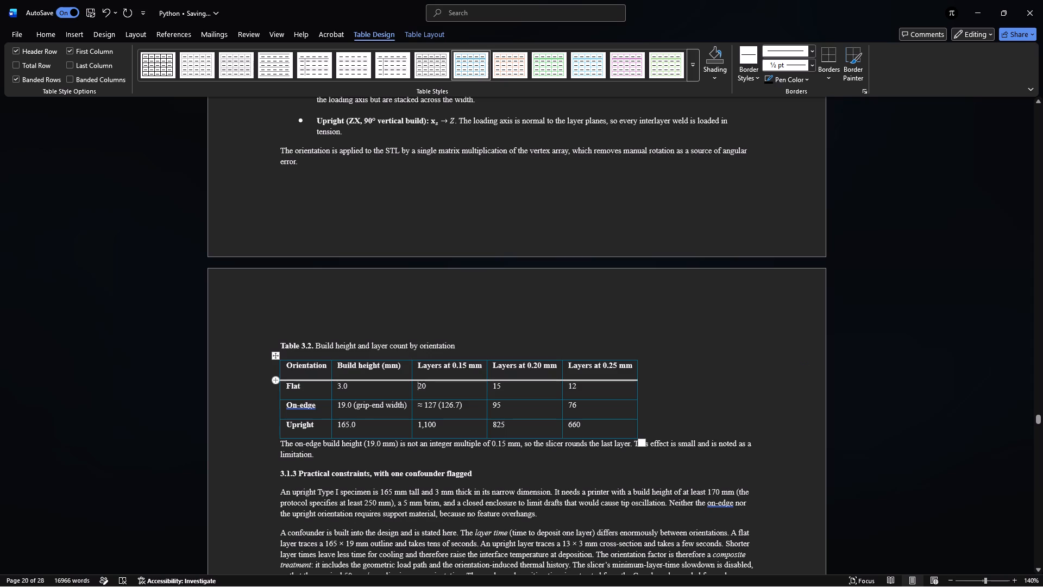
Move Table 3.2 sideways so it sits centred between the page margins.
left_click_drag(275, 356, 304, 356)
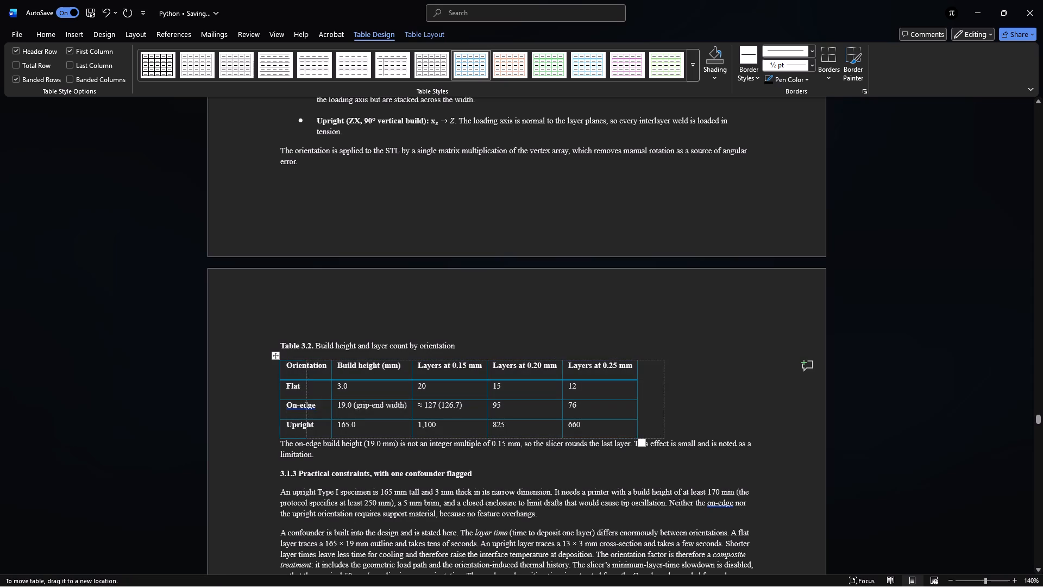
left_click_drag(304, 356, 327, 357)
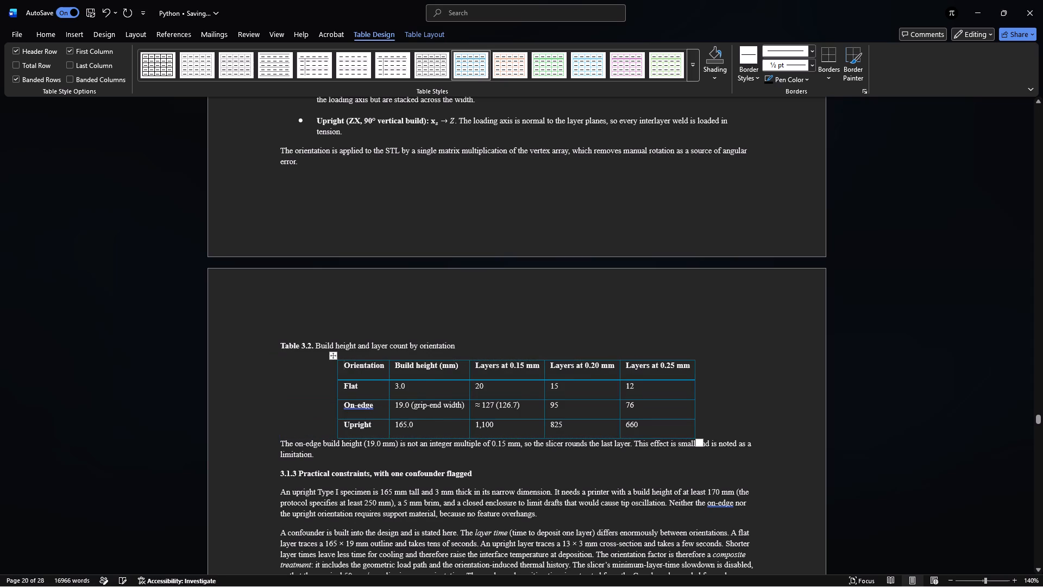
Insert 20 spaces before the Table 3.2 caption so it sits roughly centred above the table.
left_click(281, 345)
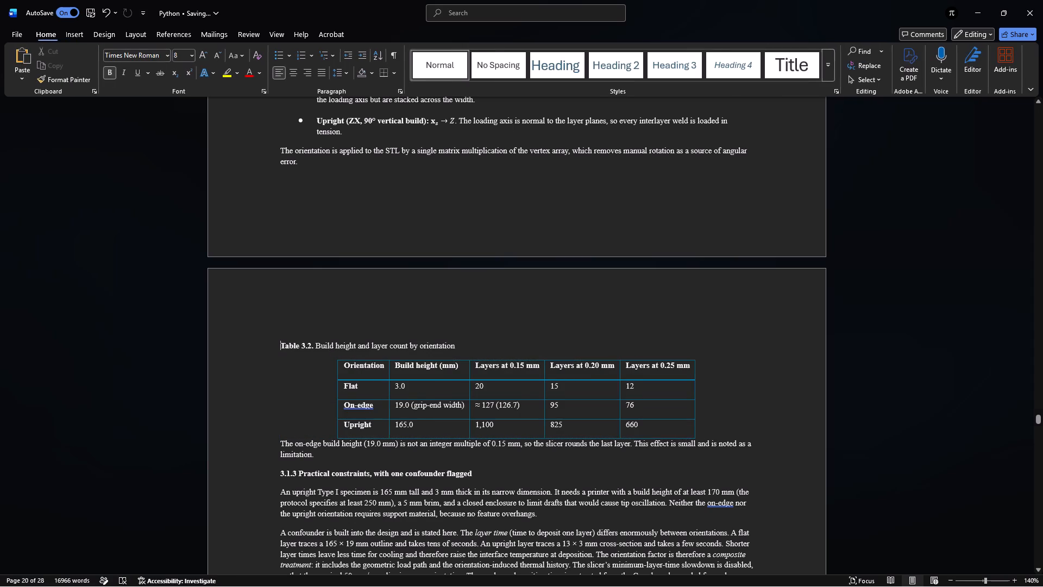
key("space")
key("space")
key("space")
key("space")
key("space")
key("space")
key("space")
key("space")
key("space")
key("space")
key("space")
key("space")
key("space")
key("space")
key("space")
key("space")
key("space")
key("space")
key("space")
key("space")
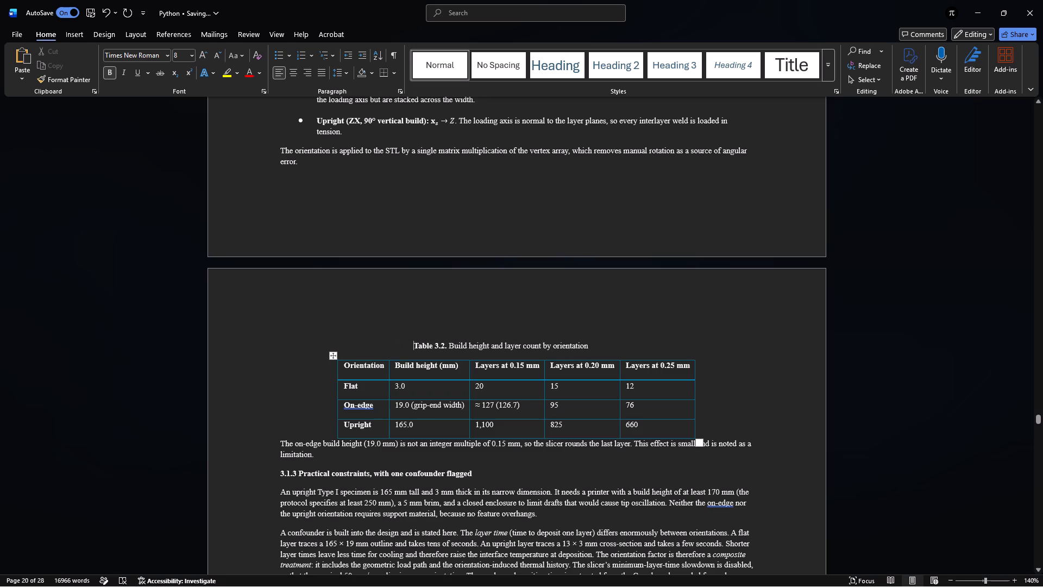
Add one blank line between Table 3.2 and the paragraph starting "The on-edge build height (19.0 mm)".
left_click(286, 441)
key("Left")
key("Return")
scroll(334, 515, "down", 1)
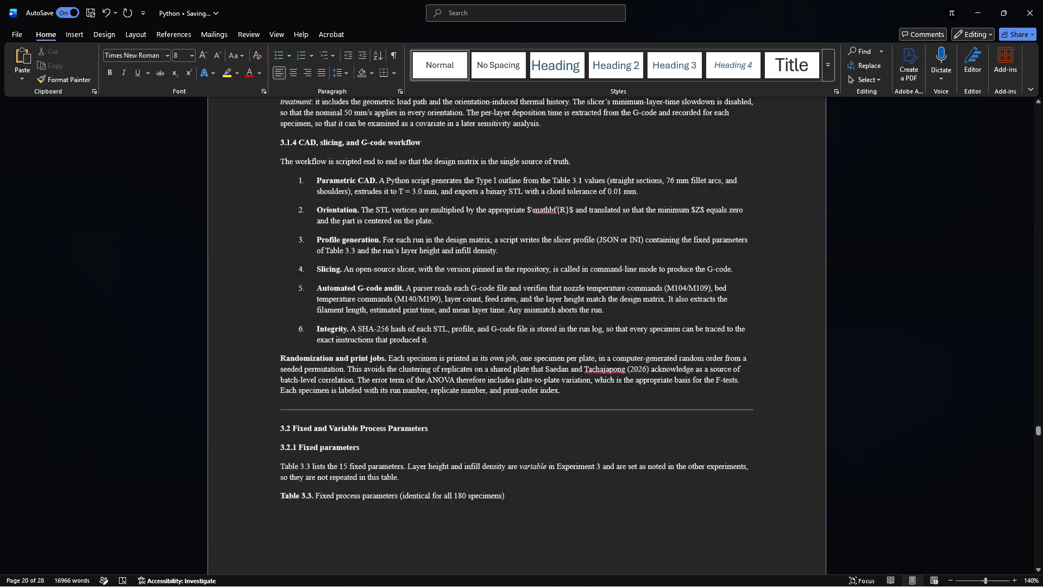
scroll(334, 515, "down", 1)
scroll(334, 515, "up", 1)
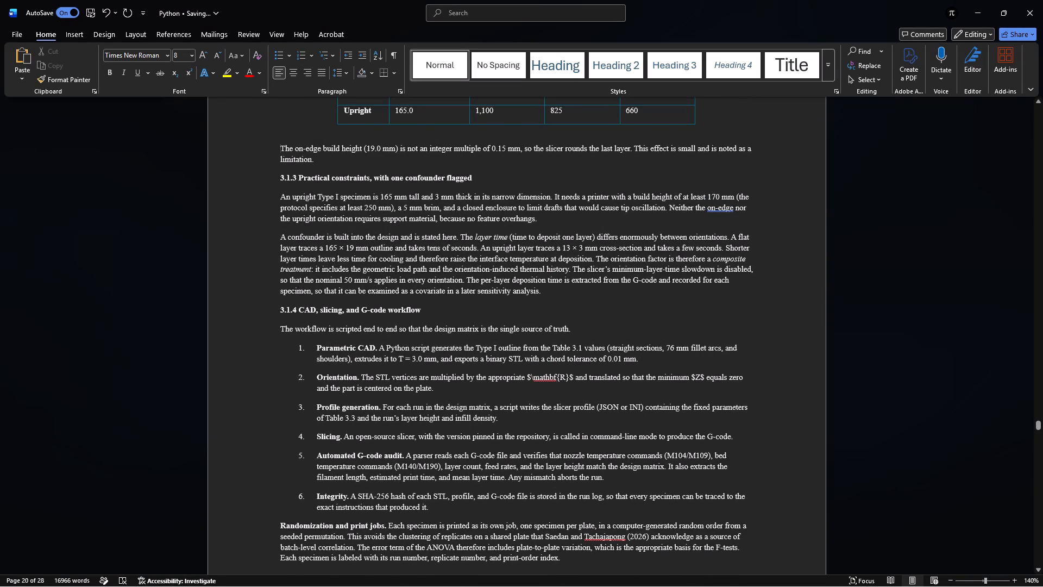
key("BackSpace")
key("Return")
Justify the text from the paragraph starting "The on-edge build height (19.0 mm)" through the paragraph introducing Table 3.3 in section 3.2.1.
left_click_drag(279, 141, 371, 322)
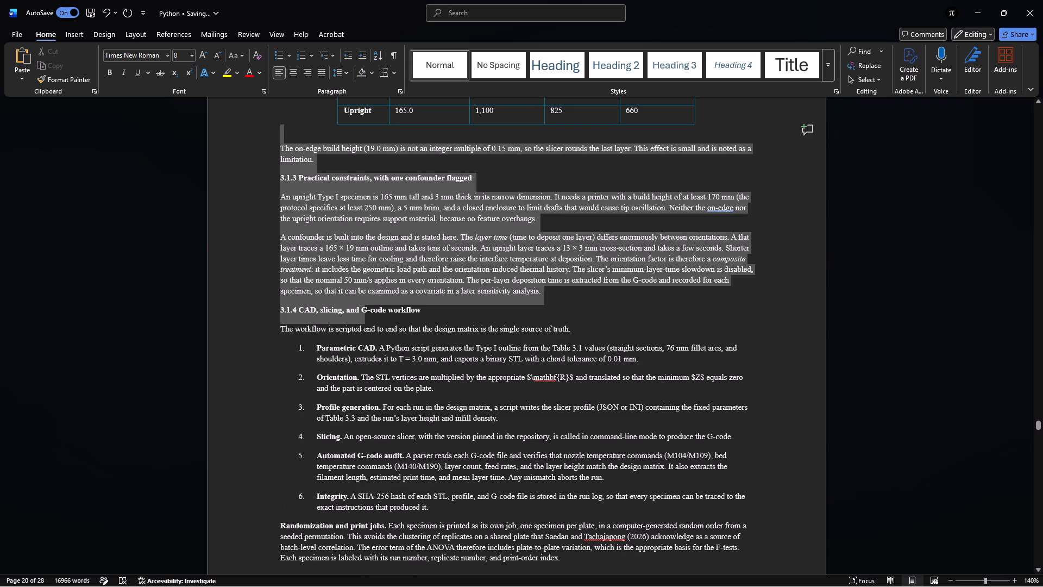
left_click_drag(371, 322, 681, 573)
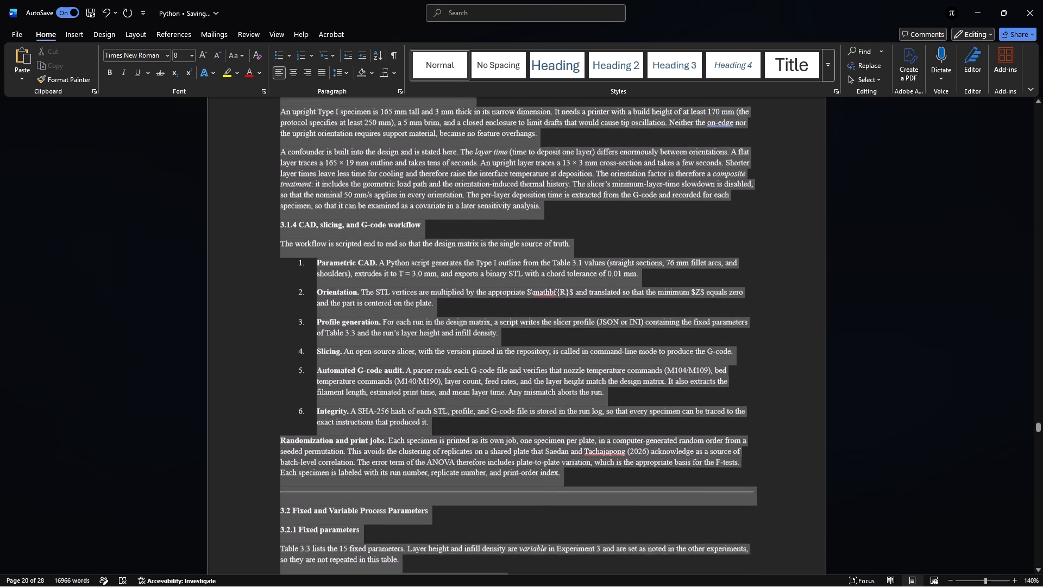
left_click_drag(681, 573, 580, 565)
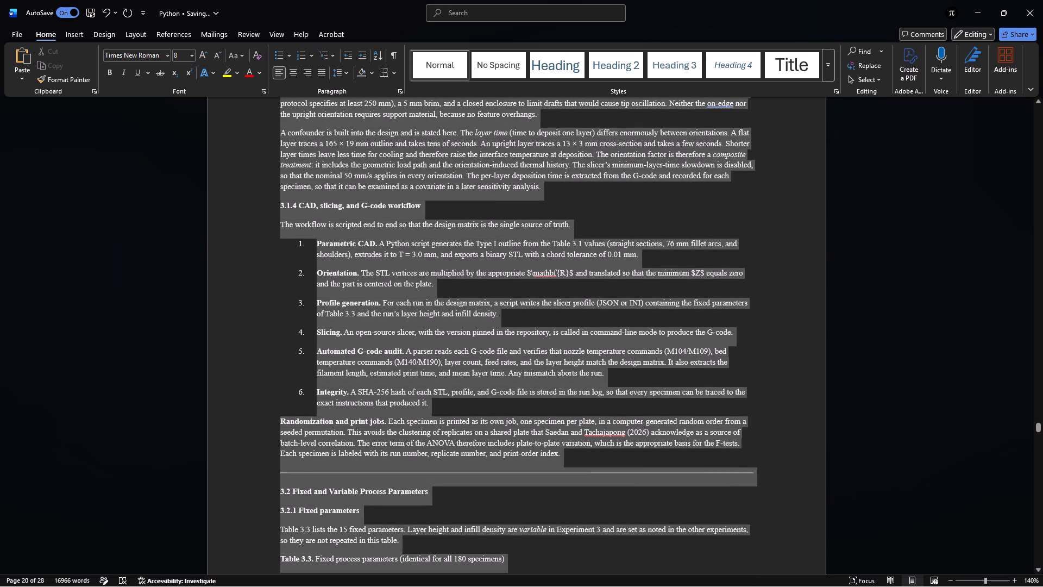
left_click_drag(580, 565, 579, 564)
left_click_drag(579, 564, 404, 544)
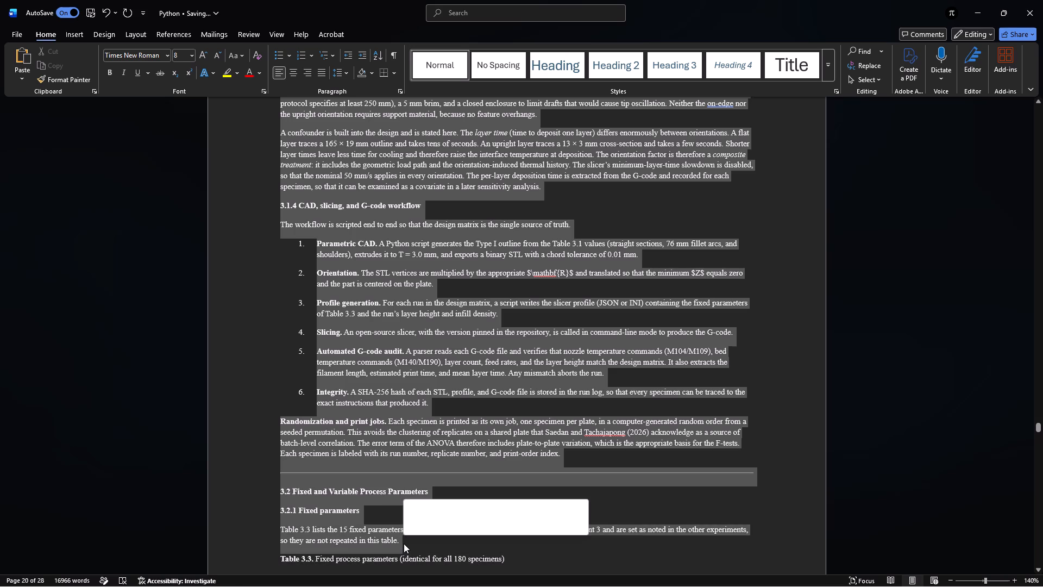
left_click(325, 76)
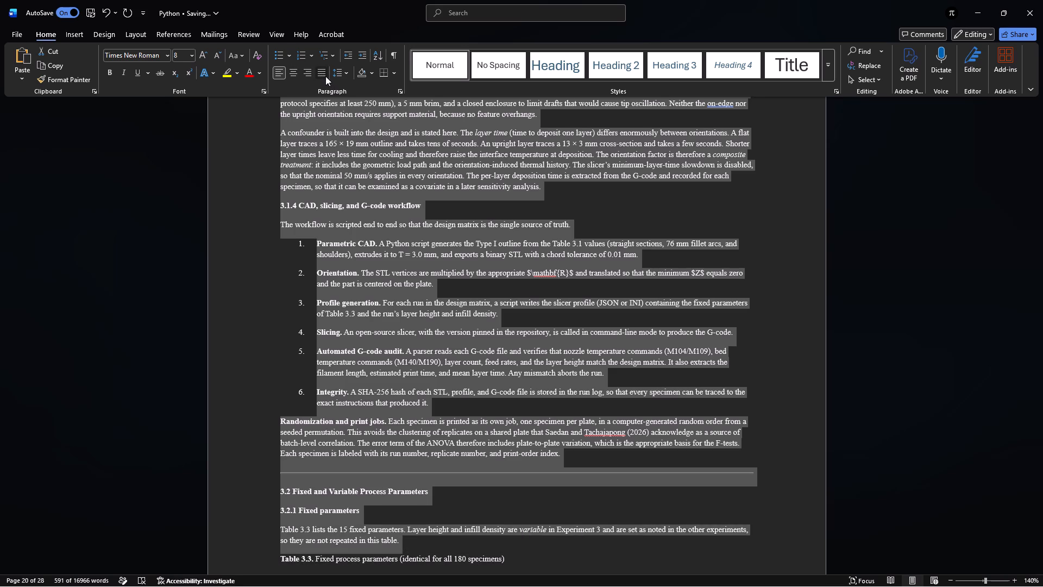
left_click(594, 409)
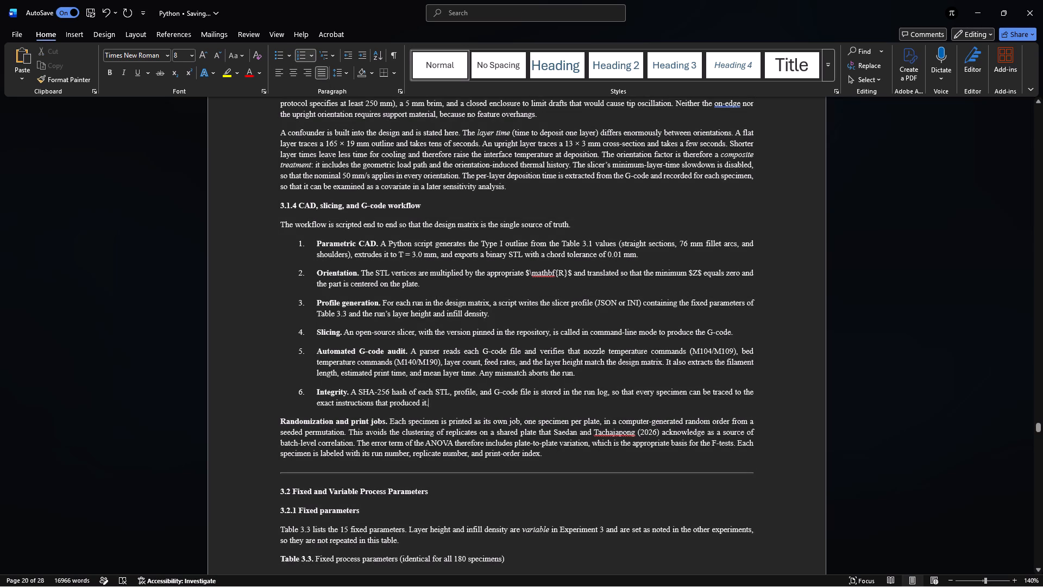
Delete the horizontal divider line above the heading 3.2 Fixed and Variable Process Parameters.
left_click(592, 472)
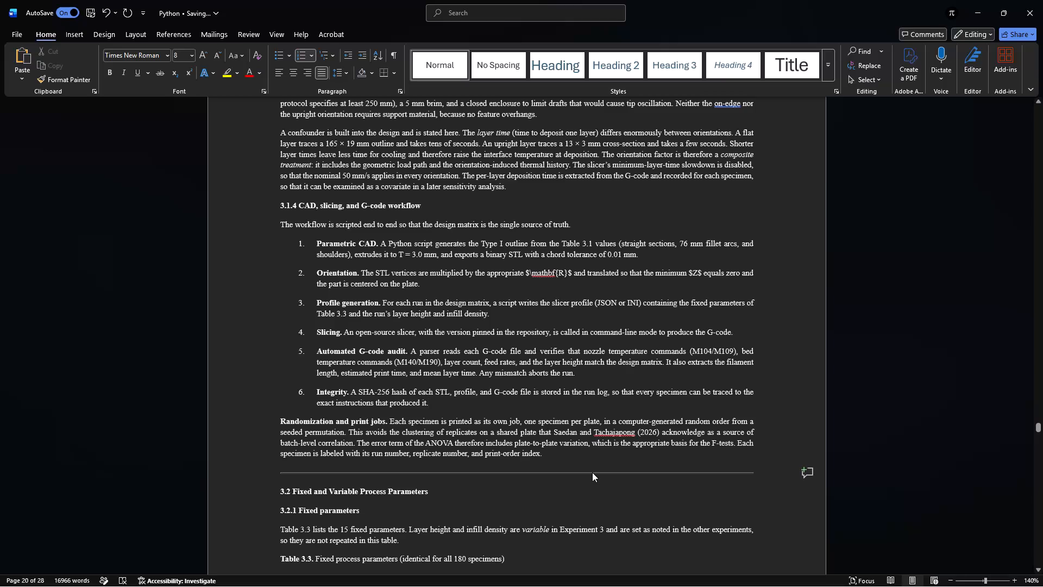
key("Delete")
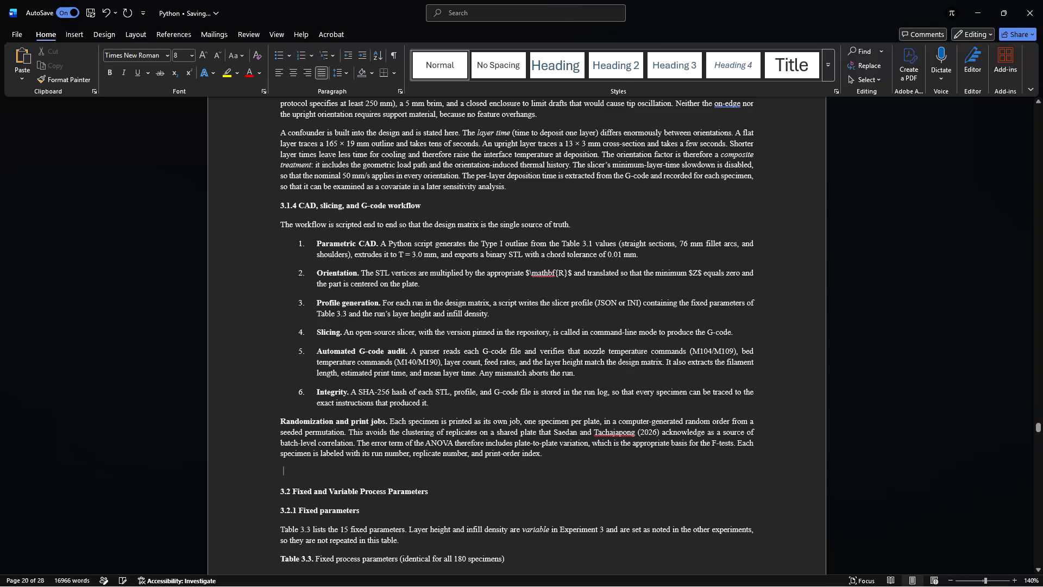
Insert five blank lines after the "Randomization and print jobs" paragraph to push section 3.2 onto a new page.
scroll(589, 473, "down", 1)
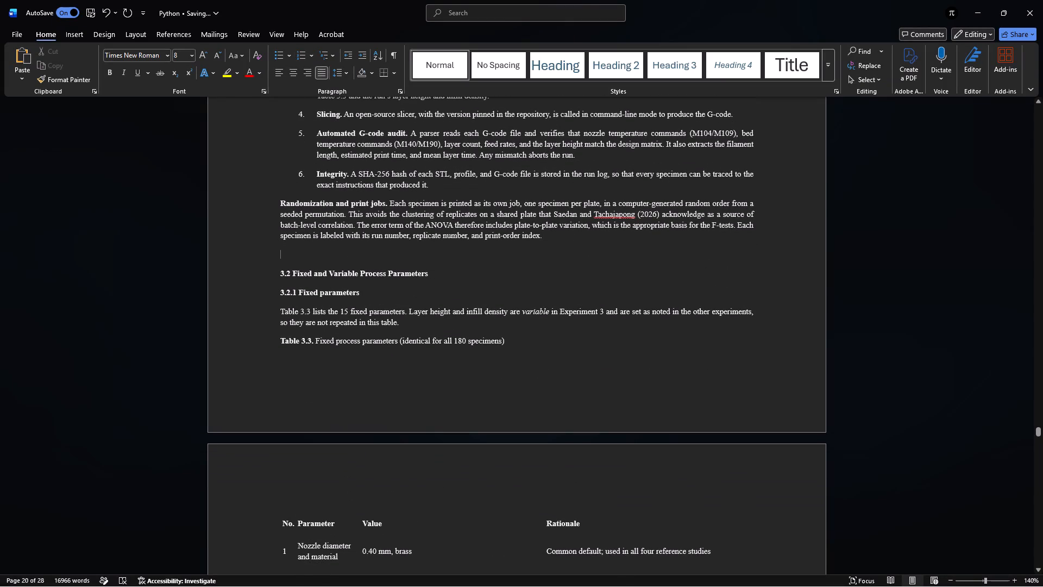
left_click(547, 232)
key("Return")
key("Return")
key("Return")
key("Return")
key("Return")
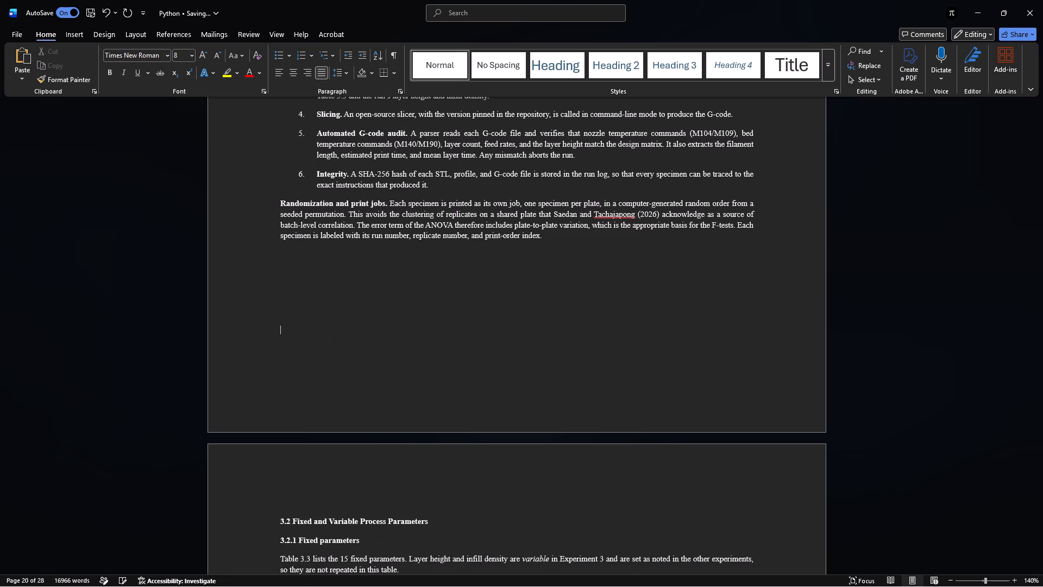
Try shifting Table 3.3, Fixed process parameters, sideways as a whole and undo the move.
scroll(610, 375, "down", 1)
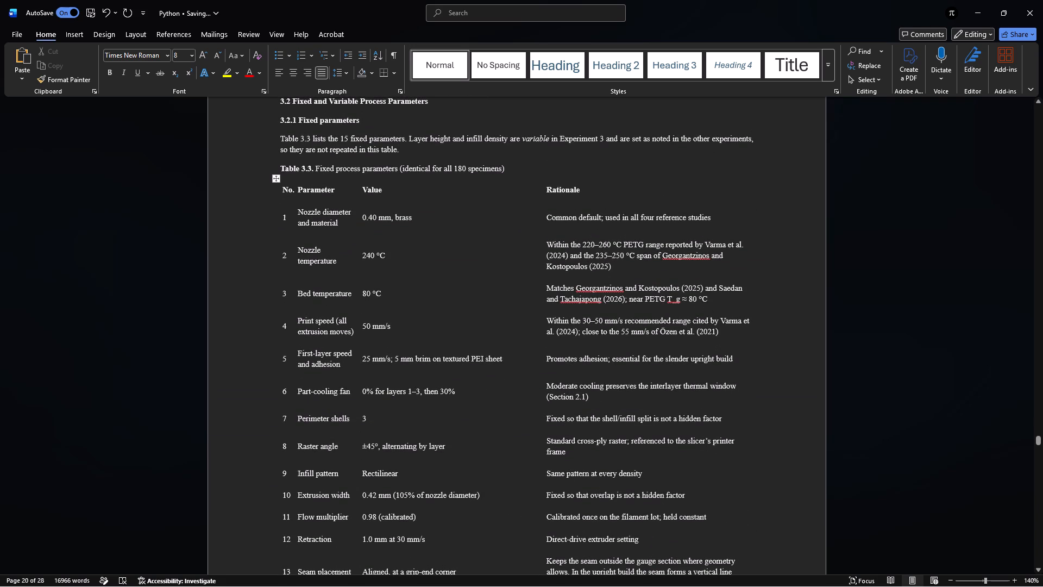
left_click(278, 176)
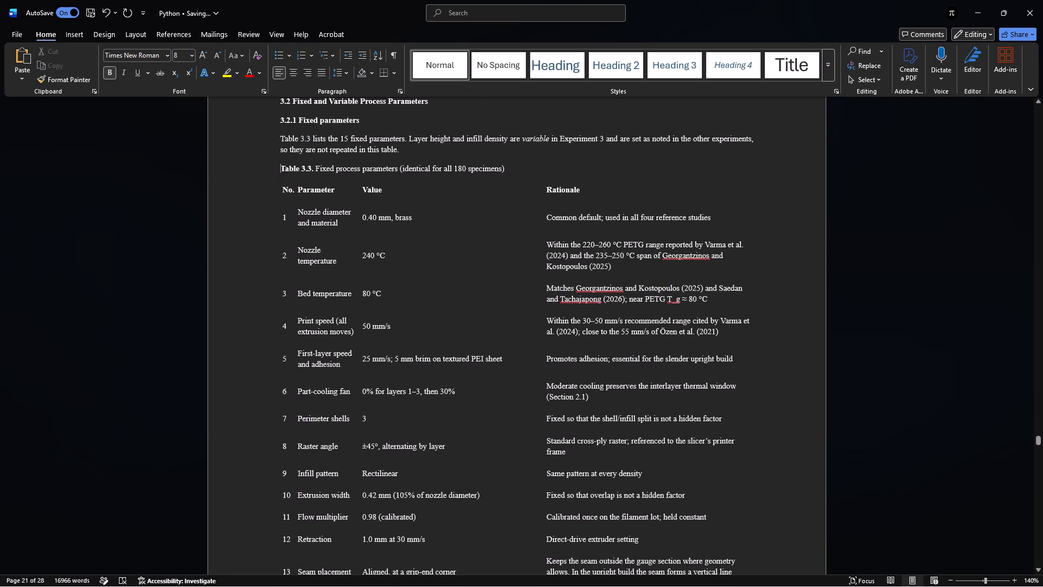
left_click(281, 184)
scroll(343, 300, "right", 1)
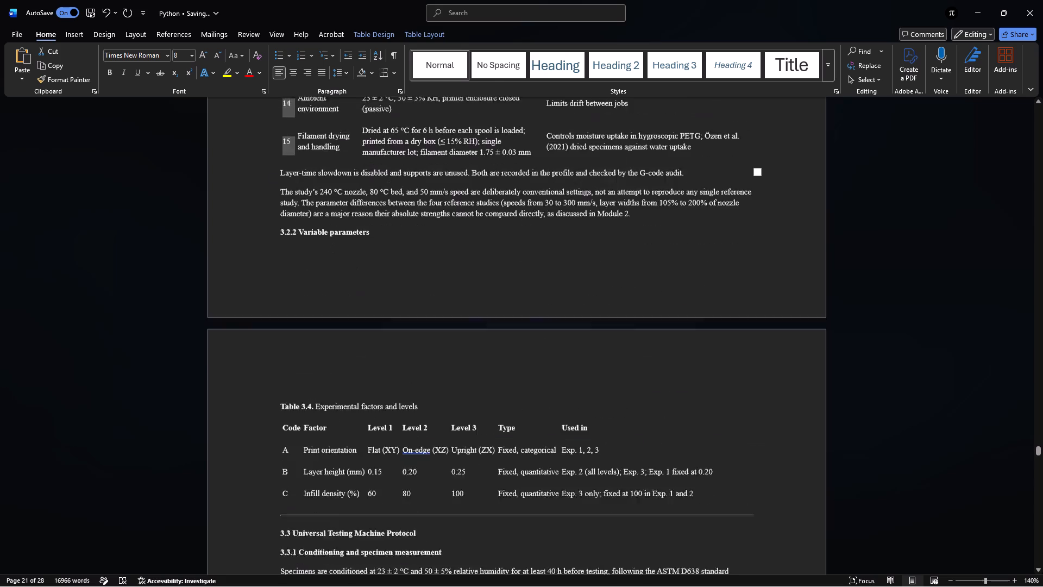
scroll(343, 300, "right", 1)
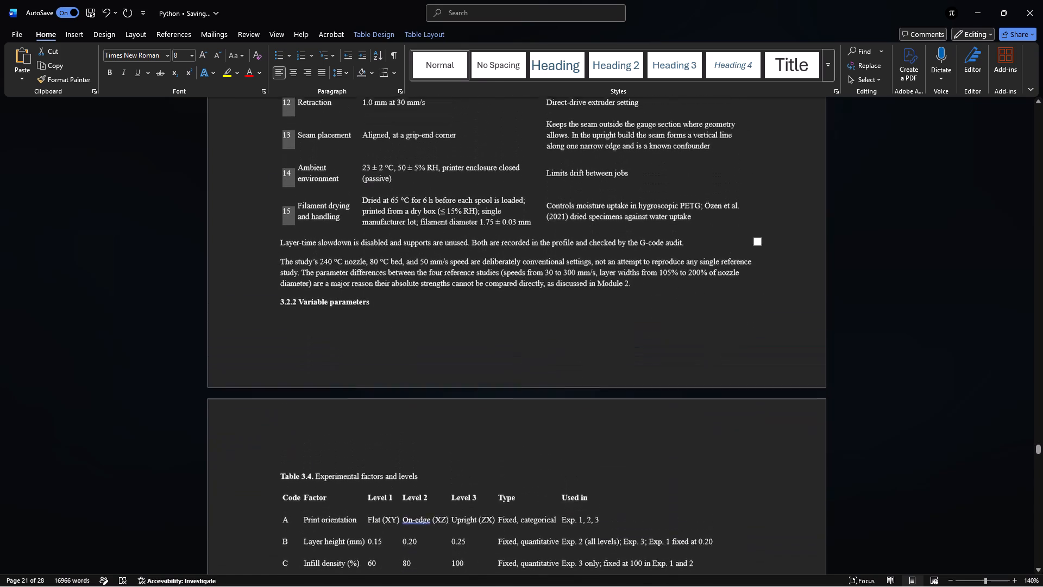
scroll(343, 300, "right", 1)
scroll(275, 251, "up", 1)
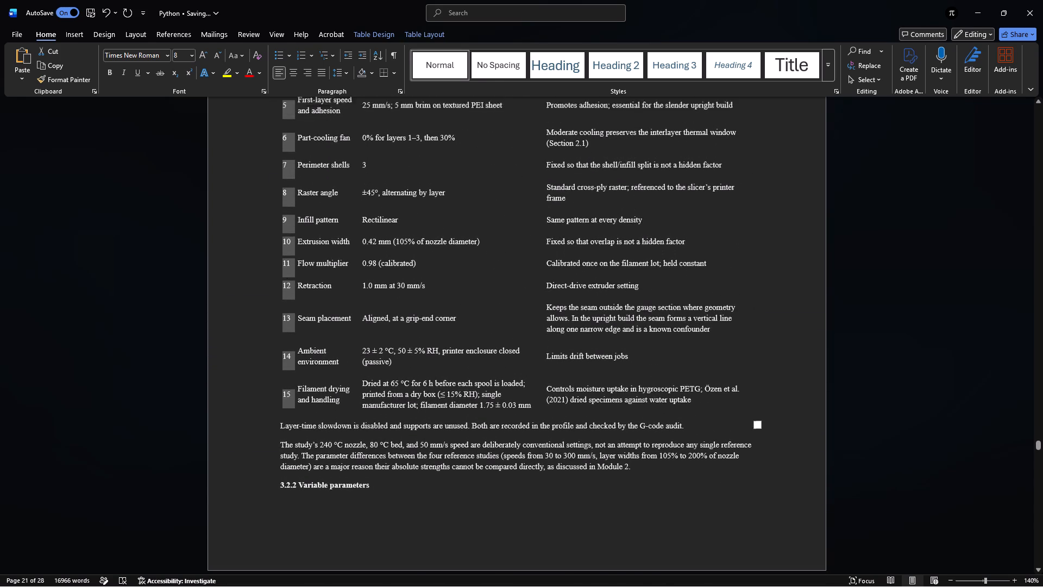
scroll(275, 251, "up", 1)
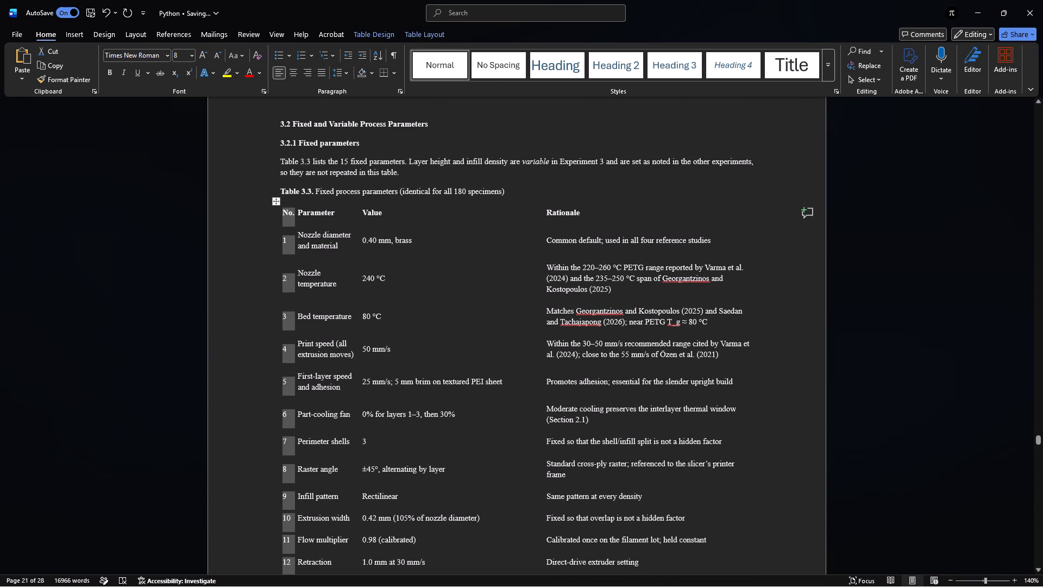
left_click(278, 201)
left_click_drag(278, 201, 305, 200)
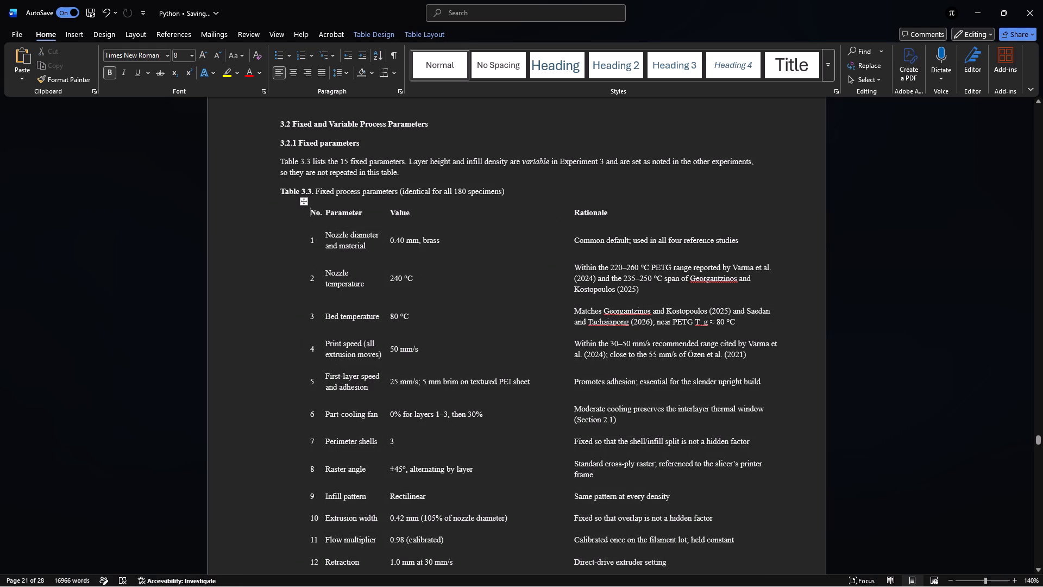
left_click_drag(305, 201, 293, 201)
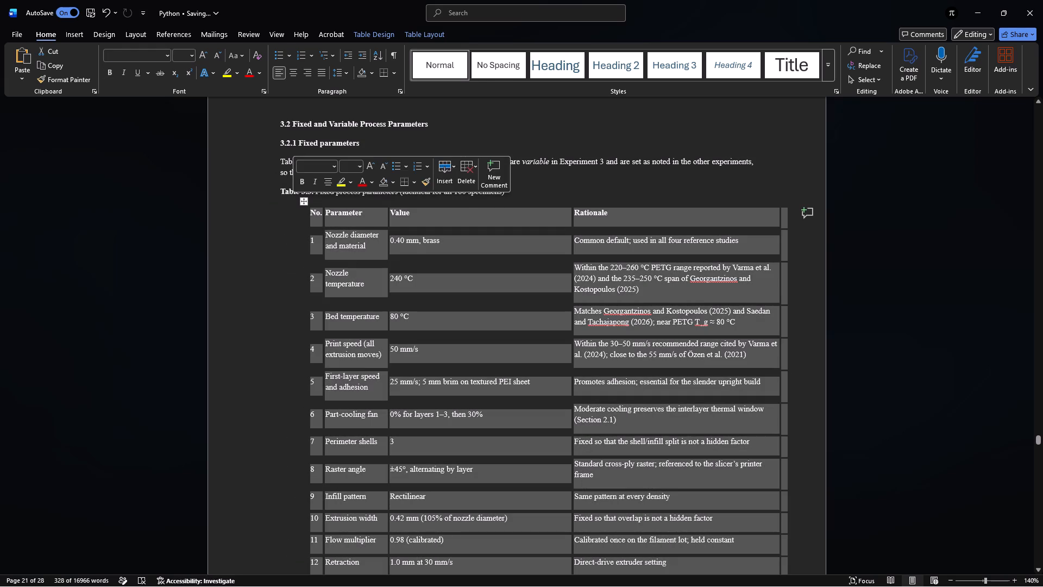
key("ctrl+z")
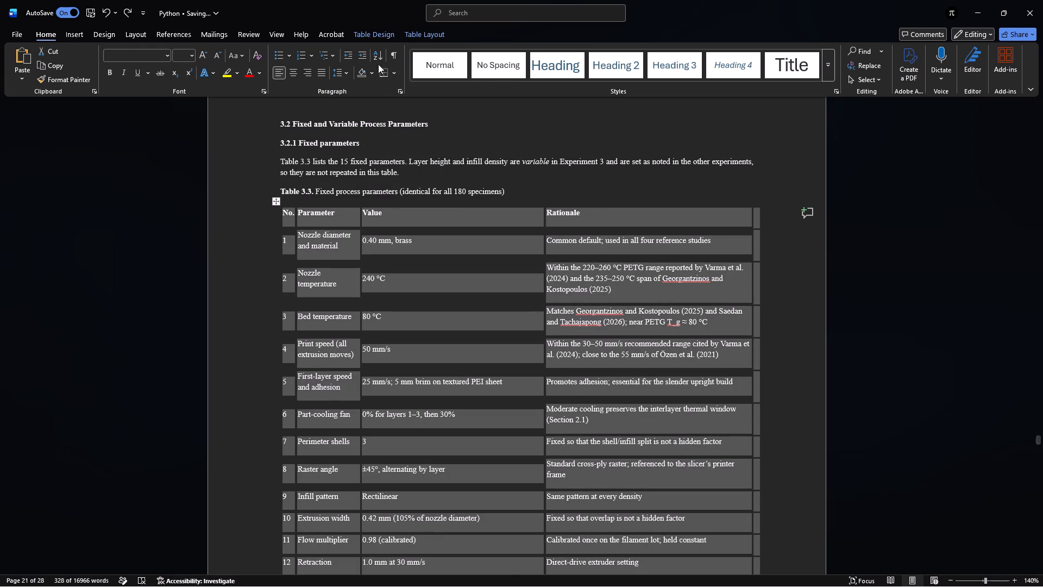
Apply the light-blue bordered grid table style to all of Table 3.3, Fixed process parameters.
left_click(359, 30)
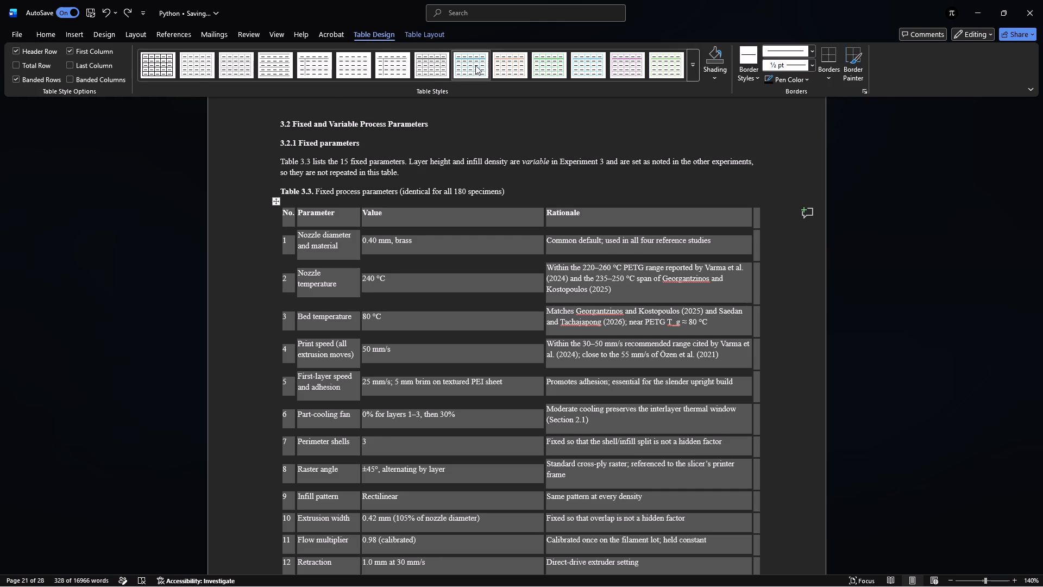
left_click(475, 65)
left_click(553, 287)
Look back over Tables 3.3, 3.2 and 3.1 and the start of section 3 to check their formatting and spacing.
scroll(553, 287, "up", 1)
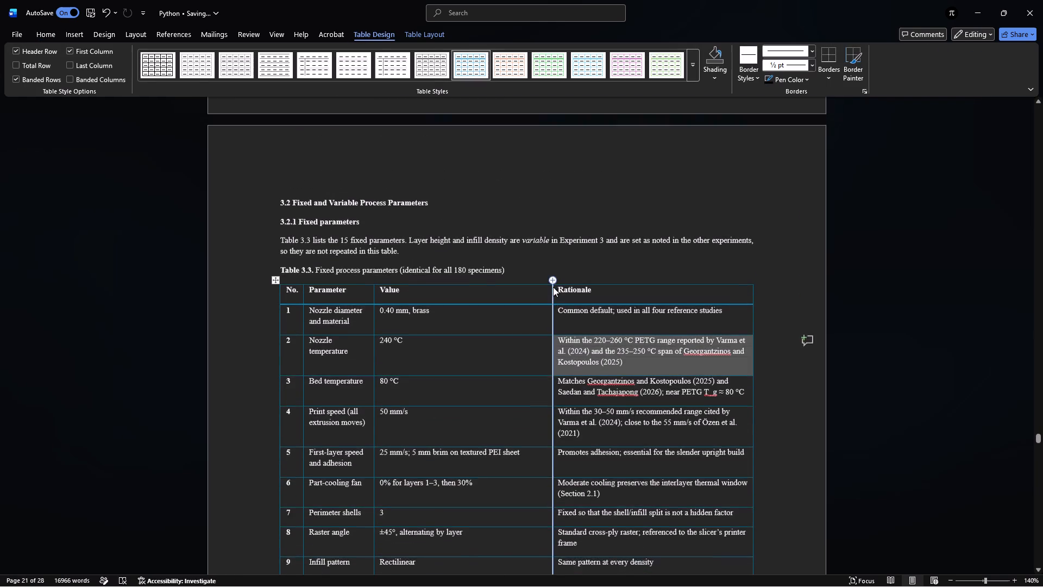
scroll(553, 287, "up", 2)
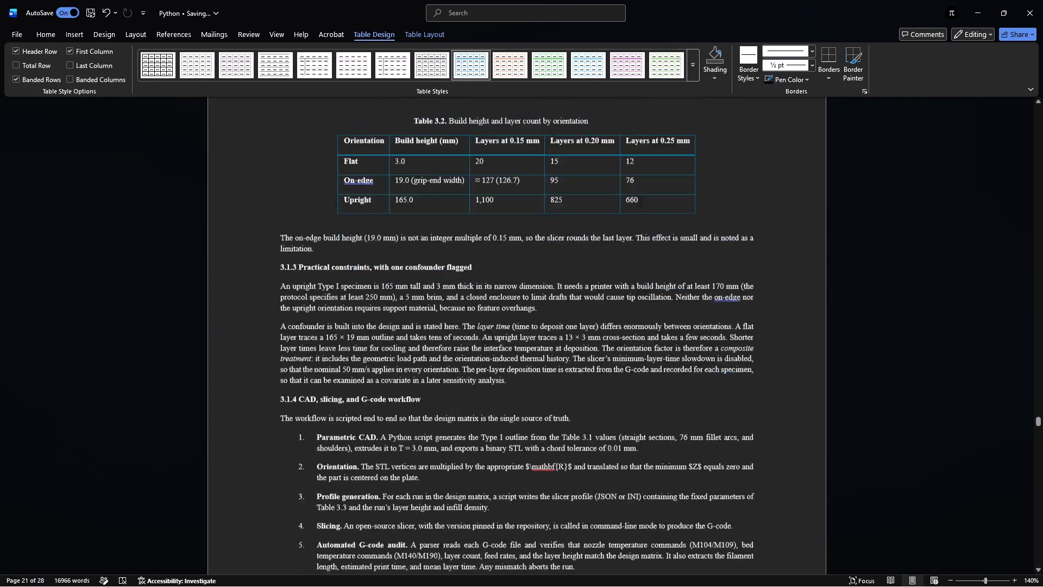
scroll(543, 325, "up", 2)
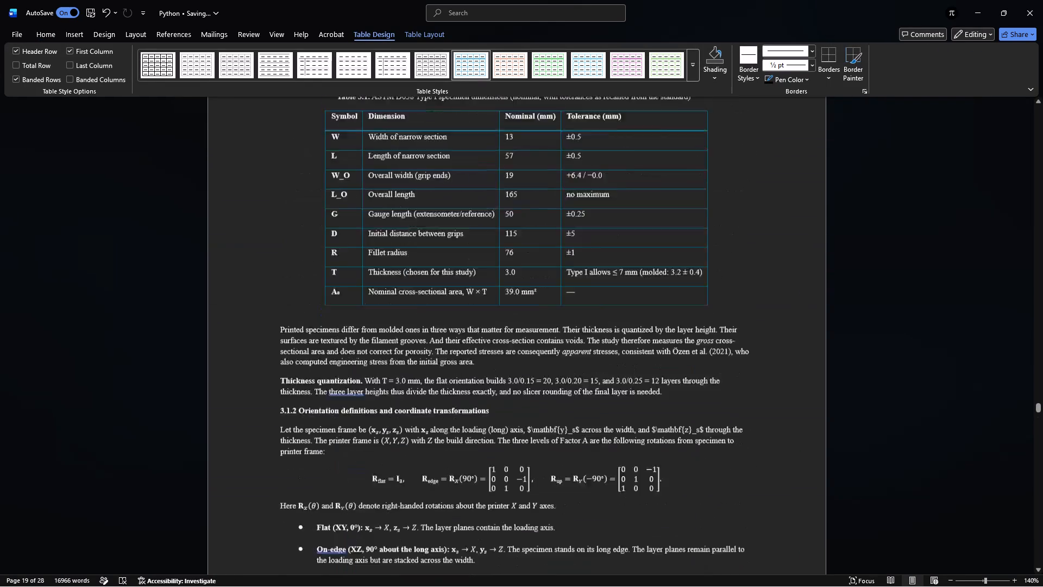
scroll(528, 357, "up", 1)
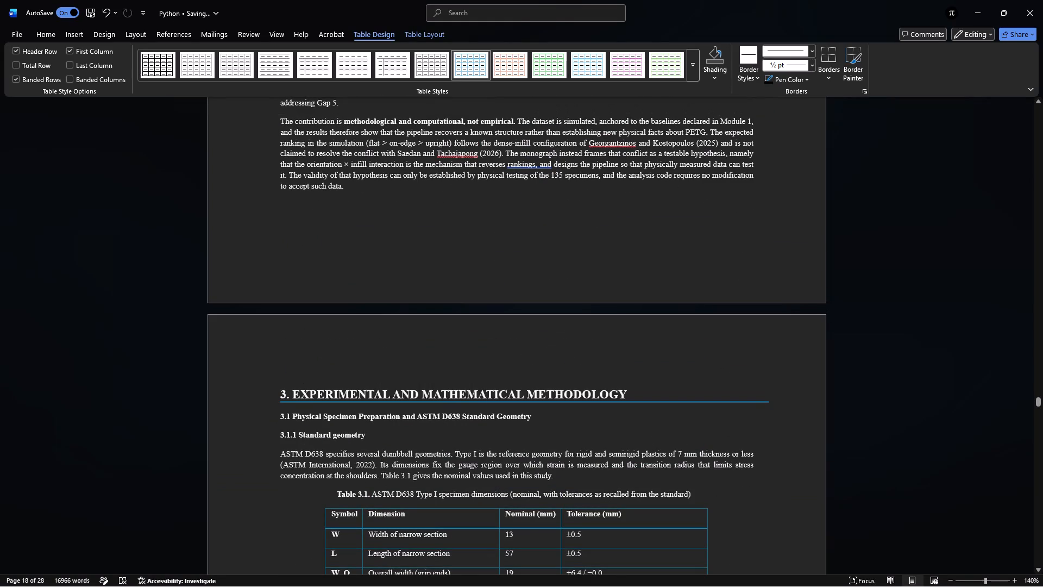
scroll(630, 396, "down", 3)
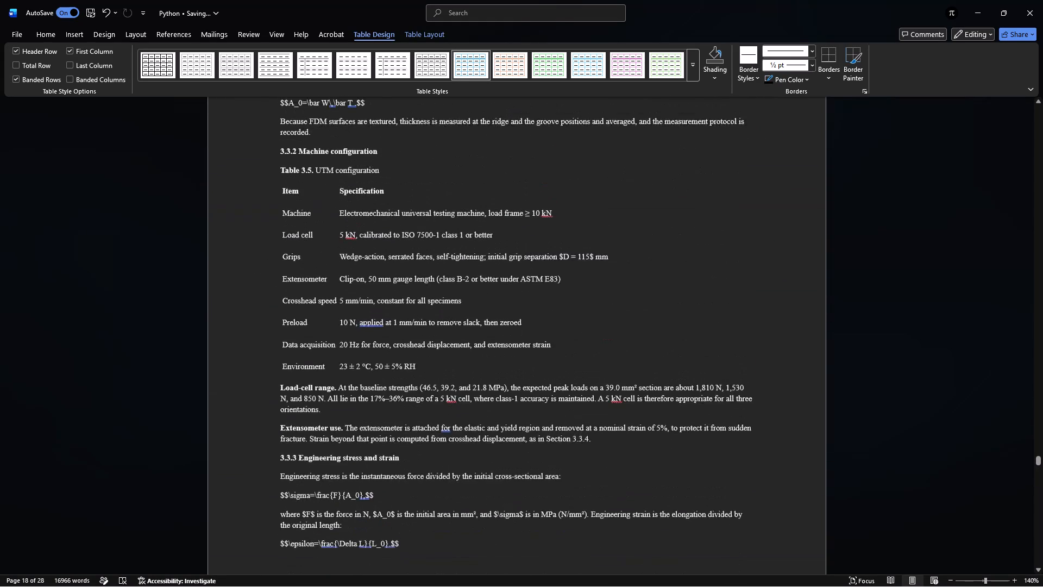
Insert five blank lines between Table 3.3 and the paragraph starting "Layer-time slowdown is disabled" to push that paragraph onto a new page.
scroll(630, 396, "up", 2)
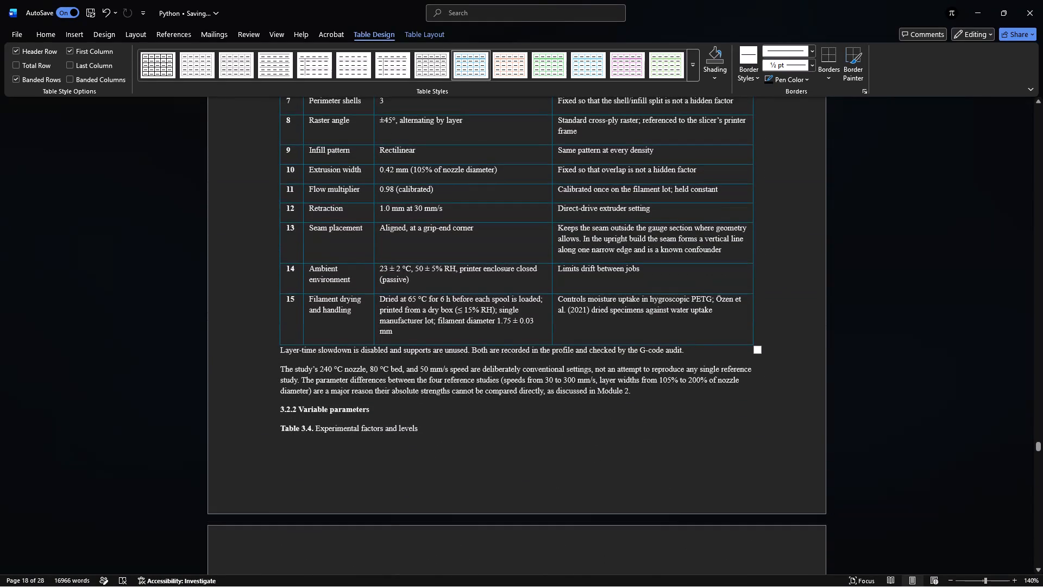
left_click(284, 351)
key("Left")
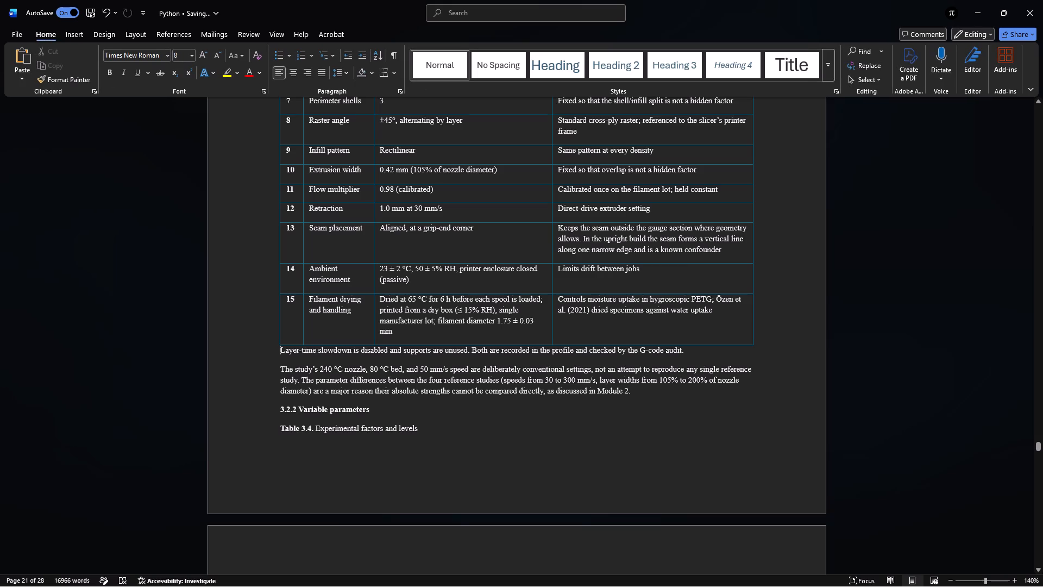
key("Return")
key("Return")
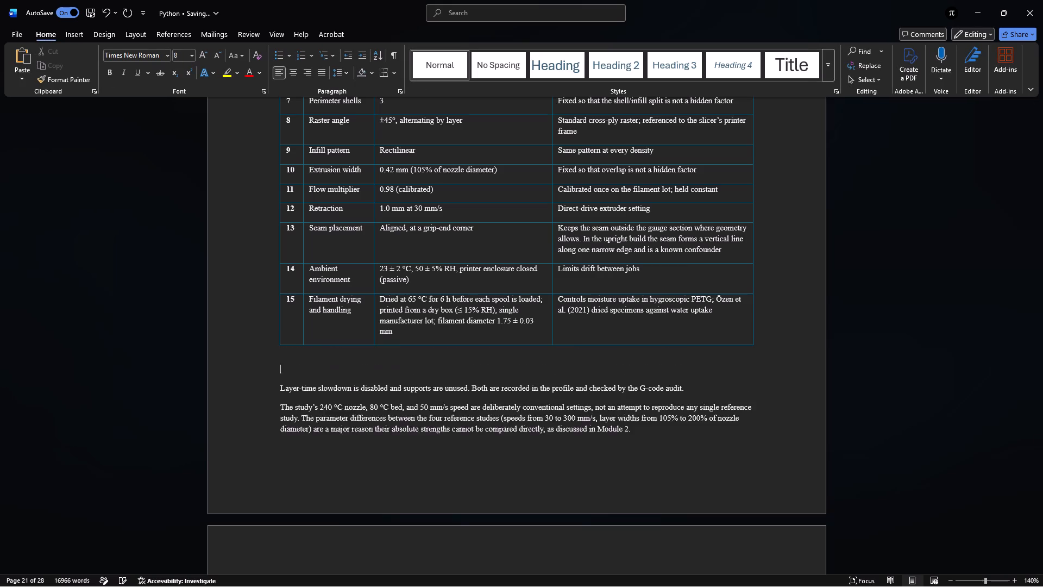
key("Return")
key("Return")
key("Return")
Apply the light-blue bordered grid table style to all of Table 3.4, Experimental factors and levels.
scroll(284, 351, "down", 1)
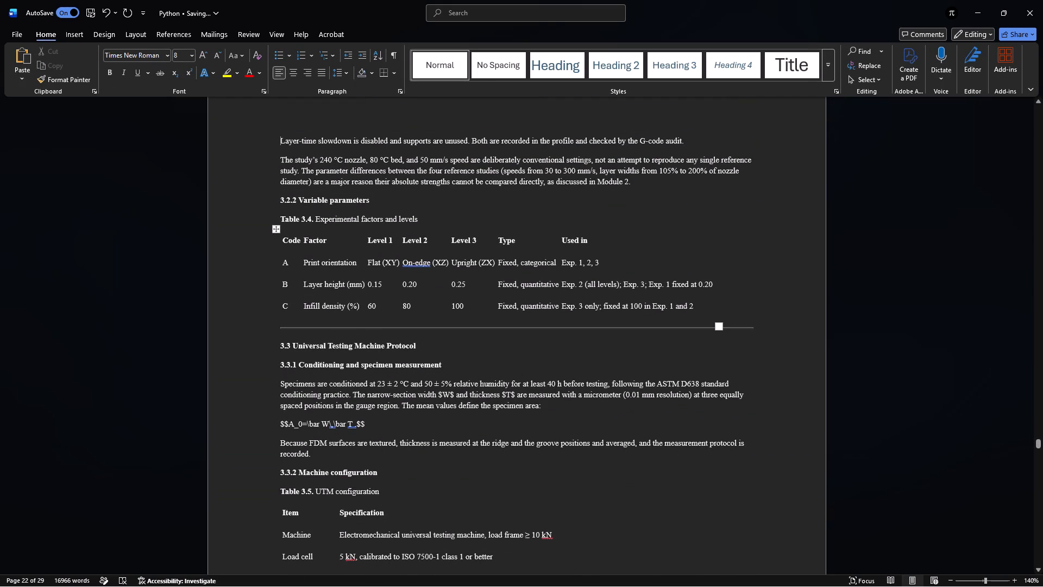
left_click(277, 232)
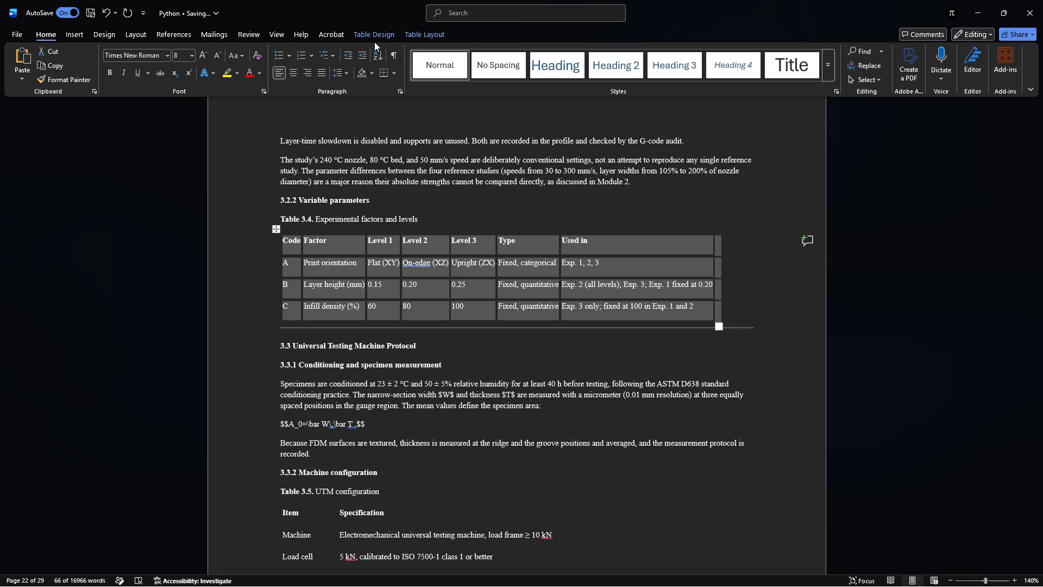
left_click(374, 39)
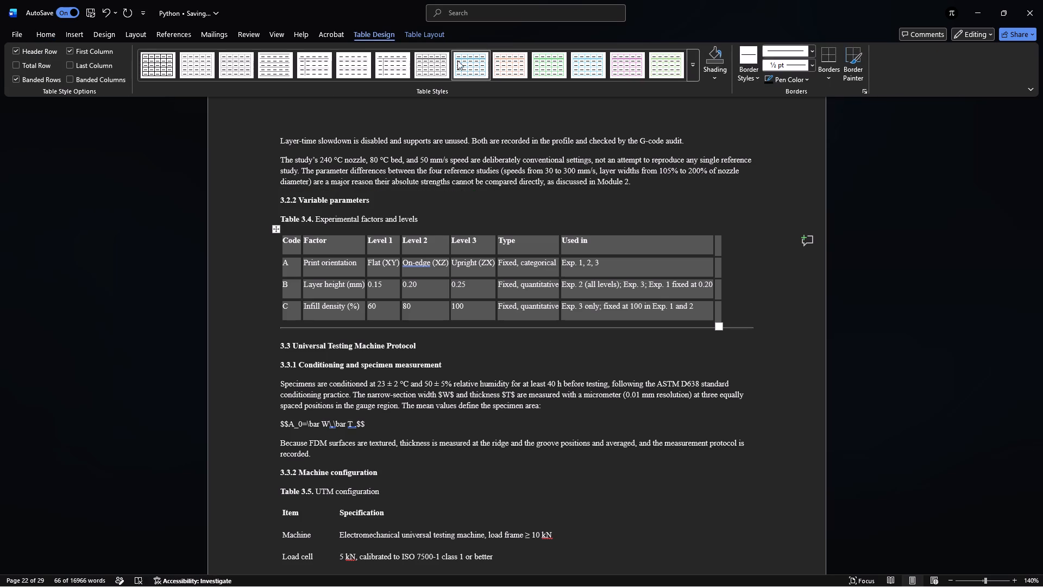
left_click(461, 61)
left_click(419, 460)
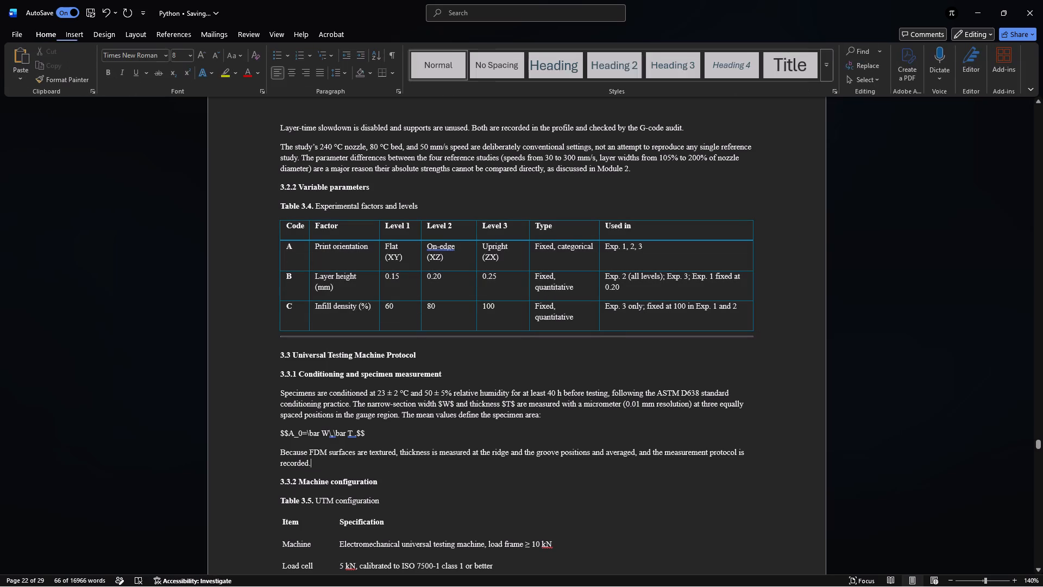
Delete the horizontal divider line between Table 3.4 and the heading 3.3 Universal Testing Machine Protocol.
left_click(378, 338)
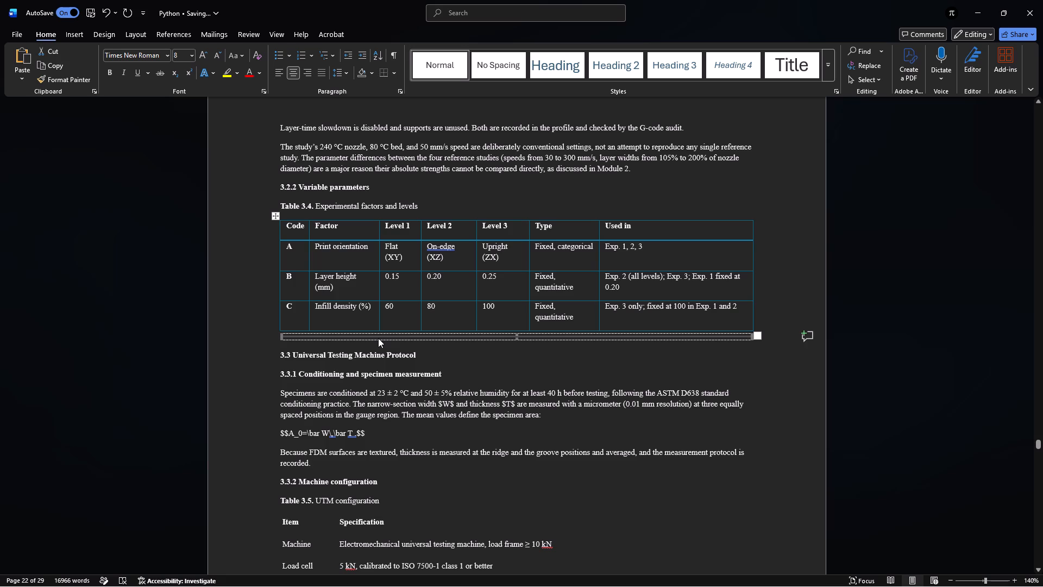
key("Delete")
Justify the two paragraphs above heading 3.2.2, from "Layer-time slowdown is disabled" to "as discussed in Module 2".
scroll(365, 388, "down", 1)
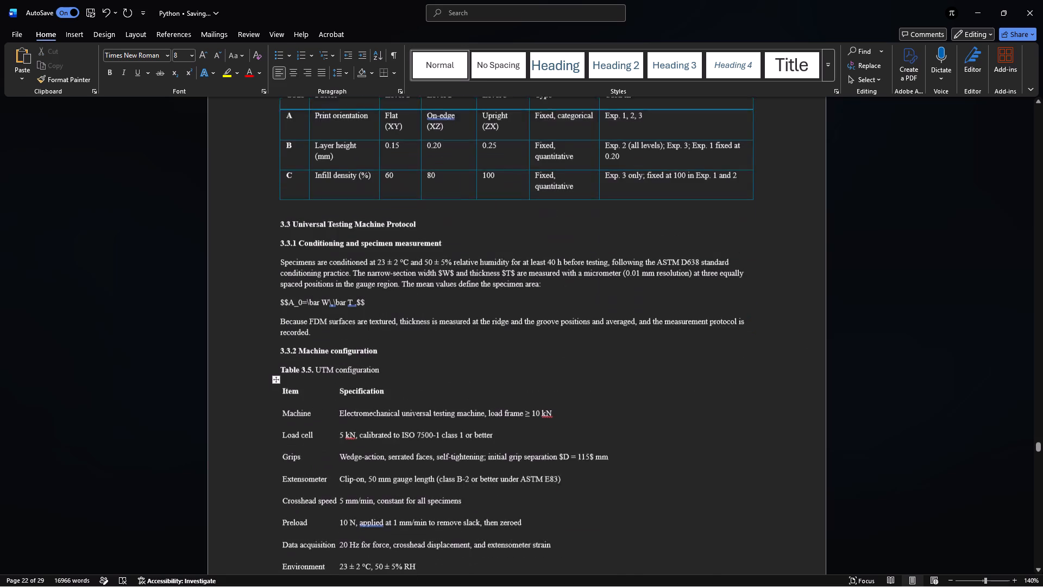
scroll(365, 388, "down", 1)
scroll(311, 324, "up", 1)
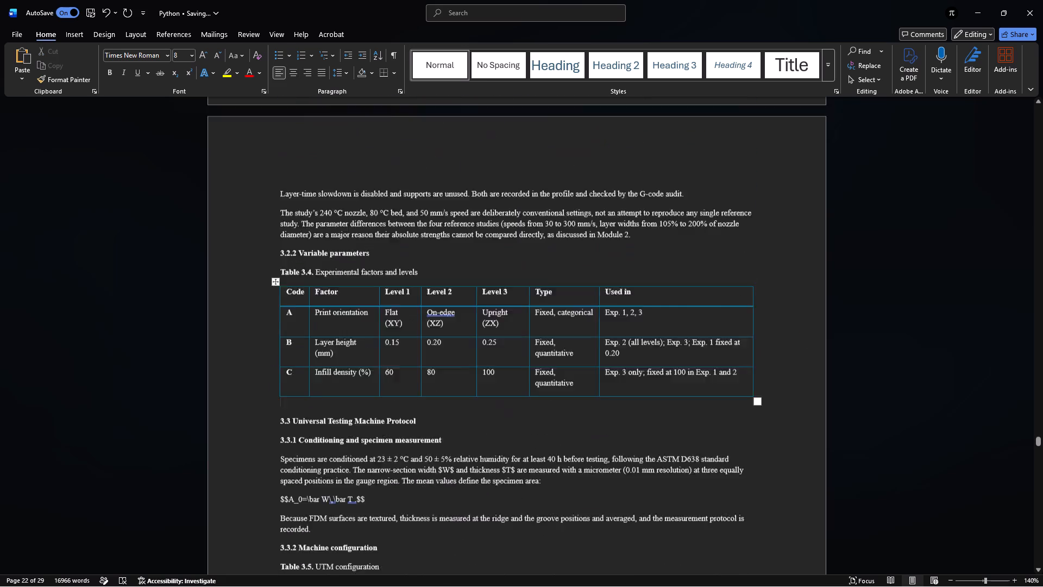
scroll(311, 324, "up", 1)
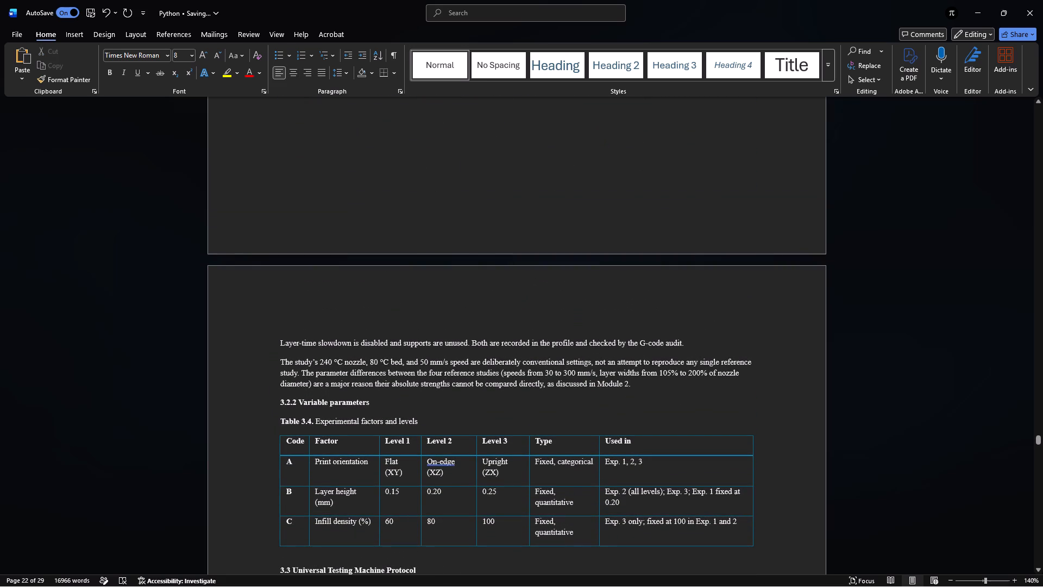
left_click_drag(634, 386, 274, 163)
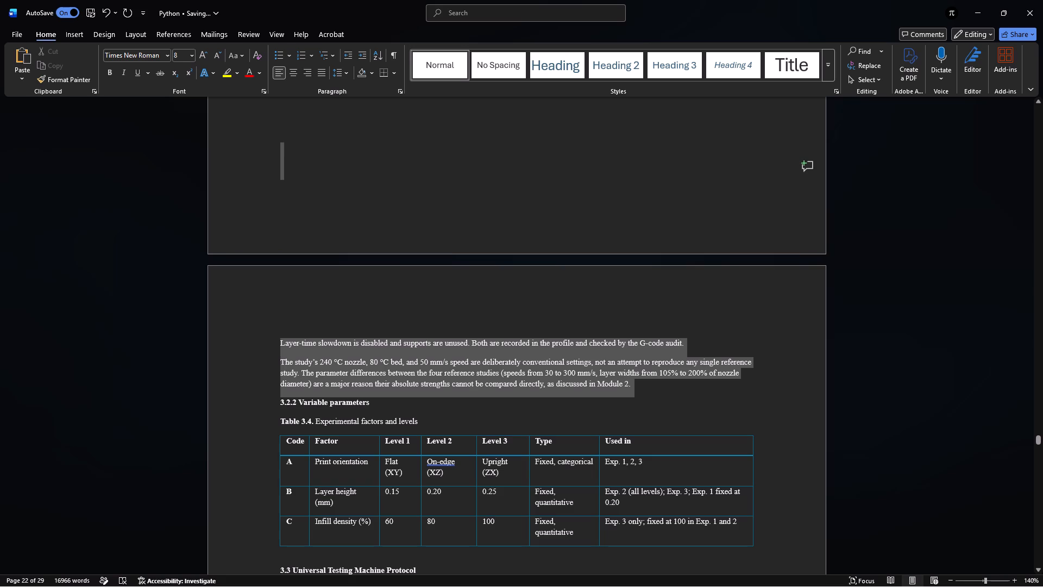
left_click_drag(274, 163, 266, 345)
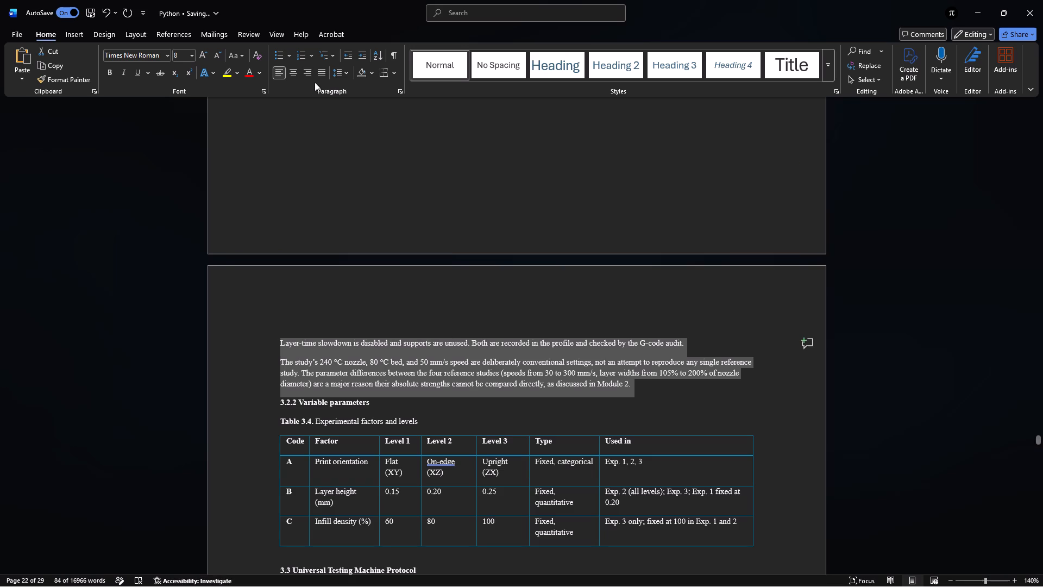
left_click(321, 73)
Justify the body text of section 3.3.1, from "Specimens are conditioned" through "the measurement protocol is recorded".
scroll(436, 226, "up", 1)
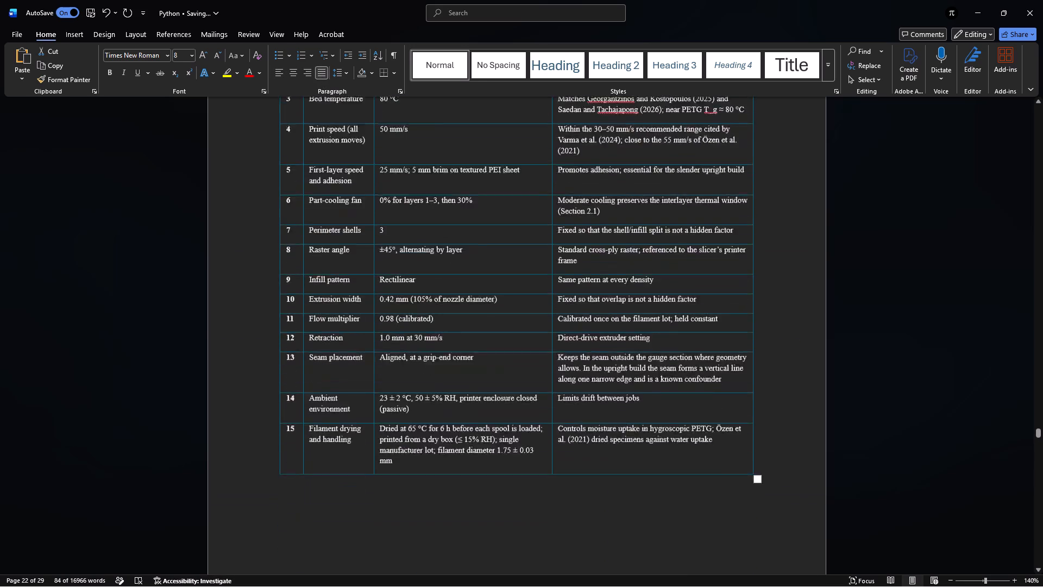
scroll(436, 226, "up", 1)
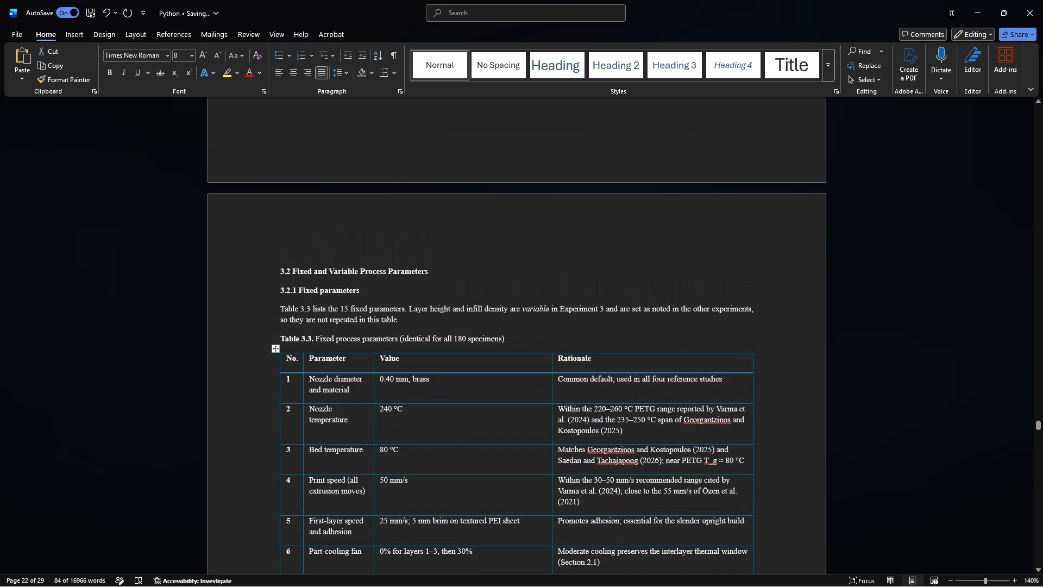
scroll(436, 226, "up", 1)
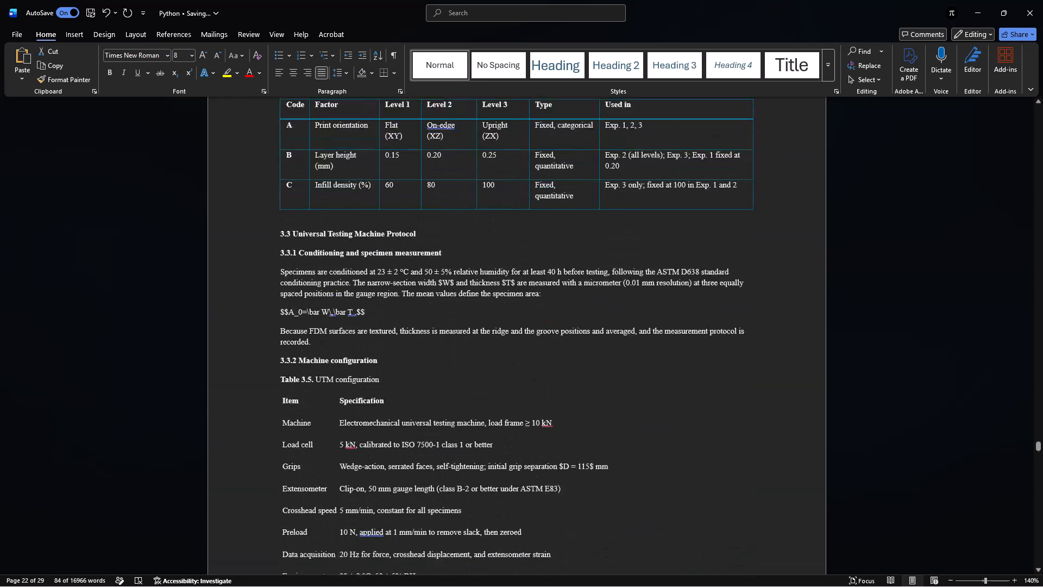
scroll(436, 226, "up", 1)
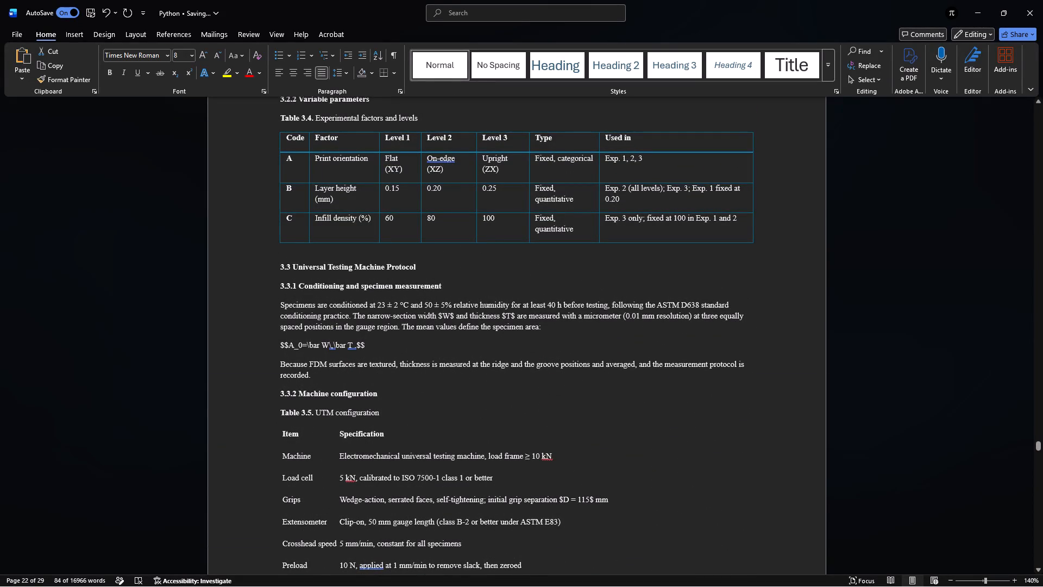
left_click_drag(281, 309, 336, 382)
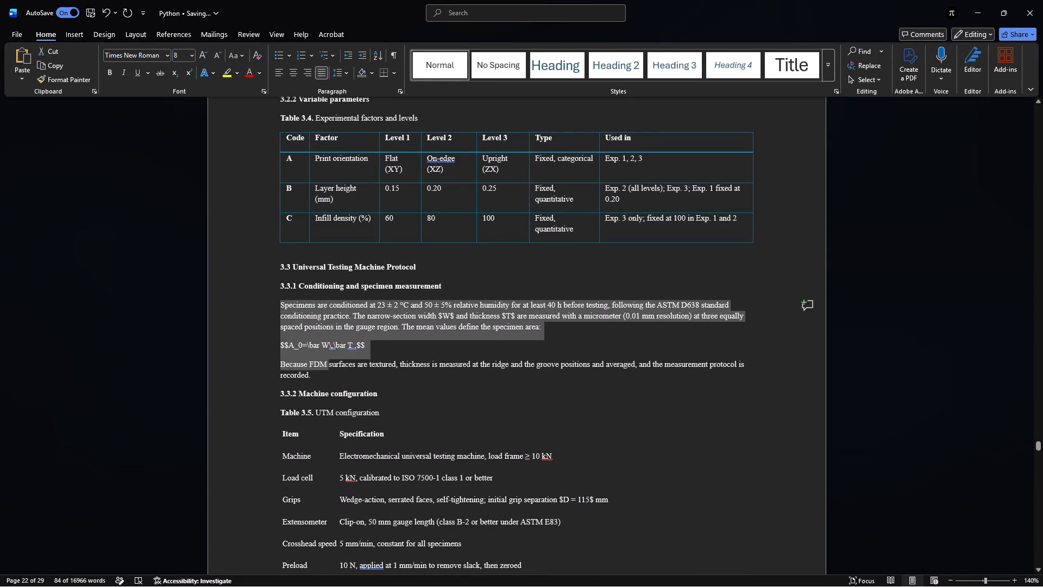
left_click_drag(336, 382, 330, 381)
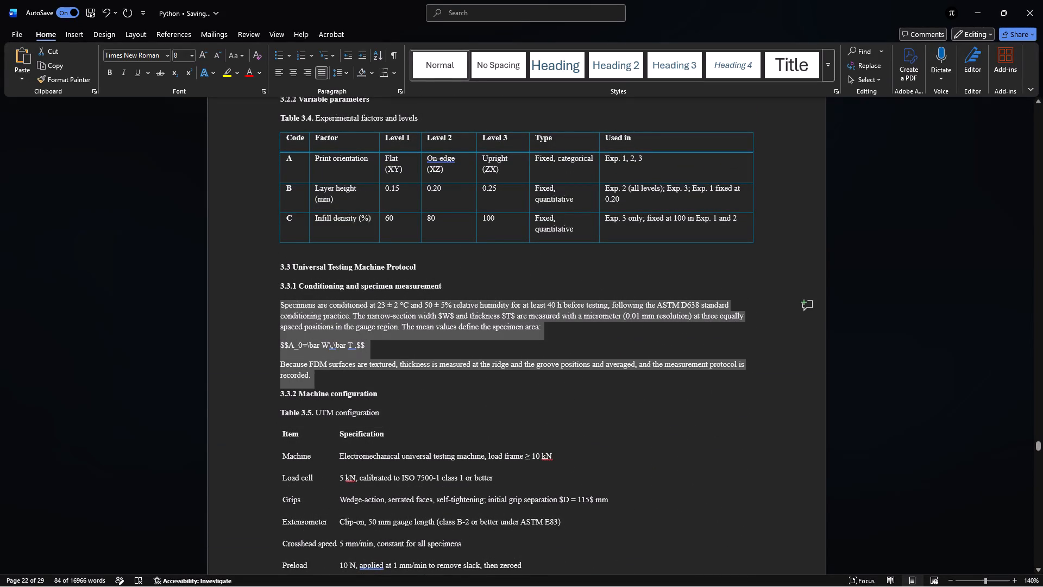
left_click_drag(330, 381, 323, 383)
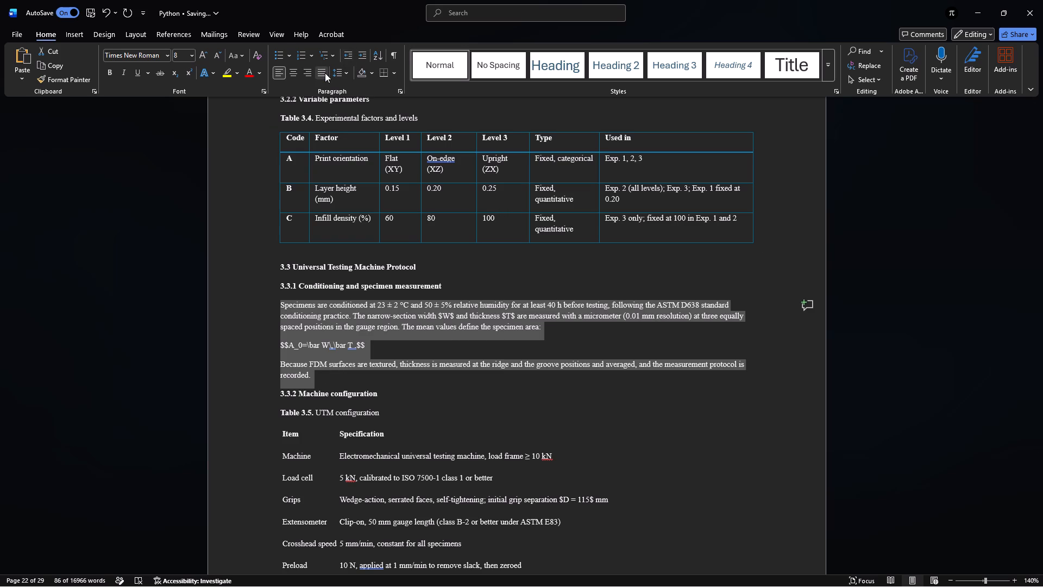
left_click(324, 73)
left_click(475, 398)
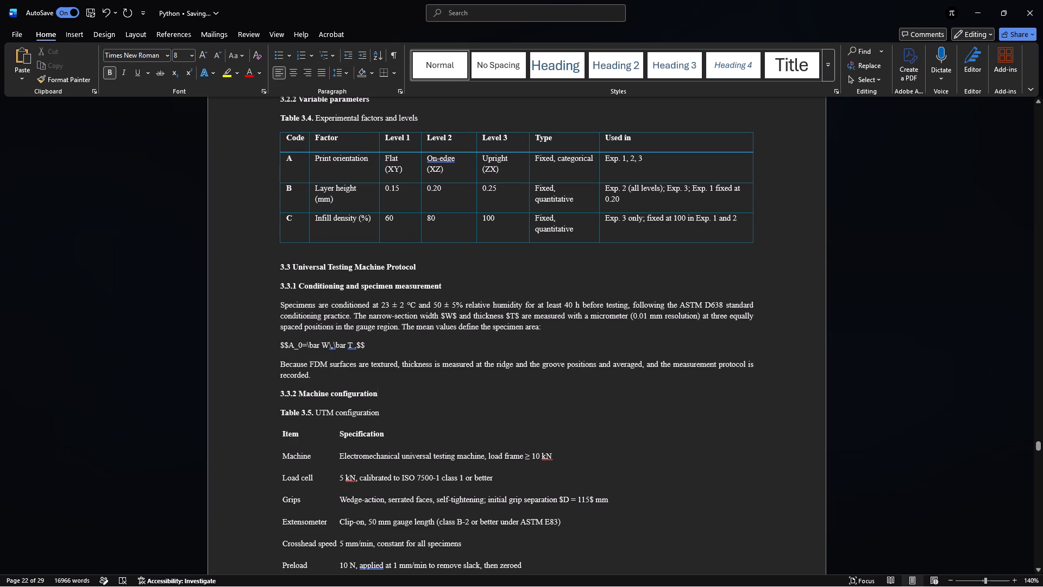
Convert the LaTeX line for the specimen area A_0 in section 3.3.1 into a displayed equation.
left_click_drag(365, 348, 317, 345)
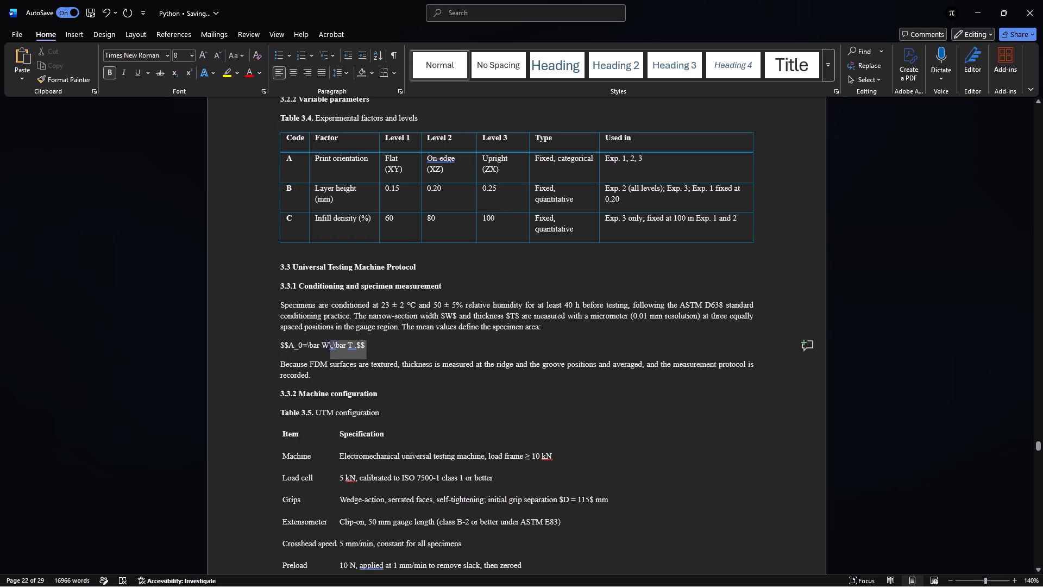
left_click_drag(317, 345, 284, 344)
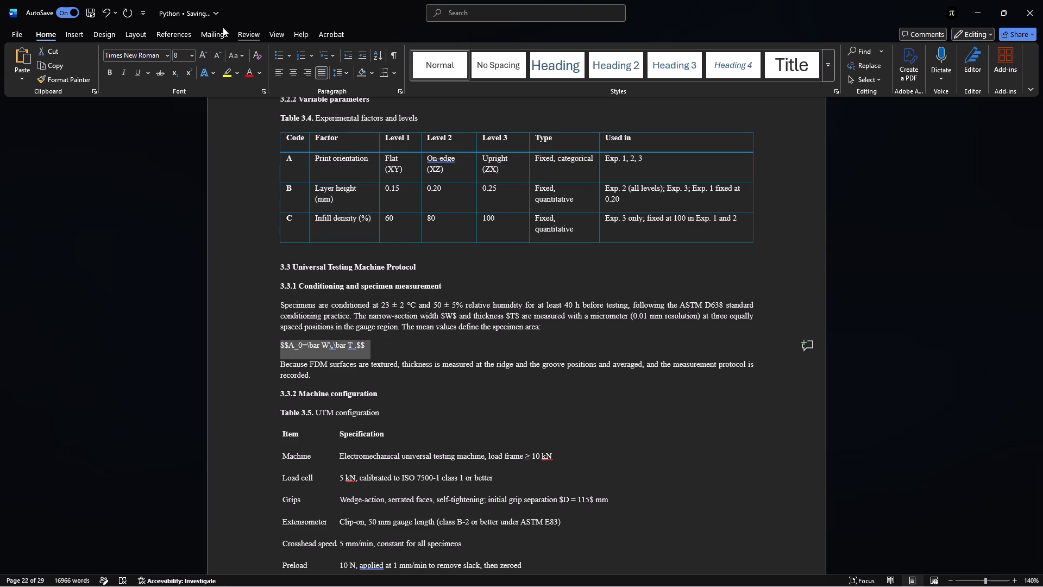
left_click(77, 31)
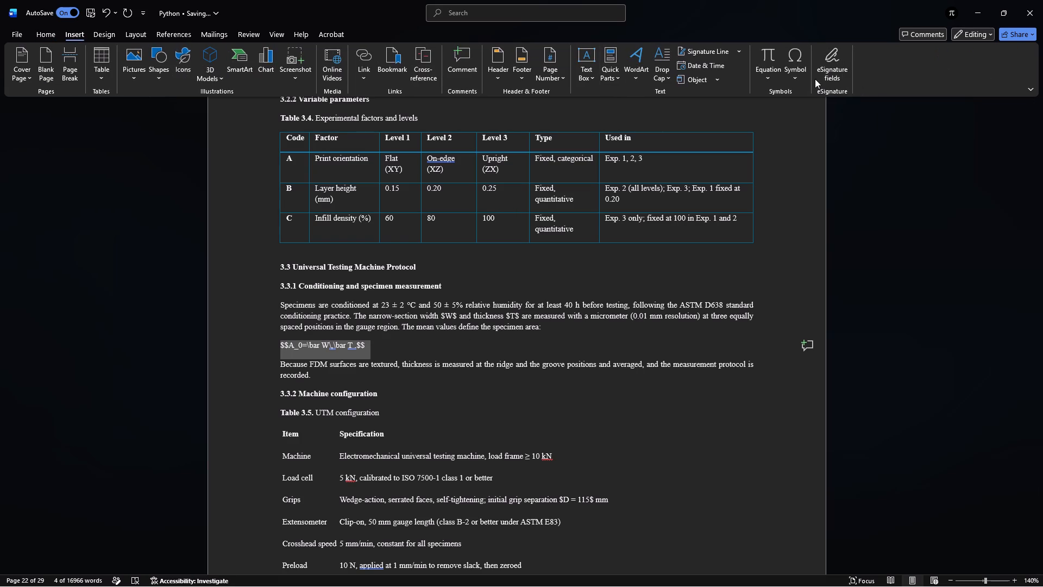
left_click(771, 59)
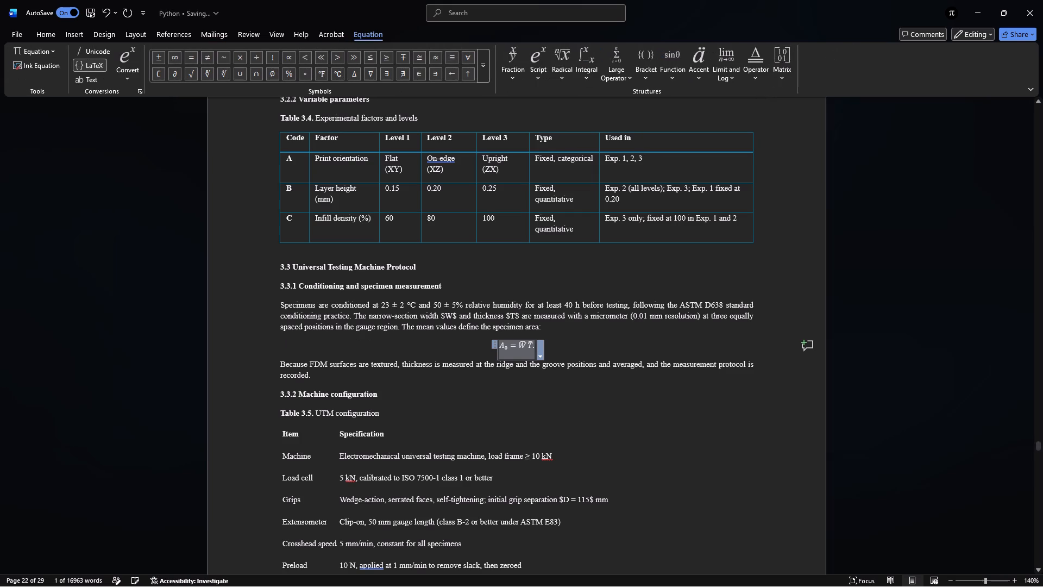
left_click(674, 436)
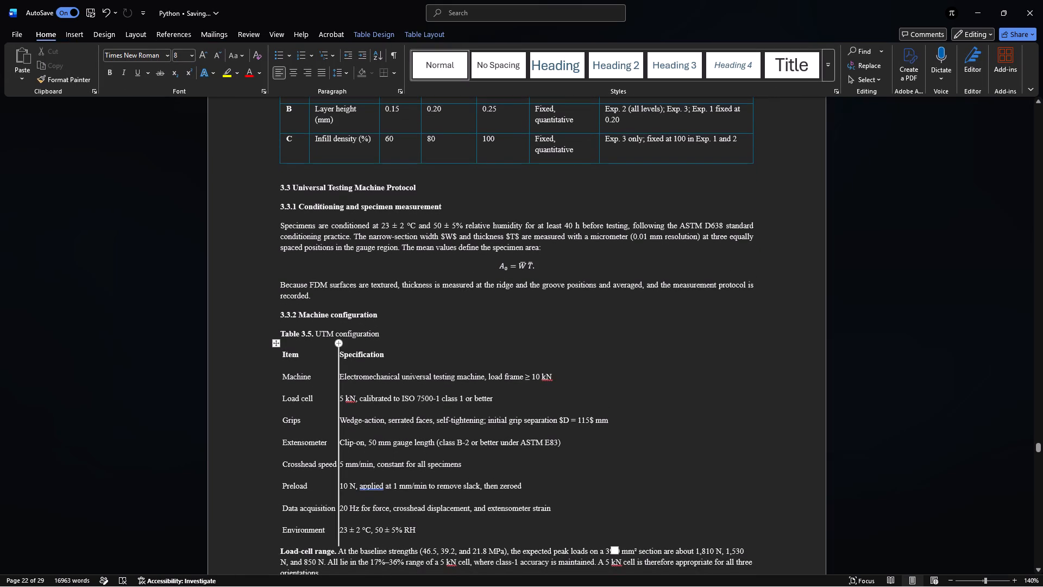
Centre the caption "Table 3.4. Experimental factors and levels" above its table by adding leading spaces.
scroll(282, 307, "up", 1)
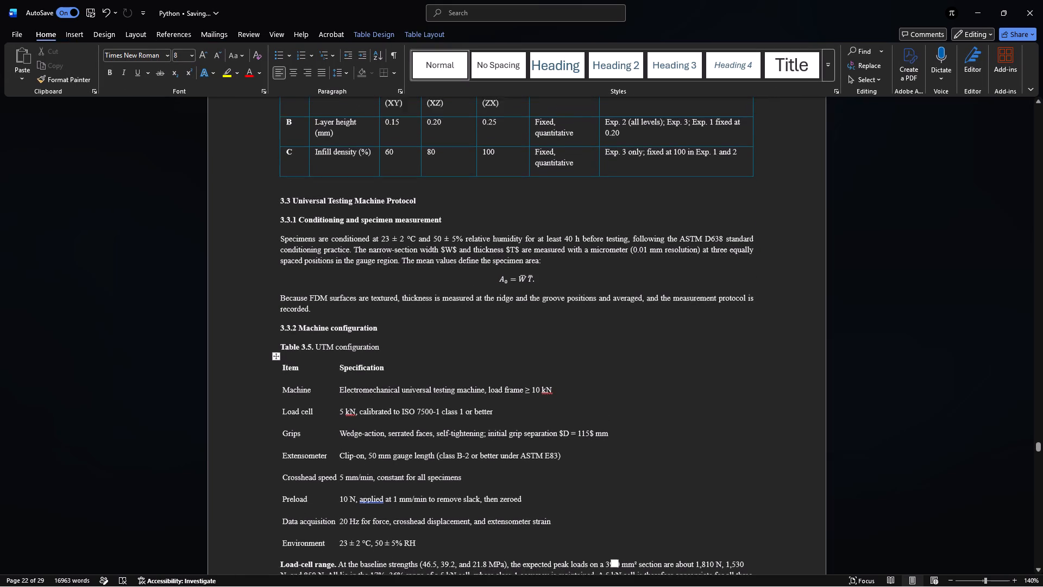
scroll(282, 307, "up", 1)
left_click(281, 232)
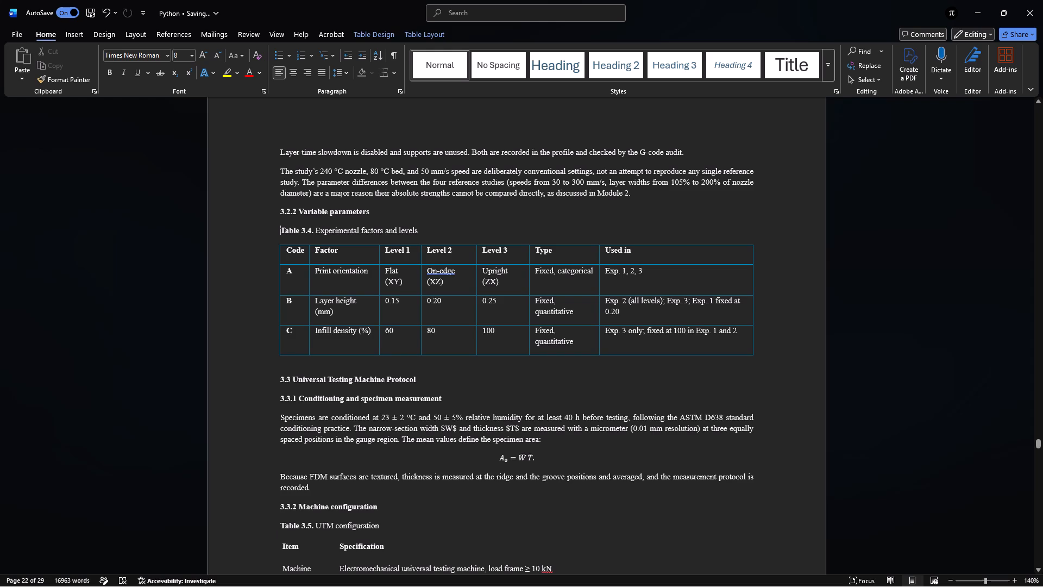
key("space")
key("space")
key("space")
key("space")
key("space")
key("space")
key("space")
key("space")
key("space")
key("space")
key("space")
key("space")
key("space")
key("space")
key("space")
key("space")
key("space")
key("space")
key("space")
key("space")
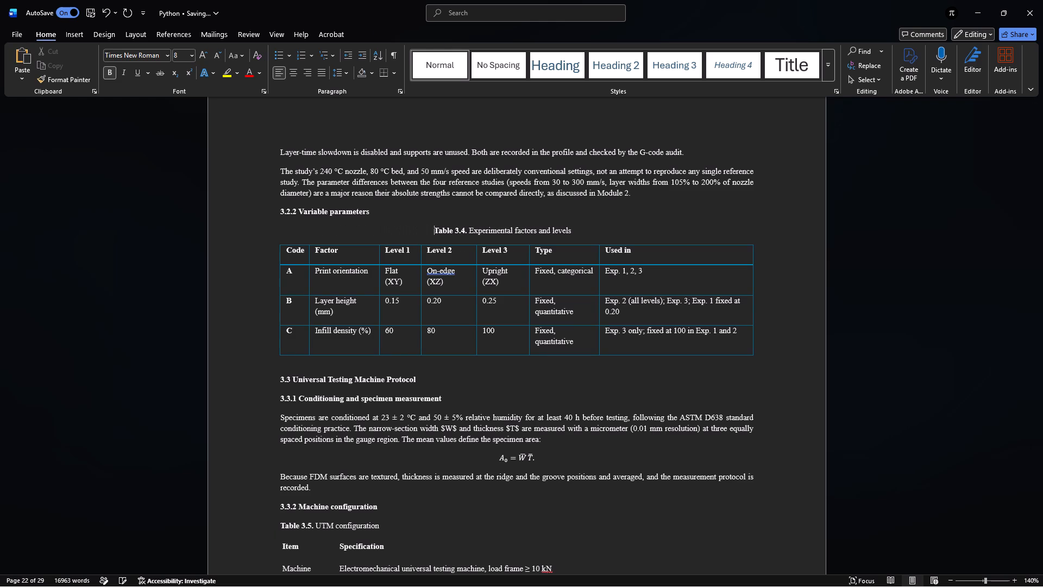
Centre the caption "Table 3.3. Fixed process parameters (identical for all 180 specimens)" above its table by adding leading spaces.
scroll(281, 232, "up", 2)
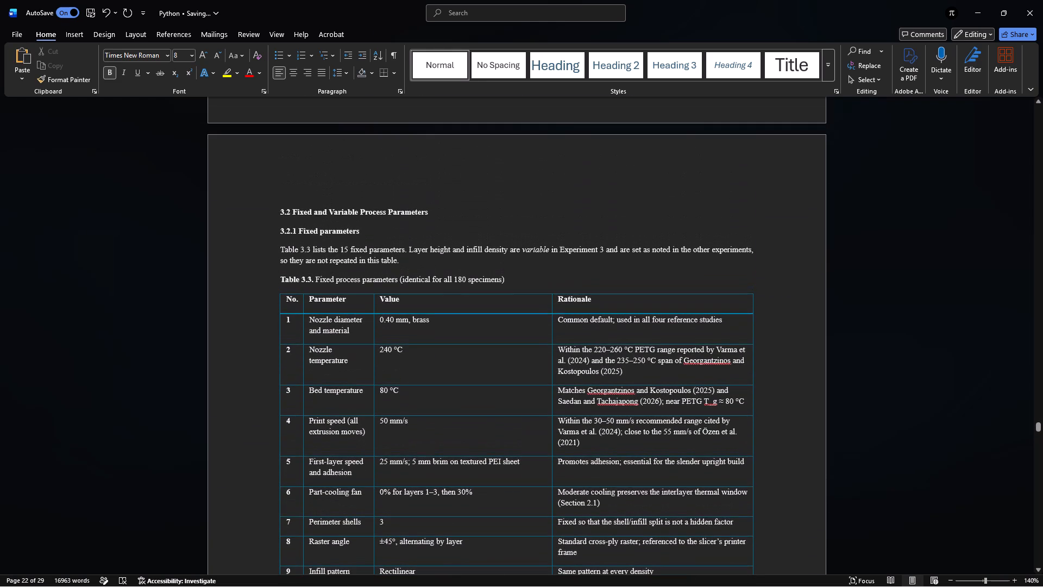
left_click(278, 280)
key("space")
key("space")
key("space")
key("space")
key("space")
key("space")
key("space")
key("space")
key("space")
key("space")
key("space")
key("space")
key("space")
key("space")
key("space")
key("space")
key("space")
key("space")
key("space")
key("space")
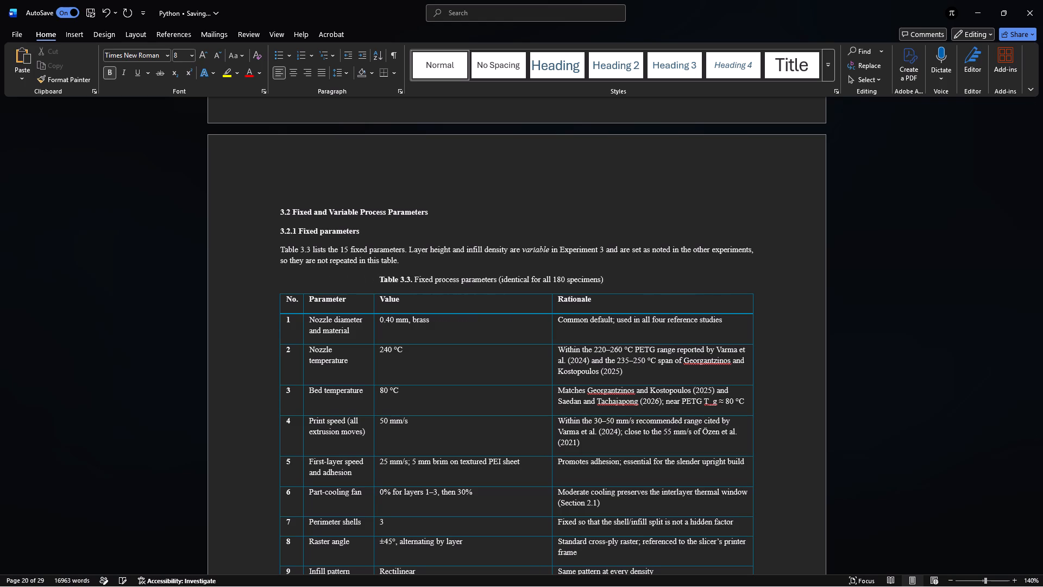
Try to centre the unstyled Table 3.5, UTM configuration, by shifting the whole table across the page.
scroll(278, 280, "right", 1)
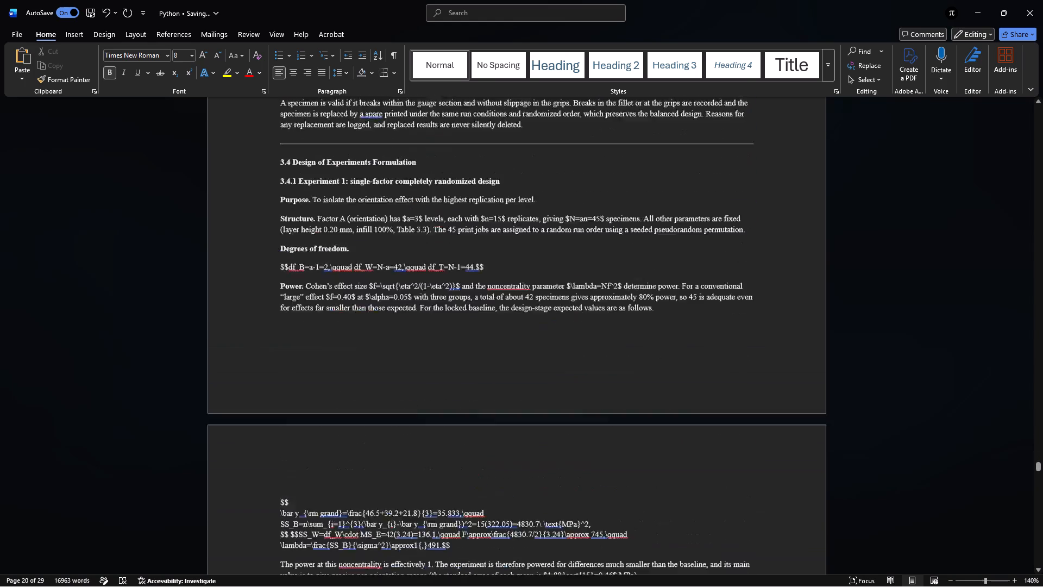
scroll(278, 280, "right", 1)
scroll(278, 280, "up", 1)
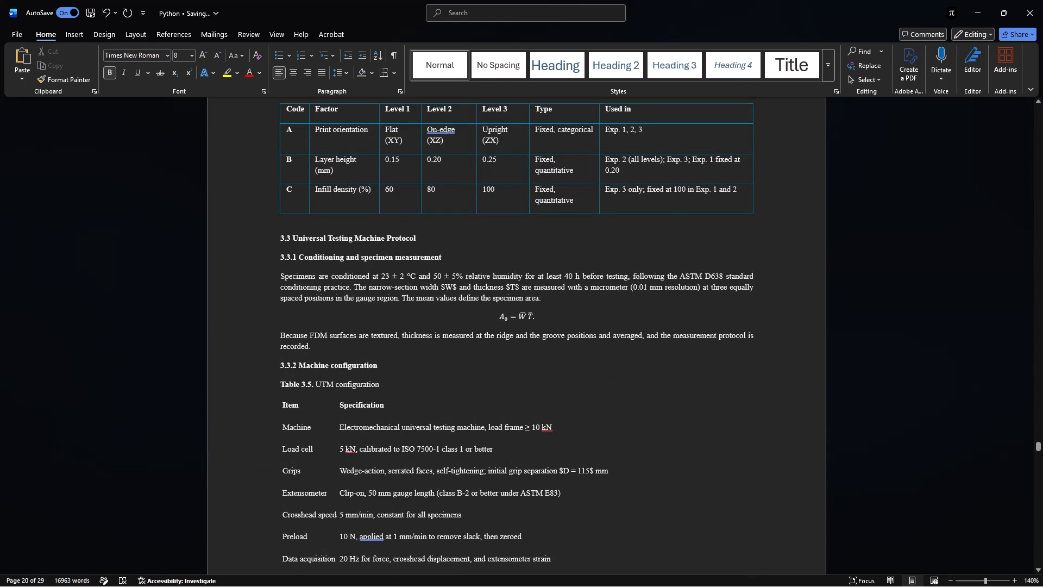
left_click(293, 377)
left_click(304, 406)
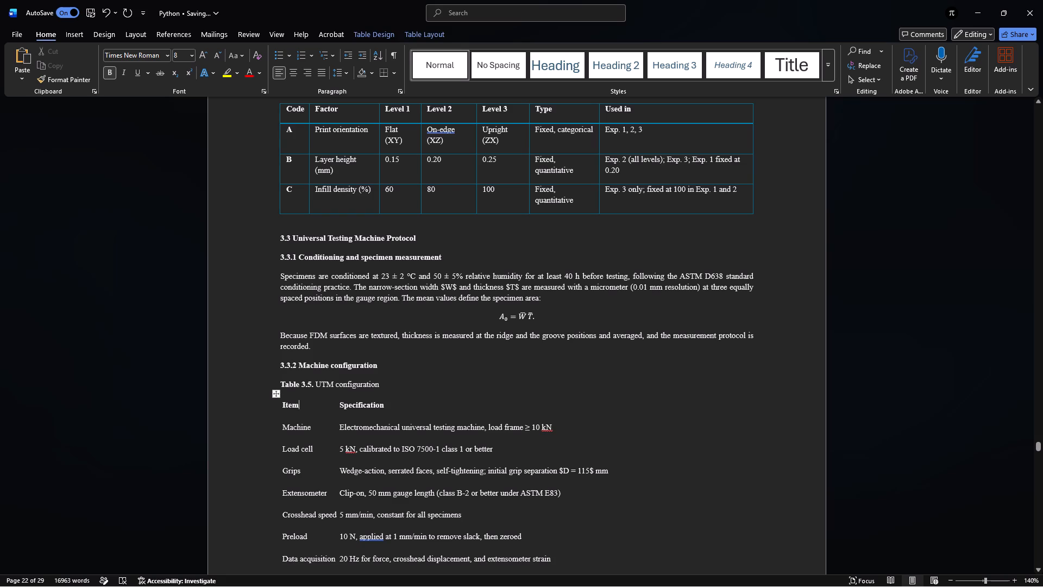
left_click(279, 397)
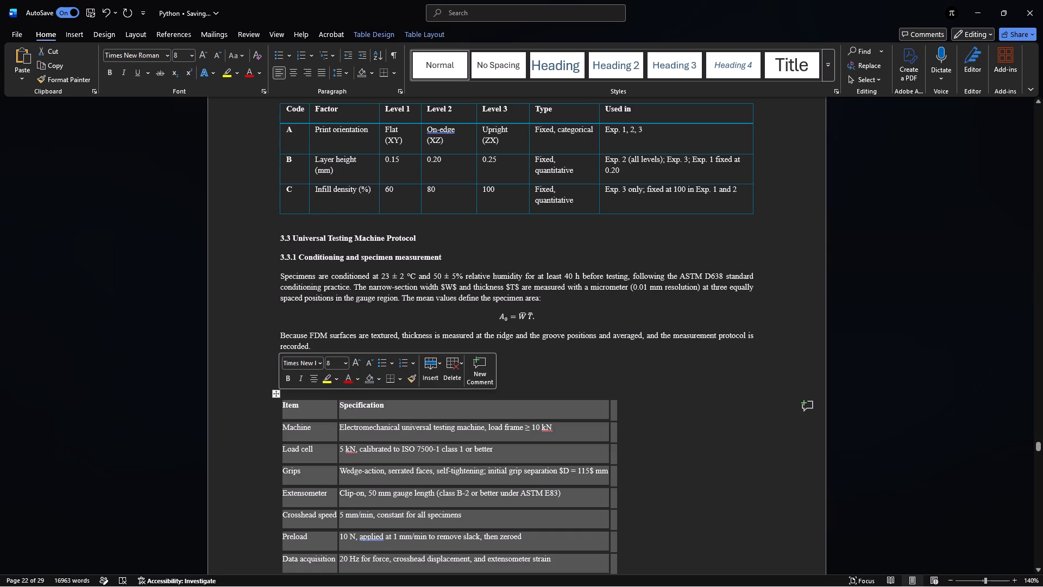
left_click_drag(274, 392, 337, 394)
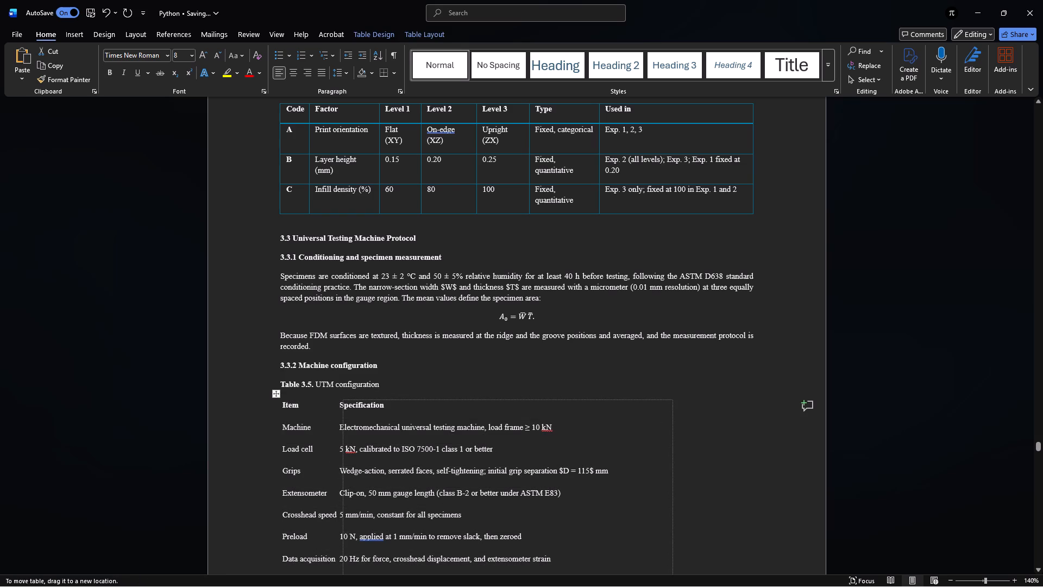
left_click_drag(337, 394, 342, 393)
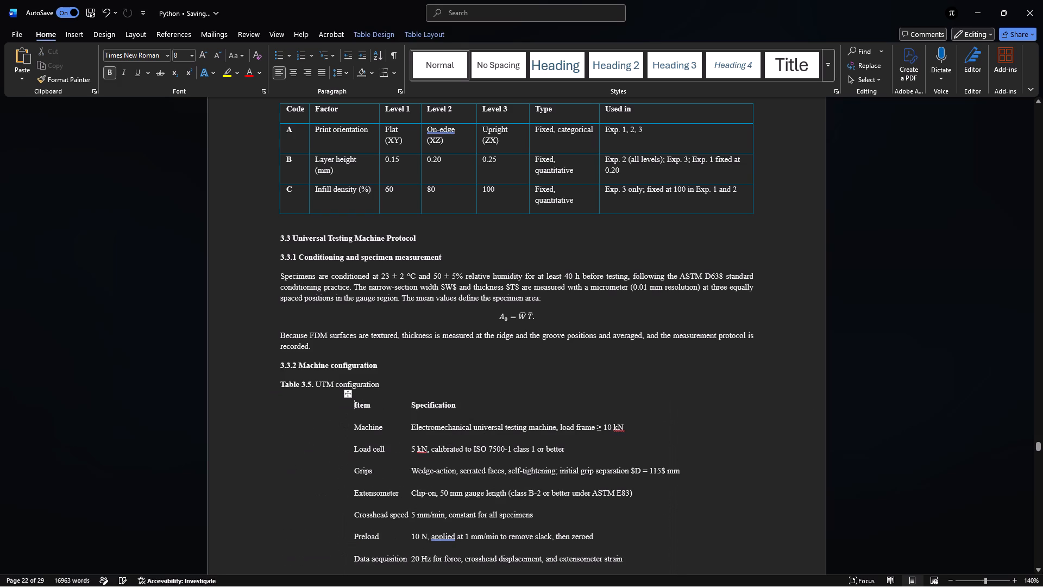
Apply the light-blue bordered grid table style to Table 3.5, UTM configuration.
left_click(385, 29)
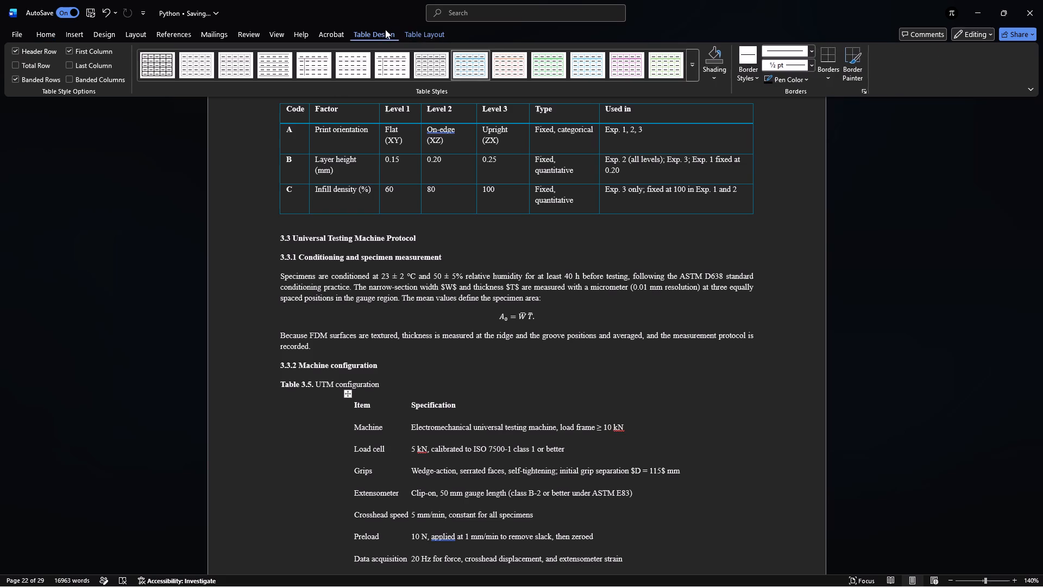
left_click(470, 64)
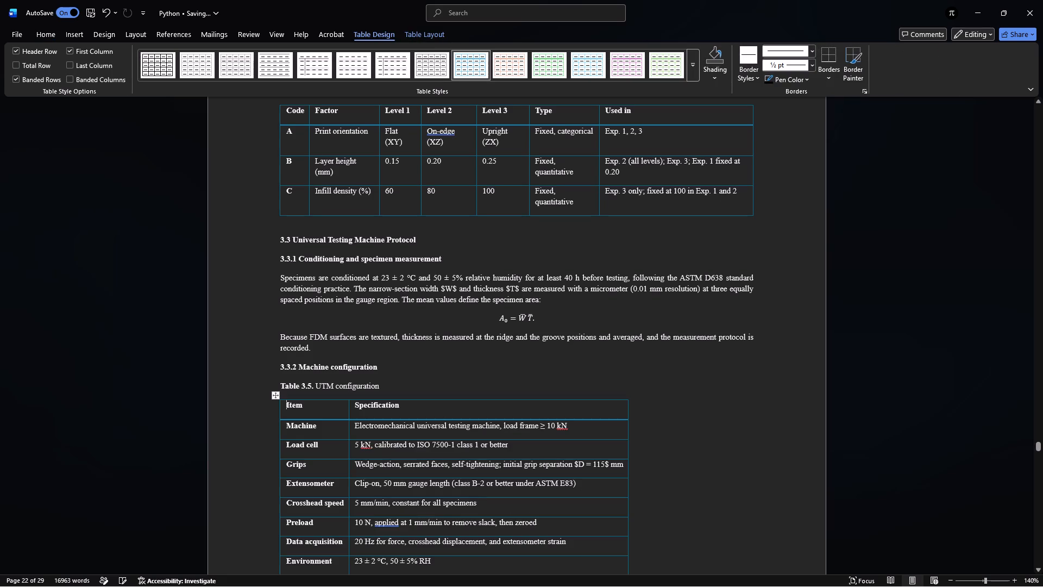
Move the styled Table 3.5 across to the horizontal centre of the page, below its caption.
left_click_drag(274, 397, 339, 392)
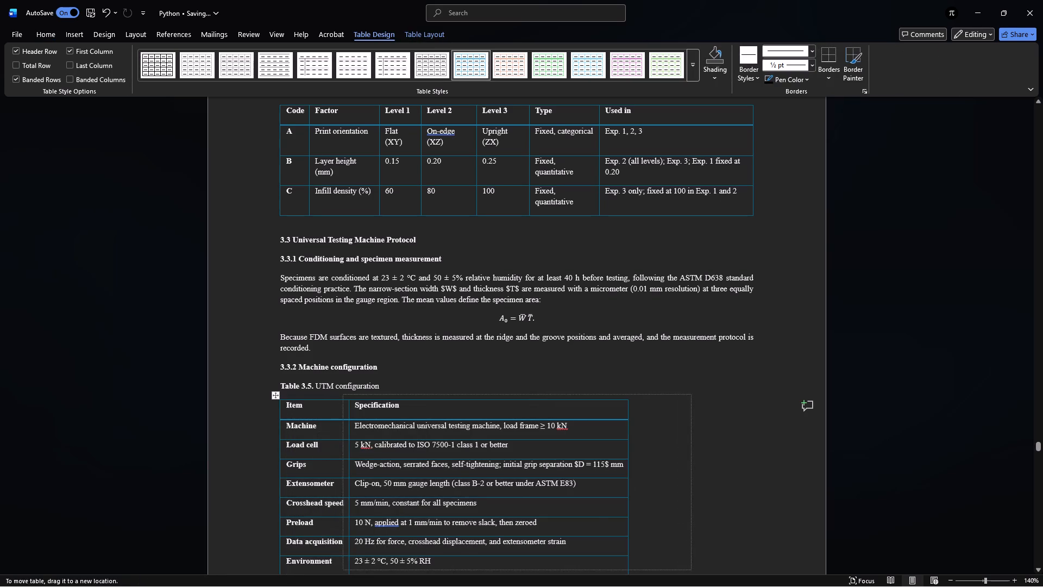
left_click_drag(339, 392, 342, 392)
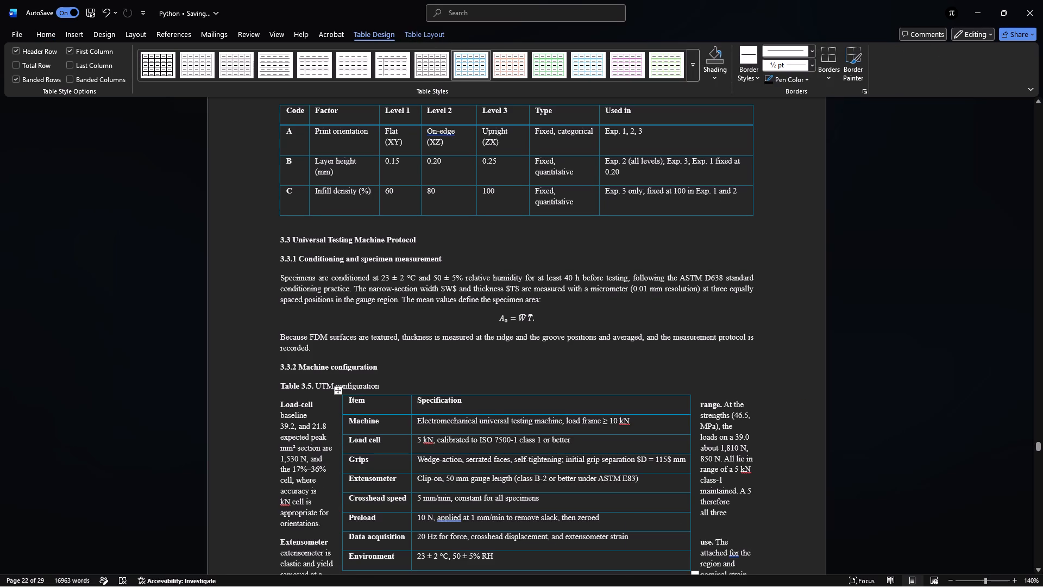
Undo the last move of Table 3.5, UTM configuration, and shift the table horizontally to the page centre, keeping the surrounding text unwrapped.
key("ctrl+z")
scroll(483, 427, "right", 1)
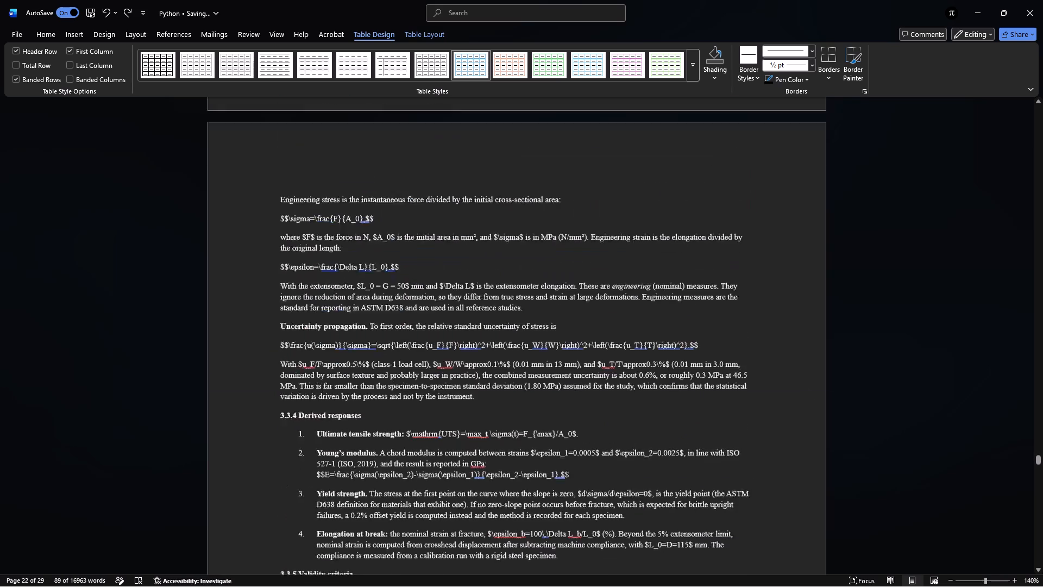
scroll(483, 427, "right", 1)
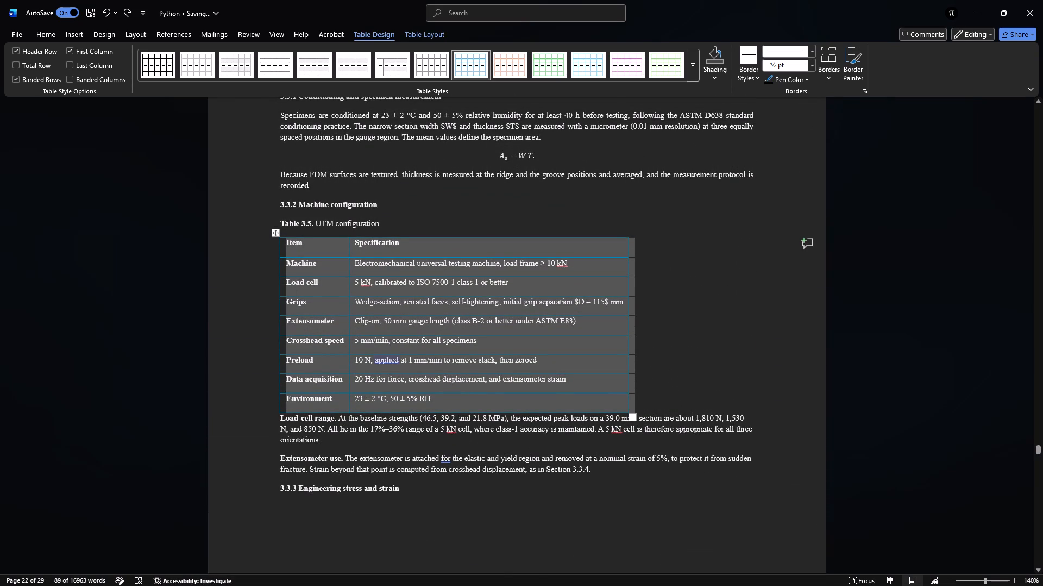
left_click_drag(275, 233, 300, 233)
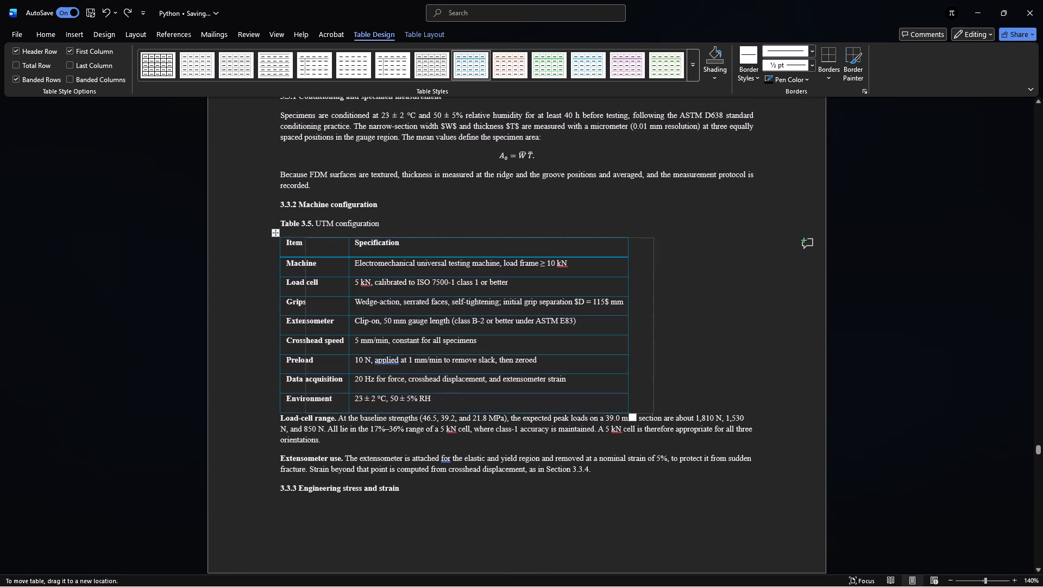
left_click_drag(300, 233, 326, 233)
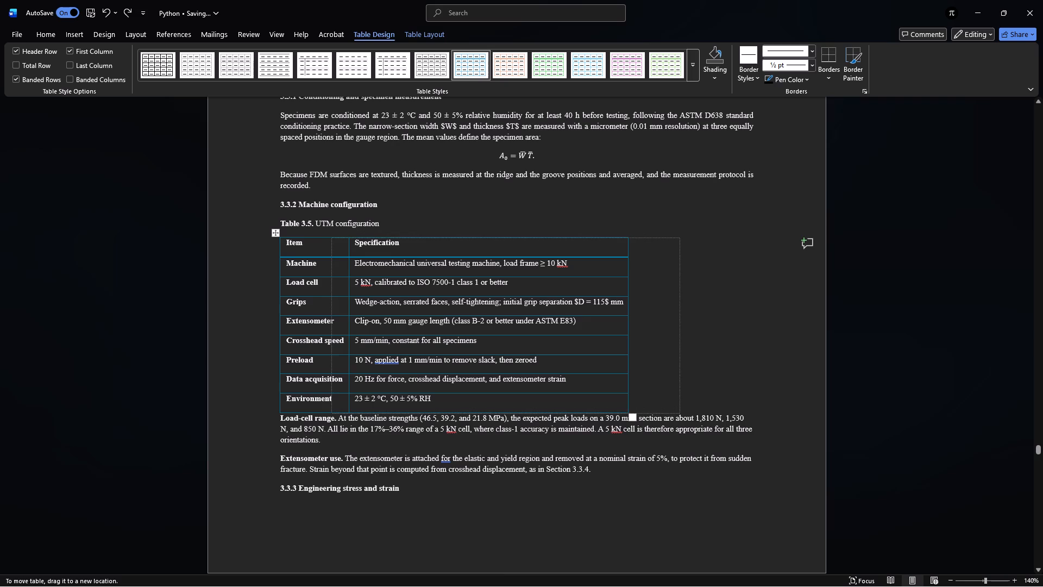
left_click_drag(326, 233, 328, 233)
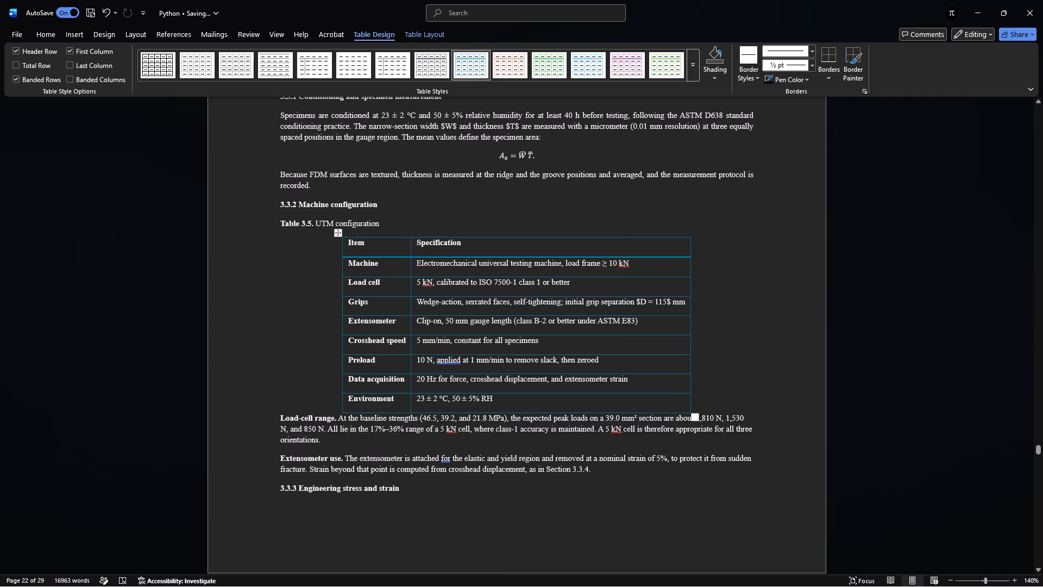
Centre the caption "Table 3.5. UTM configuration" above its table by adding leading spaces.
left_click(278, 225)
key("space")
key("space")
key("space")
key("space")
key("space")
key("space")
key("space")
key("space")
key("space")
key("space")
key("space")
key("space")
key("space")
key("space")
key("space")
key("space")
key("space")
key("space")
key("space")
key("space")
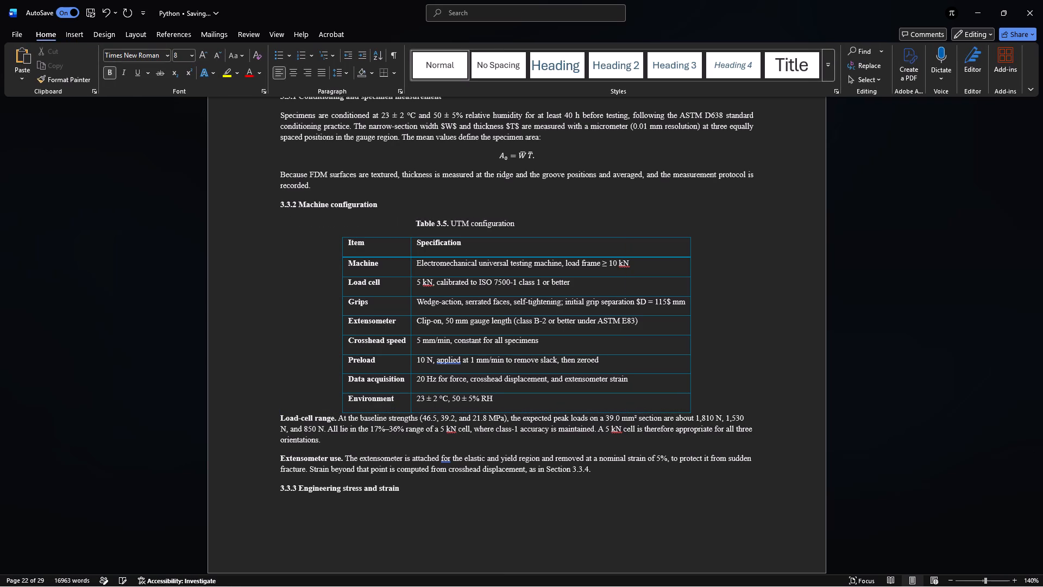
key("space")
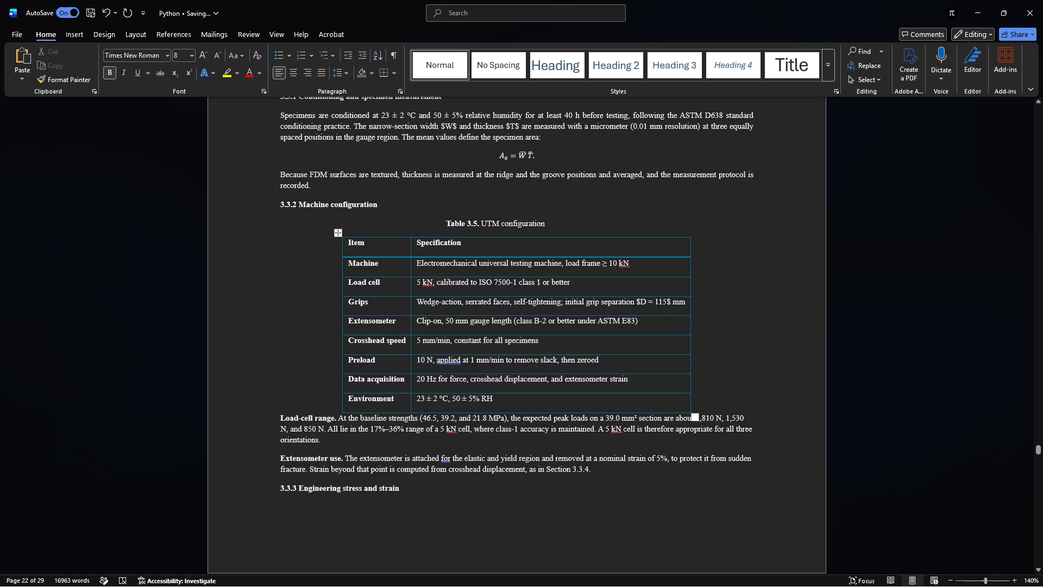
Insert a blank line between Table 3.5 and the "Load-cell range." paragraph.
left_click(281, 417)
key("Return")
Justify the "Load-cell range." and "Extensometer use." paragraphs below Table 3.5.
scroll(321, 475, "down", 1)
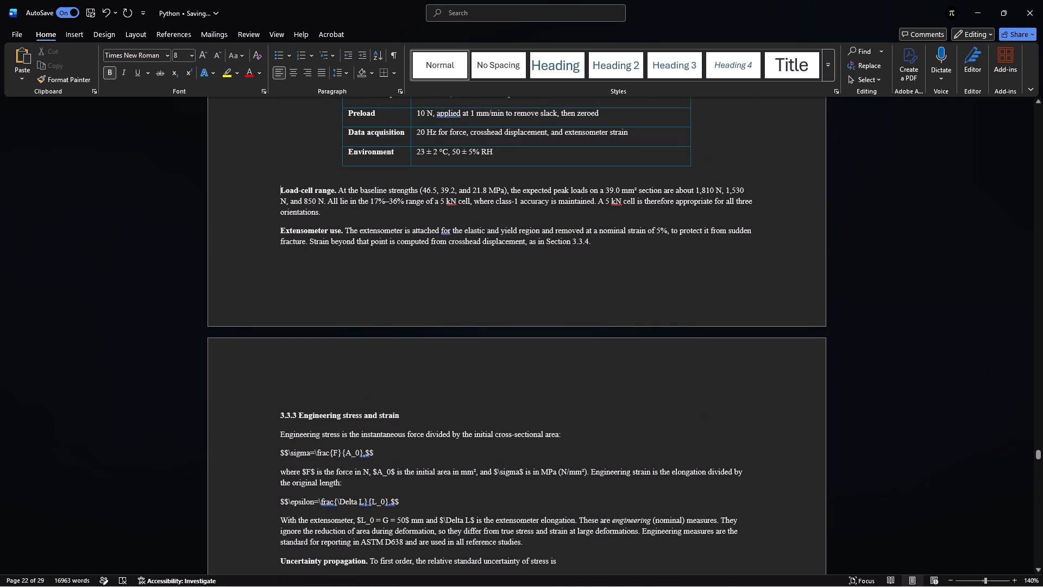
left_click_drag(278, 185, 589, 265)
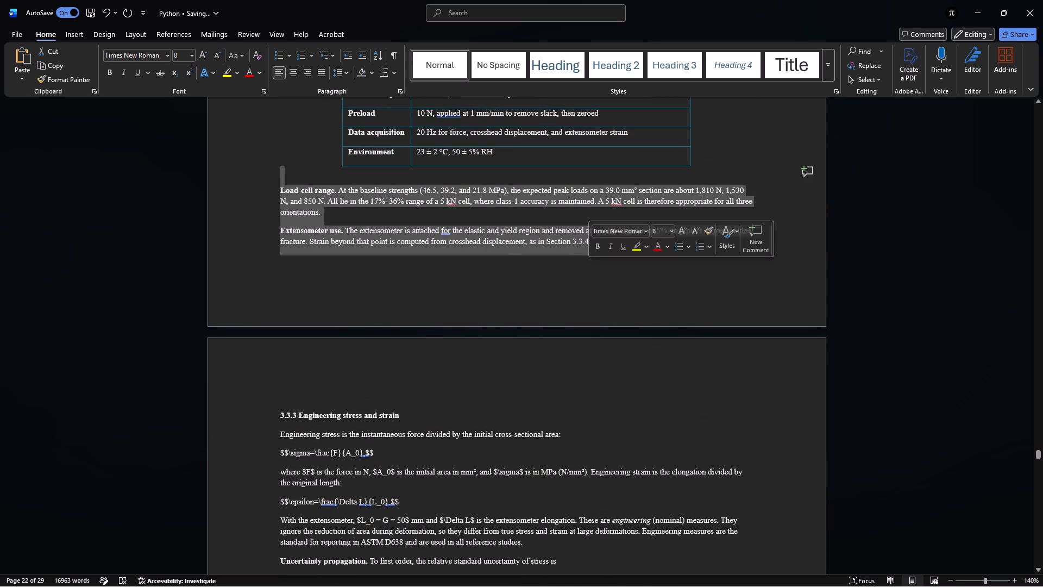
left_click(319, 73)
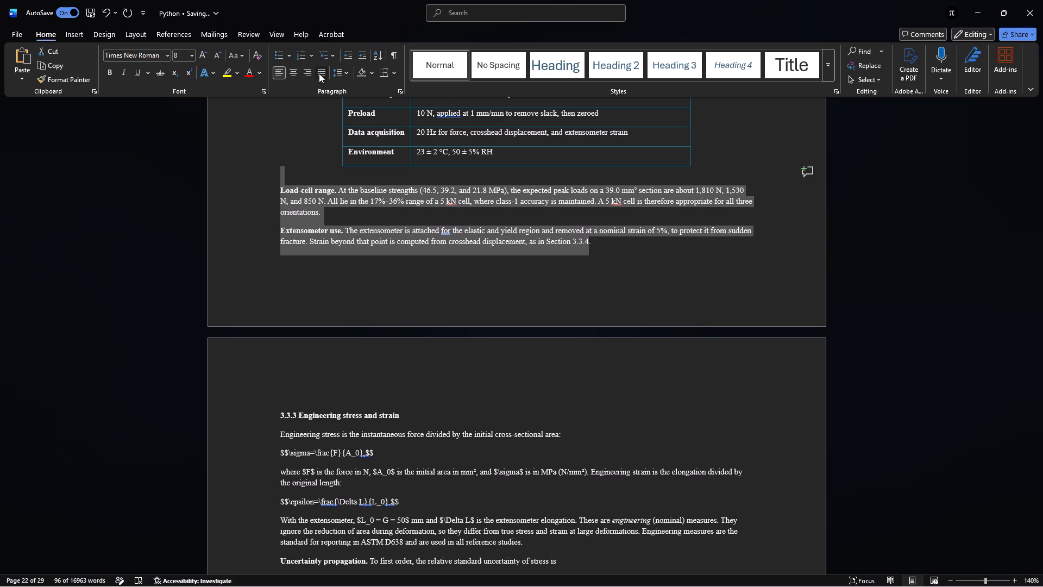
left_click(495, 405)
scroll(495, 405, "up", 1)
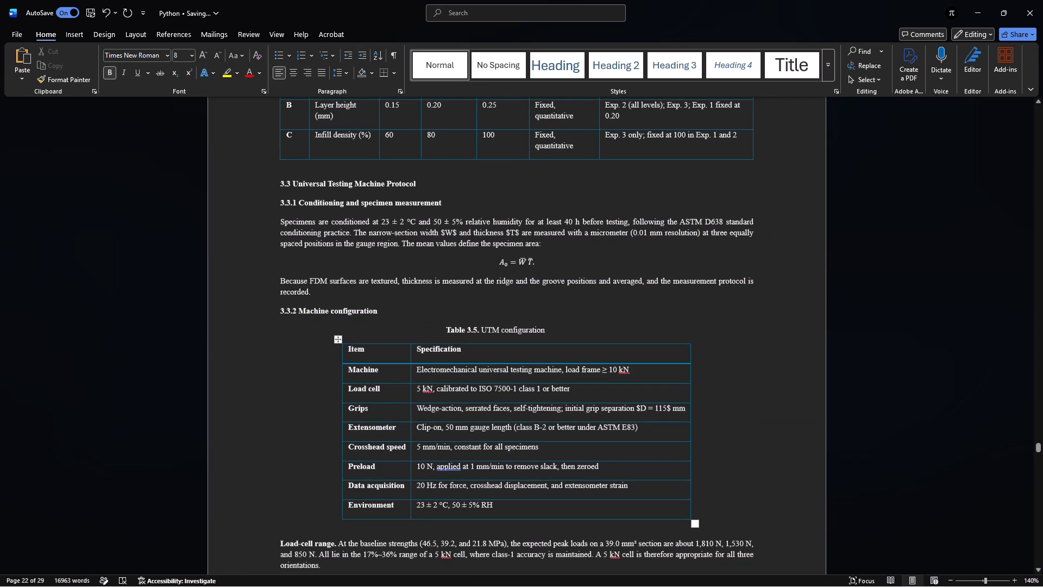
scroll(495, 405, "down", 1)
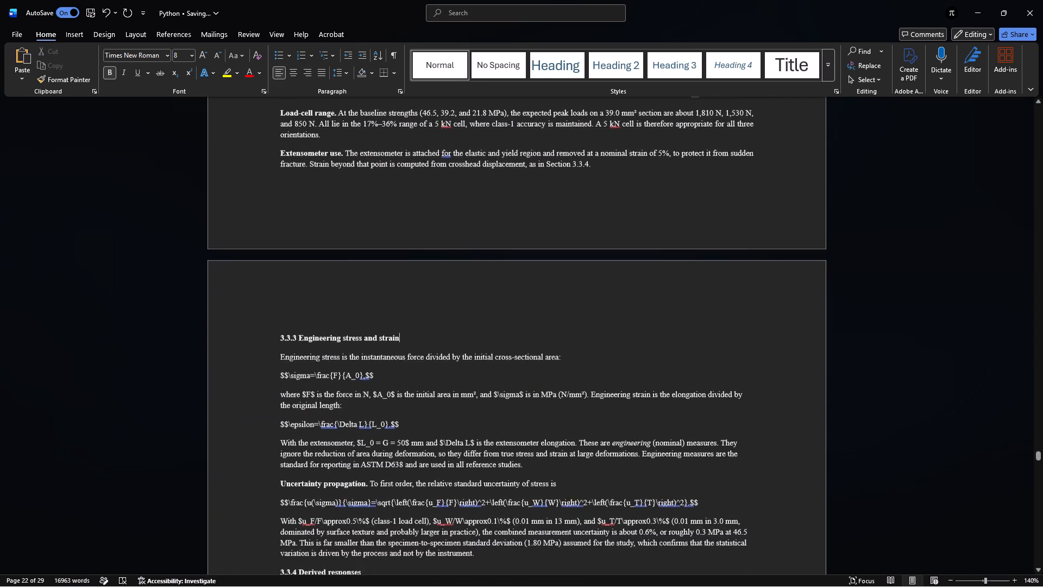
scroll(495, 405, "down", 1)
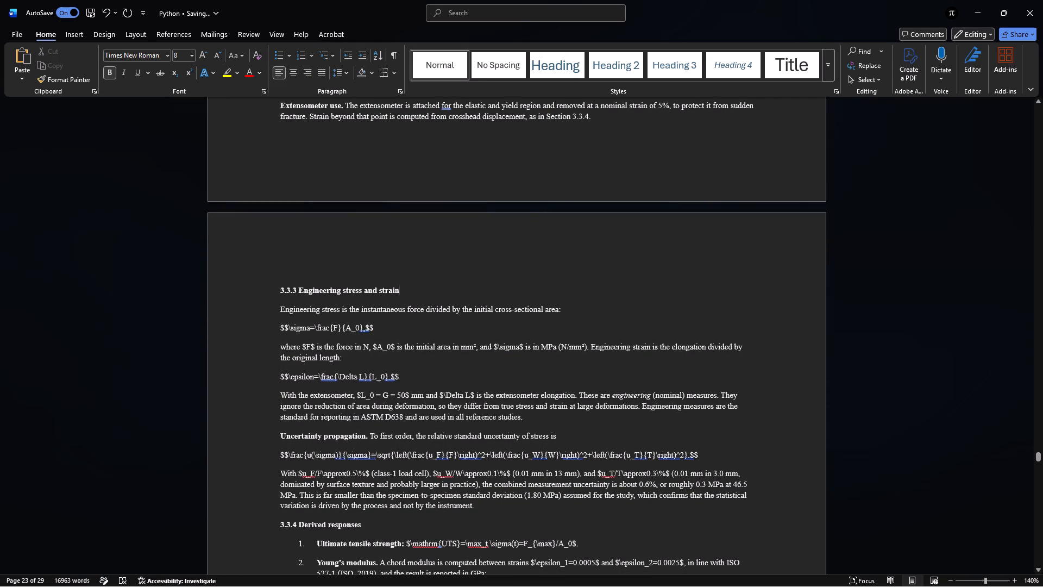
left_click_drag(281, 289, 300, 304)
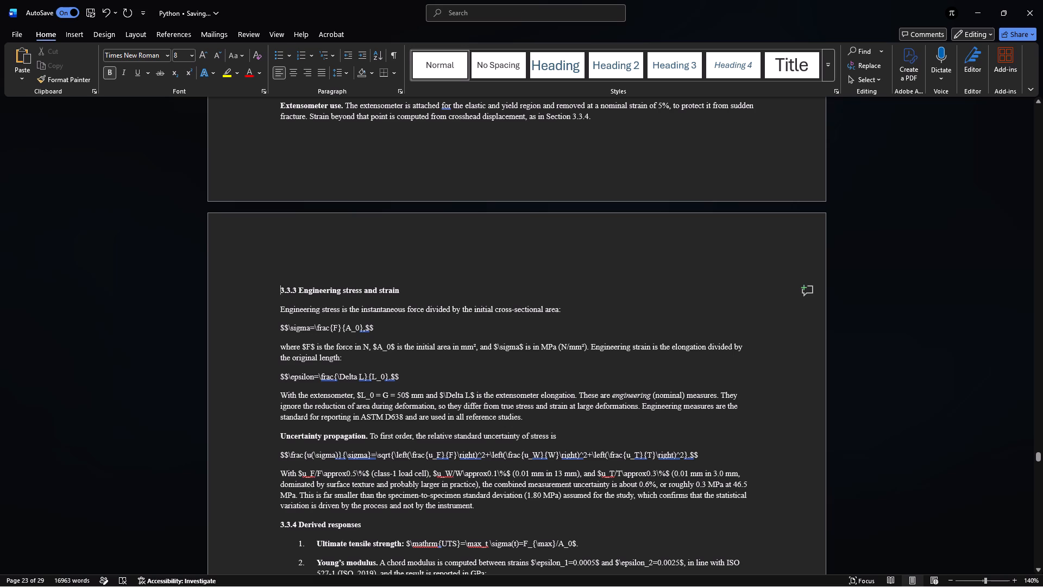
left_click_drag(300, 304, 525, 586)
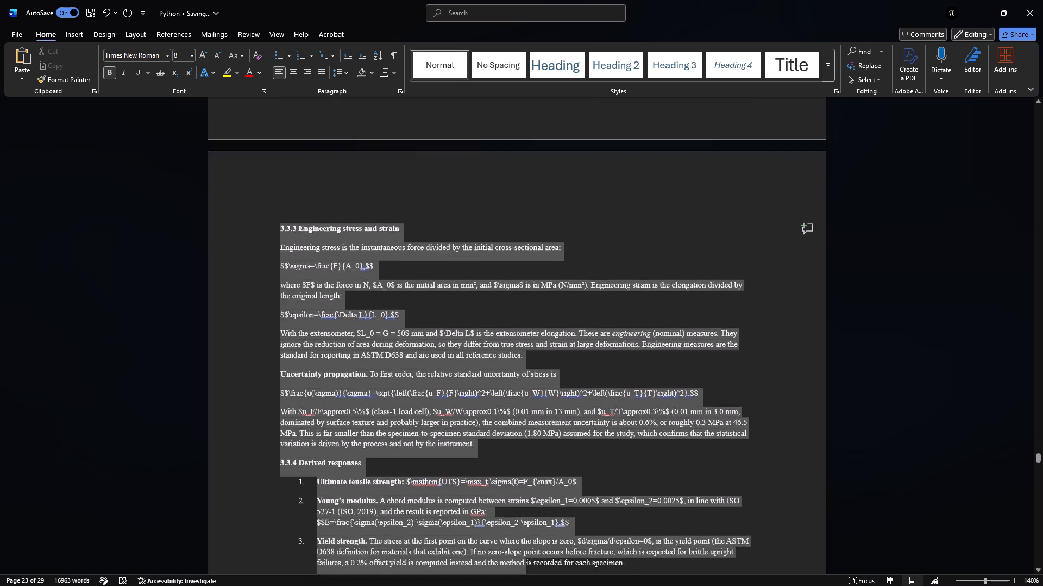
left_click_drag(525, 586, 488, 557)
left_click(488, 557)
Convert the engineering stress LaTeX code $$\sigma=\frac{F}{A_0},$$ in section 3.3.3 into an equation.
scroll(464, 375, "up", 1)
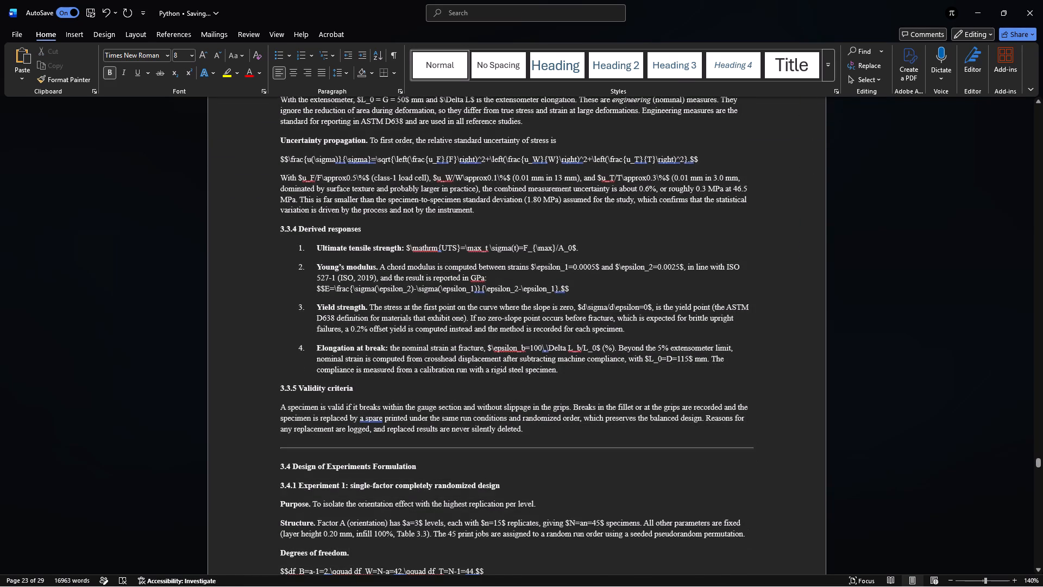
scroll(464, 382, "up", 1)
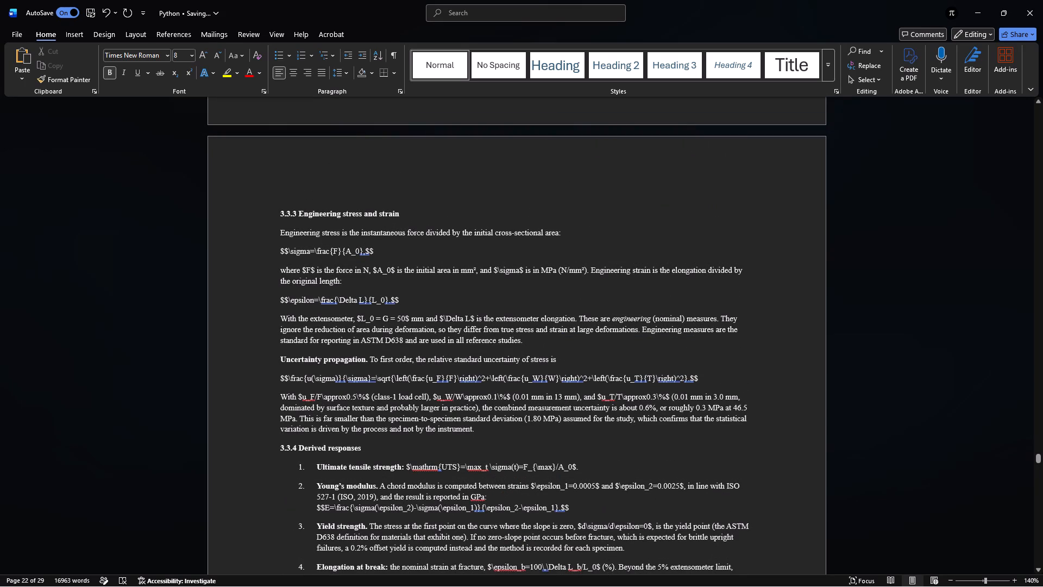
left_click_drag(377, 249, 287, 249)
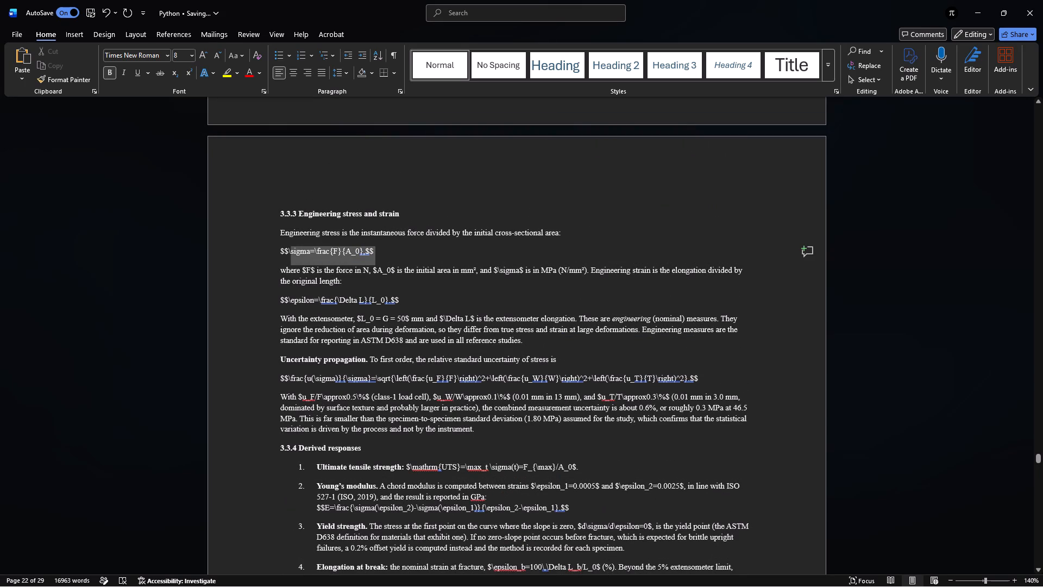
left_click_drag(287, 249, 286, 249)
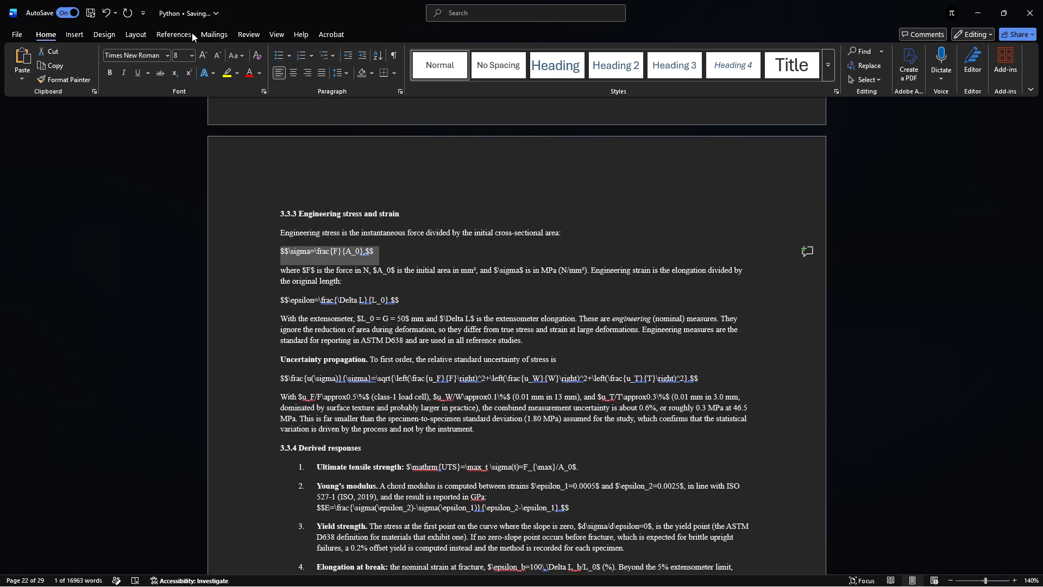
left_click(76, 35)
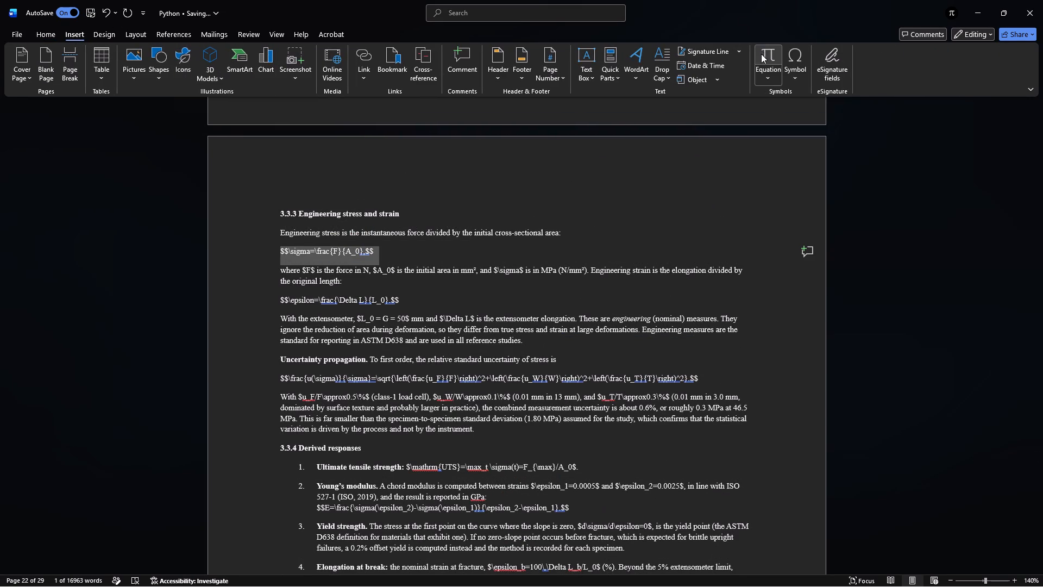
left_click(765, 55)
left_click(705, 345)
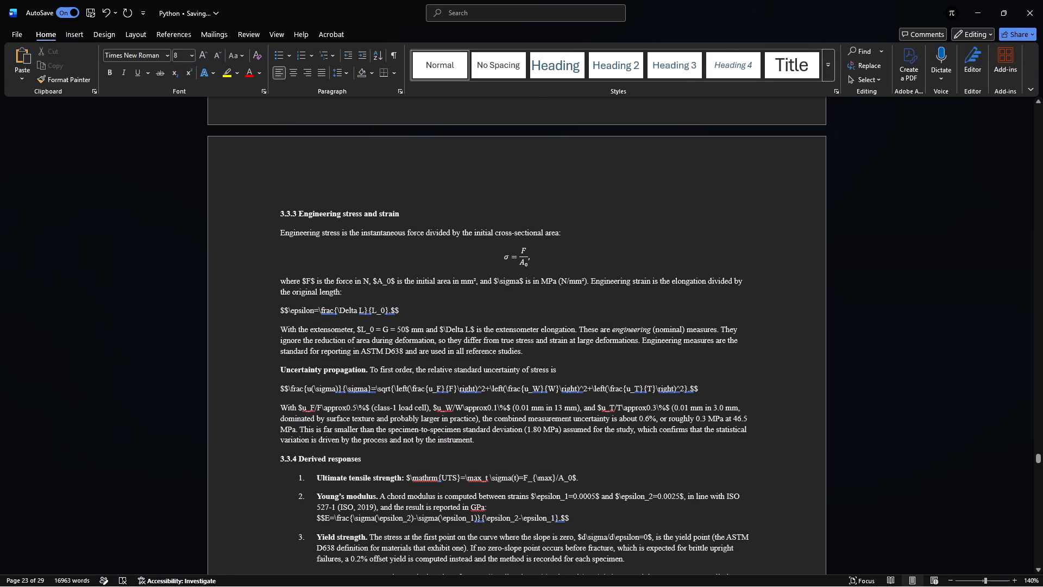
Convert the engineering strain LaTeX code $$\epsilon=\frac{\Delta L}{L_0}.$$ in section 3.3.3 into an equation.
left_click_drag(399, 312, 282, 310)
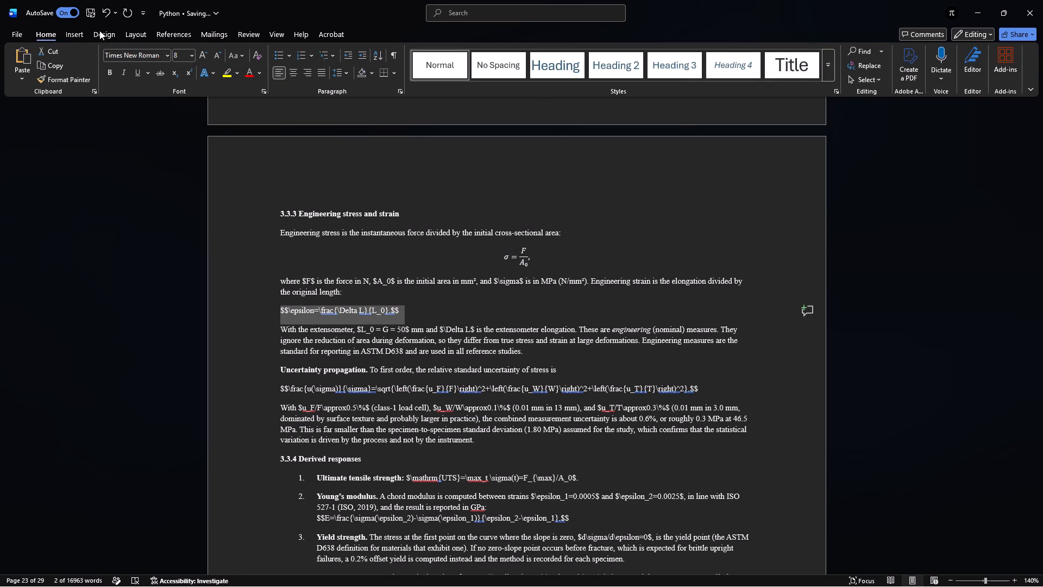
left_click(75, 39)
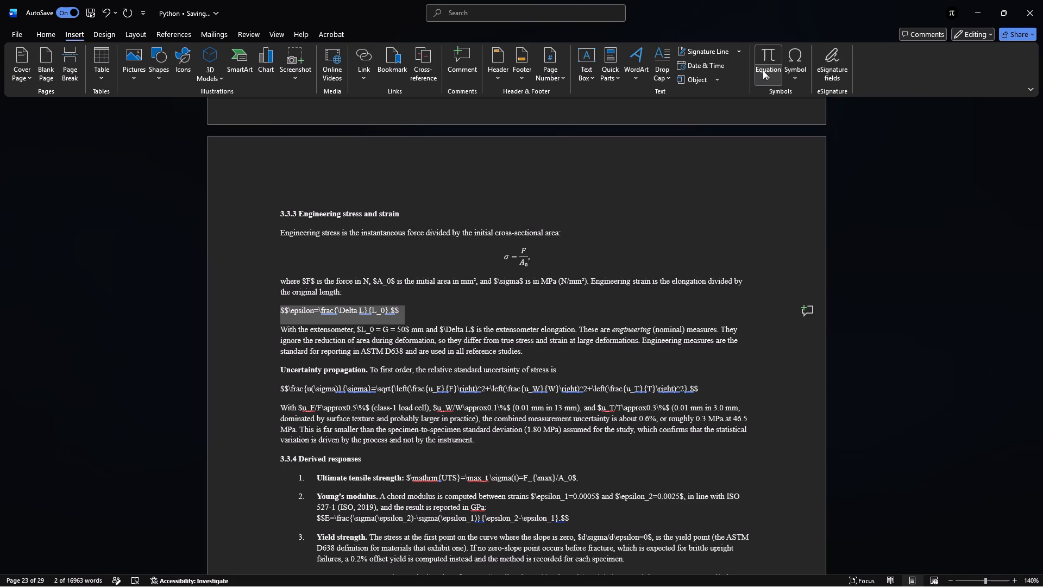
left_click(764, 56)
left_click(612, 524)
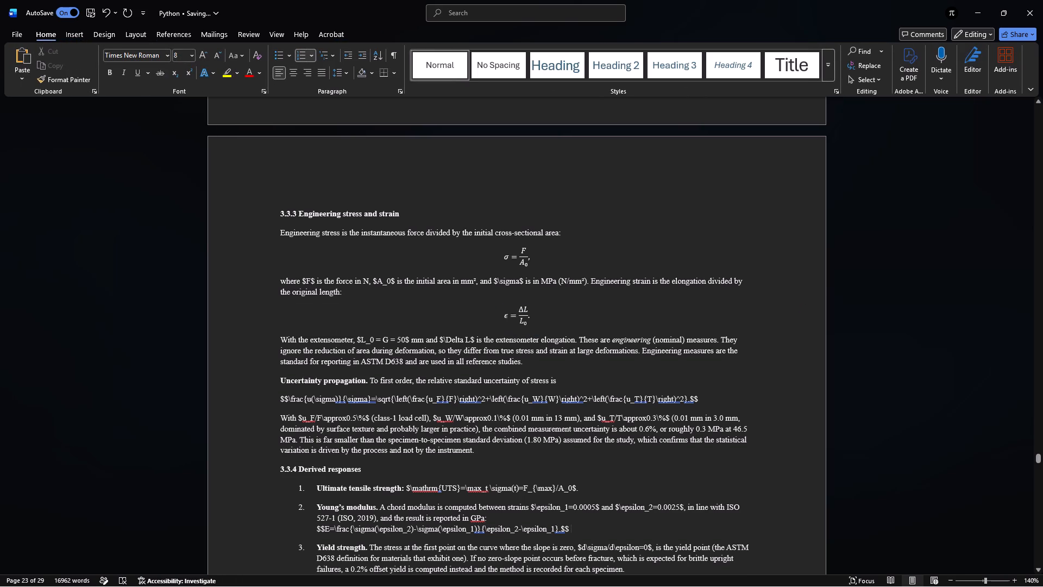
Convert the inline code $A_0$ in the sentence below the stress formula into an equation.
left_click_drag(372, 281, 396, 283)
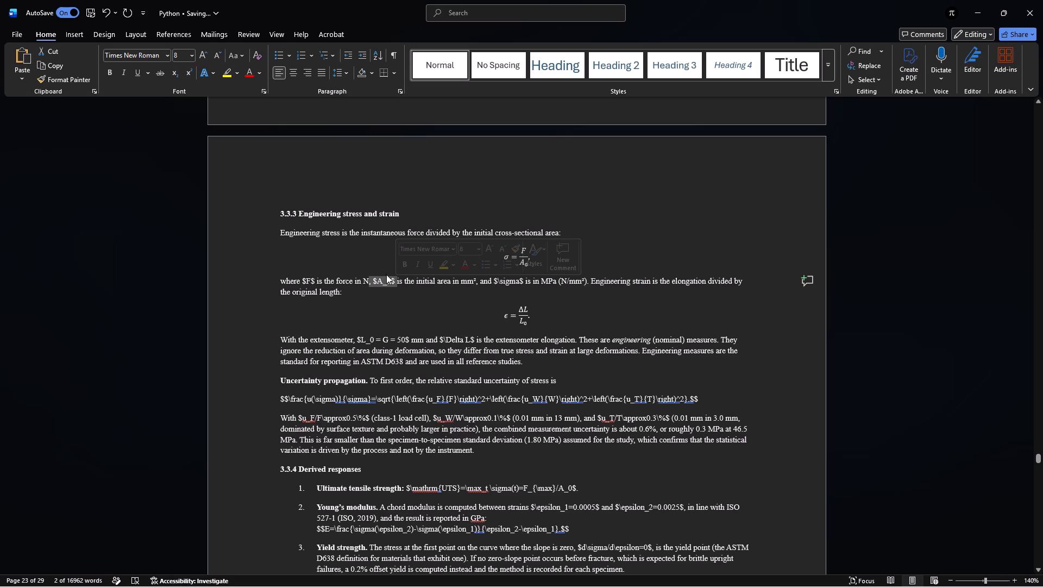
left_click(80, 34)
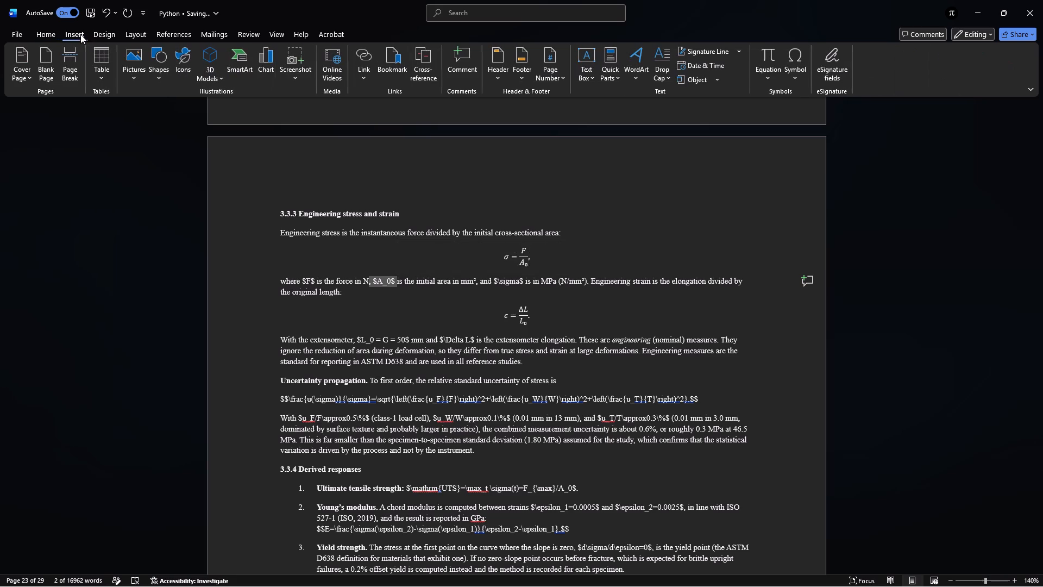
left_click(761, 61)
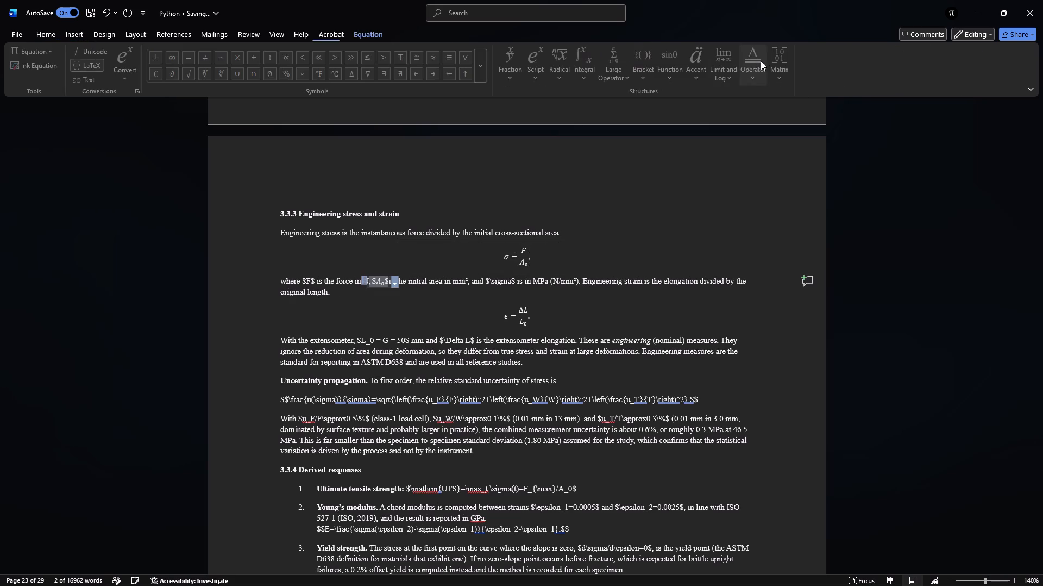
left_click(671, 298)
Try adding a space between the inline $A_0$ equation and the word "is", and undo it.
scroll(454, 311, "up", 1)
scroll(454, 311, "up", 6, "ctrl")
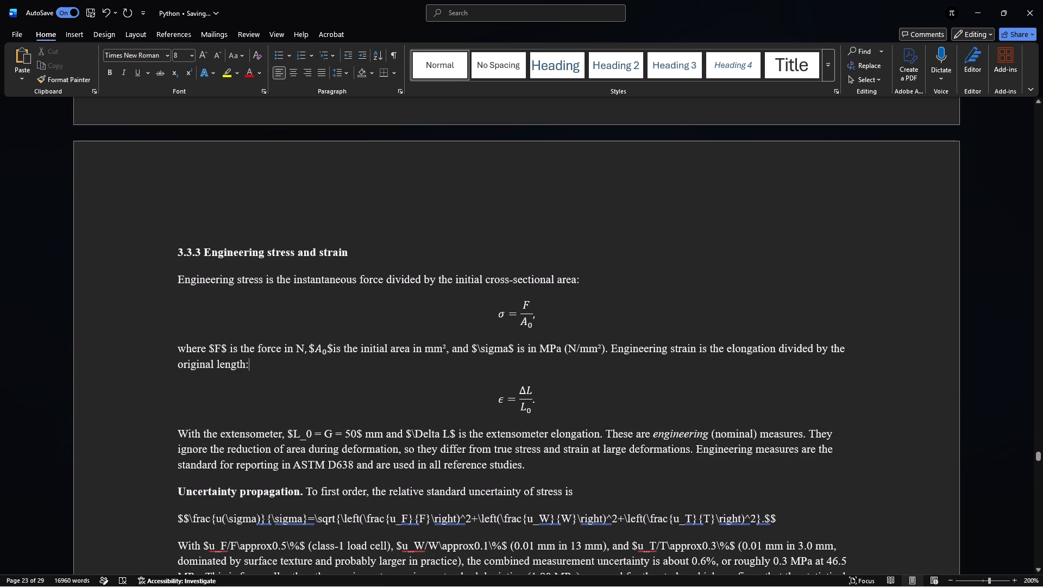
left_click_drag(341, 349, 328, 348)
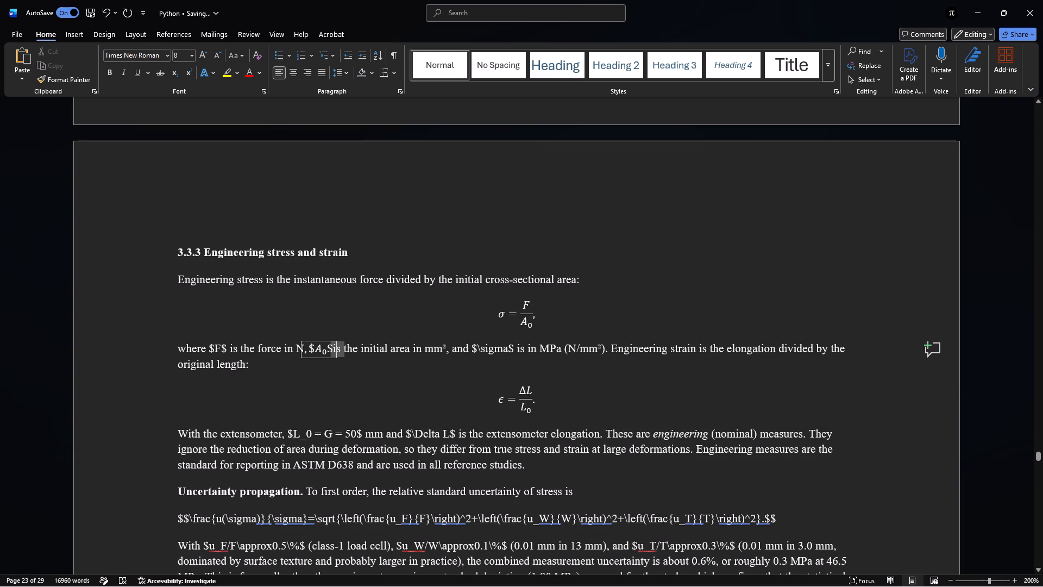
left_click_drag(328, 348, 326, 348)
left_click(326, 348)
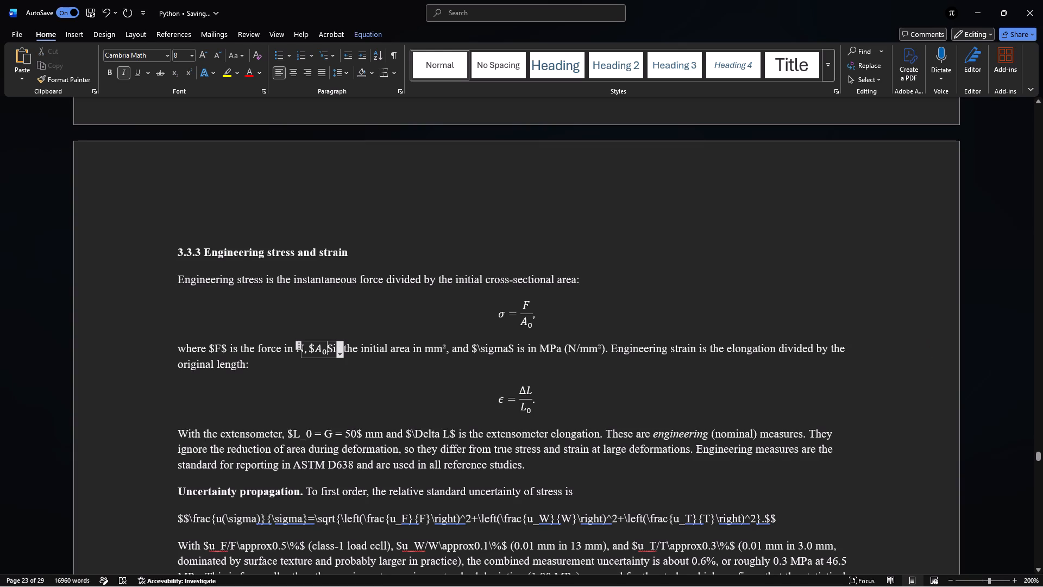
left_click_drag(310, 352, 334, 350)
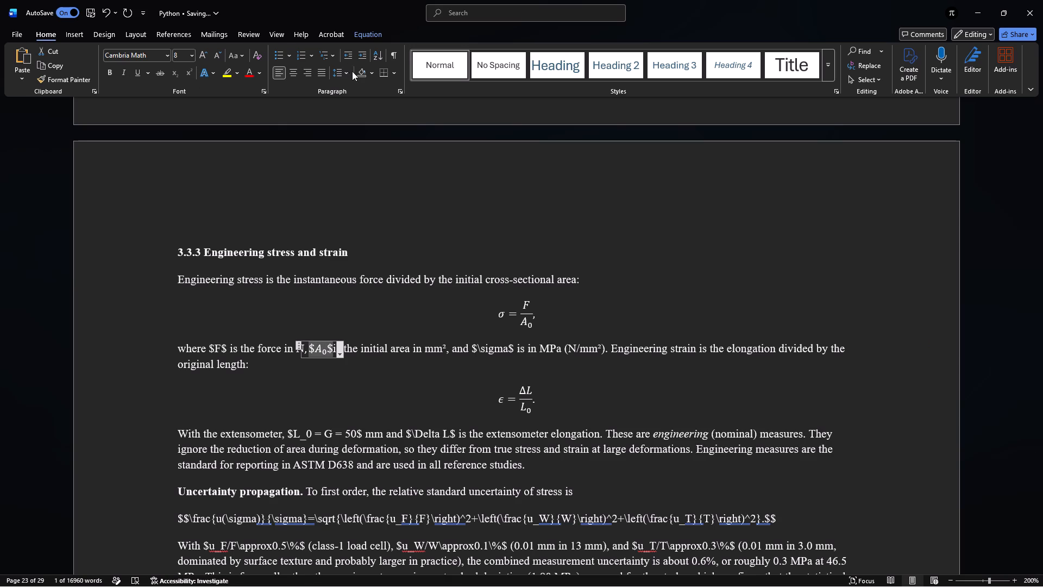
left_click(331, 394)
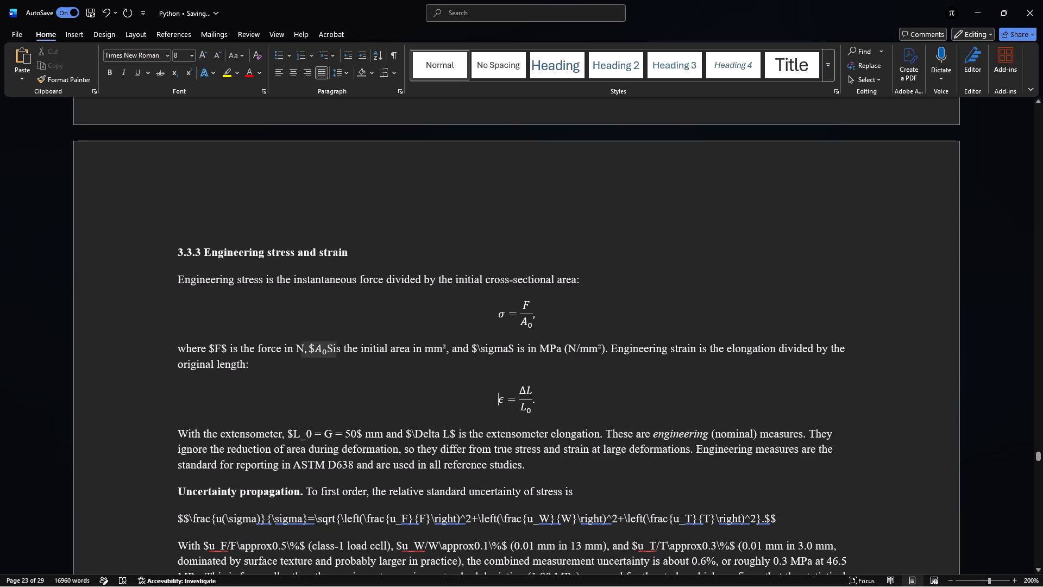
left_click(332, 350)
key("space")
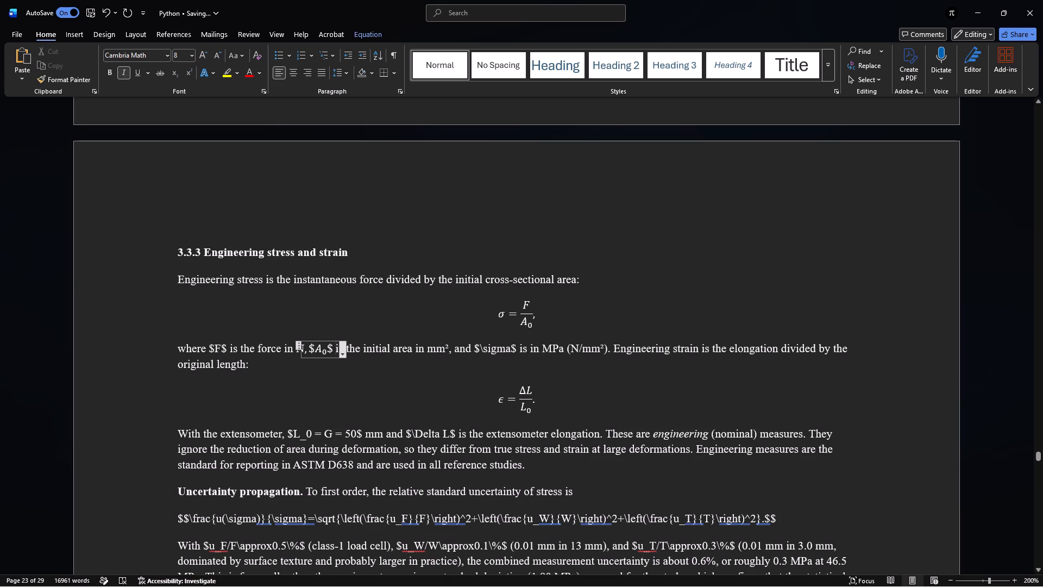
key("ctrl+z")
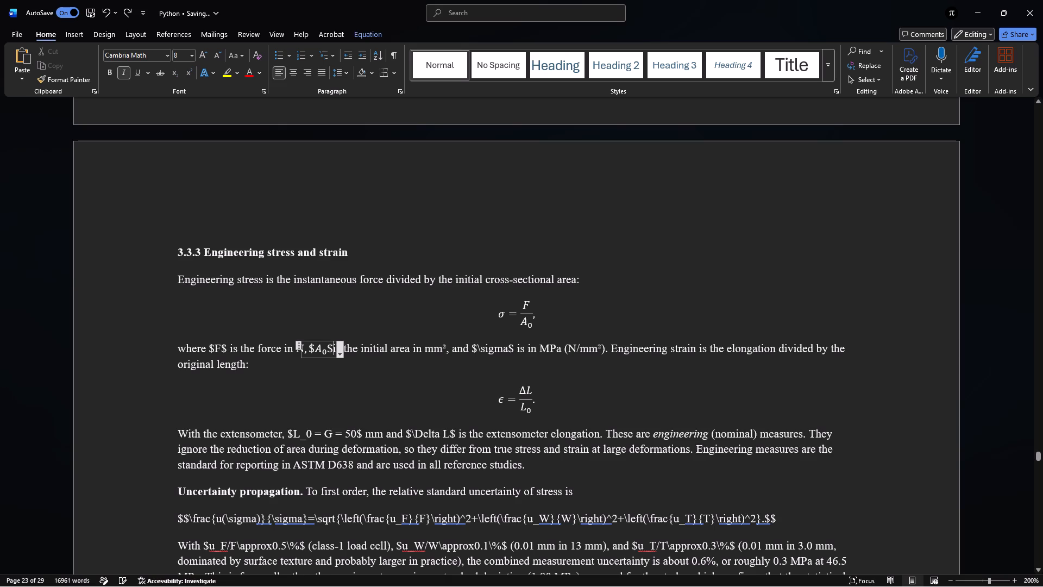
Undo the inline $A_0$ conversion in section 3.3.3, and convert only the code $A_0$, without the preceding comma, into an equation.
key("ctrl+z")
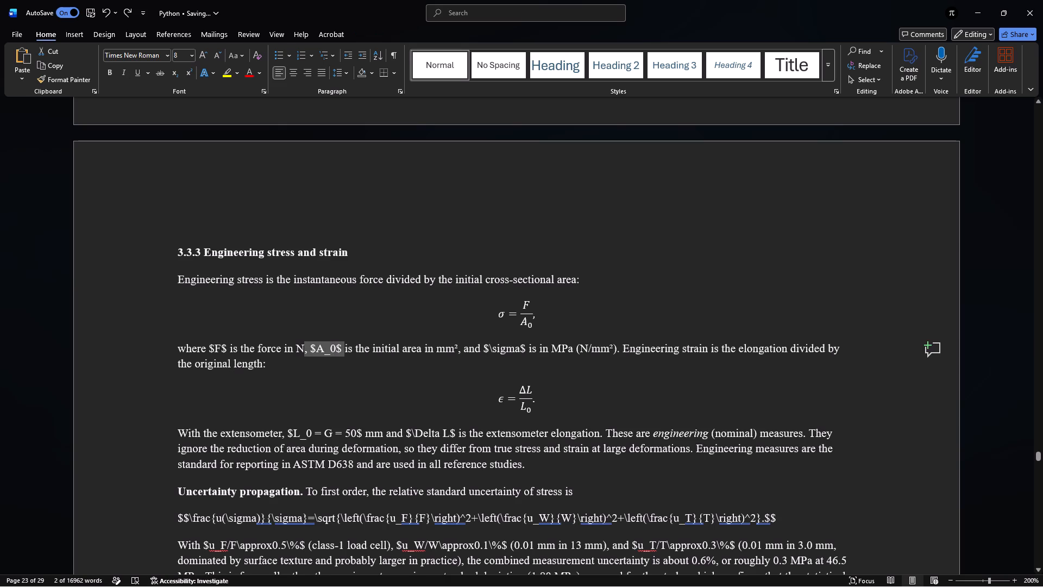
scroll(341, 370, "up", 10, "ctrl")
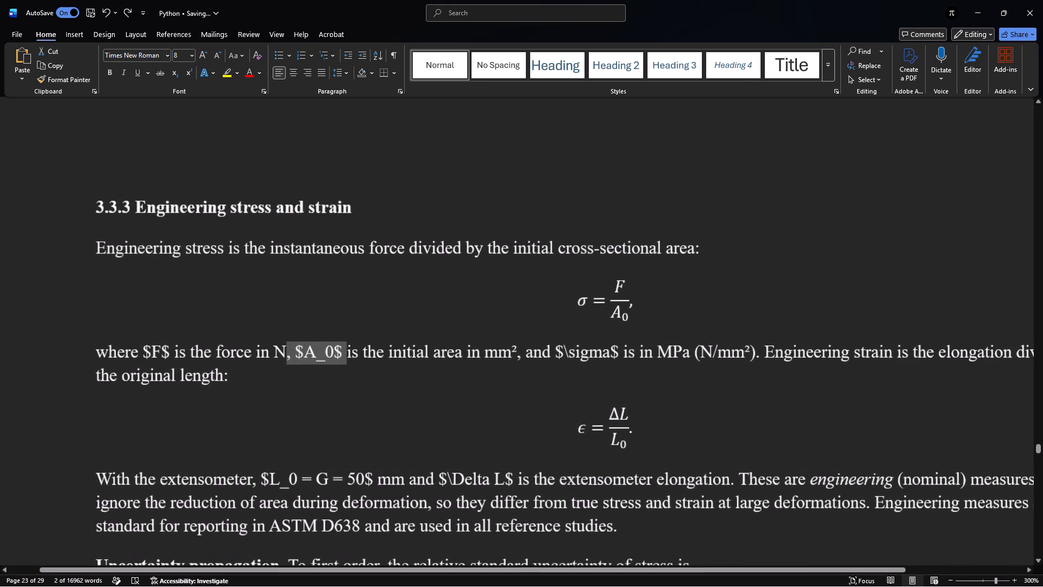
left_click(336, 355)
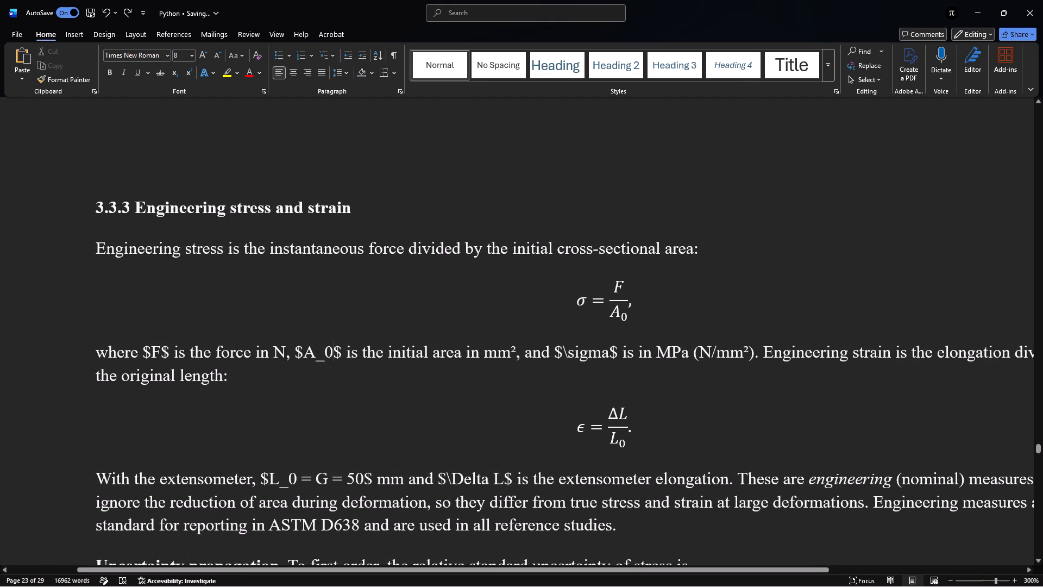
left_click_drag(340, 351, 293, 353)
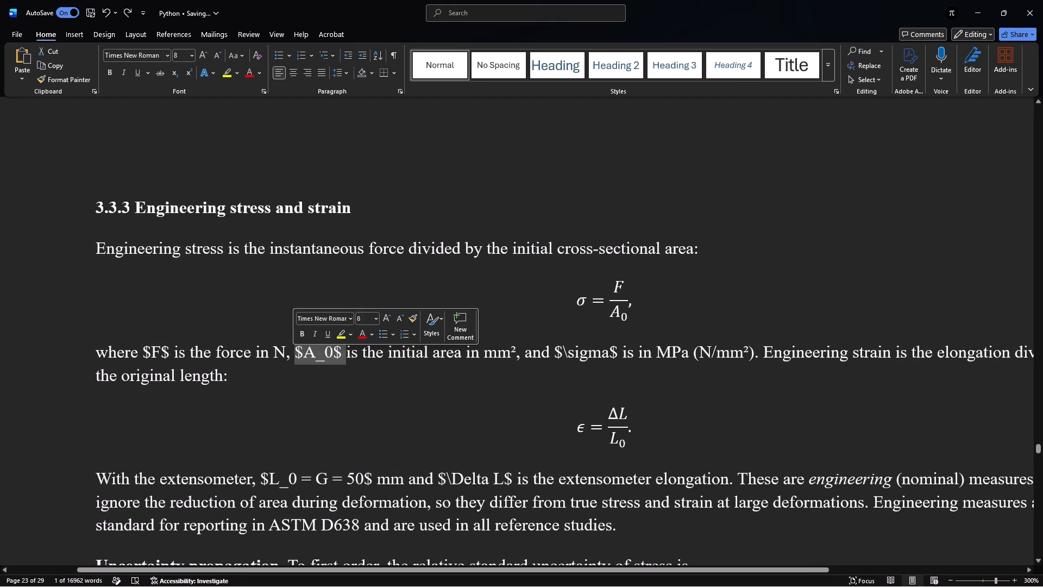
left_click(80, 35)
left_click(765, 60)
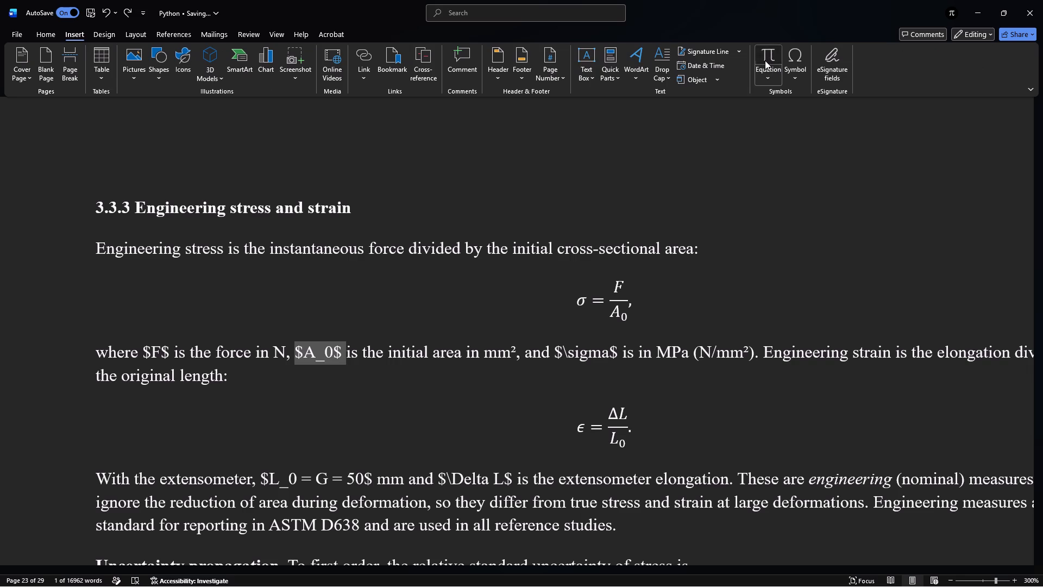
left_click(592, 373)
Convert the inline code $\sigma$ in the sentence below the stress formula into an equation.
scroll(592, 373, "down", 3, "ctrl")
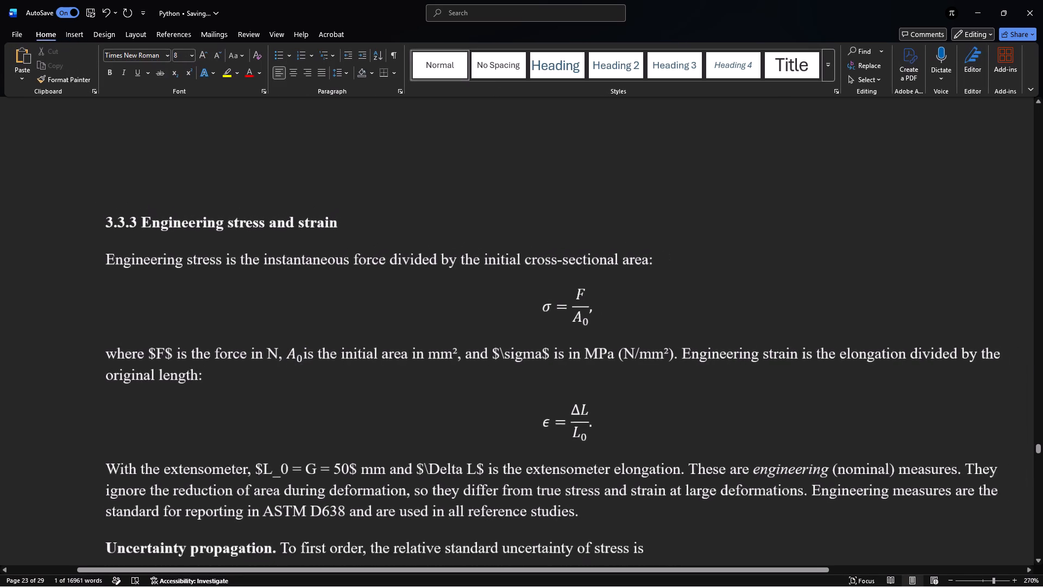
left_click_drag(489, 353, 541, 357)
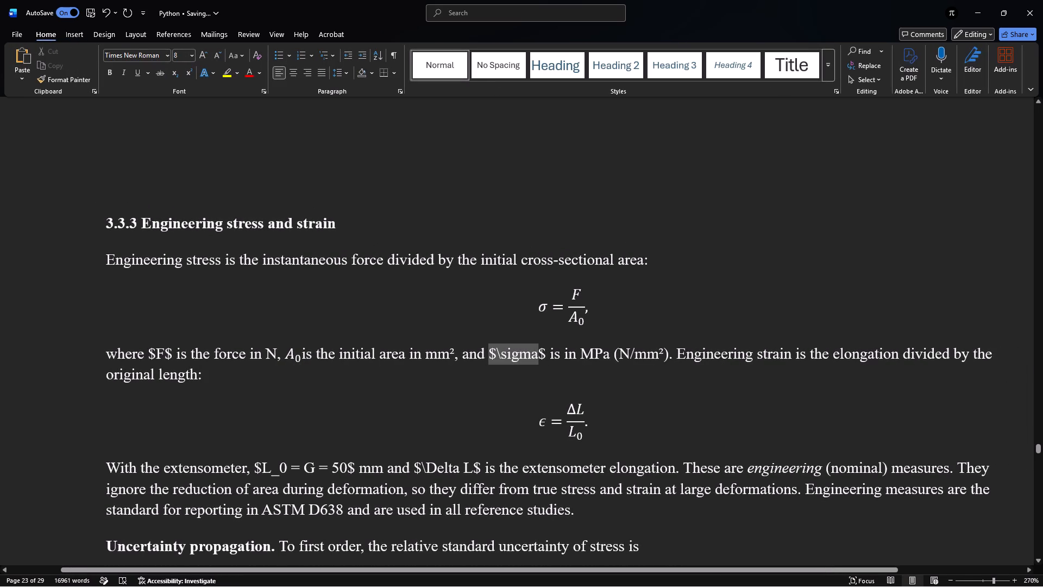
left_click_drag(541, 357, 544, 360)
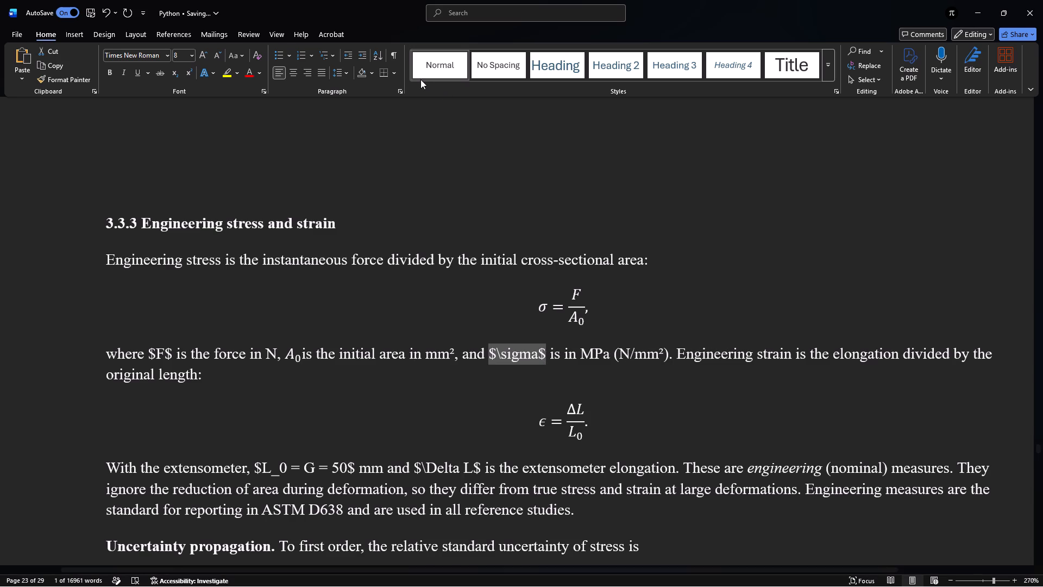
left_click(78, 32)
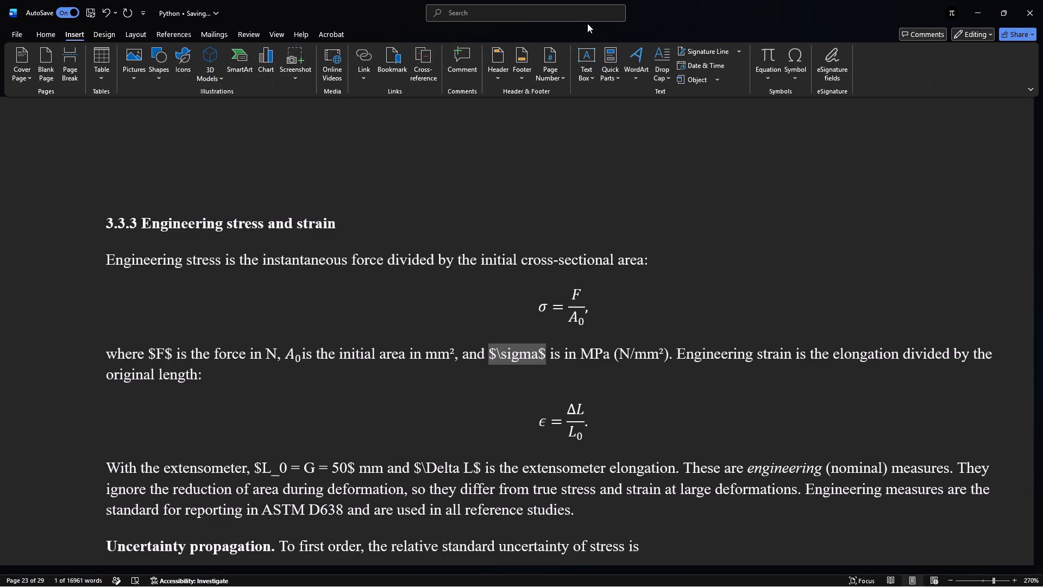
left_click(762, 50)
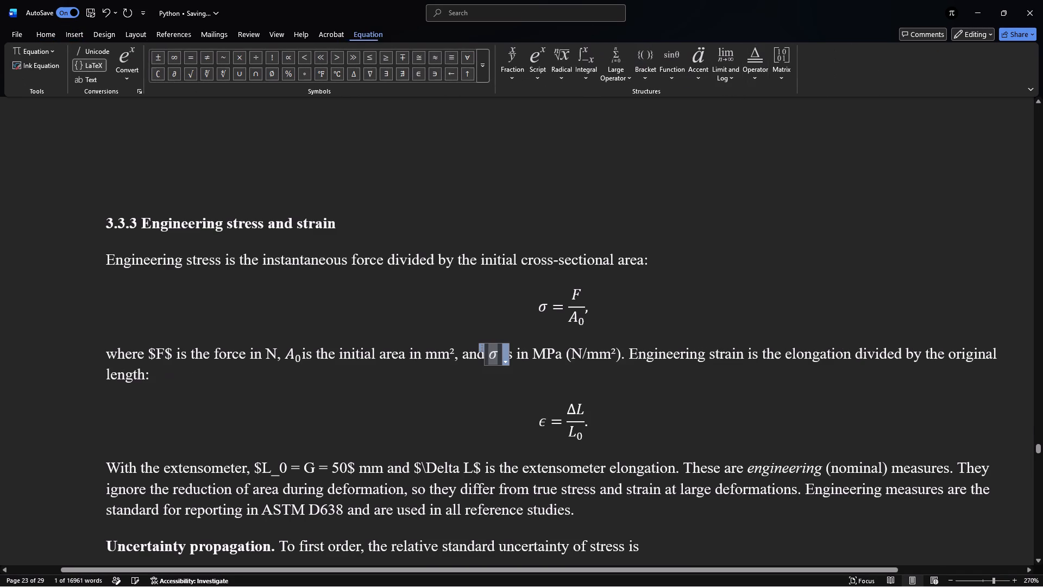
left_click(727, 271)
Convert the inline code $L_0 = G = 50$ in the extensometer sentence into an equation.
scroll(722, 369, "right", 1)
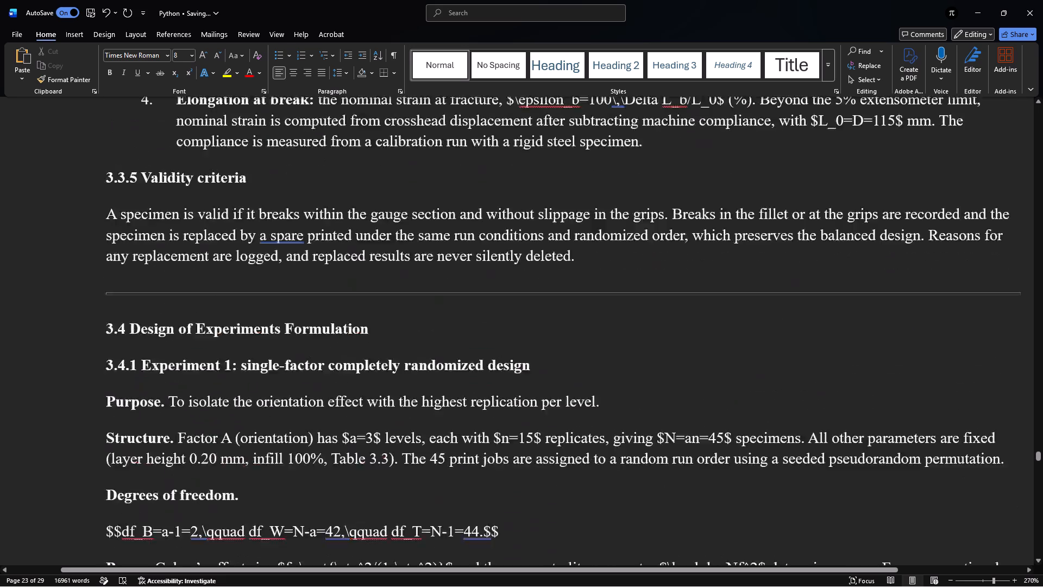
scroll(722, 369, "right", 1)
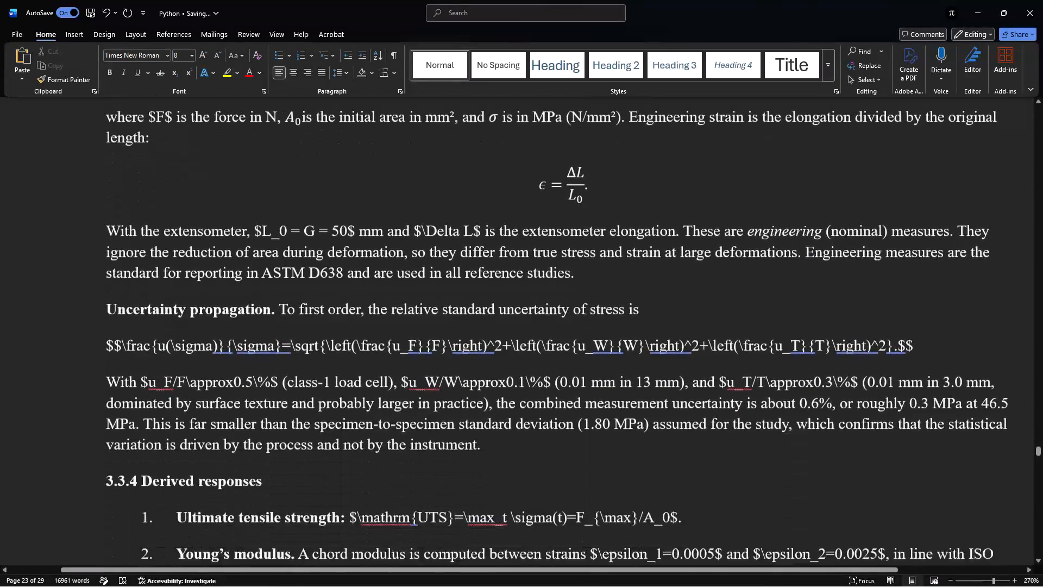
scroll(722, 369, "right", 1)
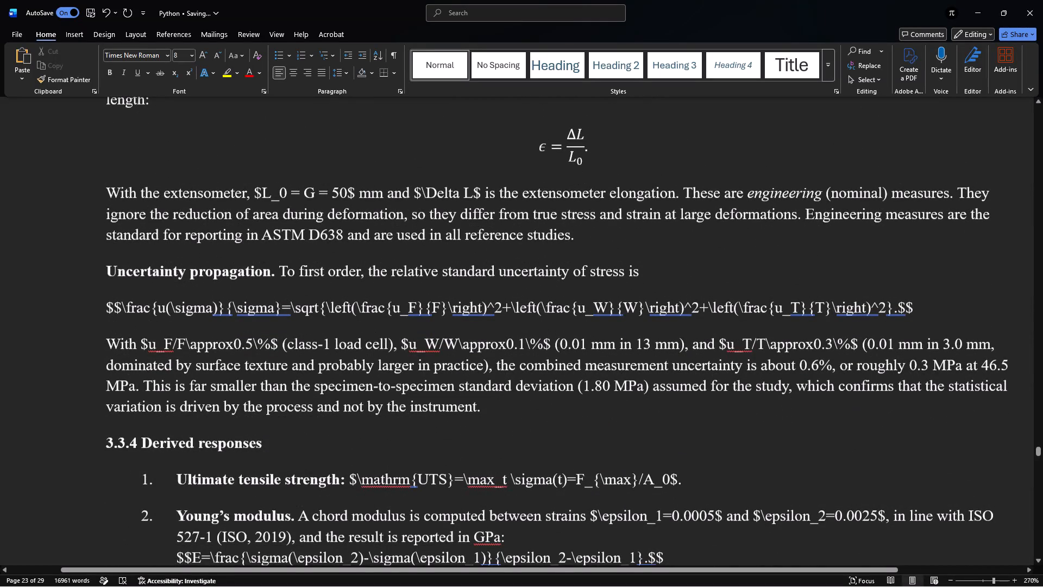
left_click_drag(253, 193, 285, 194)
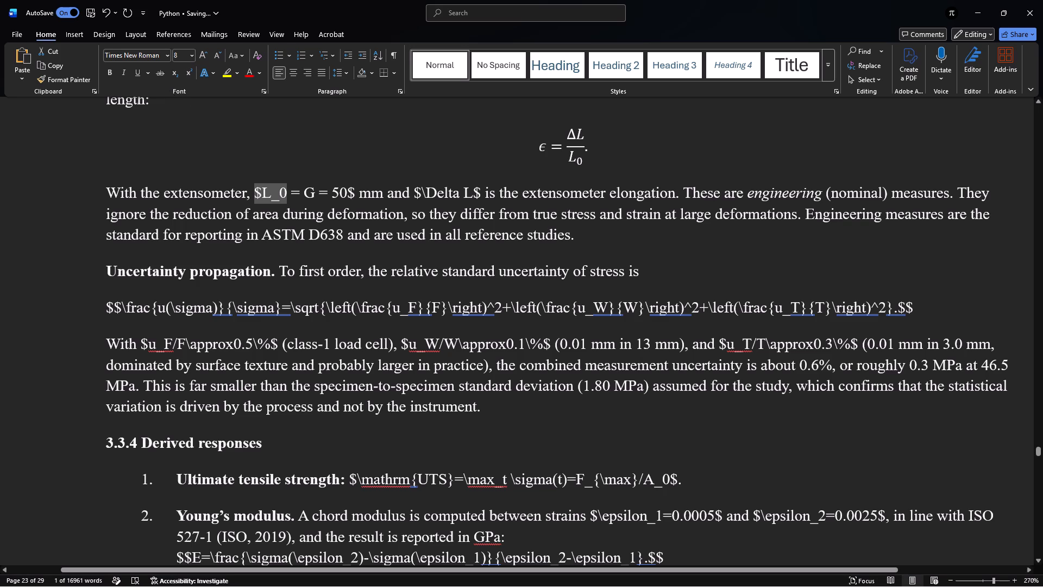
left_click_drag(353, 193, 254, 196)
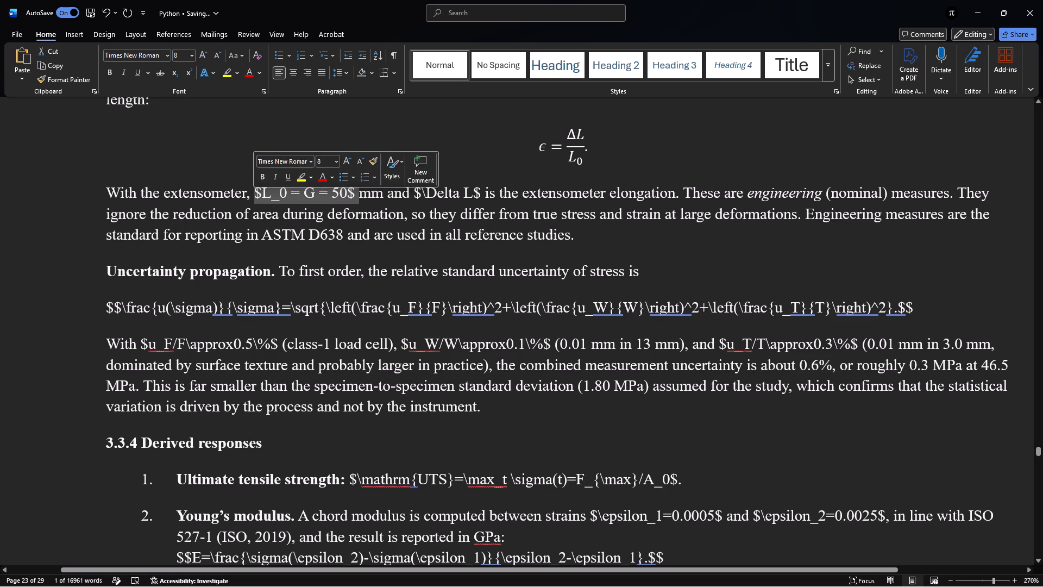
left_click(67, 39)
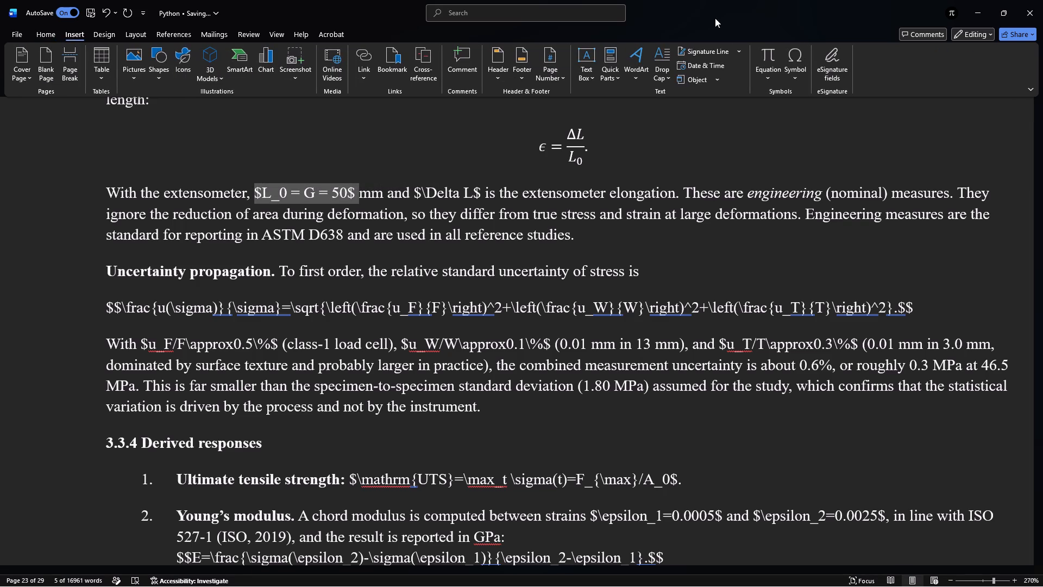
left_click(764, 55)
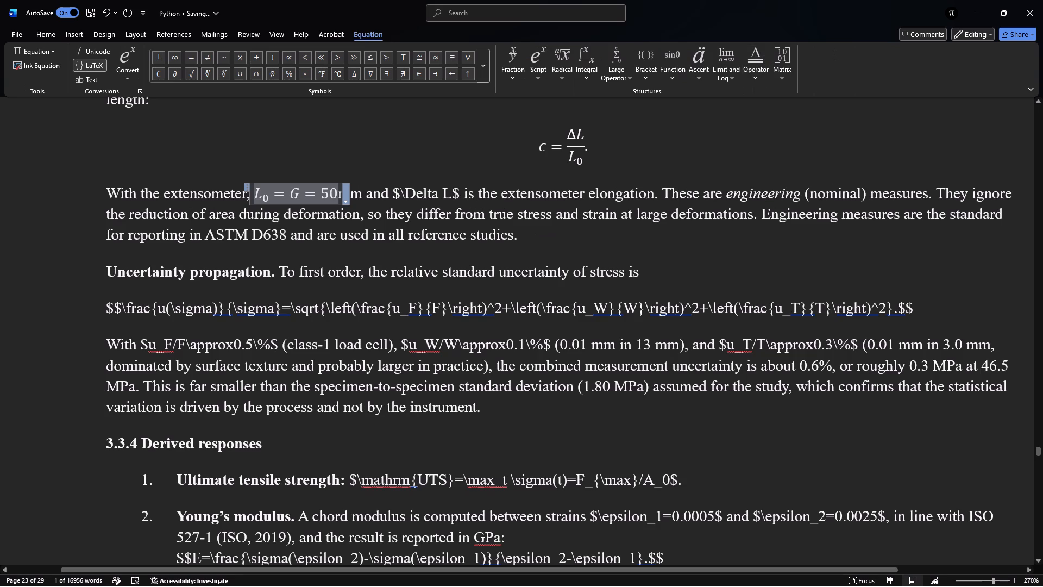
left_click(660, 279)
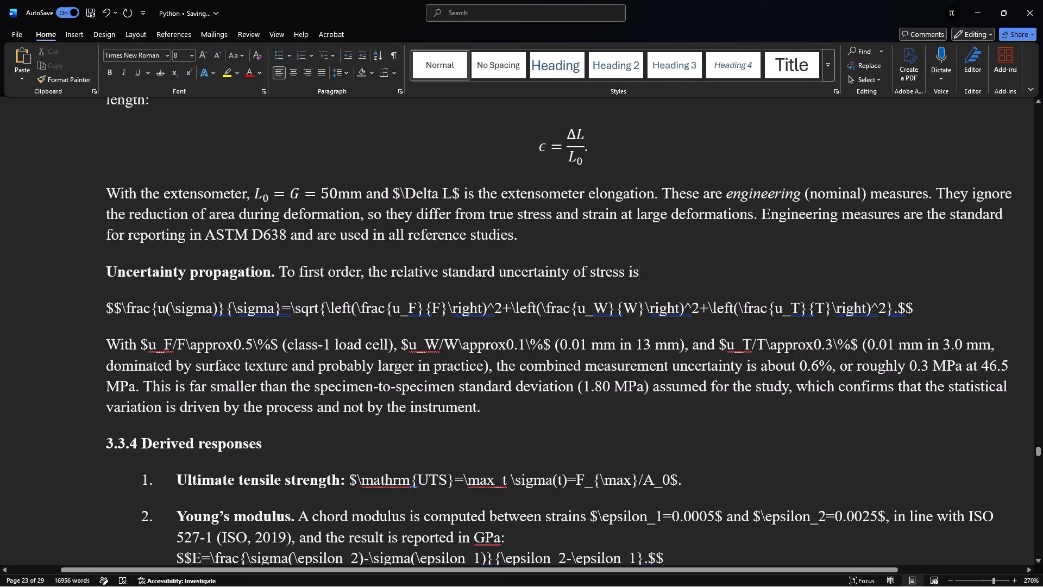
Add a space after 50 in the inline extensometer equation to separate it from "mm".
left_click(336, 197)
key("space")
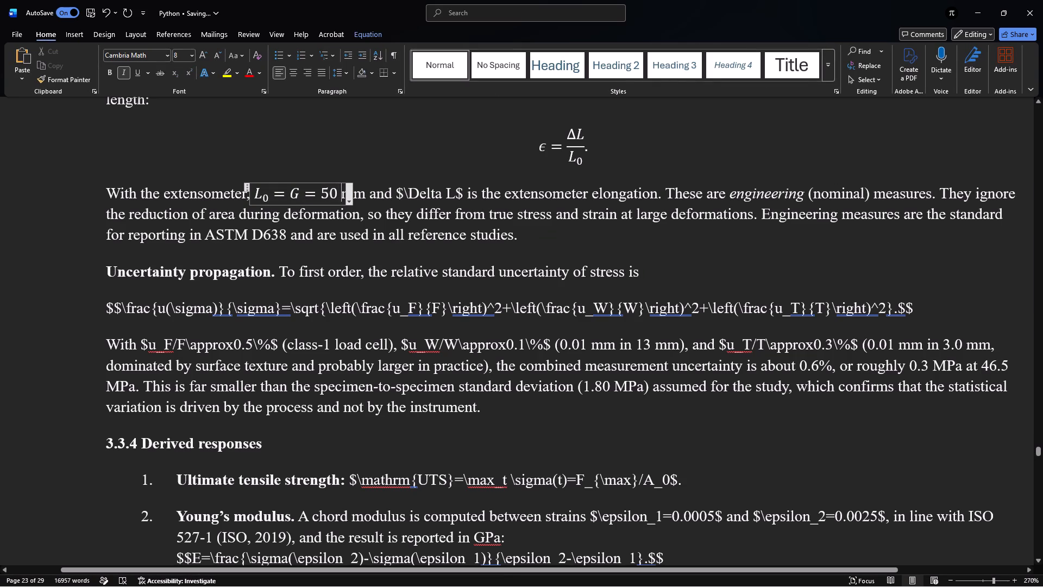
Convert the inline code $\Delta L$ in the extensometer sentence into an equation.
left_click_drag(396, 192, 457, 199)
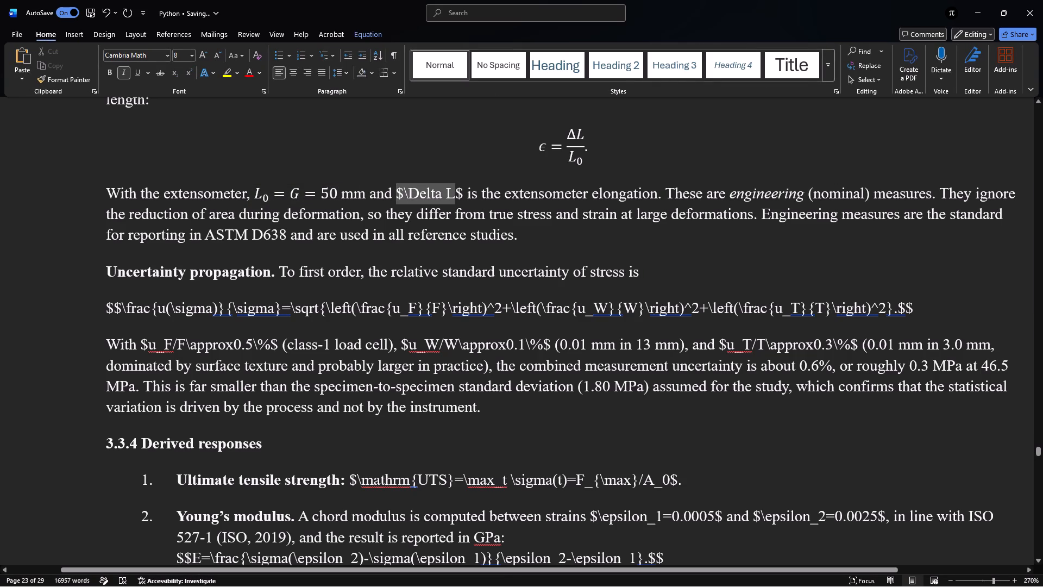
left_click_drag(457, 199, 460, 200)
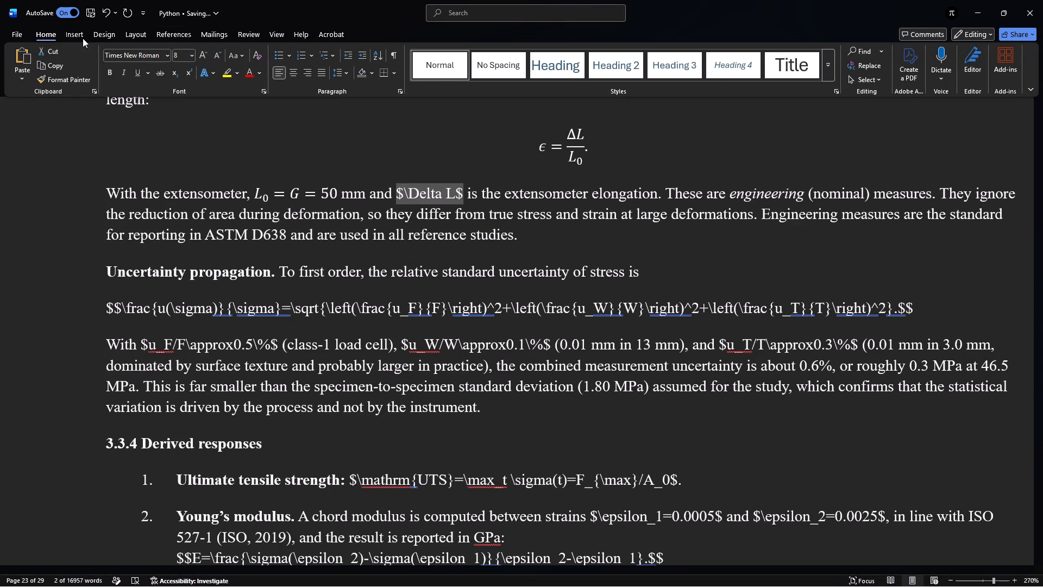
left_click(83, 38)
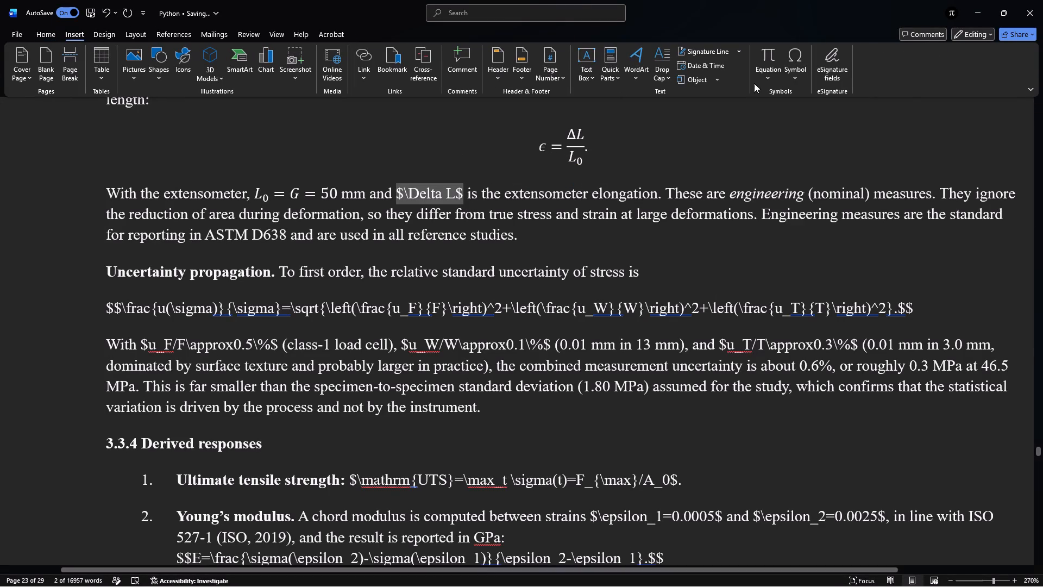
left_click(768, 59)
left_click(658, 251)
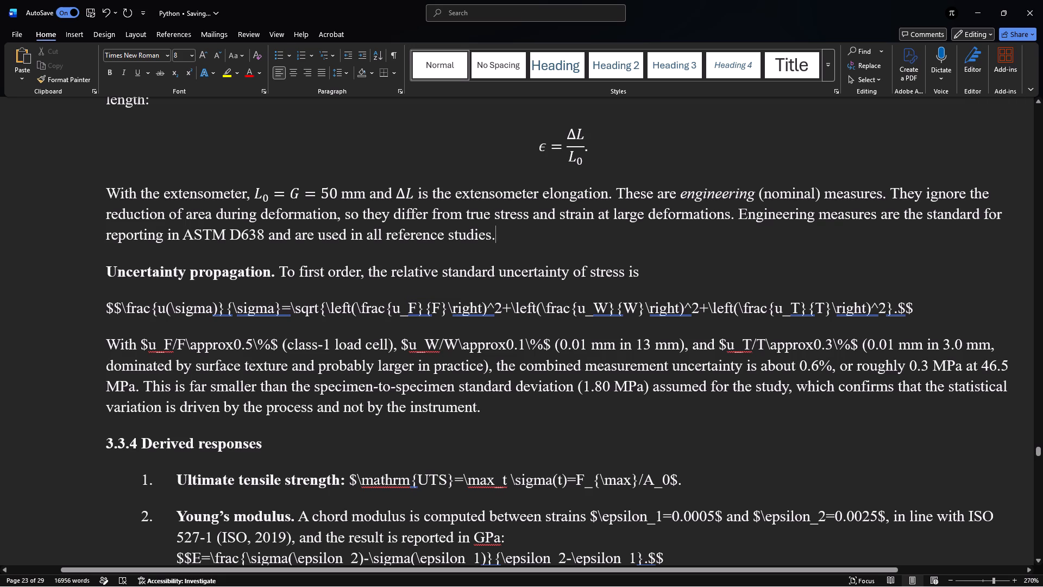
Convert the LaTeX code for the relative standard uncertainty of stress, below the "Uncertainty propagation" sentence, into an equation.
left_click_drag(106, 310, 610, 292)
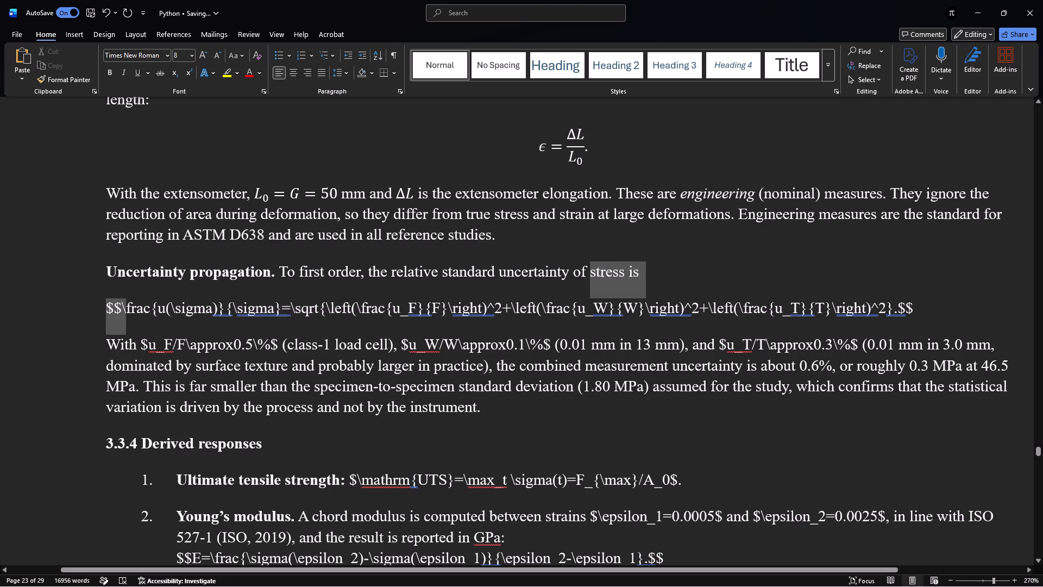
left_click_drag(610, 292, 803, 302)
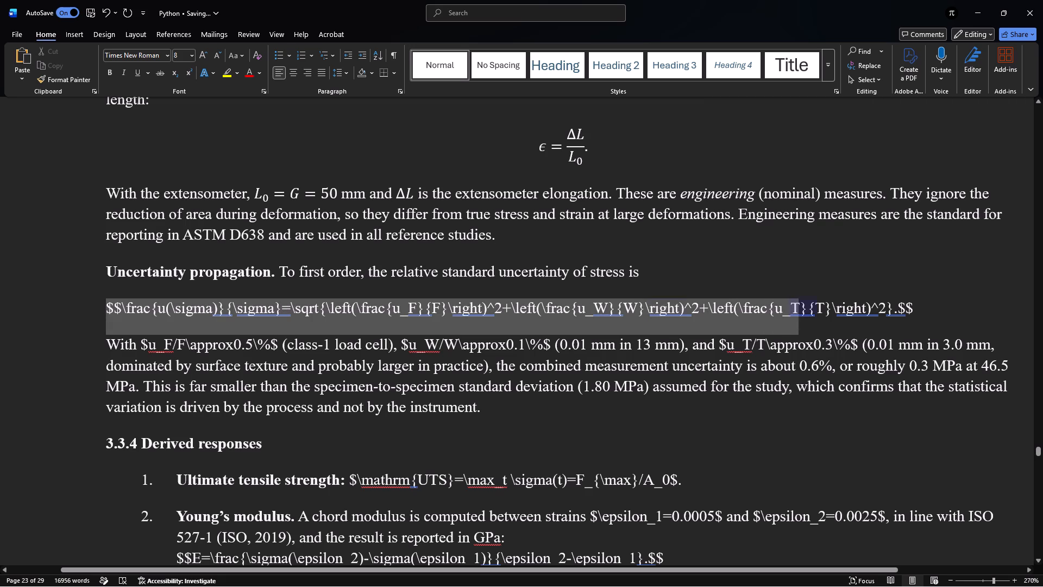
left_click_drag(803, 302, 883, 308)
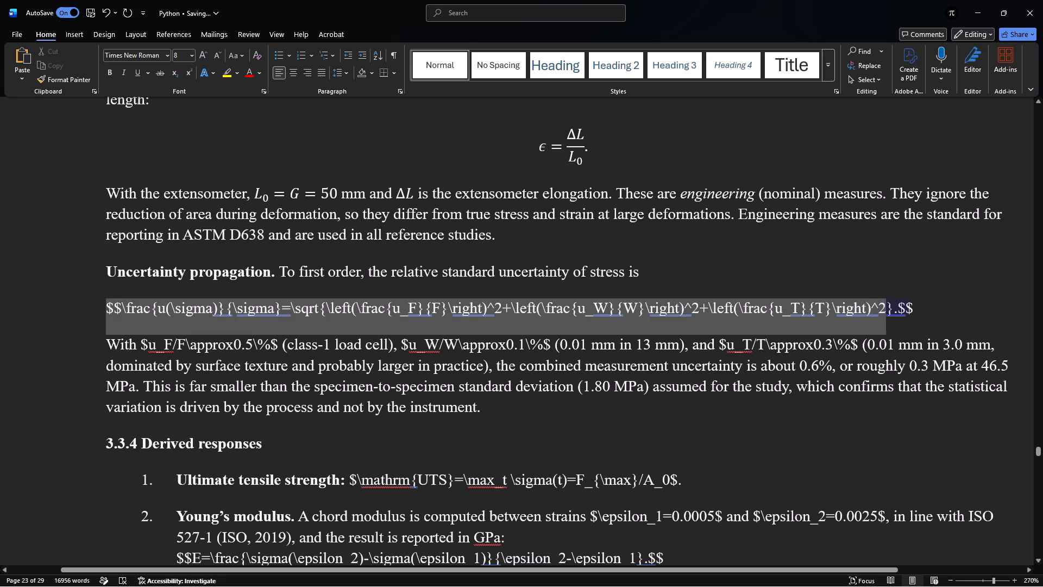
left_click_drag(883, 308, 916, 306)
left_click_drag(916, 306, 913, 309)
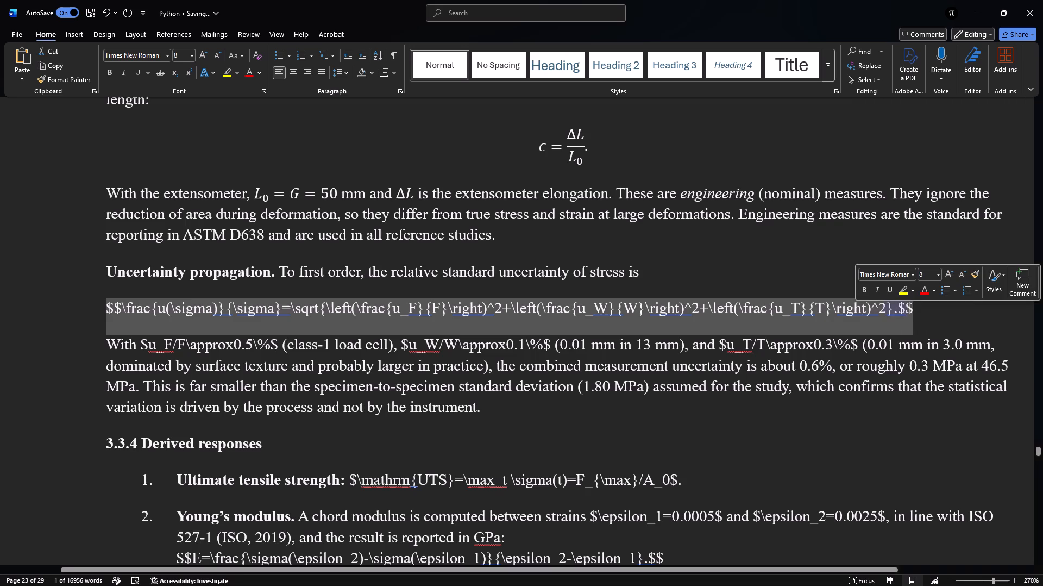
left_click(72, 30)
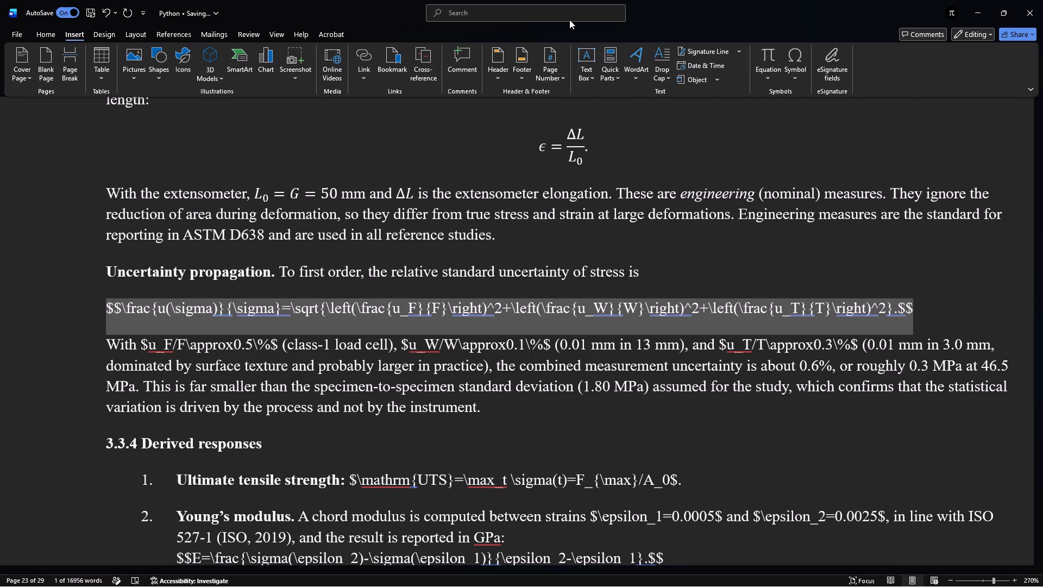
left_click(771, 60)
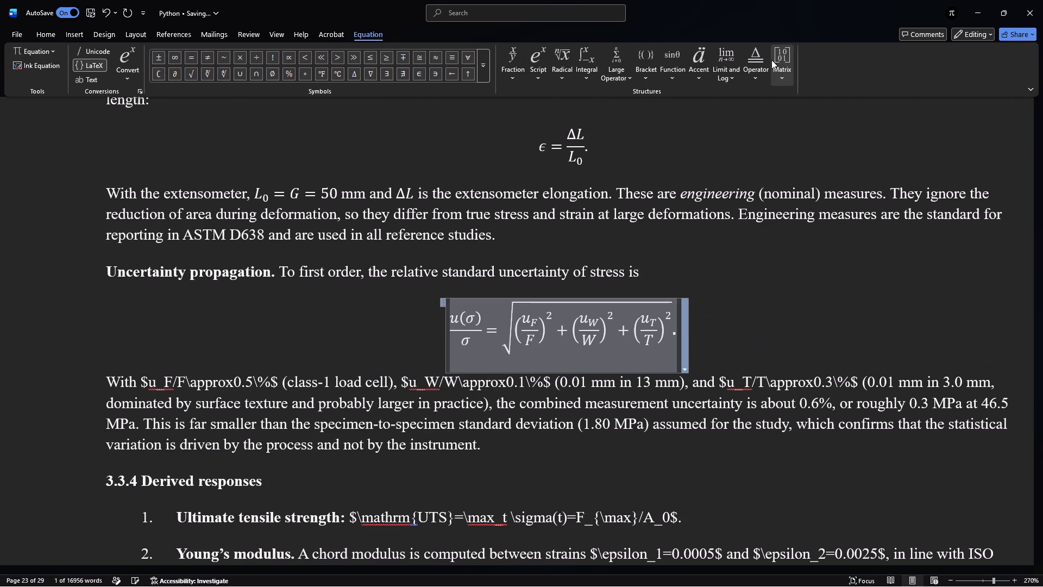
left_click(775, 303)
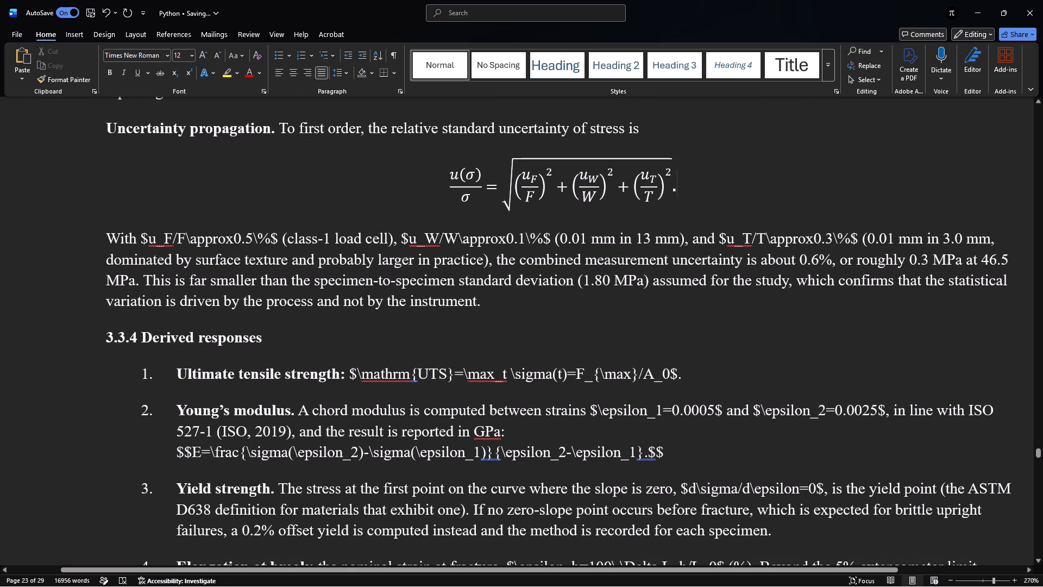
Convert the inline code $u_F/F\approx0.5\%$ in the paragraph below the uncertainty formula into an equation.
left_click_drag(277, 240, 145, 238)
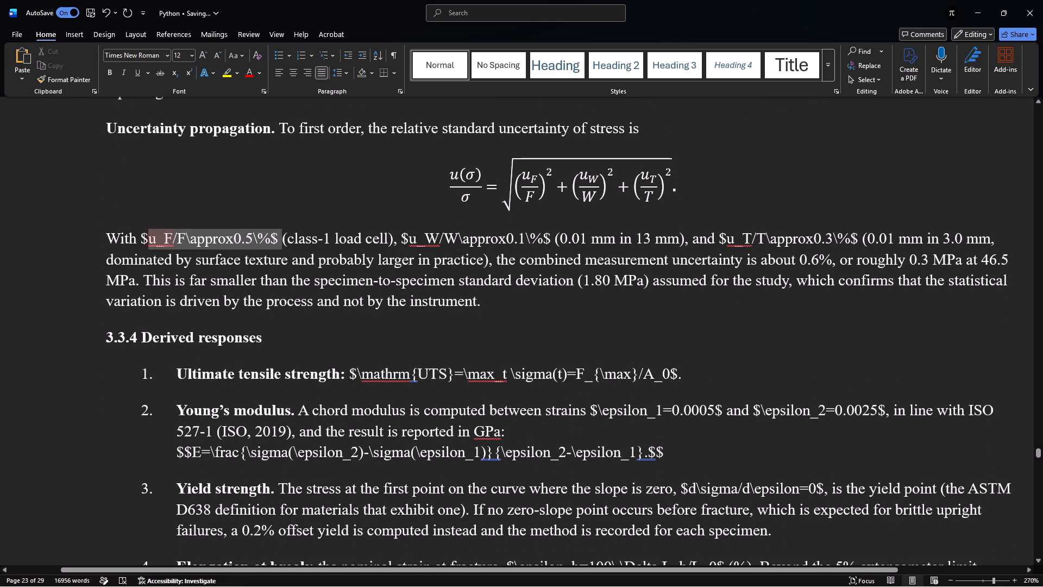
left_click_drag(145, 238, 140, 236)
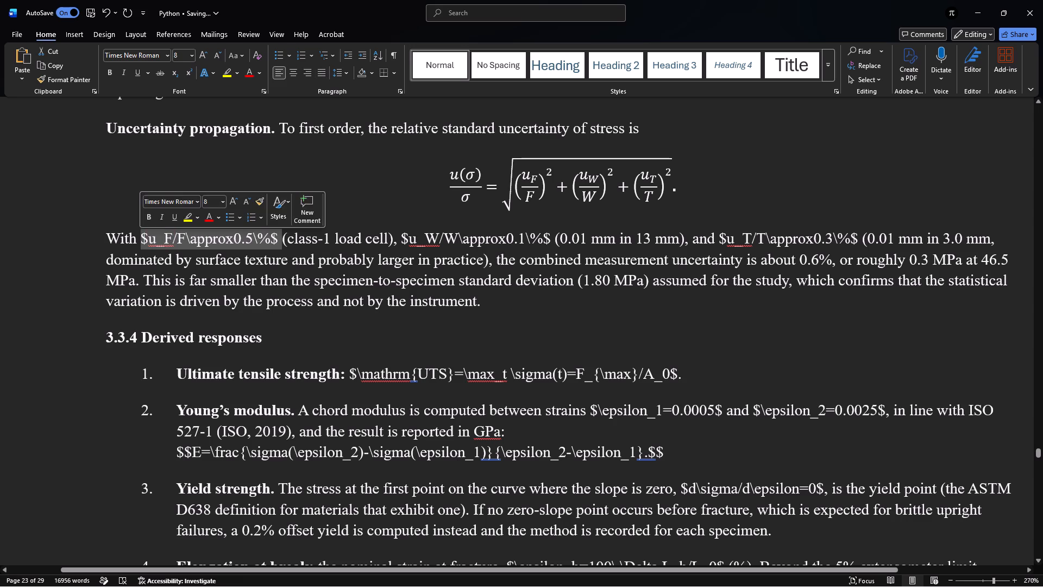
left_click(76, 30)
left_click(769, 60)
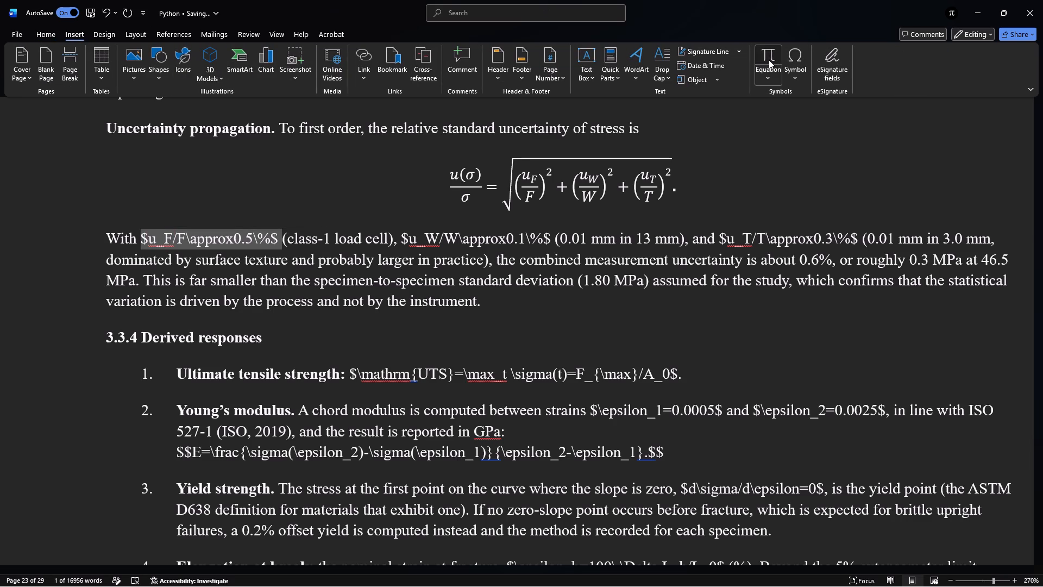
Add a space after 0.5% in the inline u_F/F equation to separate it from "(class-1 load cell)".
left_click(561, 293)
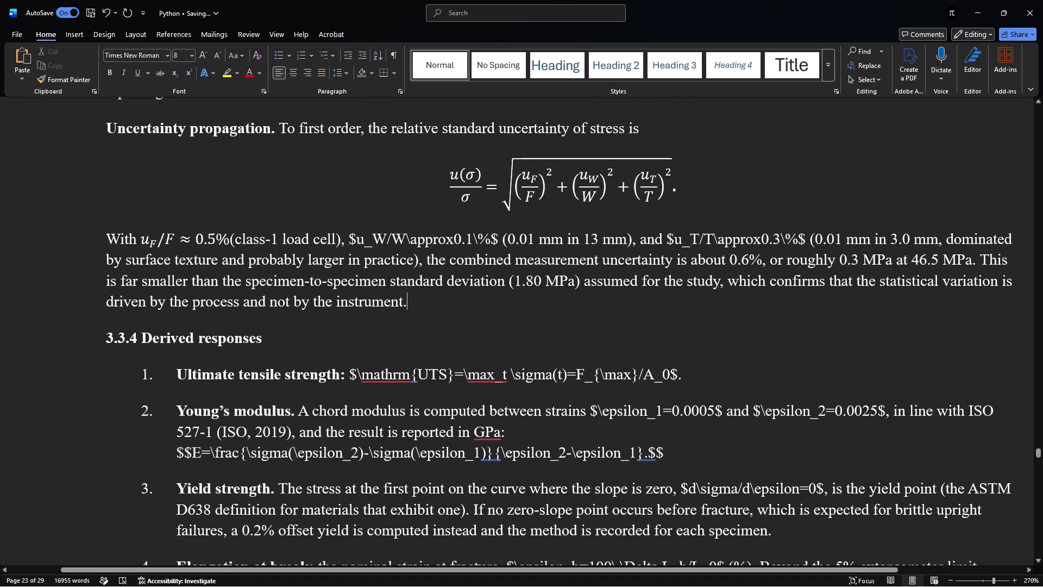
left_click(231, 232)
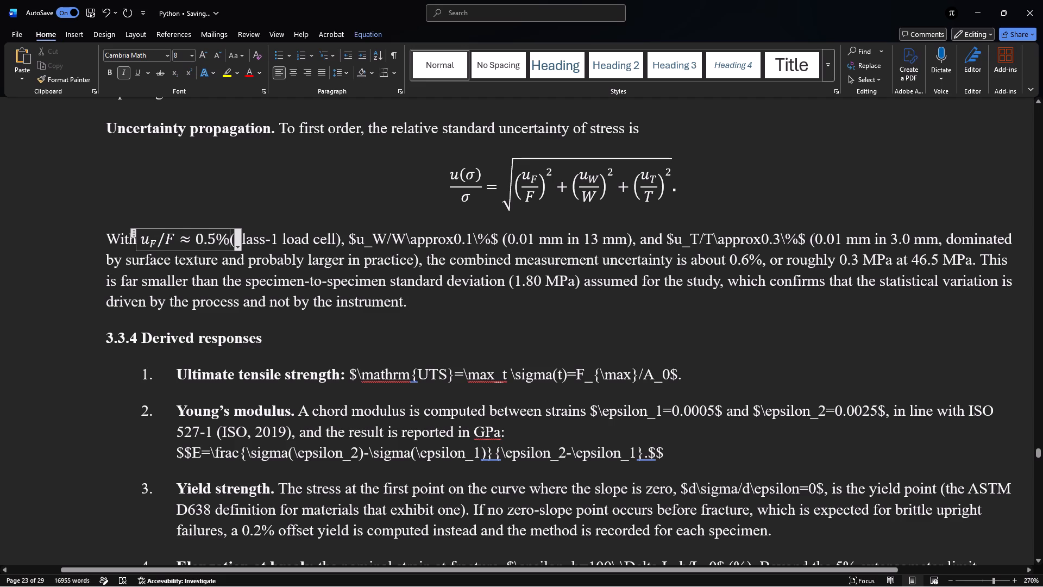
key("space")
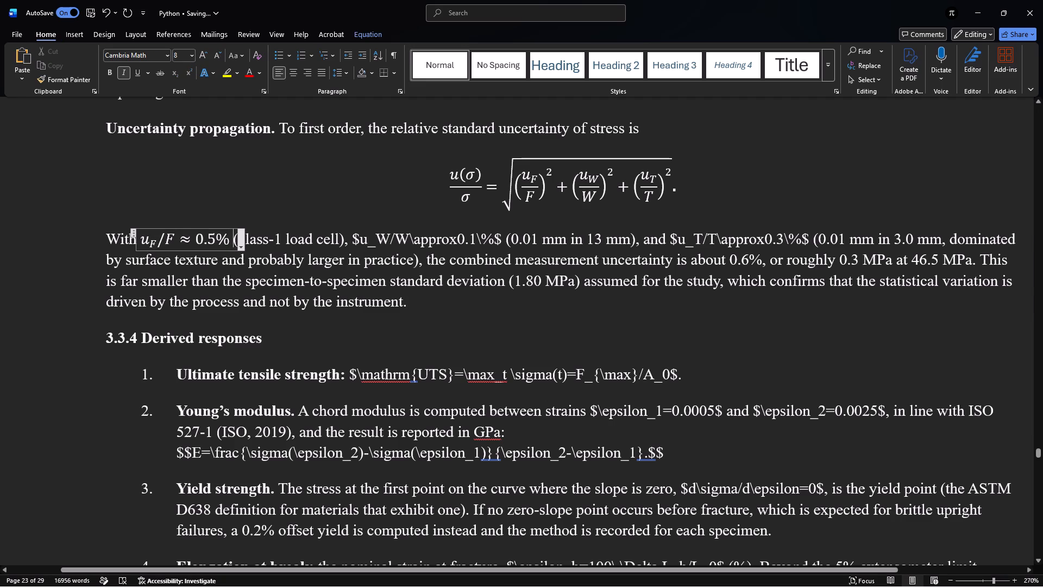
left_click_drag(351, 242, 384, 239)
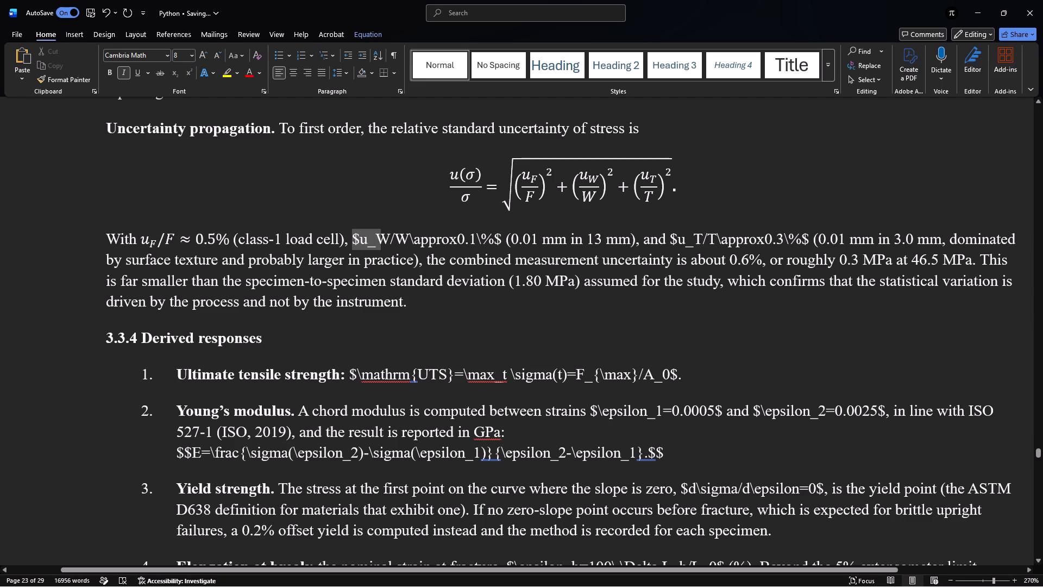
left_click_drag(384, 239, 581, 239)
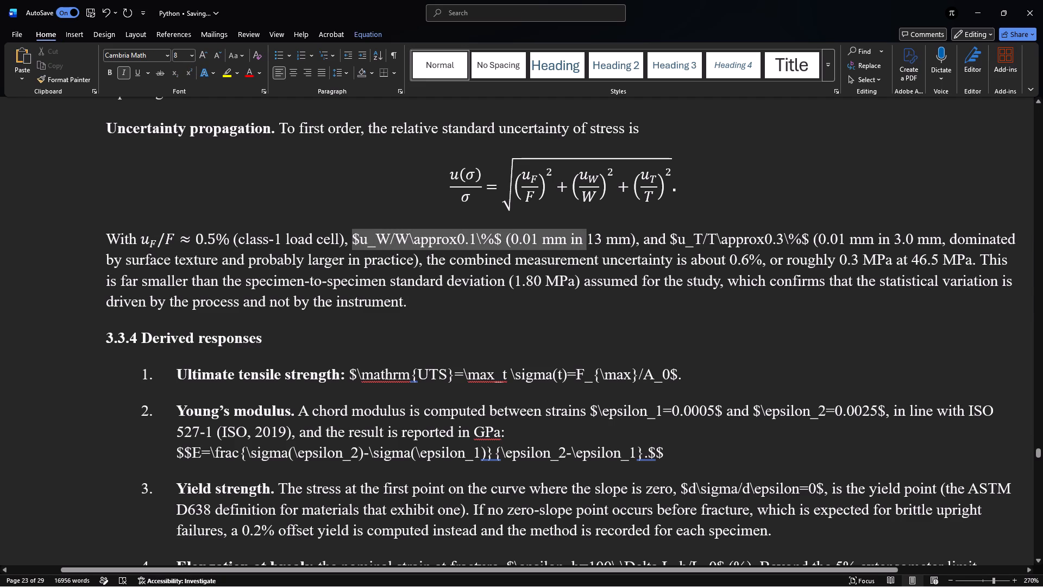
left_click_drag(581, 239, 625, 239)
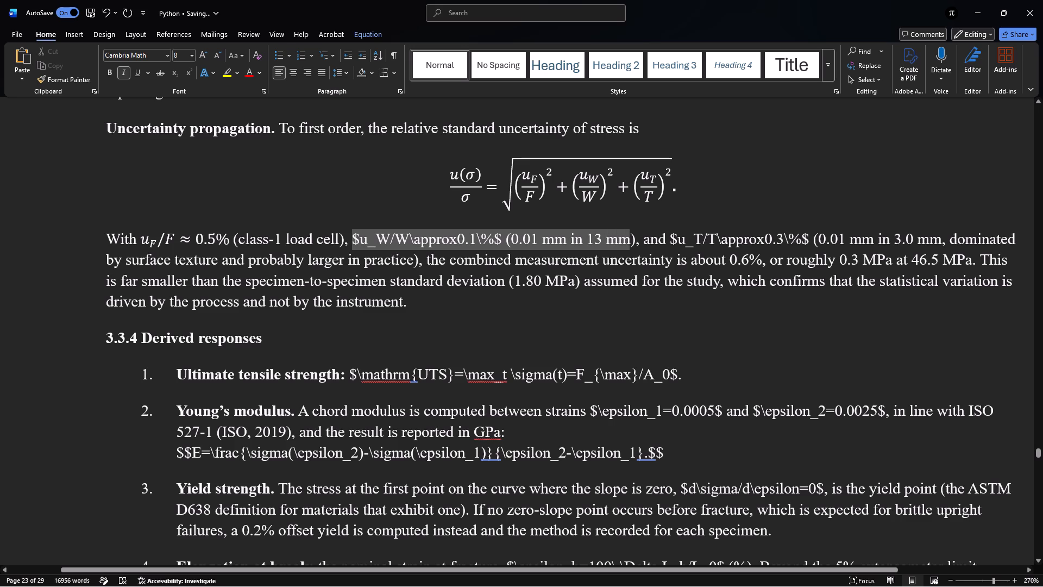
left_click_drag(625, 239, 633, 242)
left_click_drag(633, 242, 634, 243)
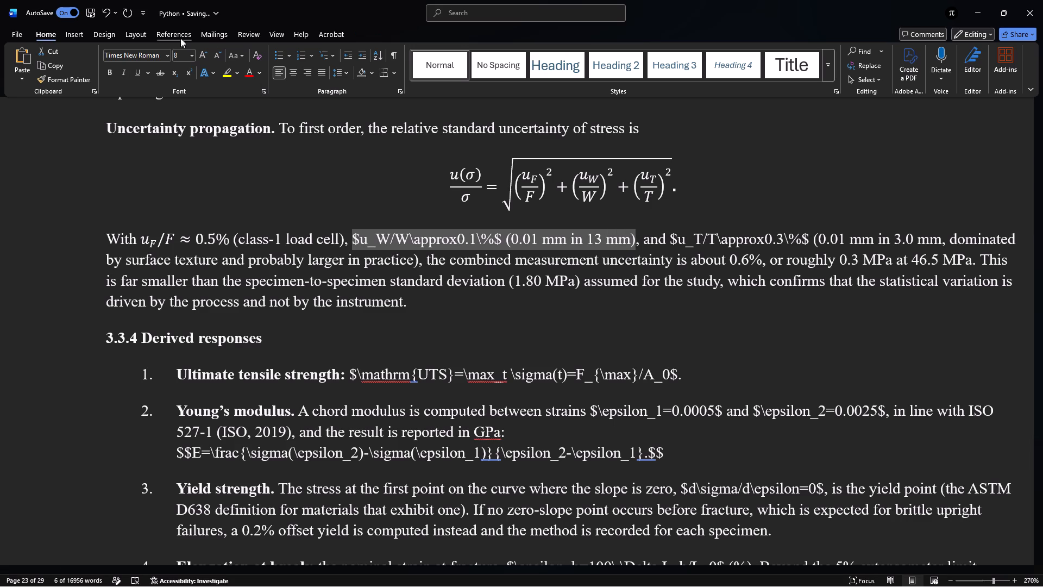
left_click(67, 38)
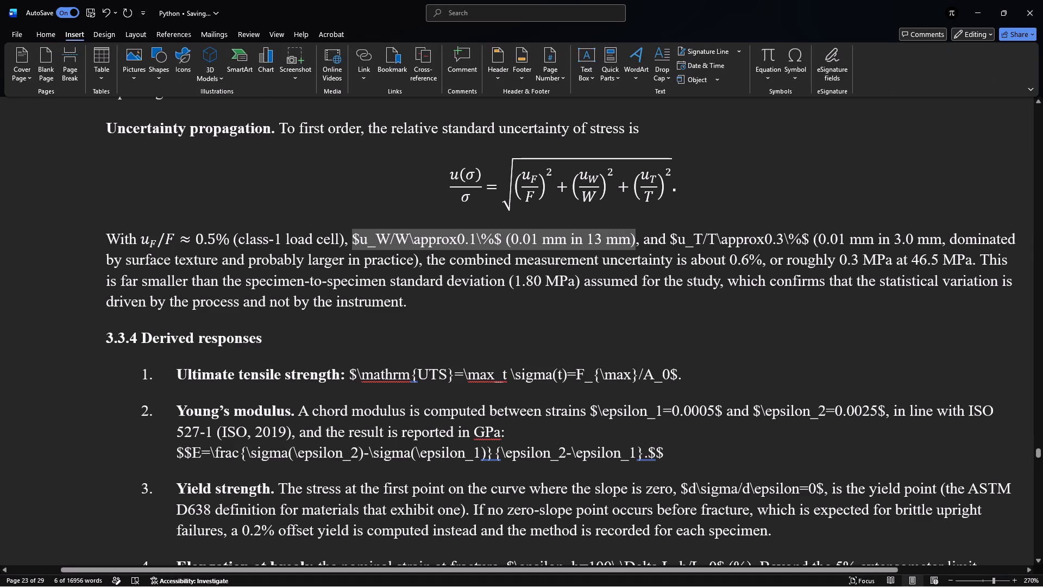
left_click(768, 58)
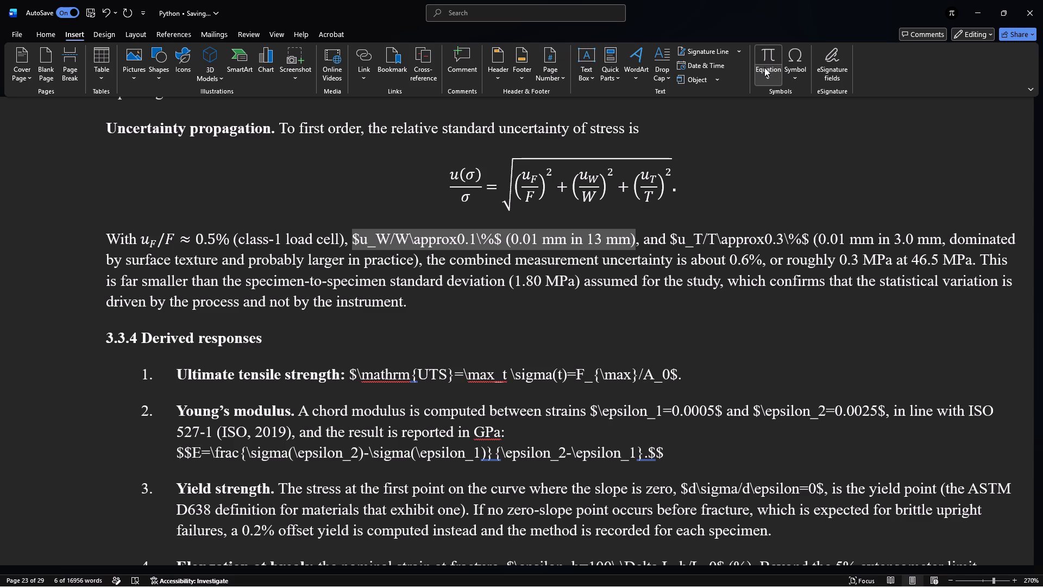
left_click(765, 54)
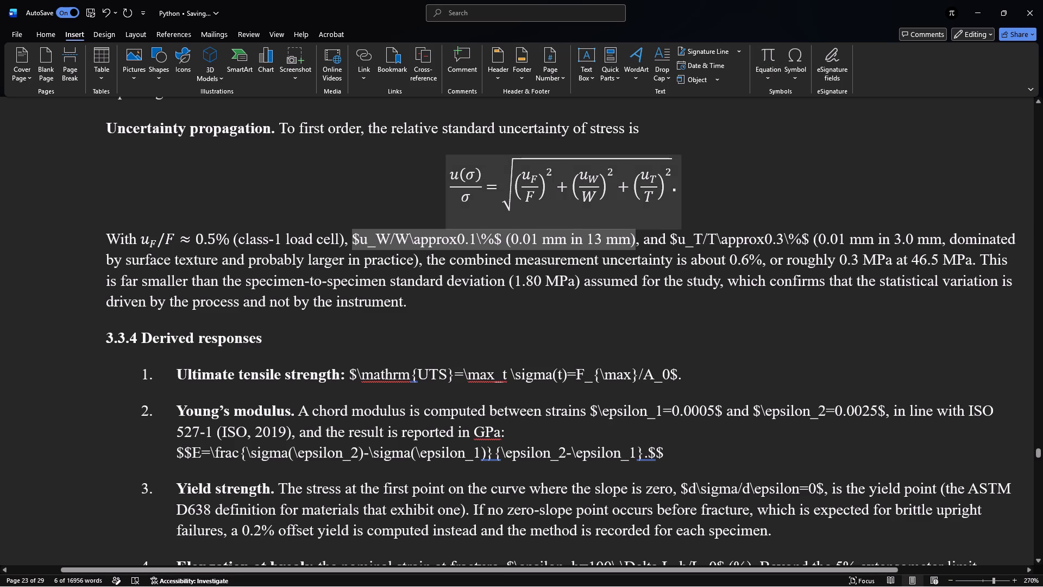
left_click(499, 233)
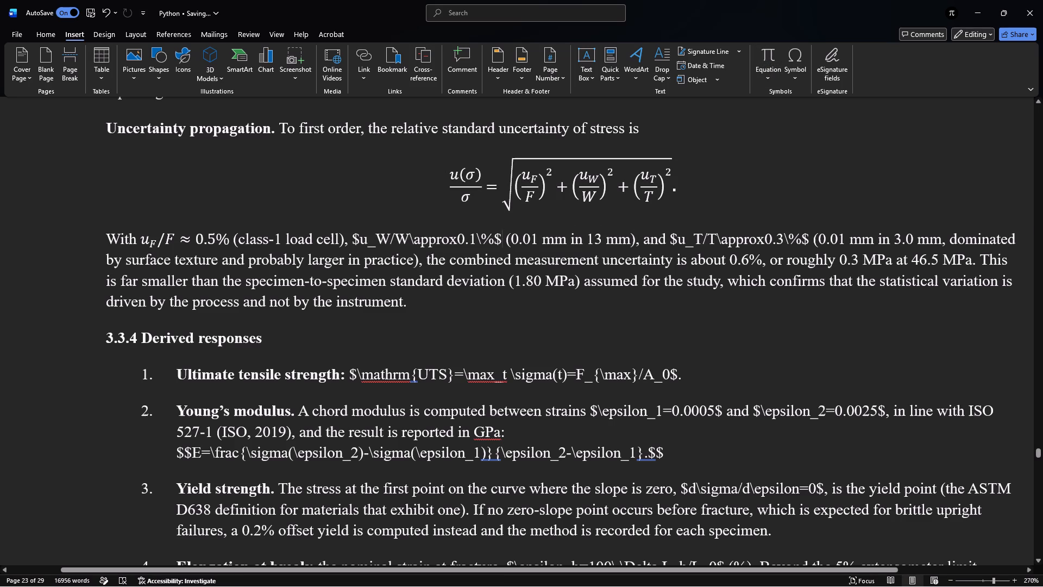
Convert the inline code $u_W/W\approx0.1\%$ in the paragraph below the uncertainty formula into an equation.
left_click_drag(499, 235, 357, 236)
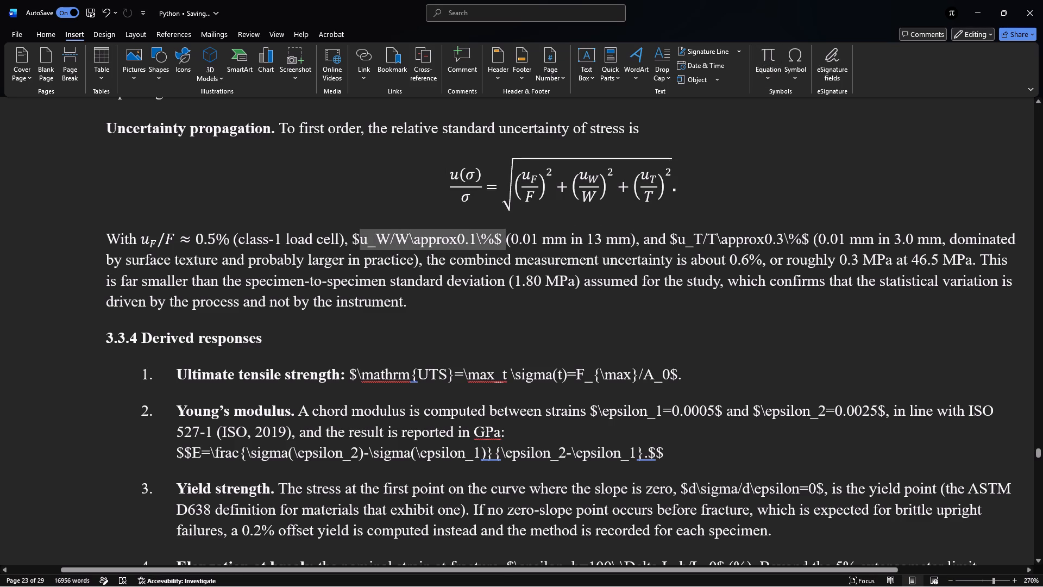
left_click_drag(357, 236, 354, 236)
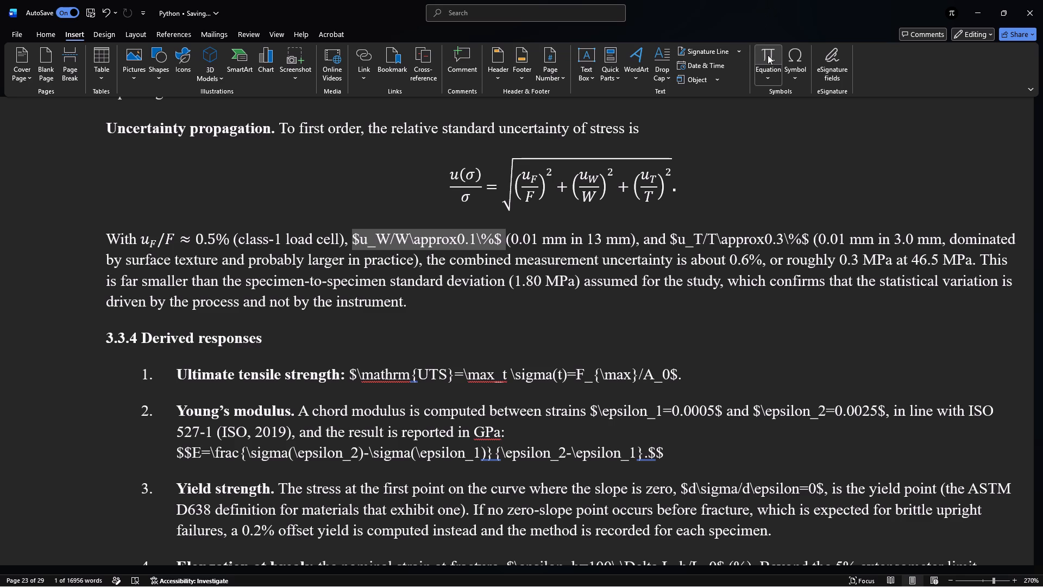
left_click(770, 55)
left_click(739, 271)
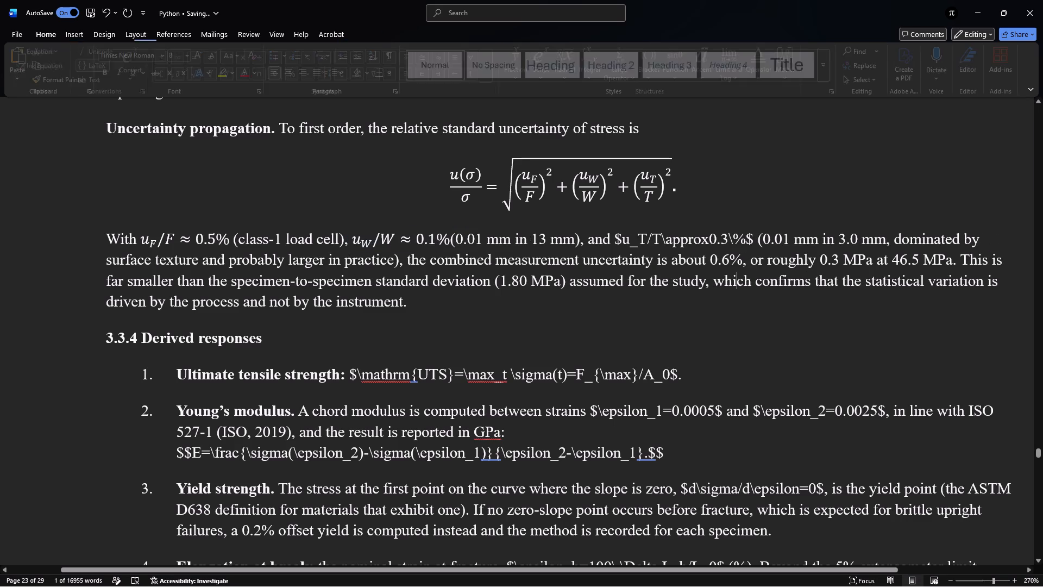
Add a space after 0.1% in the inline u_W/W equation to separate it from "(0.01 mm in 13 mm)".
left_click(447, 238)
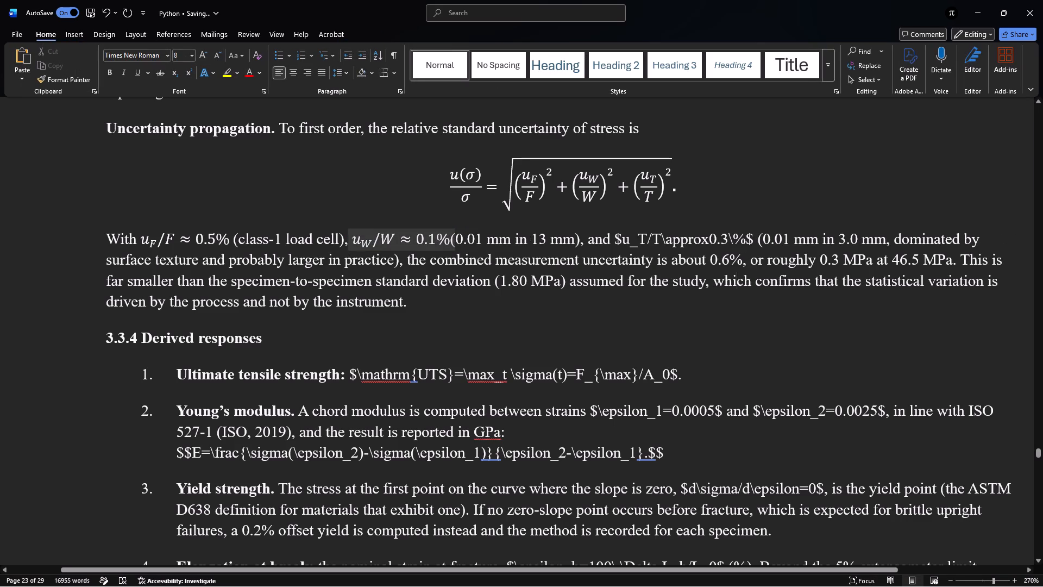
key("space")
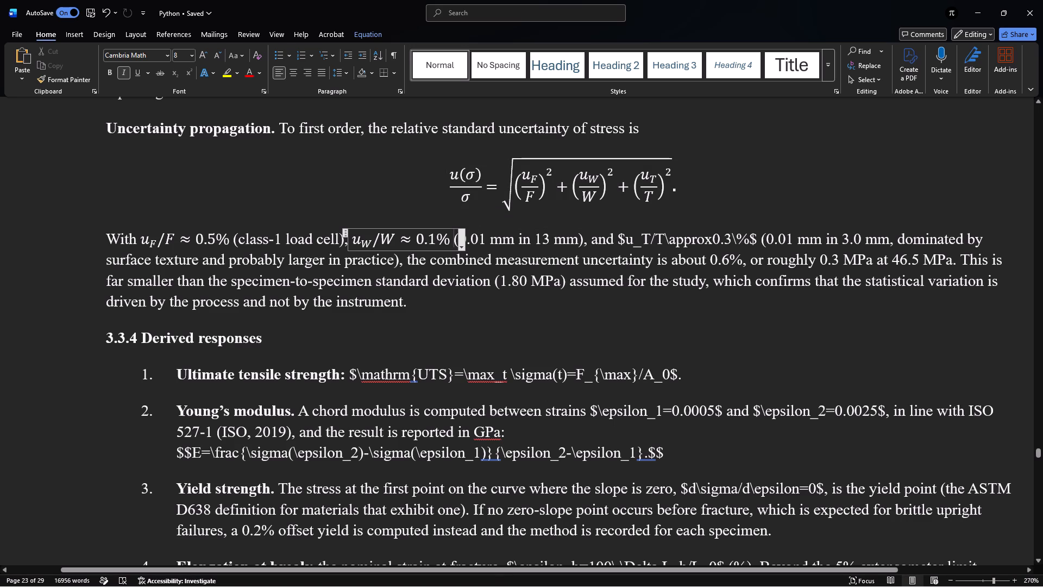
Convert the inline code $u_T/T\approx0.3\%$ in the paragraph below the uncertainty formula into an equation.
left_click_drag(619, 240, 633, 239)
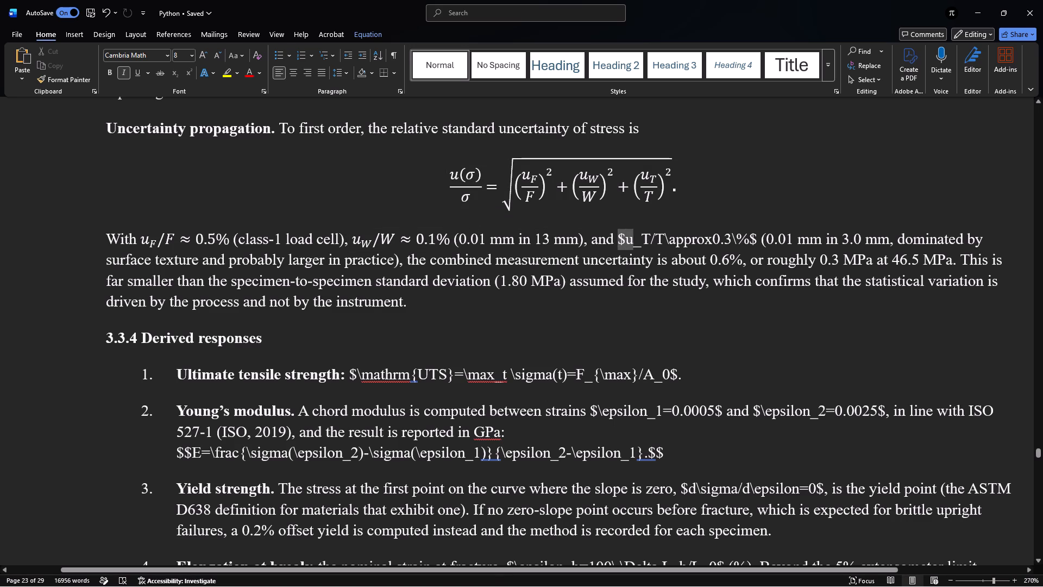
left_click_drag(633, 239, 747, 238)
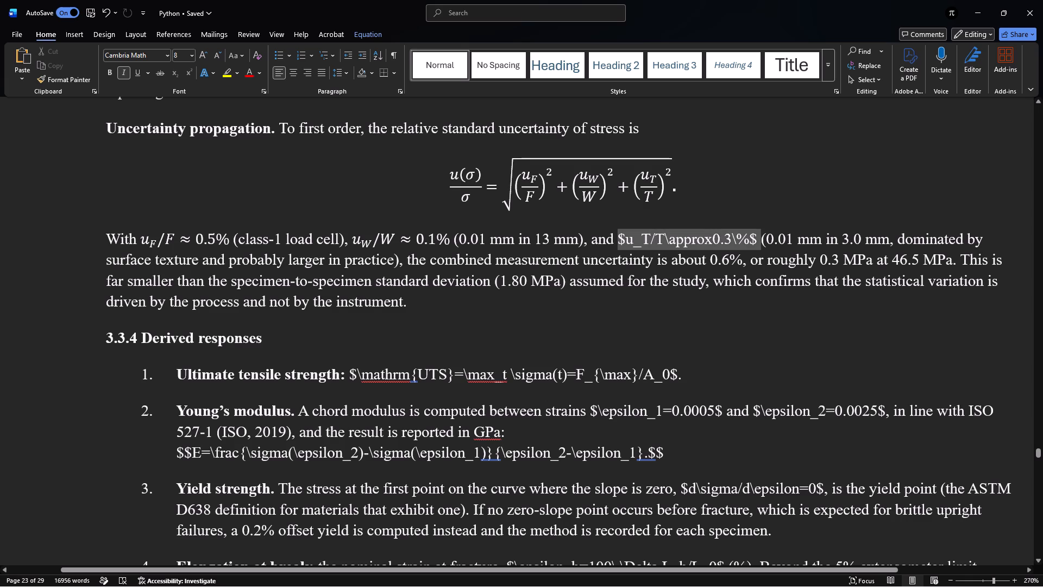
left_click_drag(747, 238, 753, 242)
left_click_drag(753, 242, 758, 246)
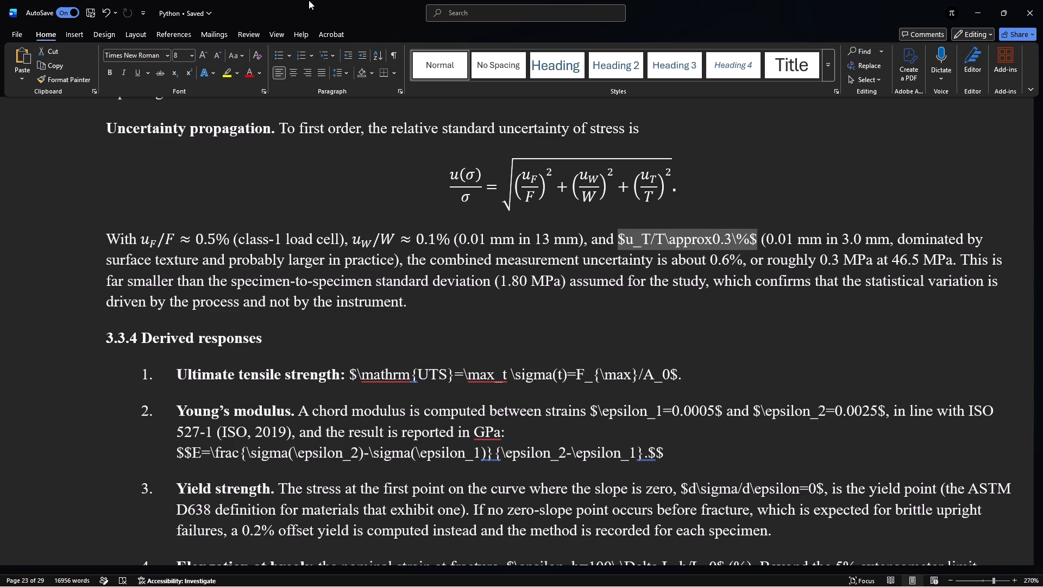
left_click(77, 41)
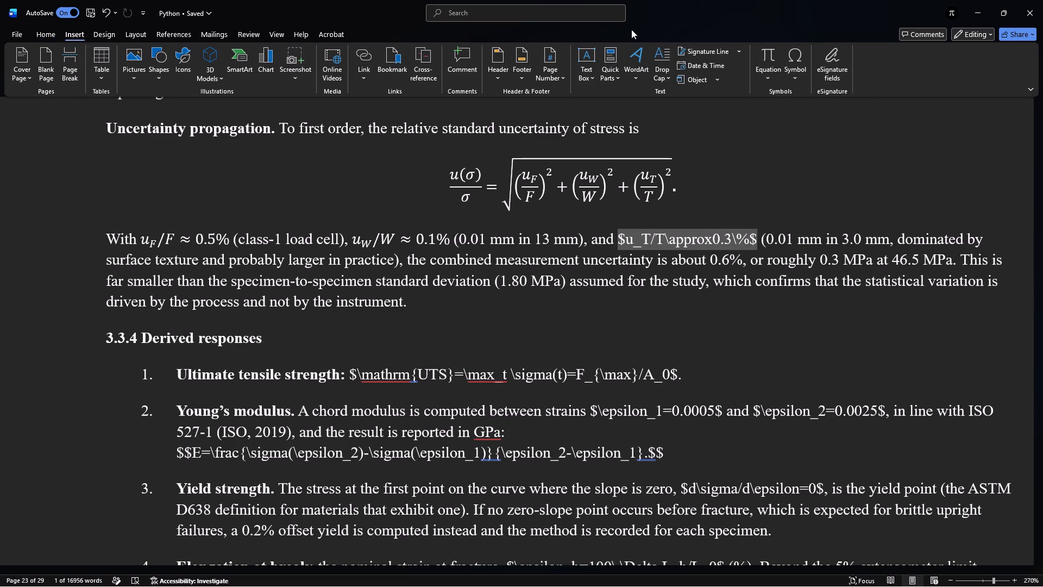
left_click(758, 59)
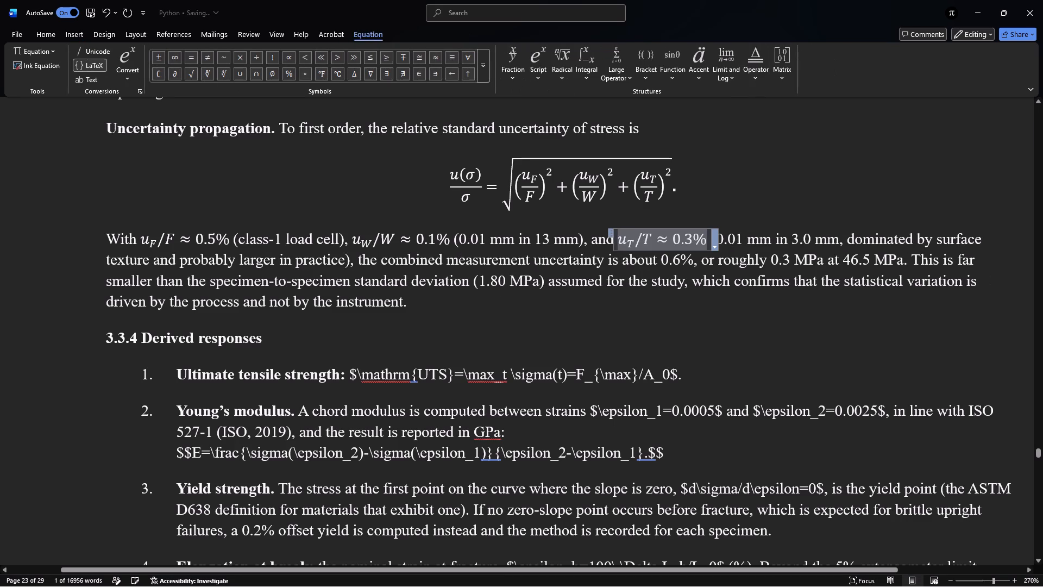
left_click(746, 363)
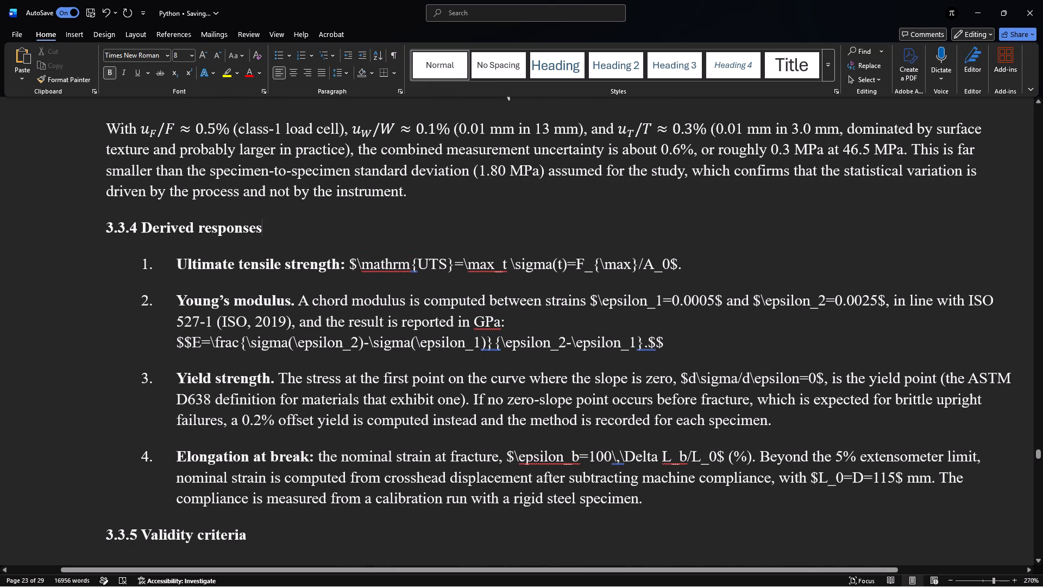
Convert the LaTeX code for UTS in the "Ultimate tensile strength" item of section 3.3.4 into an equation.
left_click_drag(348, 263, 459, 258)
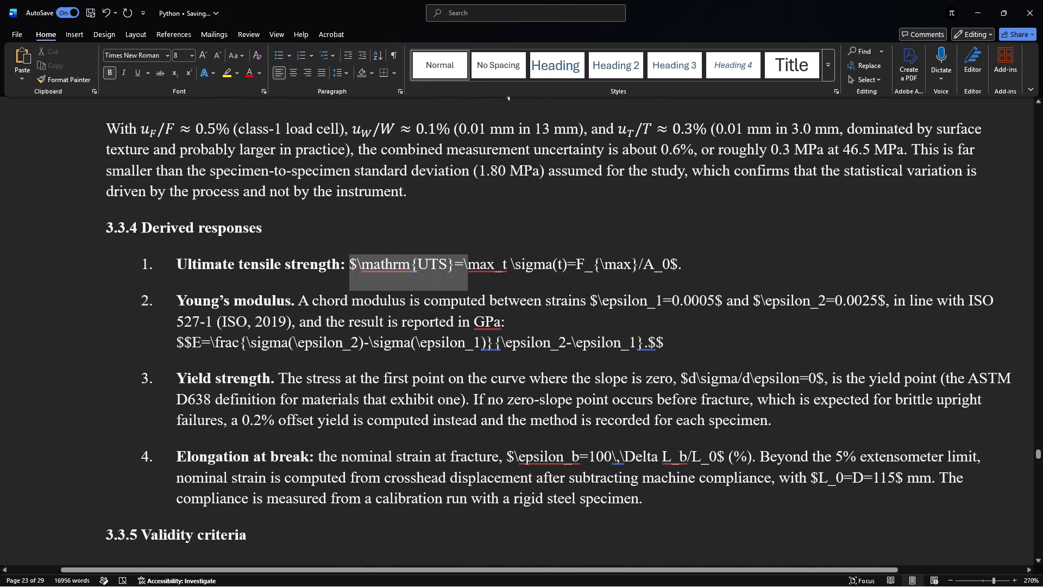
left_click_drag(459, 258, 675, 260)
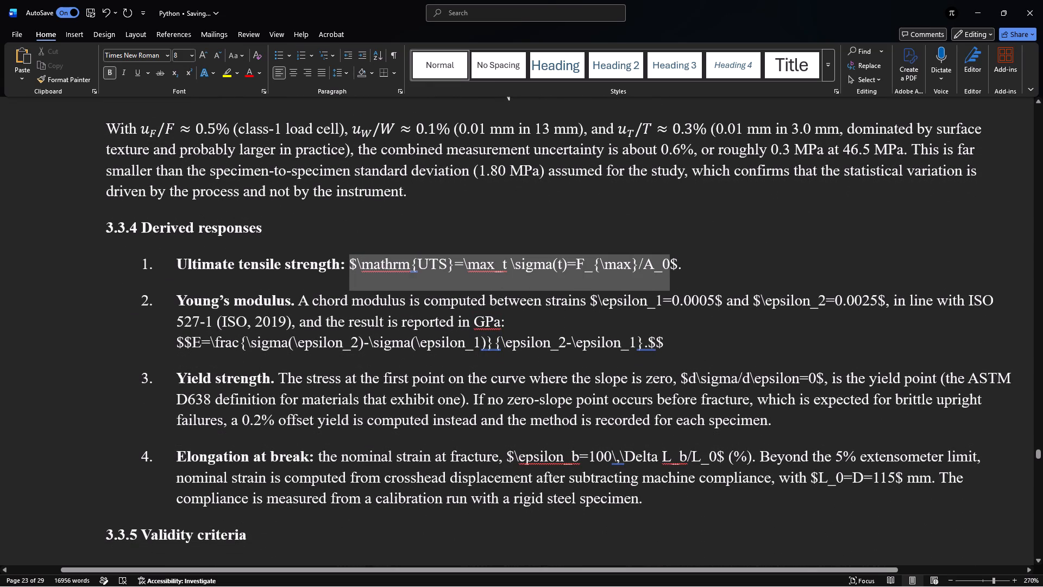
left_click_drag(675, 260, 671, 265)
left_click_drag(671, 265, 677, 266)
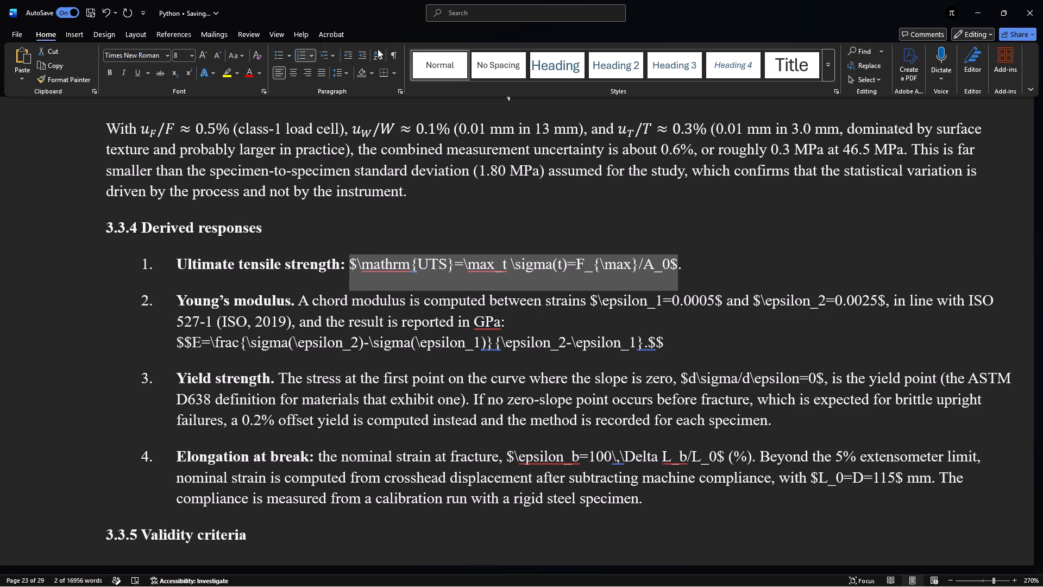
left_click(79, 31)
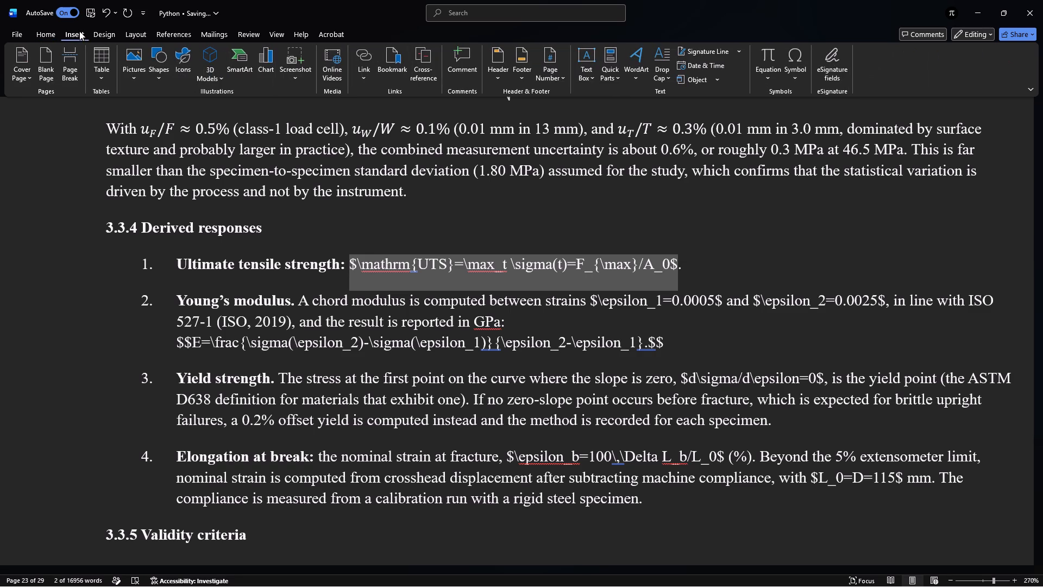
left_click(772, 61)
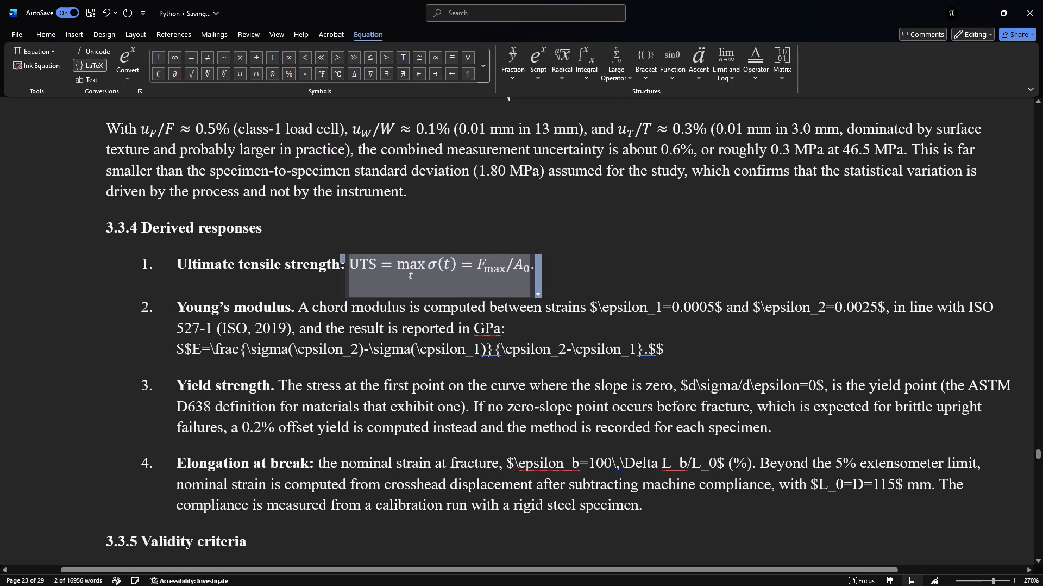
left_click(710, 330)
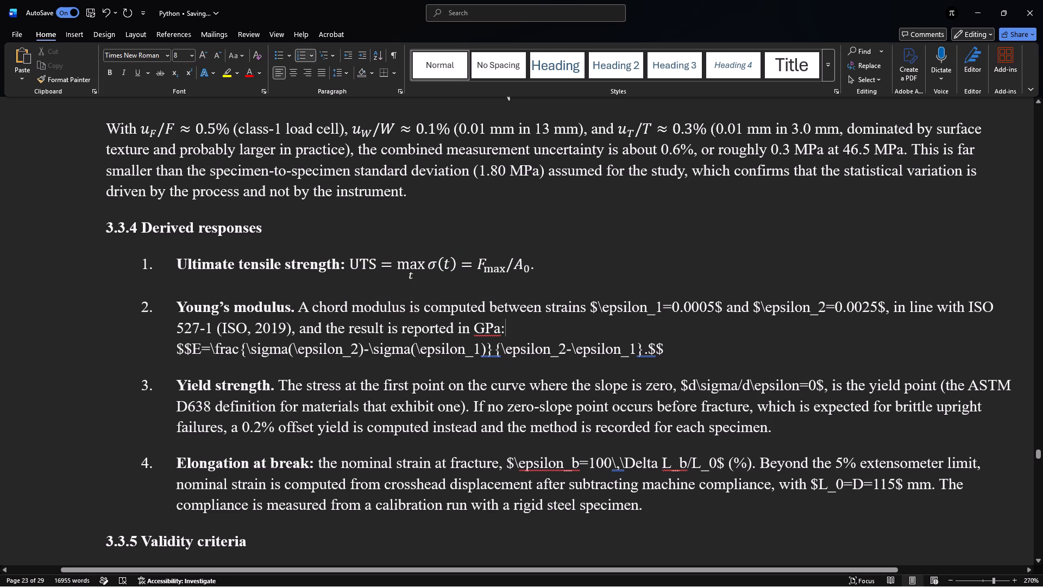
Convert the inline code $\epsilon_1=0.0005$ in the "Young's modulus" item of section 3.3.4 into an equation.
left_click_drag(589, 309, 675, 307)
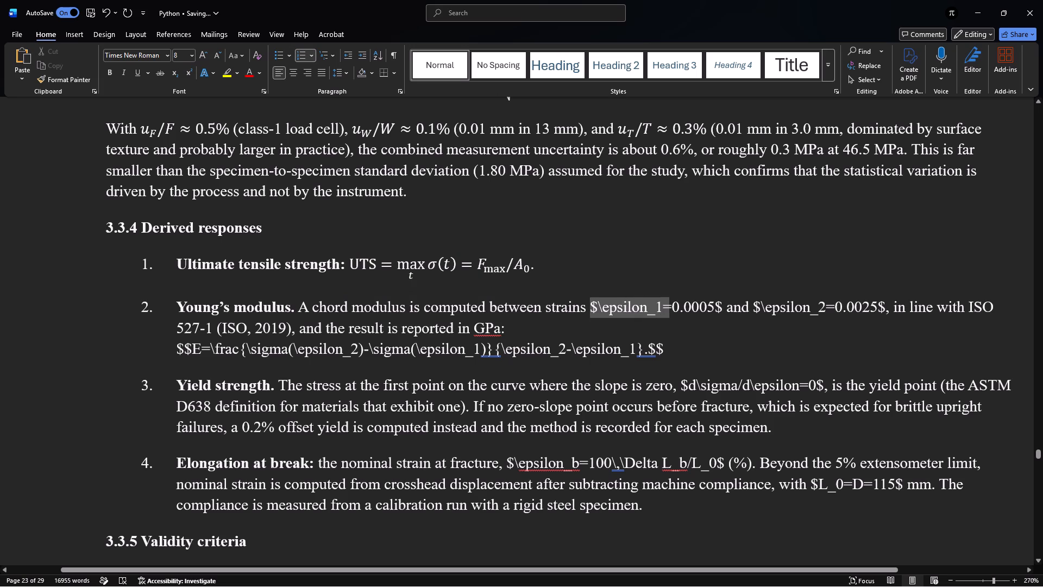
left_click_drag(675, 307, 726, 308)
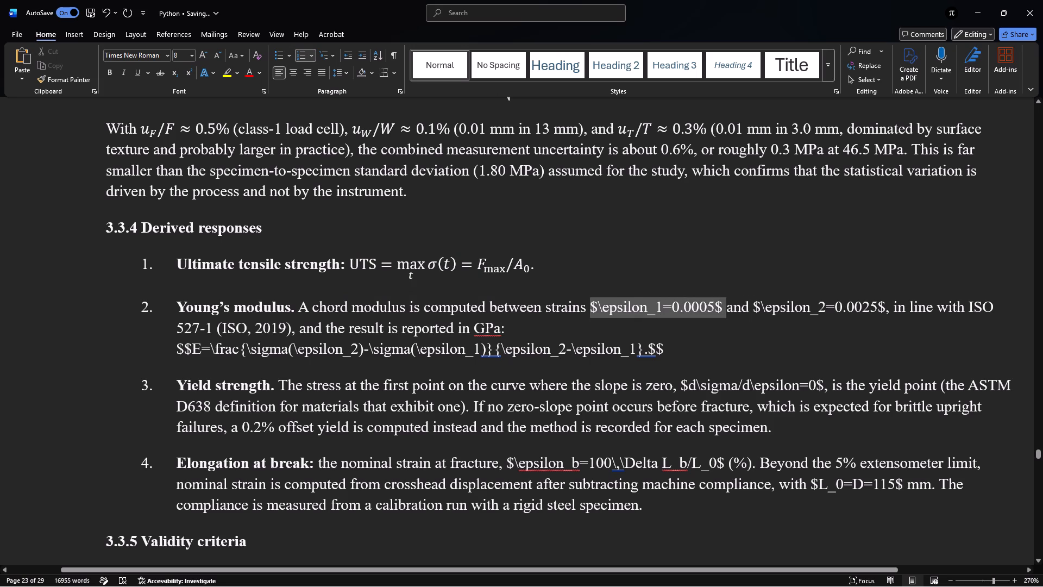
left_click_drag(726, 308, 722, 309)
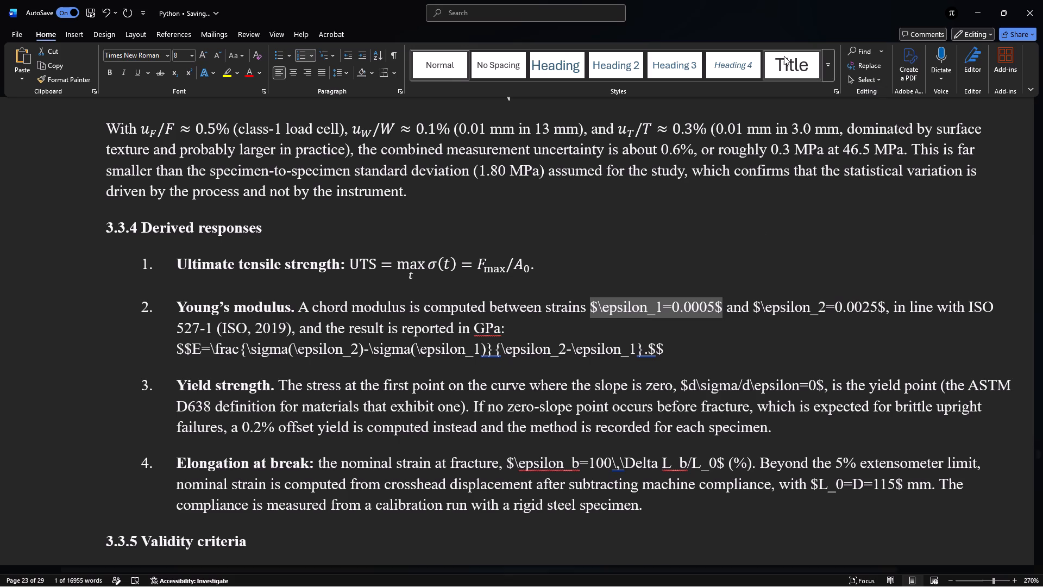
left_click(73, 33)
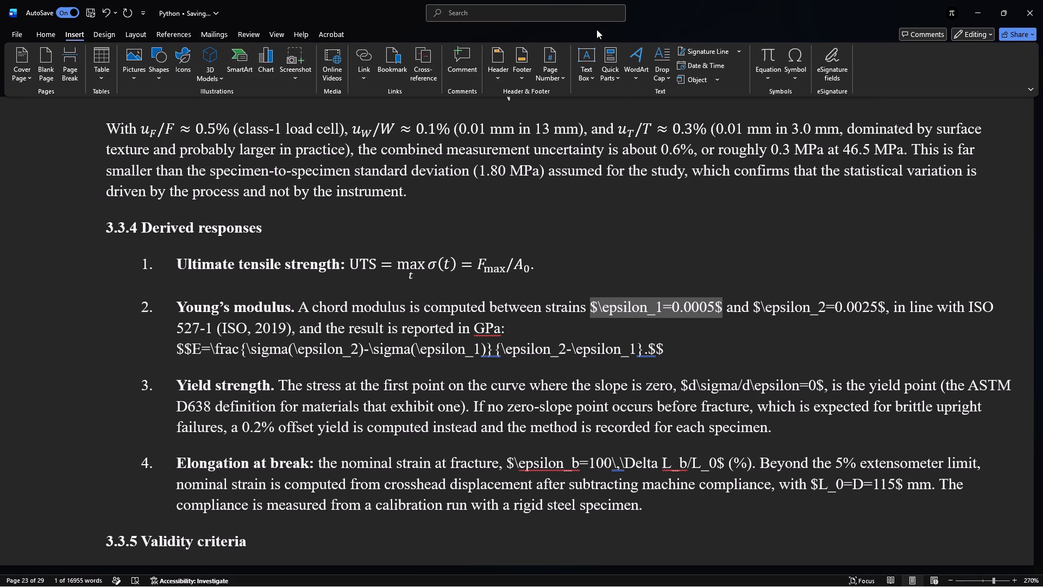
left_click(771, 60)
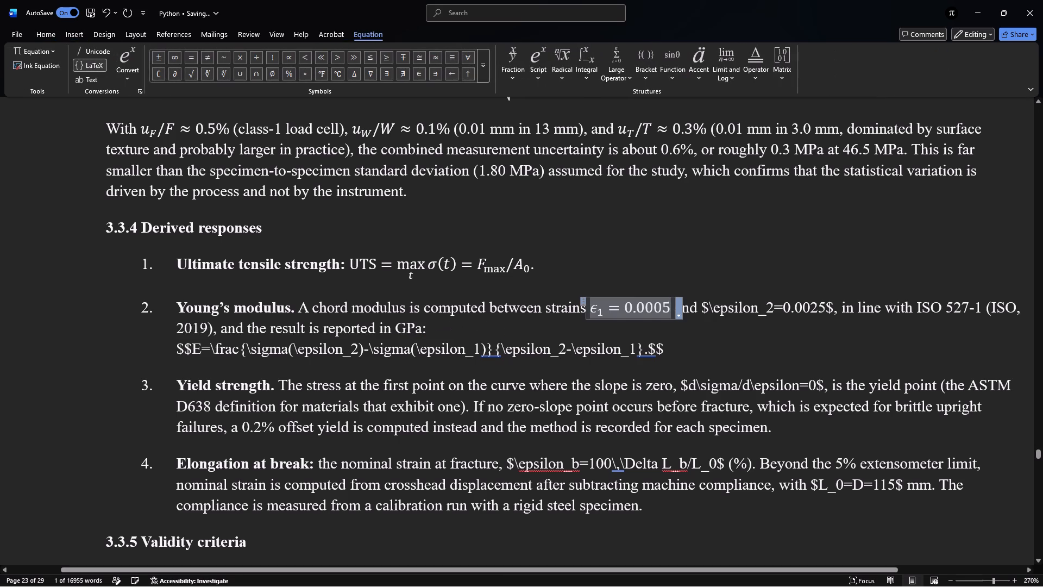
left_click(768, 313)
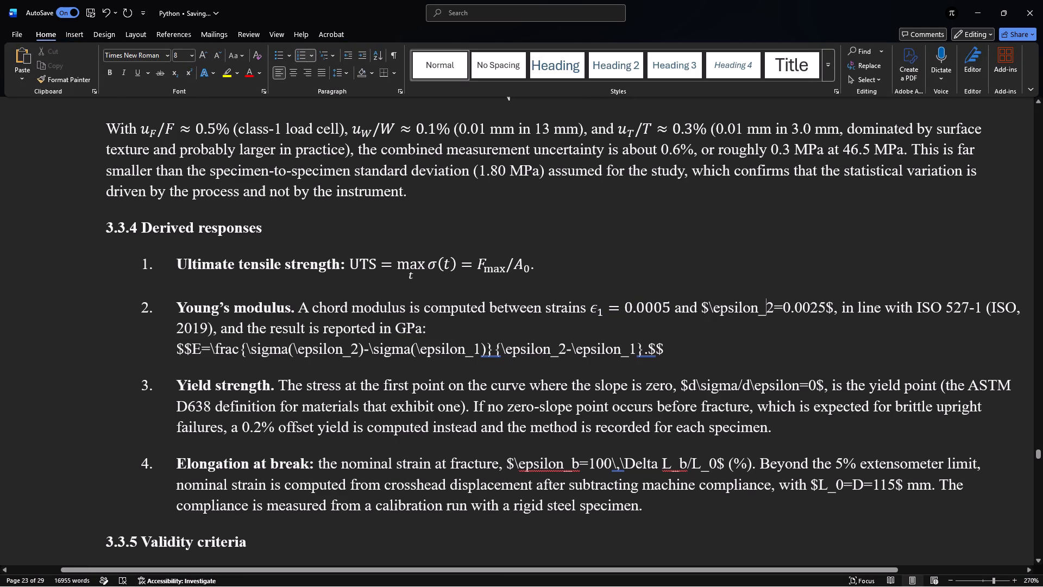
Convert the inline code $\epsilon_2=0.0025$ in the "Young's modulus" item into an equation.
left_click_drag(702, 304, 808, 299)
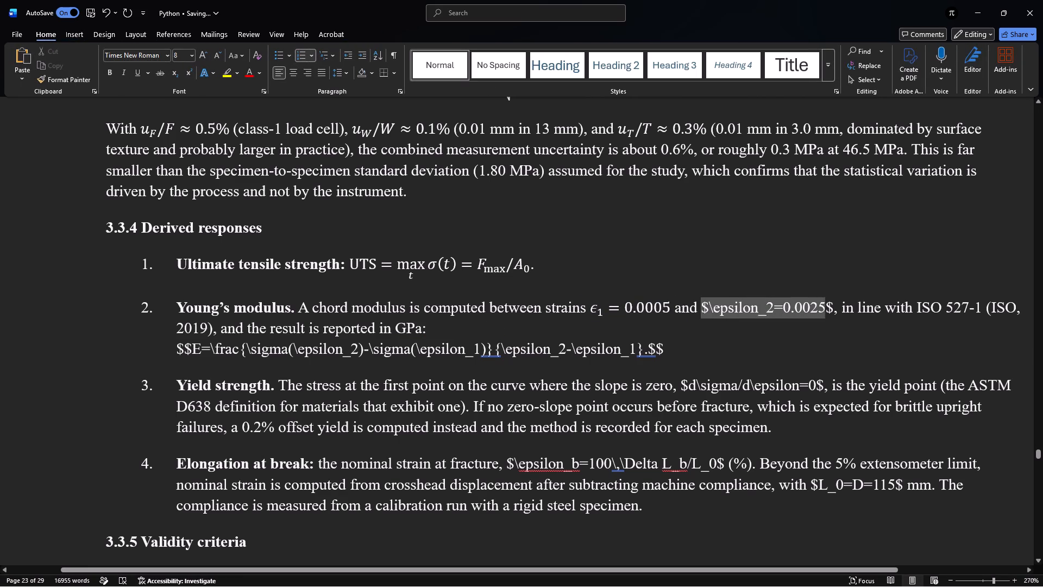
left_click_drag(808, 299, 825, 314)
left_click_drag(825, 314, 833, 316)
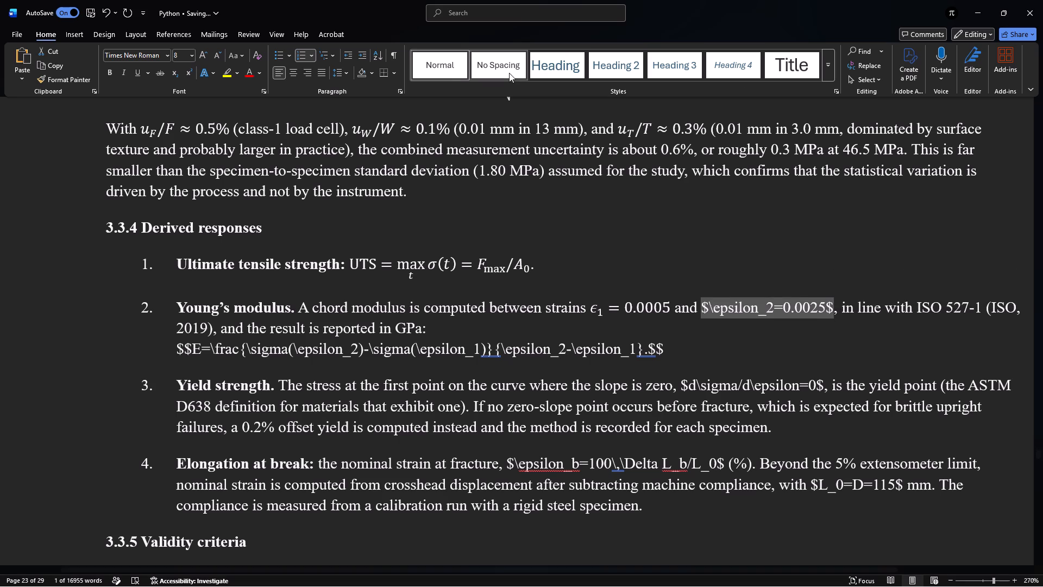
left_click(83, 34)
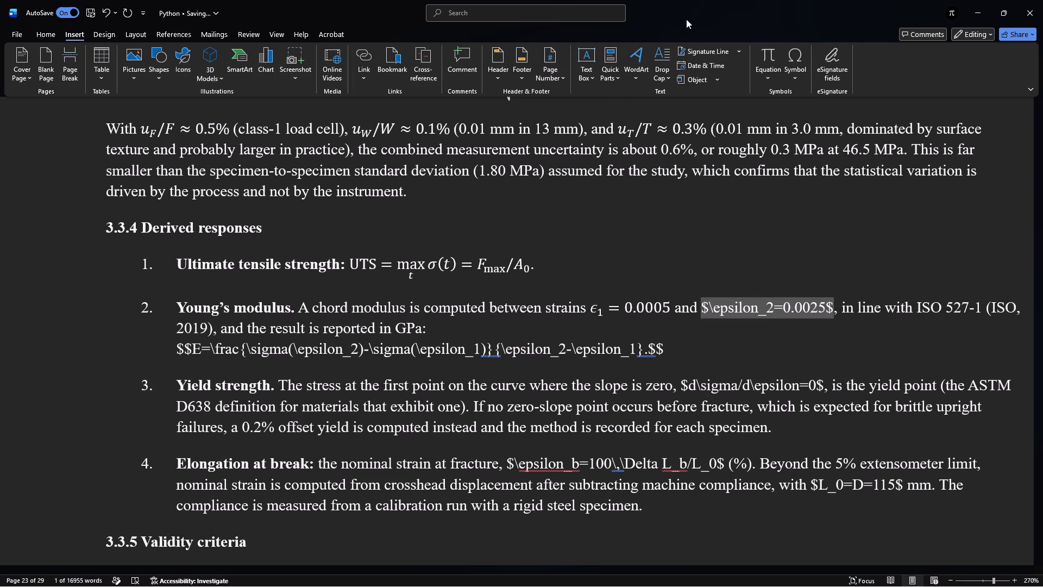
left_click(764, 58)
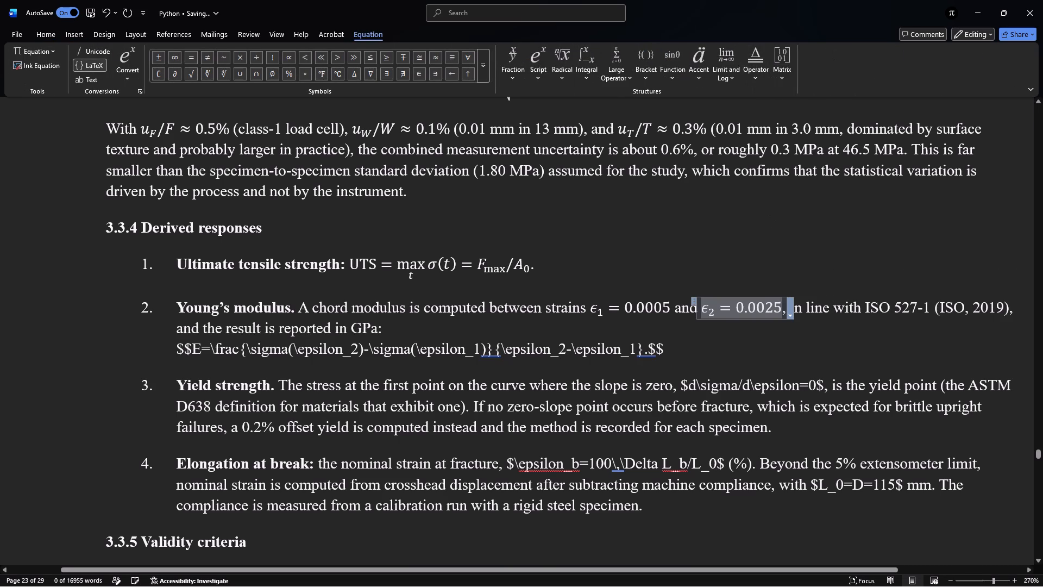
left_click(770, 354)
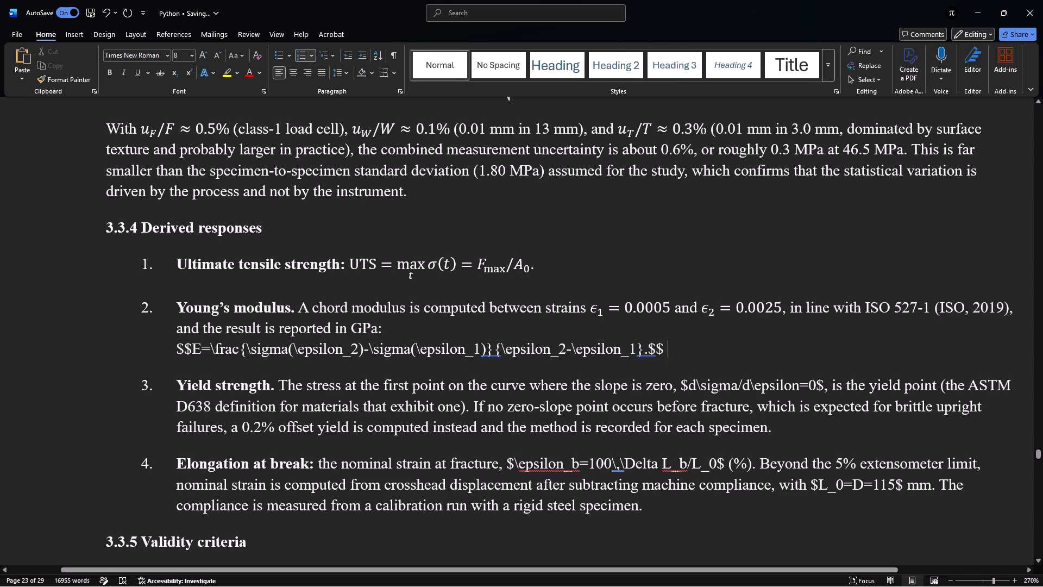
Convert the LaTeX code line for E below the "Young's modulus" text into a display equation.
left_click_drag(175, 351, 550, 338)
left_click_drag(550, 338, 657, 352)
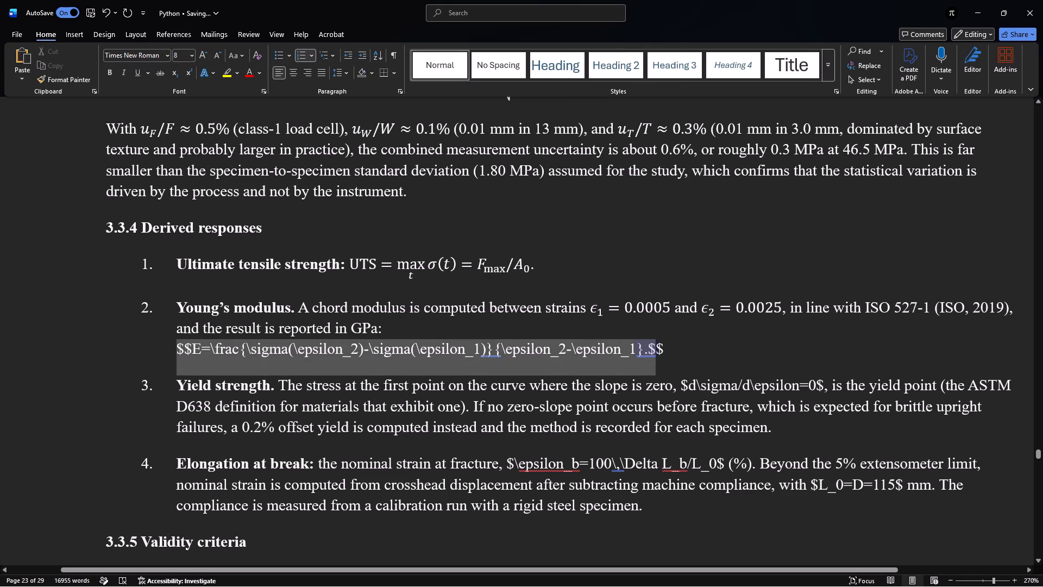
left_click_drag(657, 352, 665, 354)
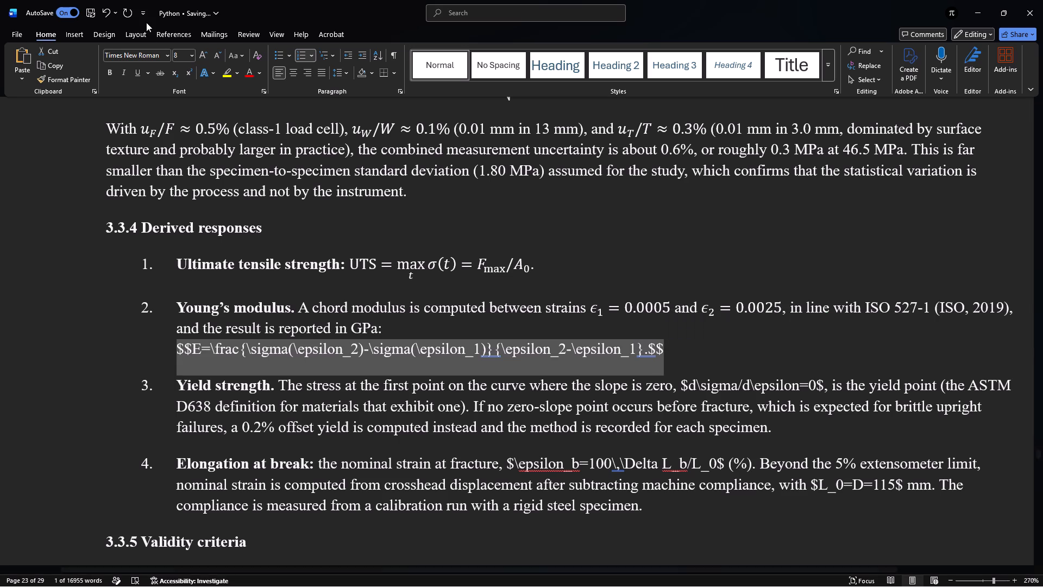
left_click(74, 39)
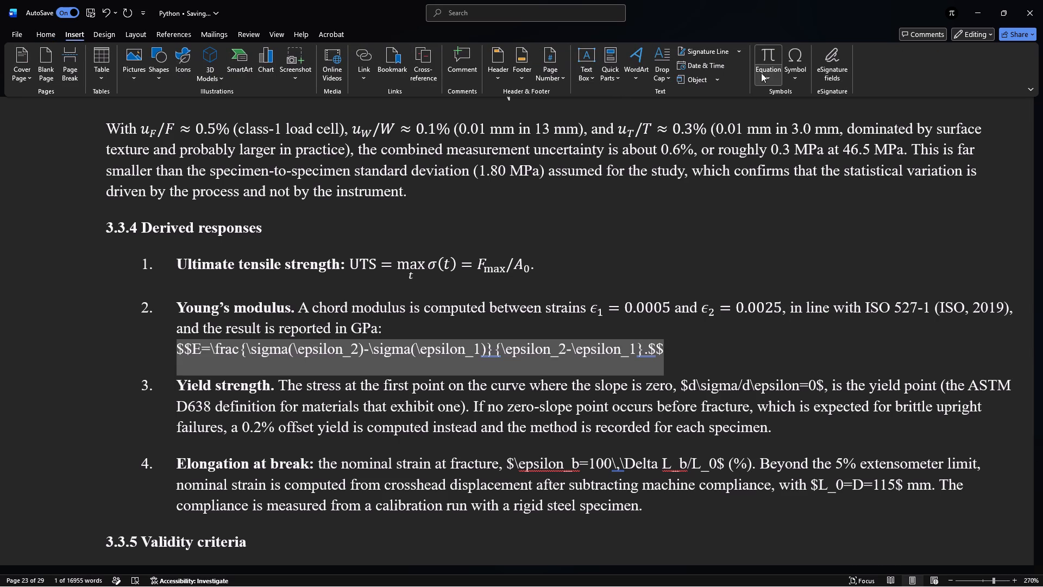
left_click(772, 49)
left_click(743, 359)
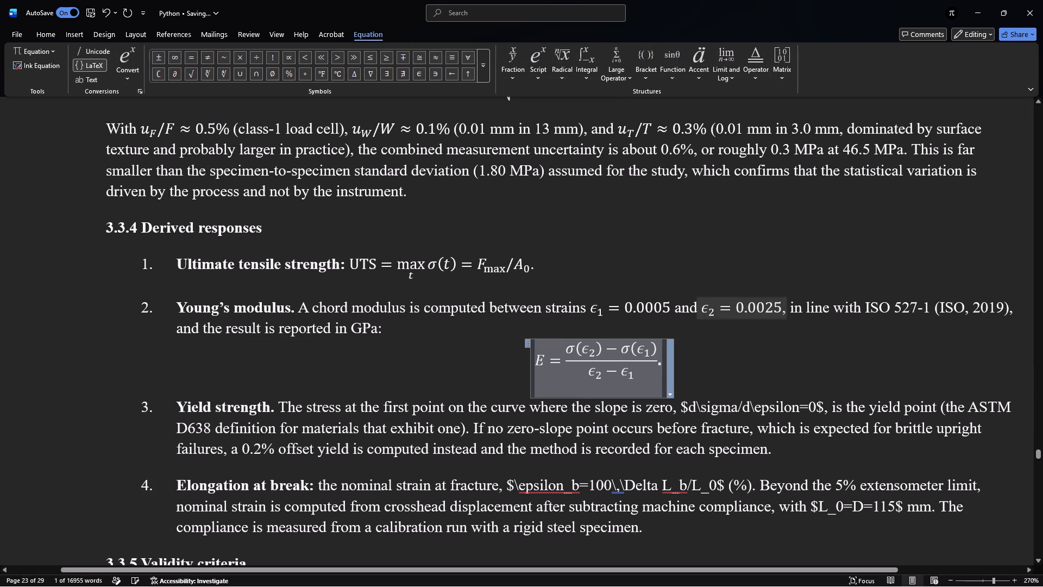
Convert the code fragment $\epsilon_b=100\ in the "Elongation at break" item into an inline equation.
scroll(743, 359, "down", 1)
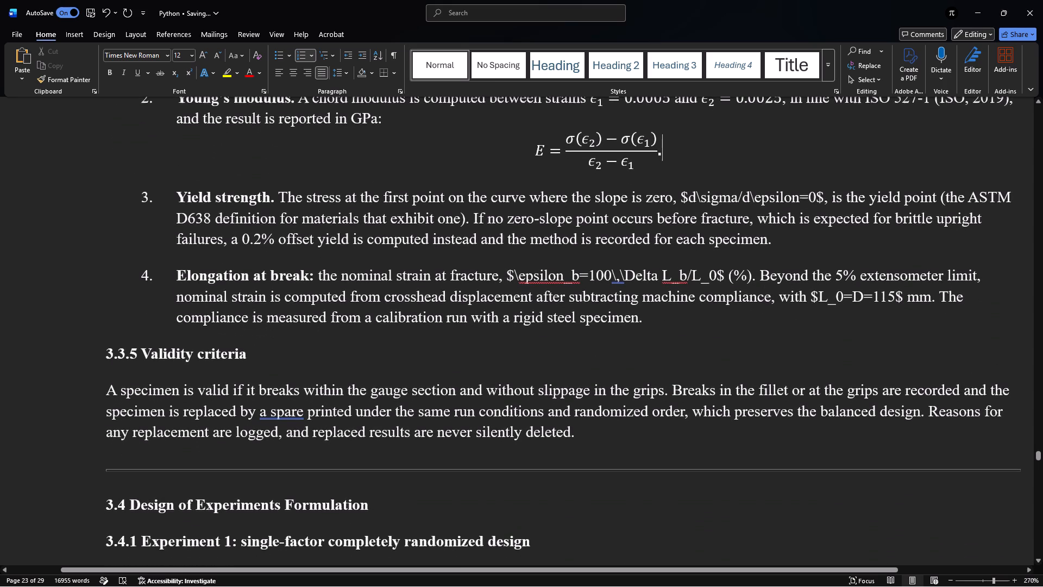
left_click_drag(505, 276, 590, 271)
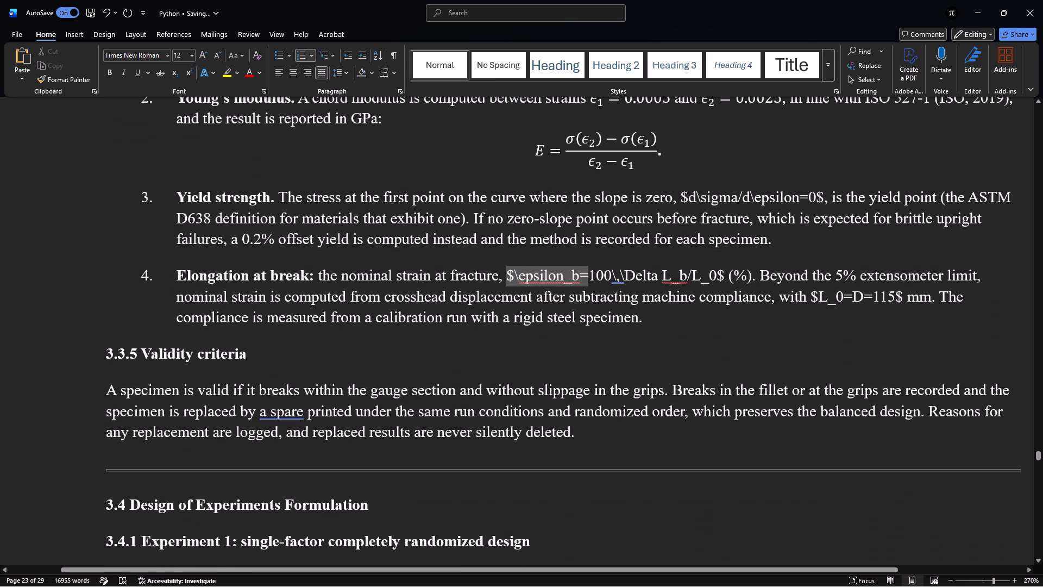
left_click_drag(590, 271, 613, 276)
left_click_drag(613, 276, 617, 276)
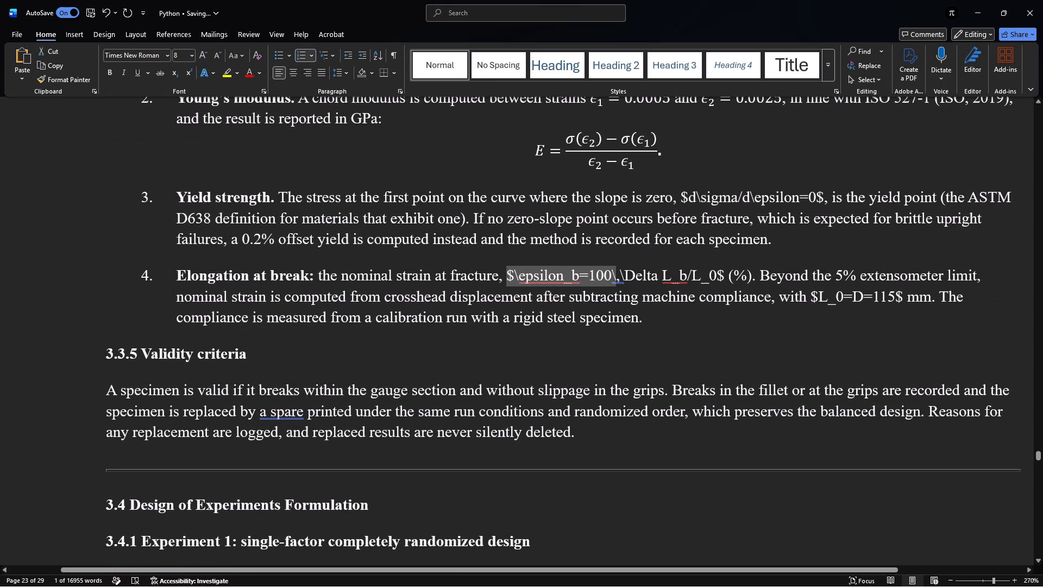
left_click(66, 37)
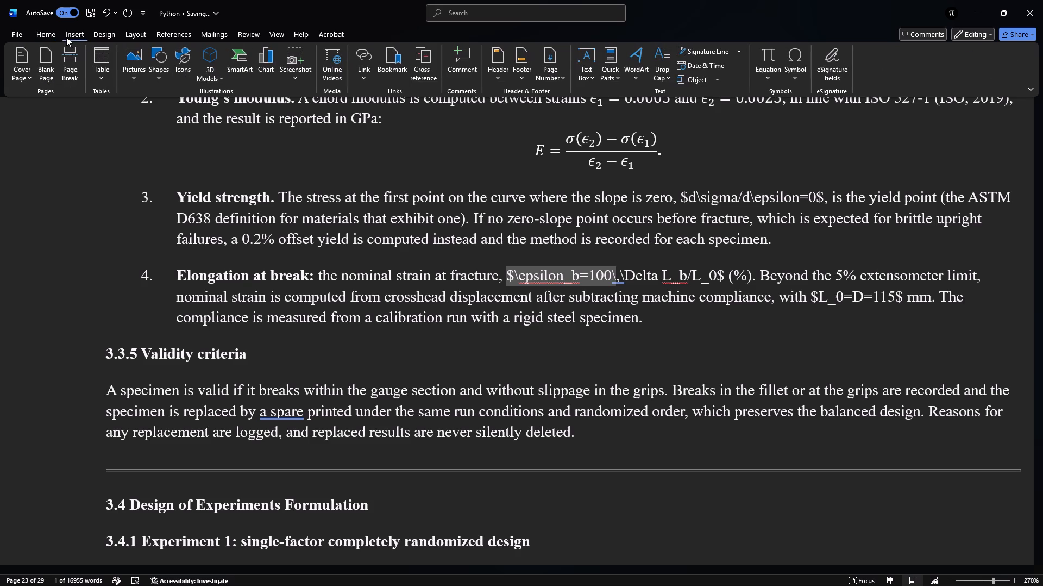
left_click(770, 62)
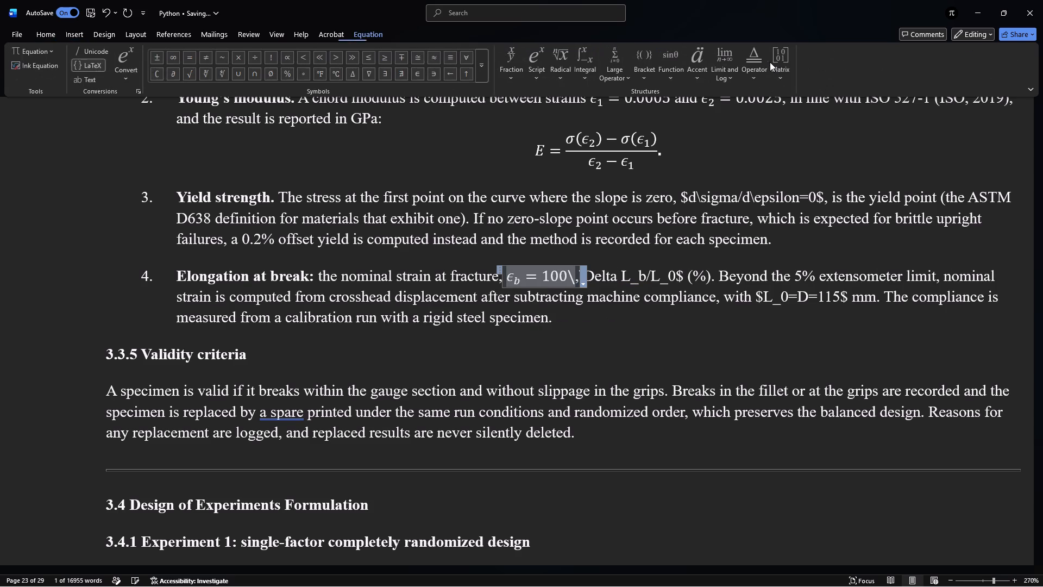
scroll(631, 251, "up", 4, "ctrl")
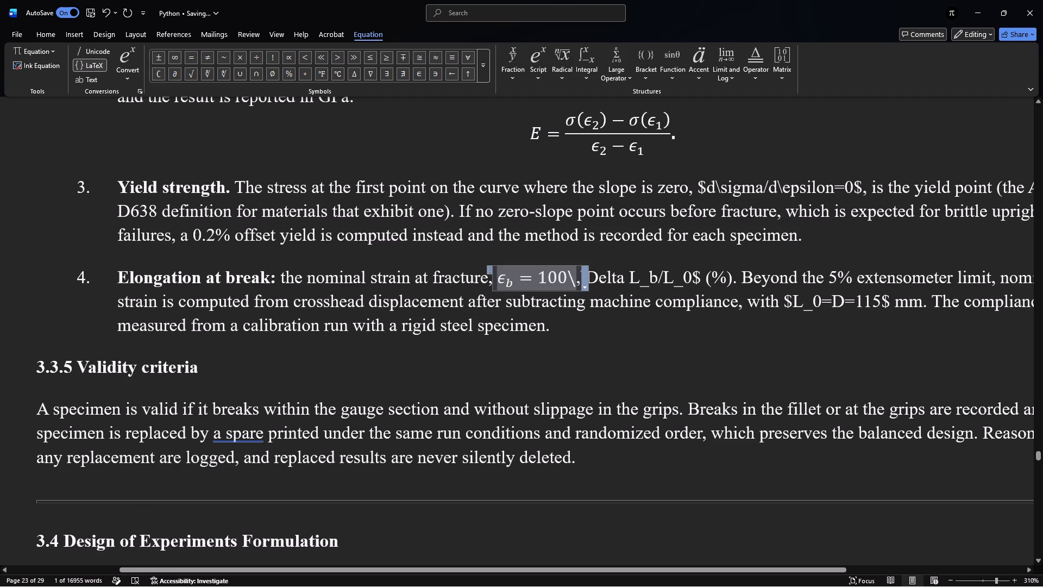
left_click(613, 305)
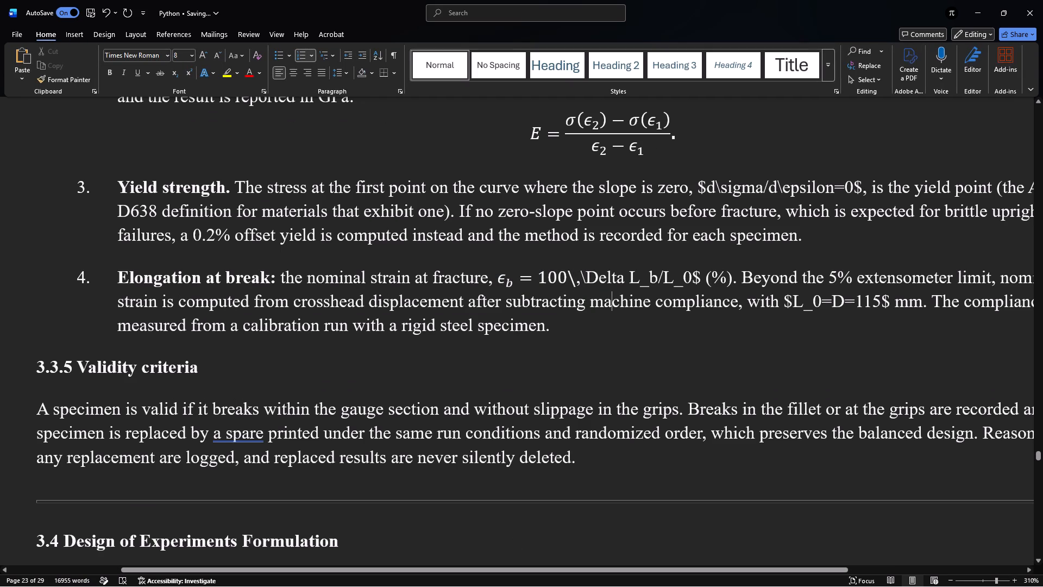
Convert the remaining code fragment \Delta L_b/L_0$ (%). in the "Elongation at break" item into an equation.
left_click_drag(583, 281, 608, 279)
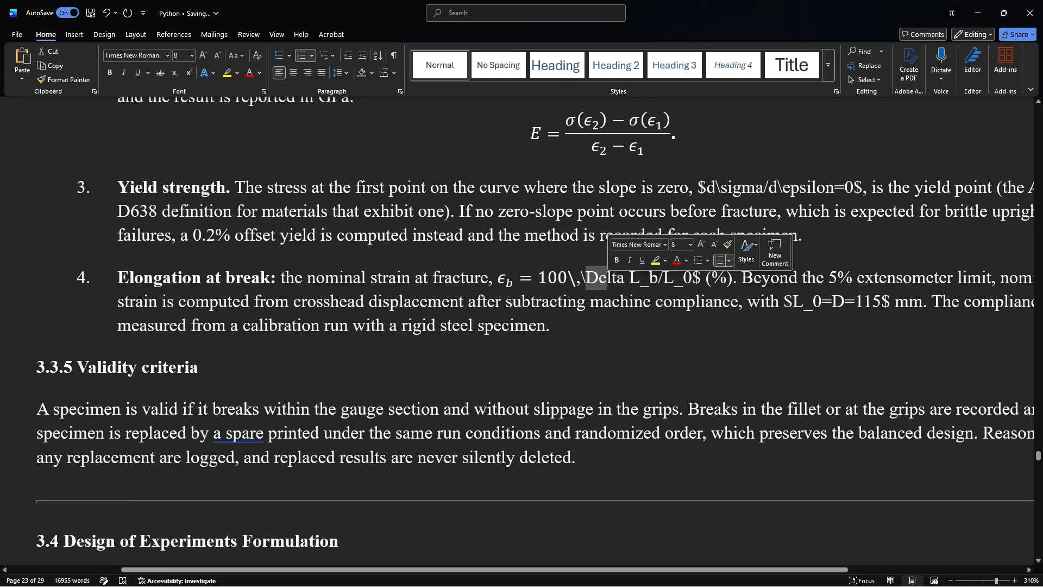
left_click_drag(733, 285, 724, 285)
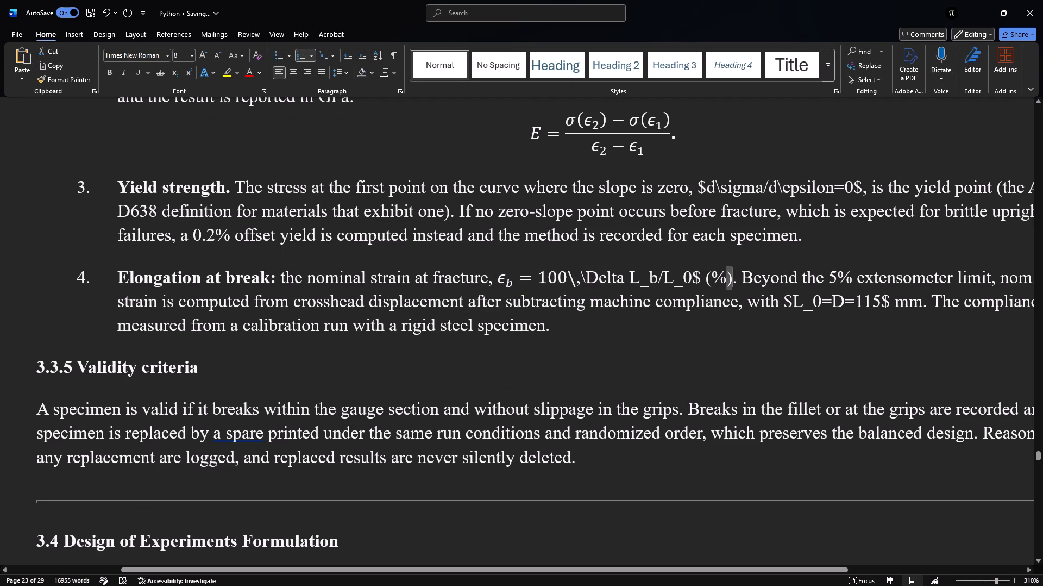
left_click_drag(724, 285, 589, 277)
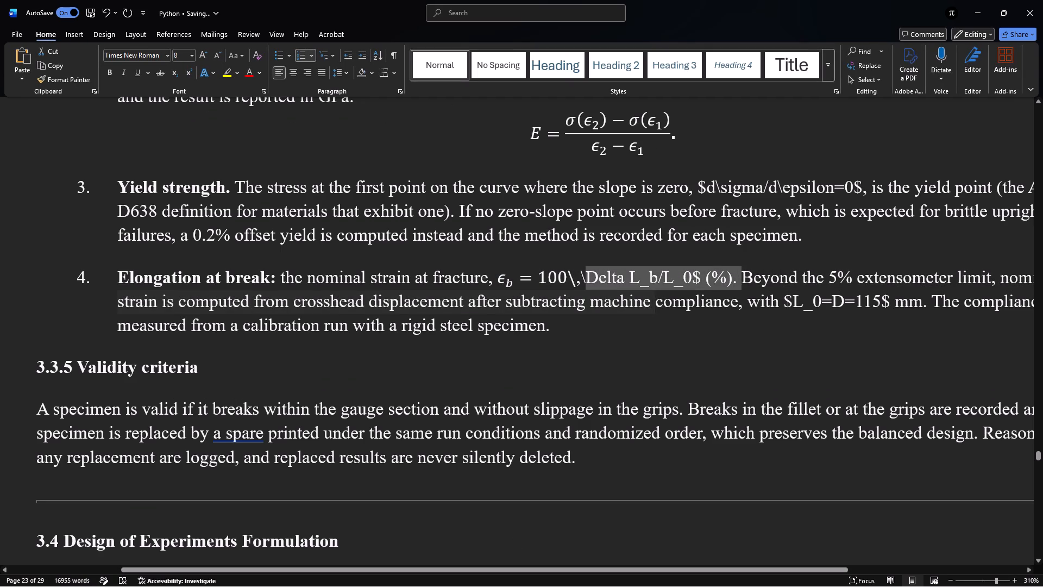
left_click_drag(589, 277, 585, 280)
left_click_drag(585, 280, 582, 279)
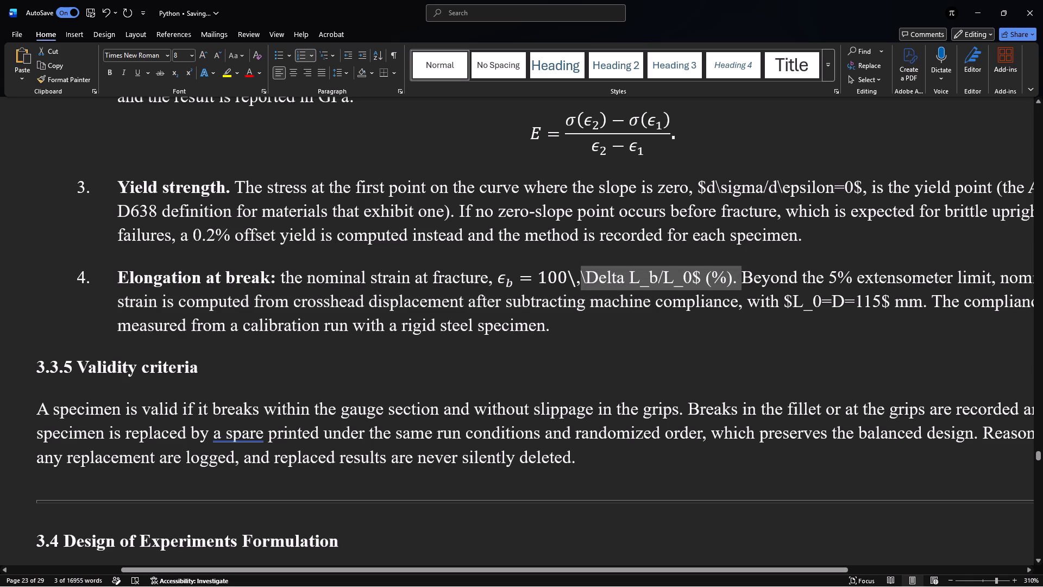
left_click(69, 34)
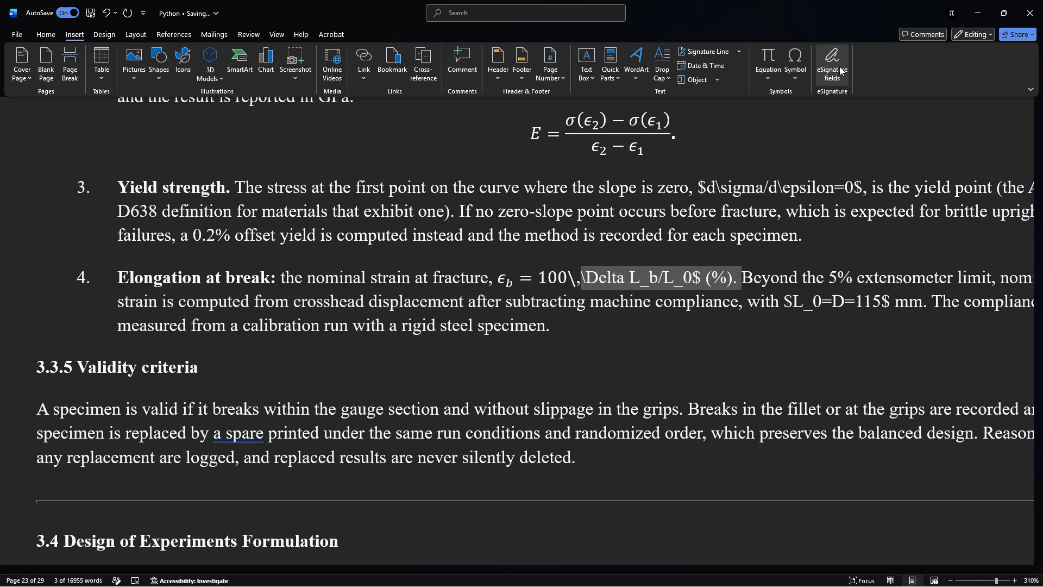
left_click(765, 59)
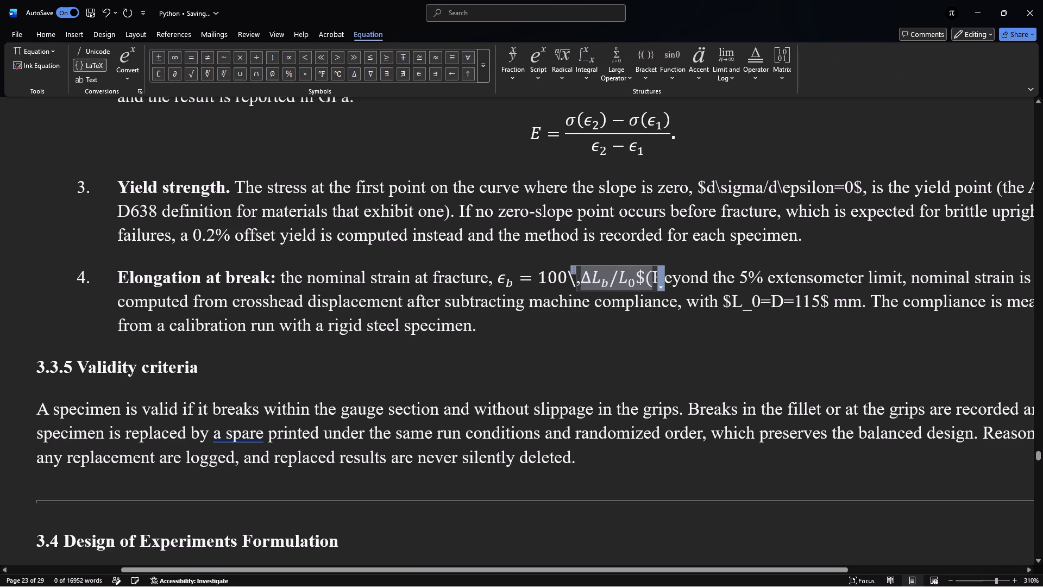
left_click(753, 352)
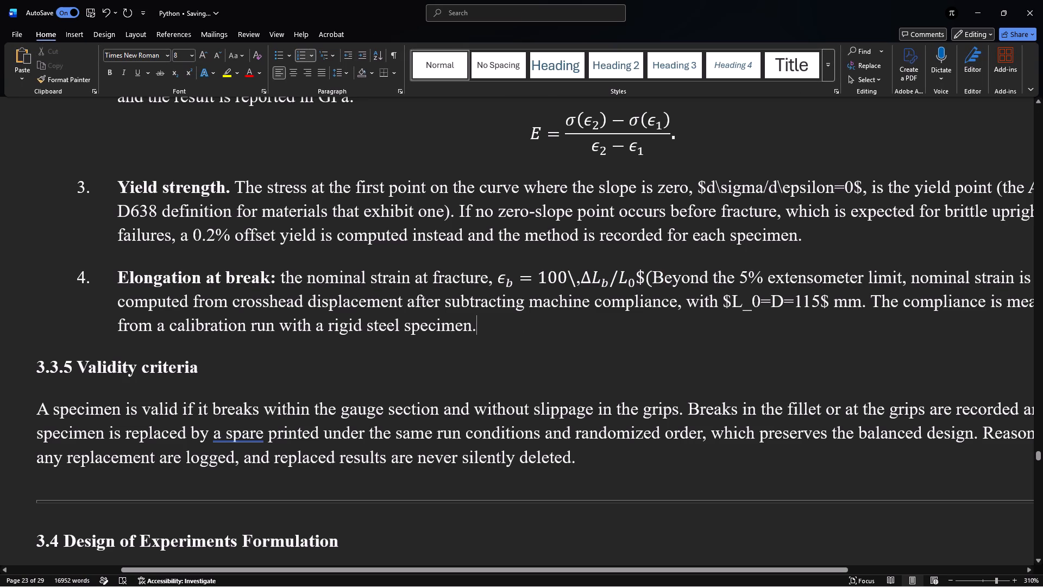
Replace the stray backslash after 100 with a space and delete the stray $ after L₀ in the "Elongation at break" item's equation.
left_click(575, 282)
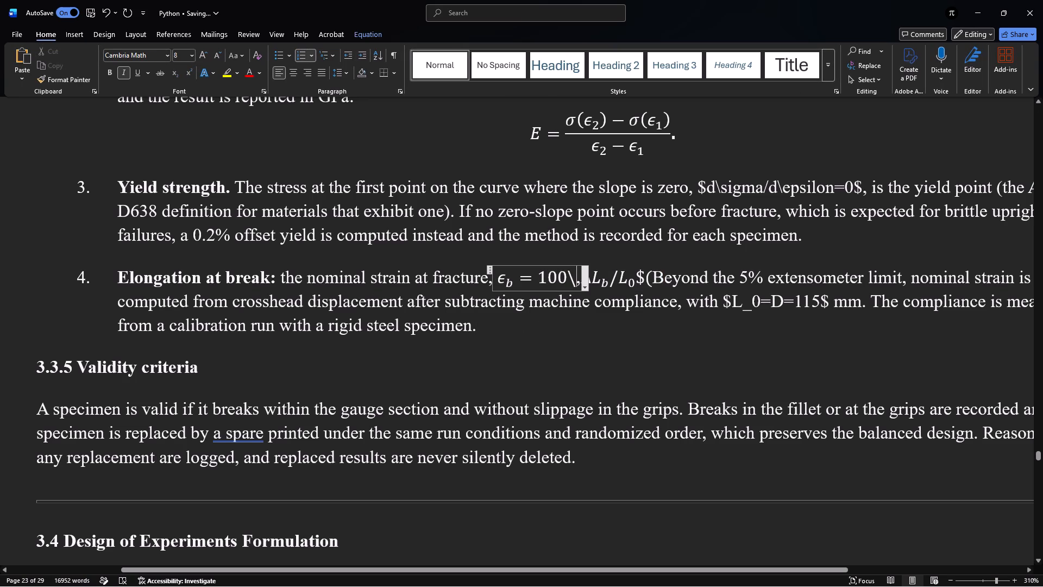
key("BackSpace")
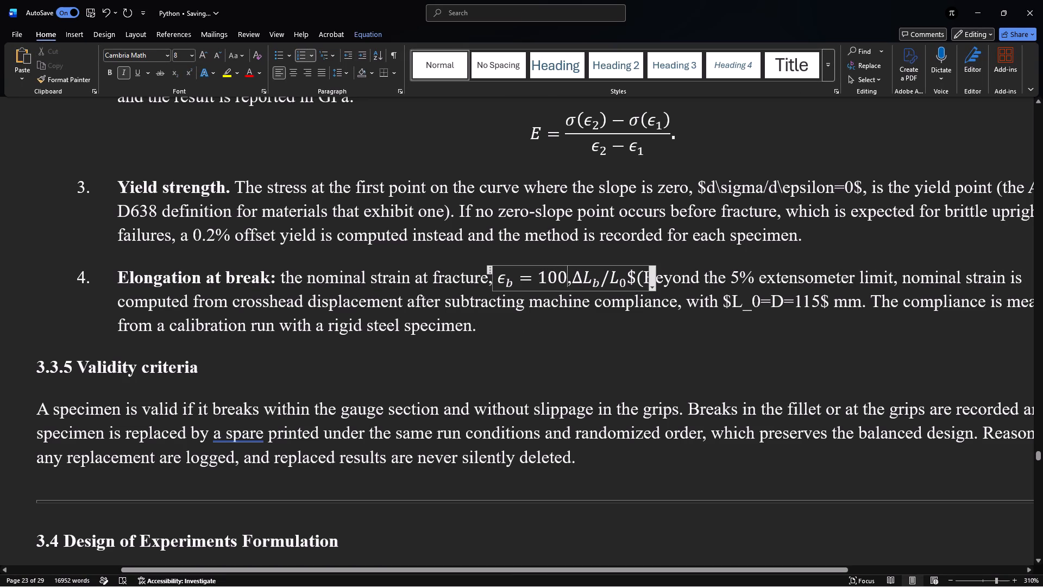
key("space")
left_click(627, 346)
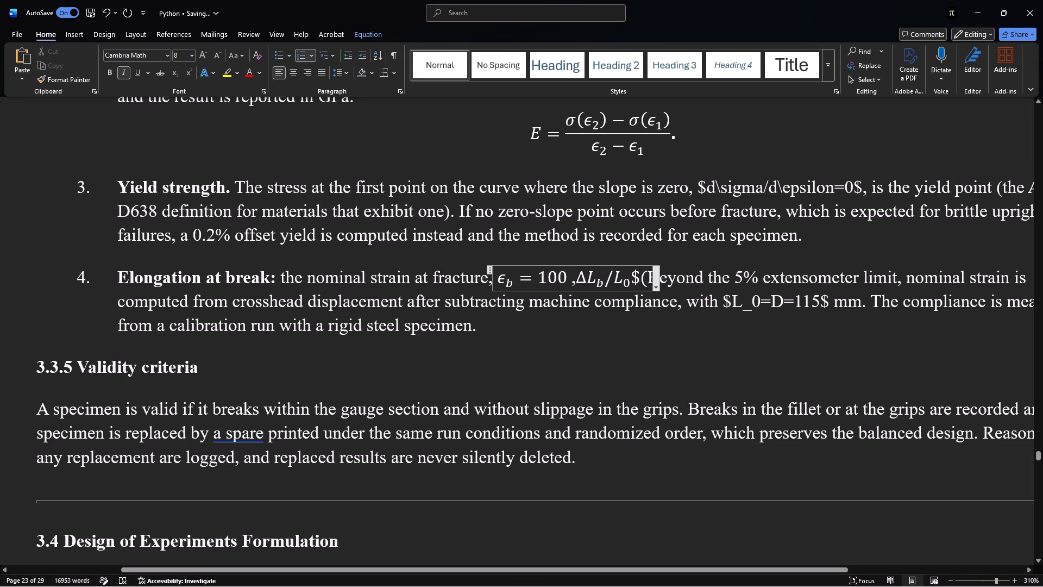
left_click(642, 273)
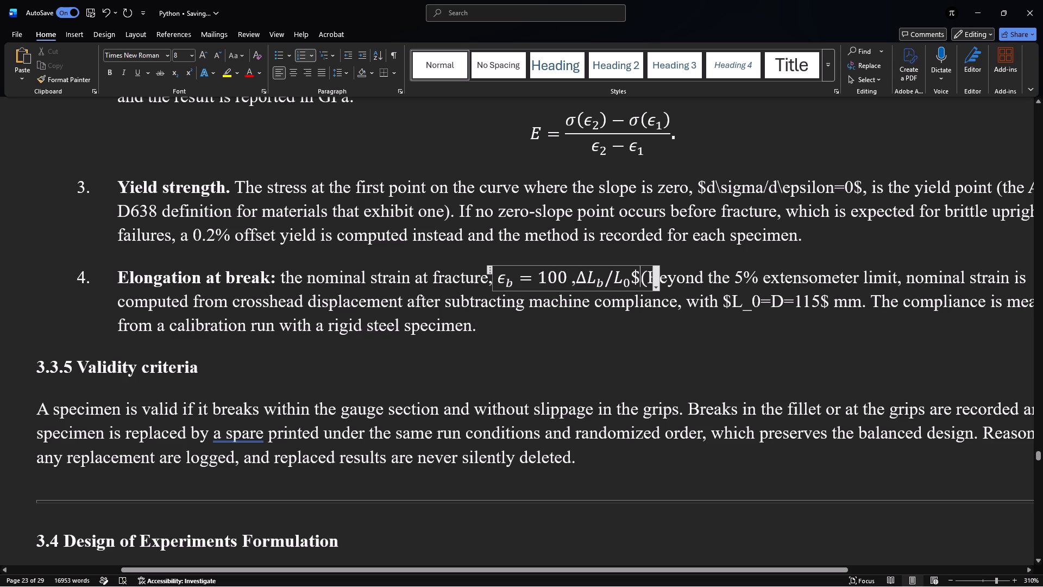
key("BackSpace")
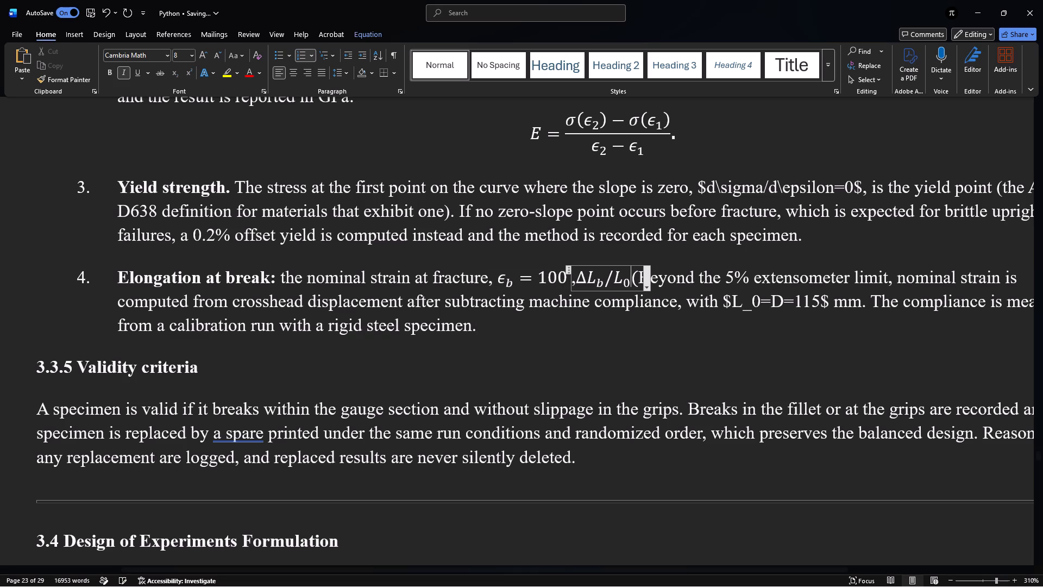
left_click(680, 371)
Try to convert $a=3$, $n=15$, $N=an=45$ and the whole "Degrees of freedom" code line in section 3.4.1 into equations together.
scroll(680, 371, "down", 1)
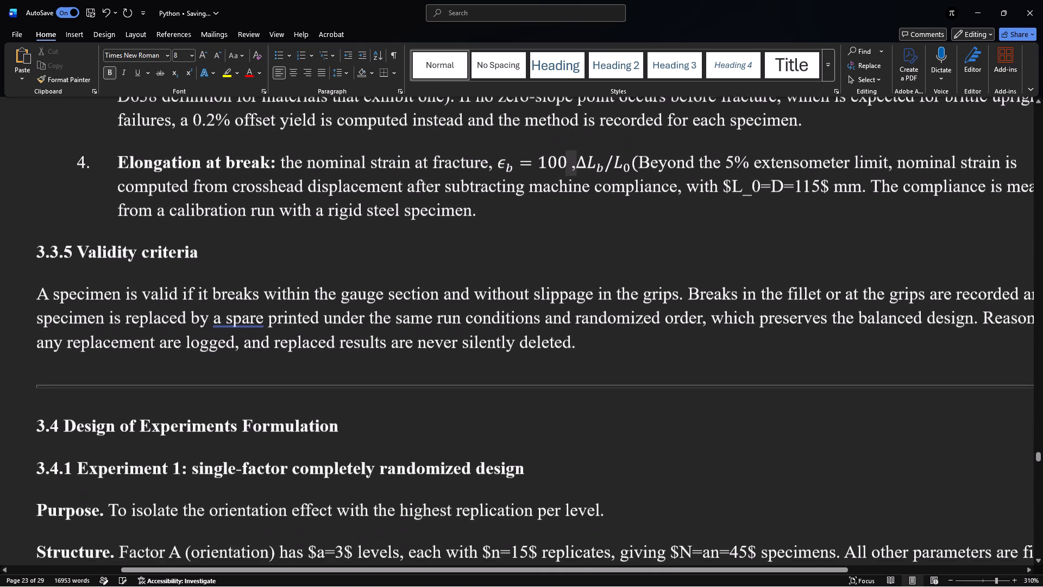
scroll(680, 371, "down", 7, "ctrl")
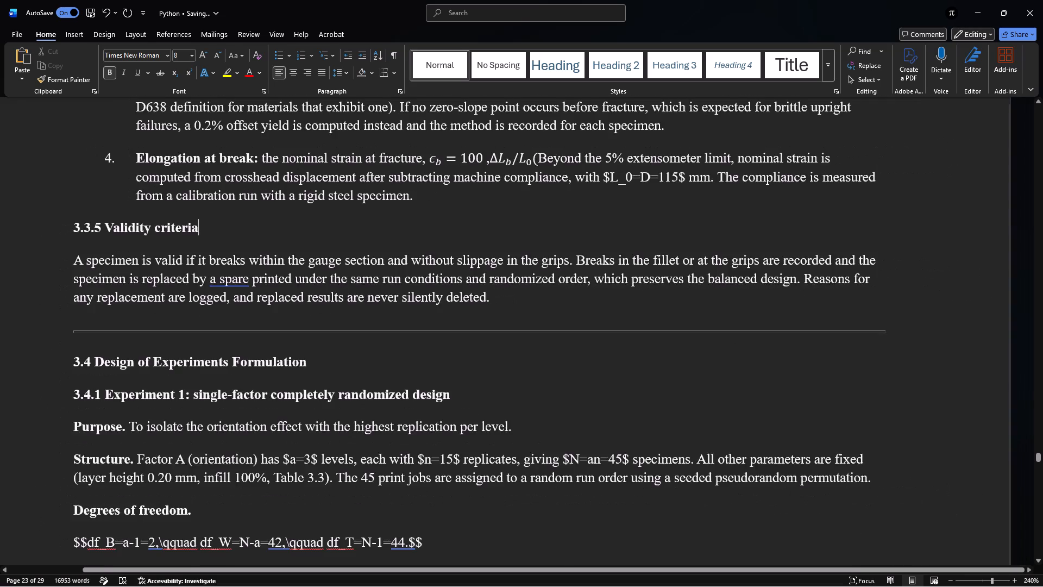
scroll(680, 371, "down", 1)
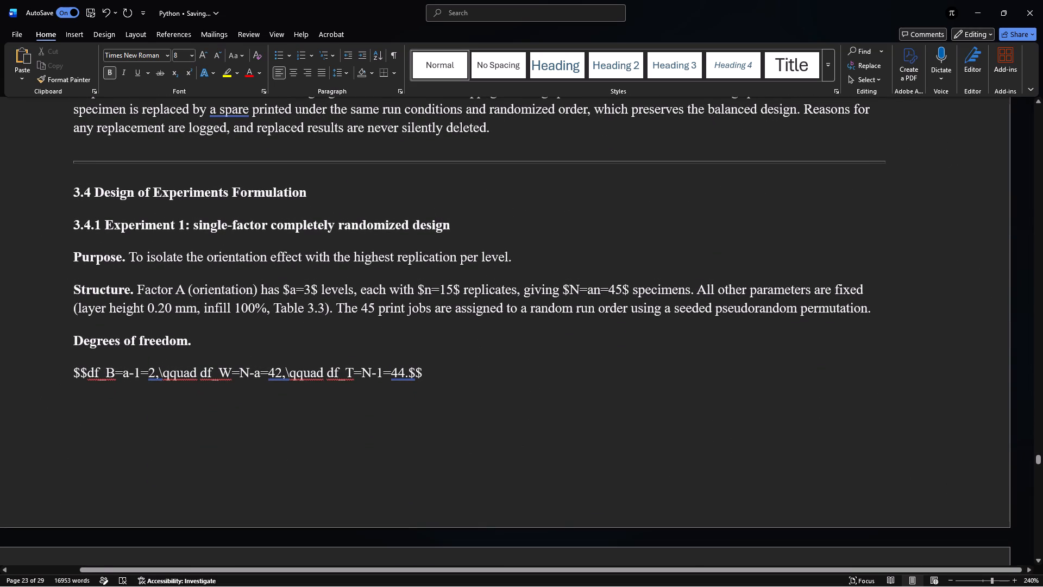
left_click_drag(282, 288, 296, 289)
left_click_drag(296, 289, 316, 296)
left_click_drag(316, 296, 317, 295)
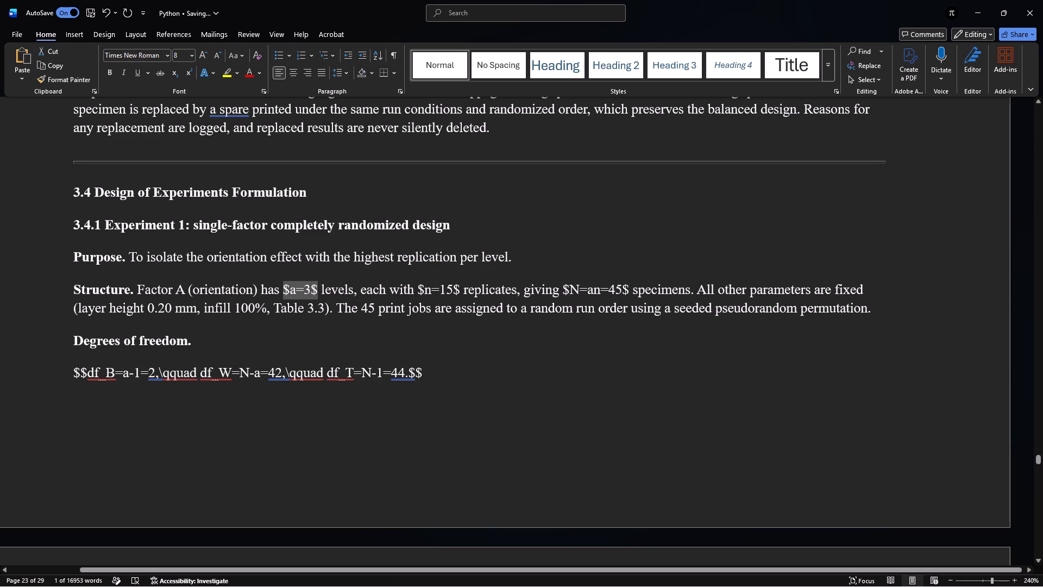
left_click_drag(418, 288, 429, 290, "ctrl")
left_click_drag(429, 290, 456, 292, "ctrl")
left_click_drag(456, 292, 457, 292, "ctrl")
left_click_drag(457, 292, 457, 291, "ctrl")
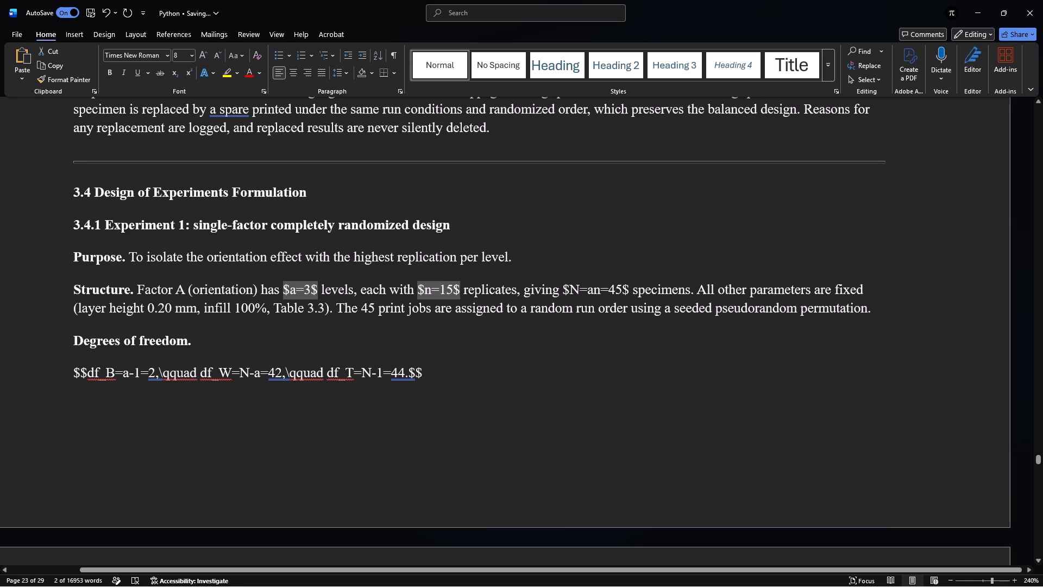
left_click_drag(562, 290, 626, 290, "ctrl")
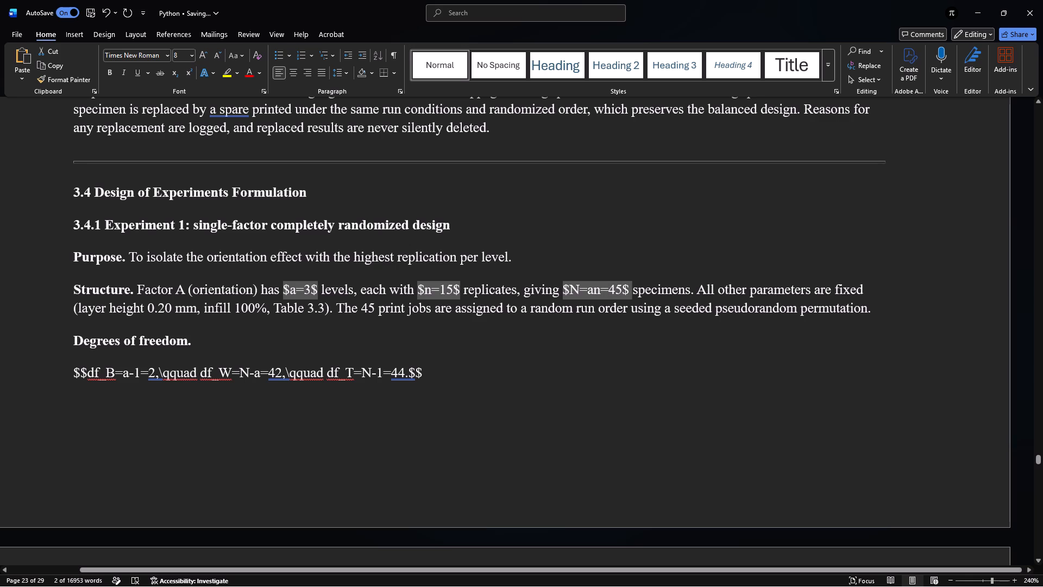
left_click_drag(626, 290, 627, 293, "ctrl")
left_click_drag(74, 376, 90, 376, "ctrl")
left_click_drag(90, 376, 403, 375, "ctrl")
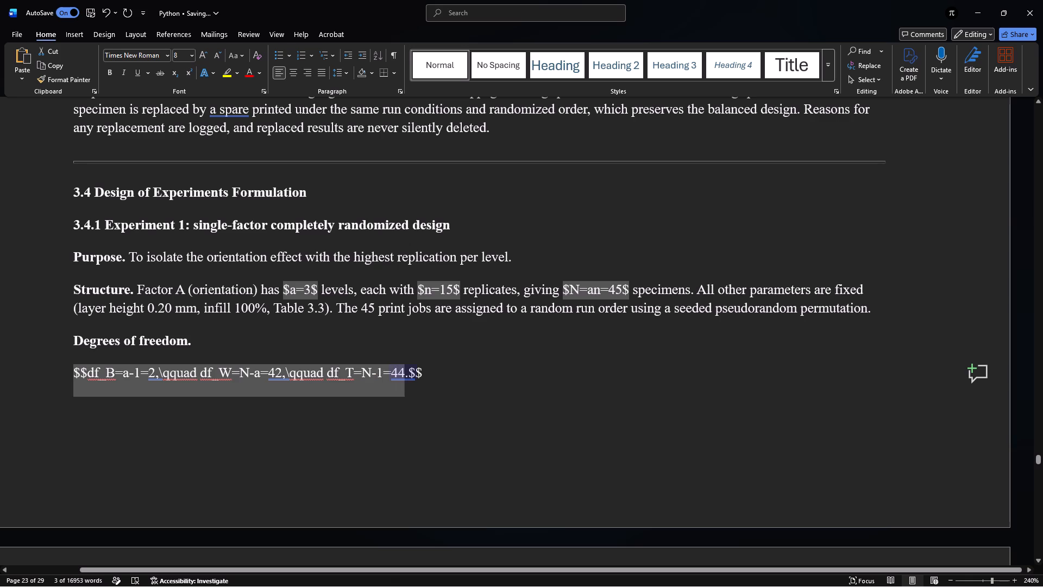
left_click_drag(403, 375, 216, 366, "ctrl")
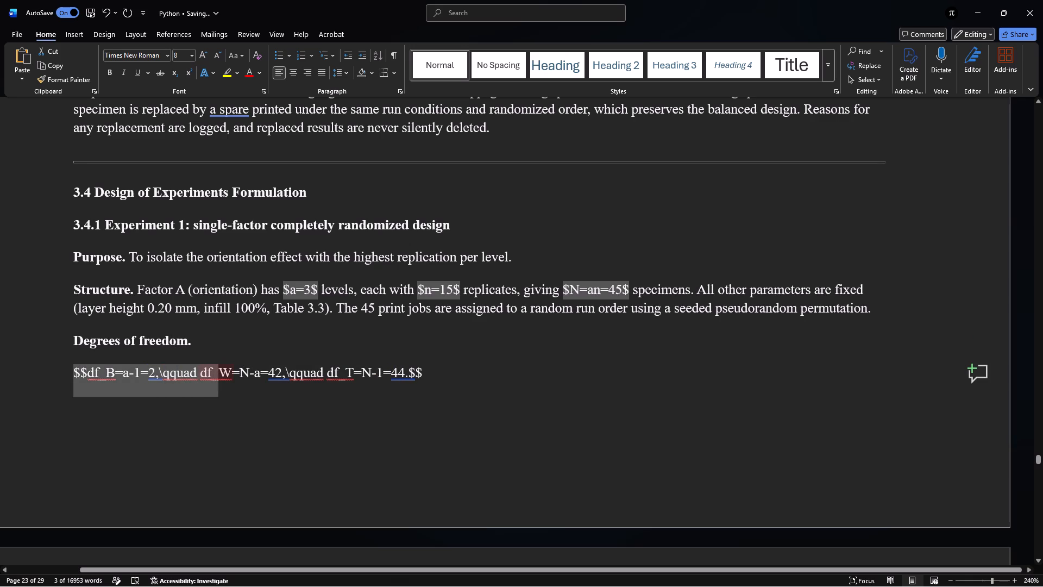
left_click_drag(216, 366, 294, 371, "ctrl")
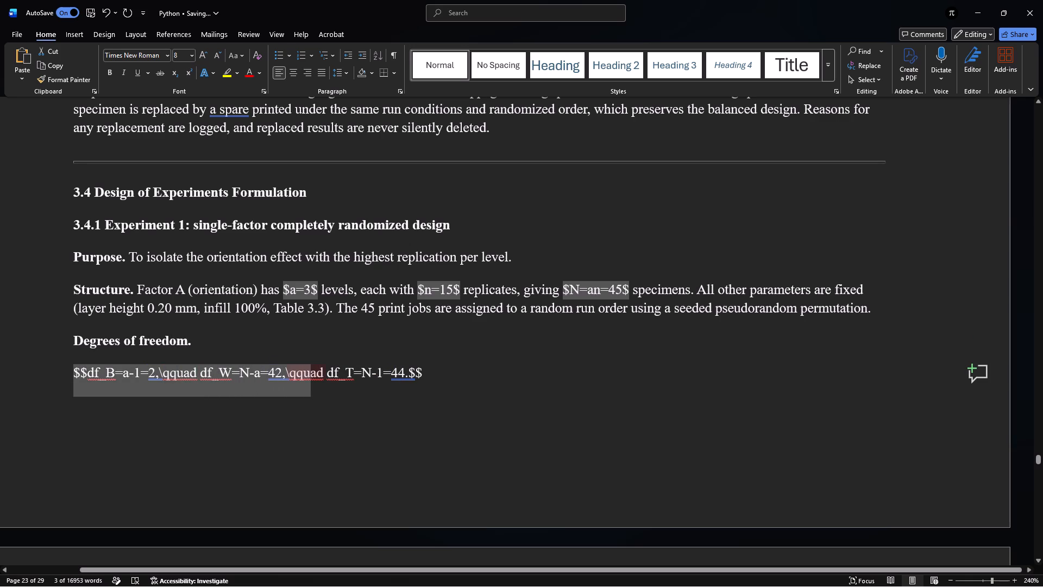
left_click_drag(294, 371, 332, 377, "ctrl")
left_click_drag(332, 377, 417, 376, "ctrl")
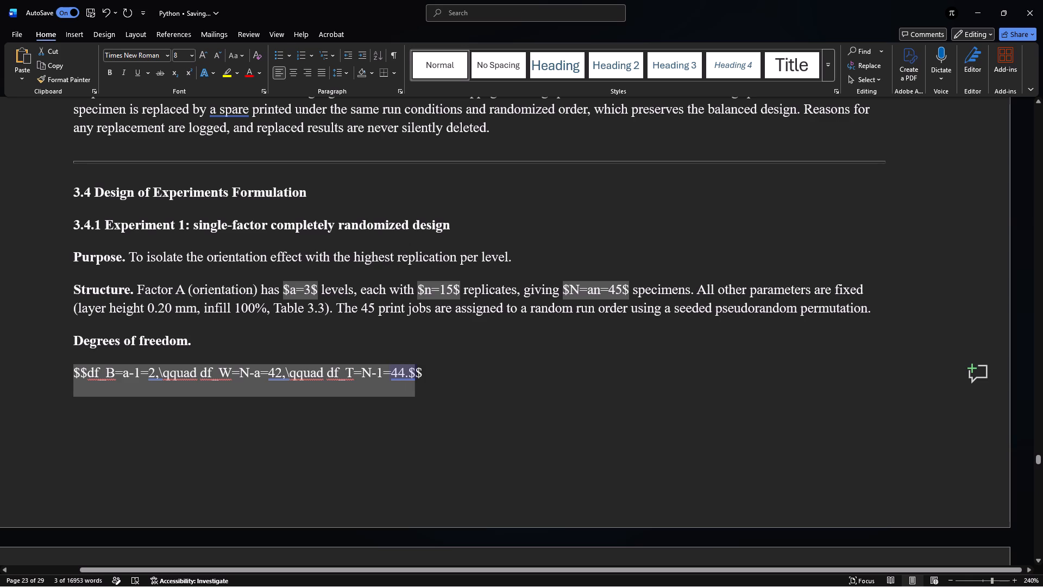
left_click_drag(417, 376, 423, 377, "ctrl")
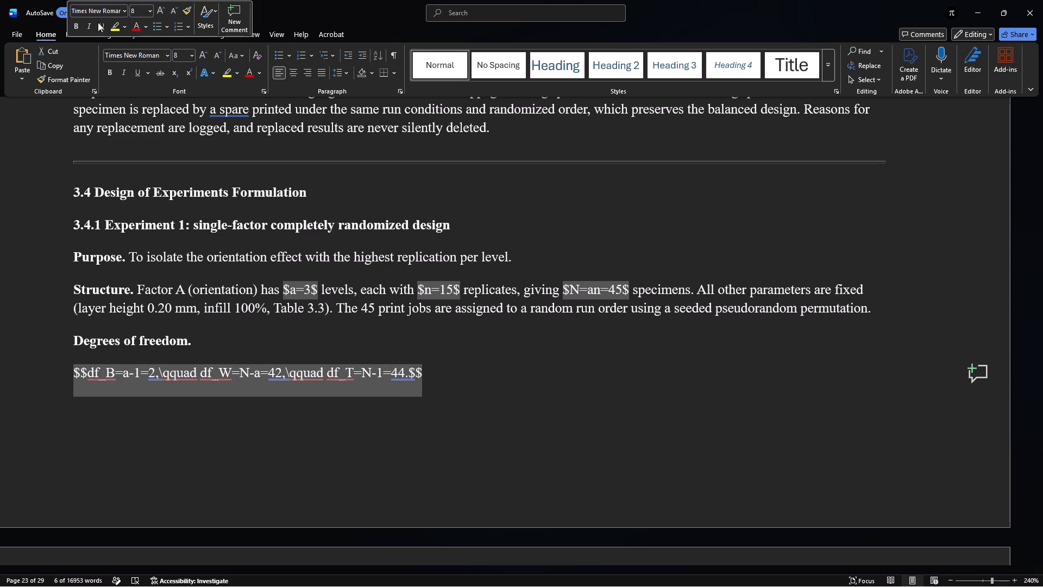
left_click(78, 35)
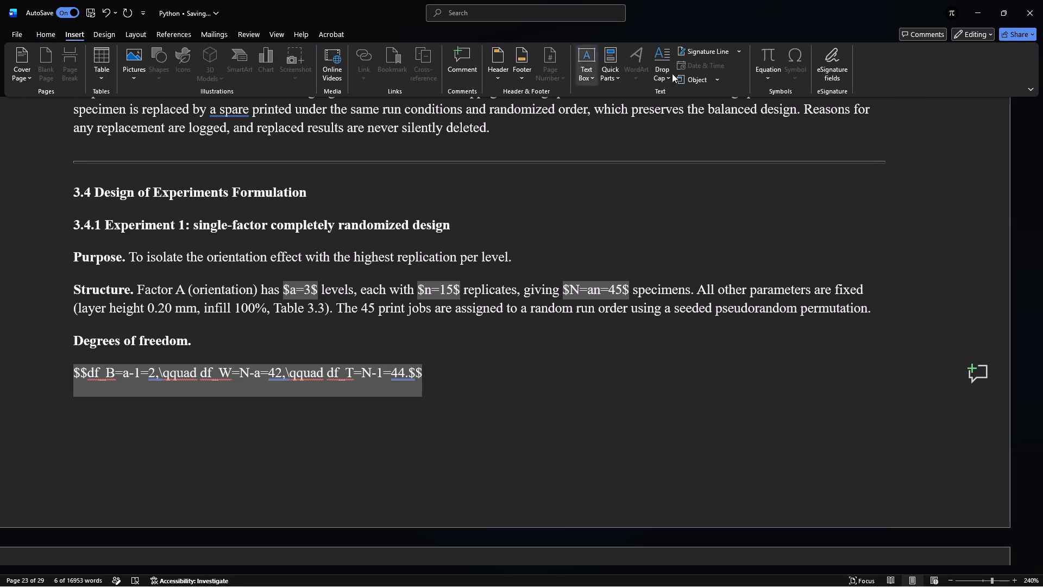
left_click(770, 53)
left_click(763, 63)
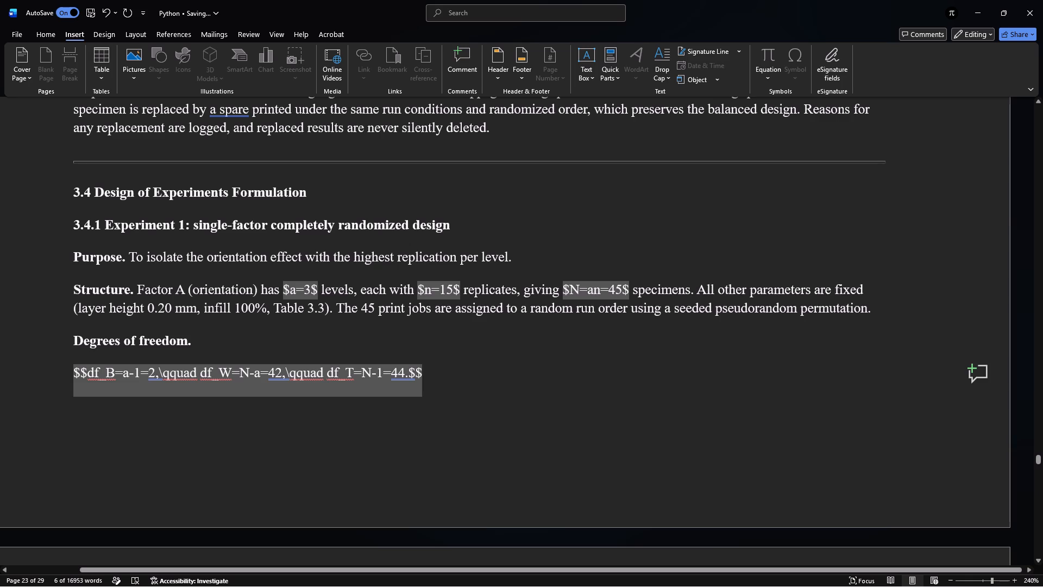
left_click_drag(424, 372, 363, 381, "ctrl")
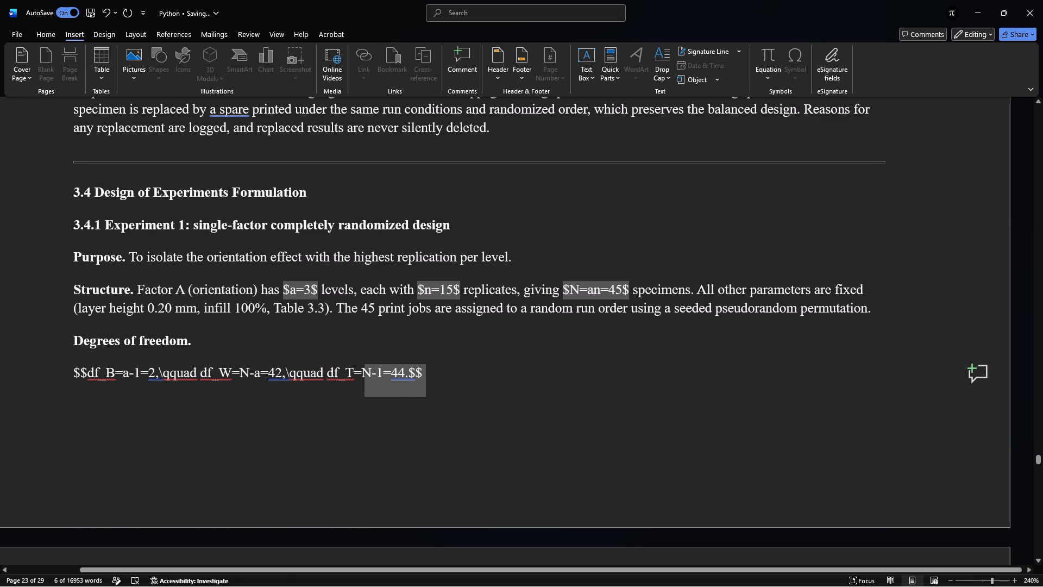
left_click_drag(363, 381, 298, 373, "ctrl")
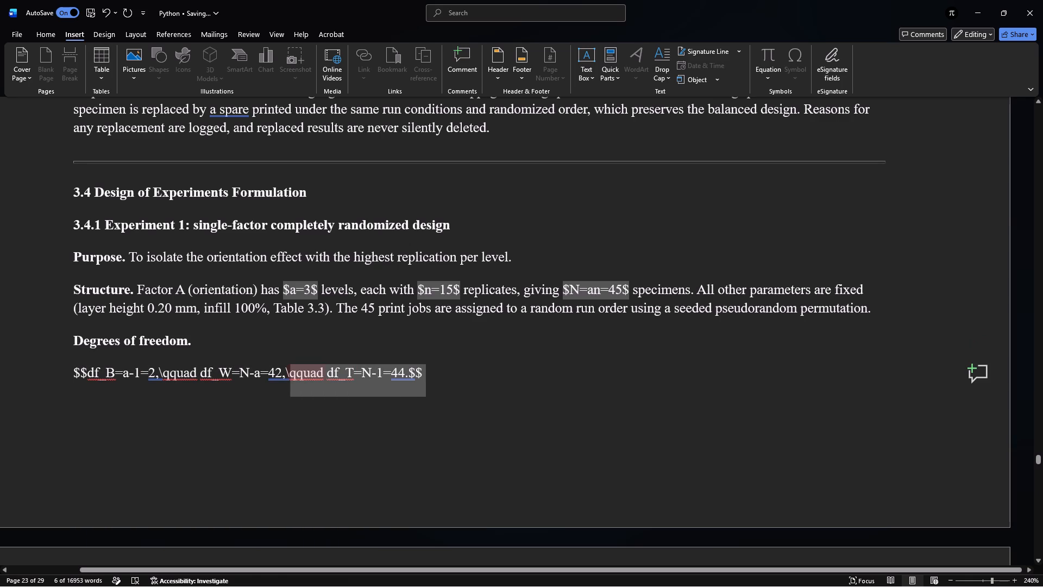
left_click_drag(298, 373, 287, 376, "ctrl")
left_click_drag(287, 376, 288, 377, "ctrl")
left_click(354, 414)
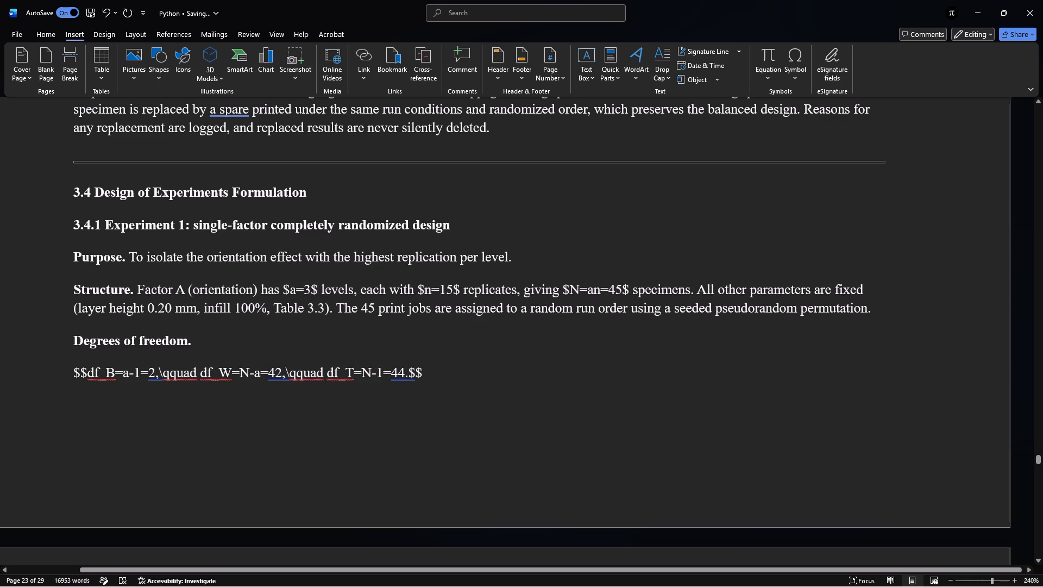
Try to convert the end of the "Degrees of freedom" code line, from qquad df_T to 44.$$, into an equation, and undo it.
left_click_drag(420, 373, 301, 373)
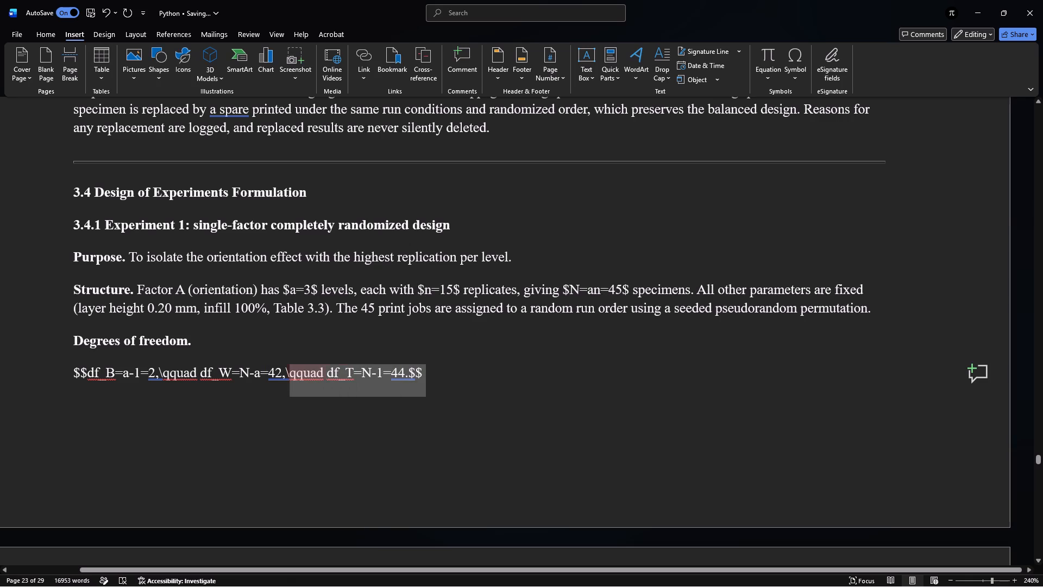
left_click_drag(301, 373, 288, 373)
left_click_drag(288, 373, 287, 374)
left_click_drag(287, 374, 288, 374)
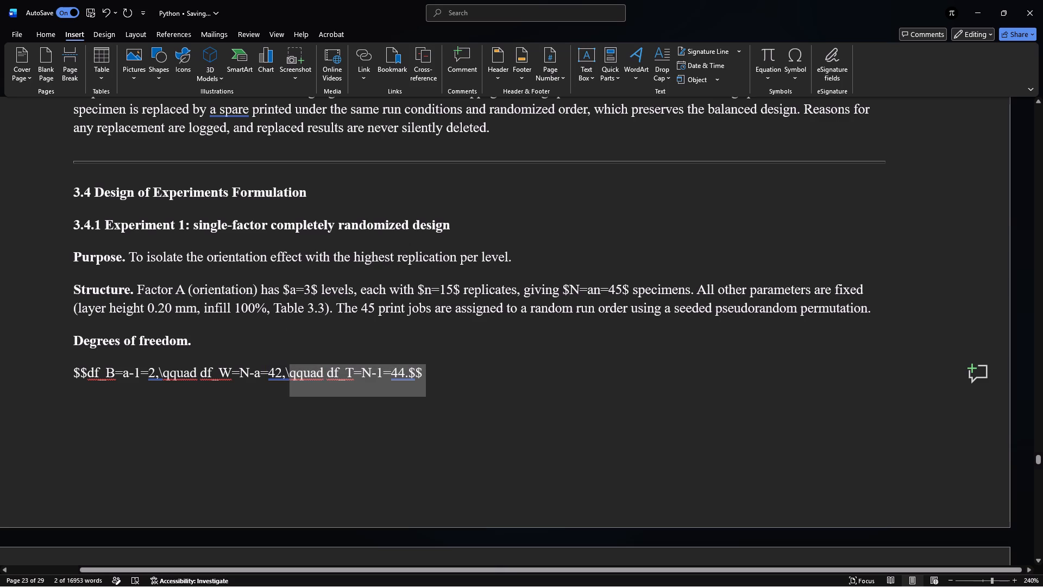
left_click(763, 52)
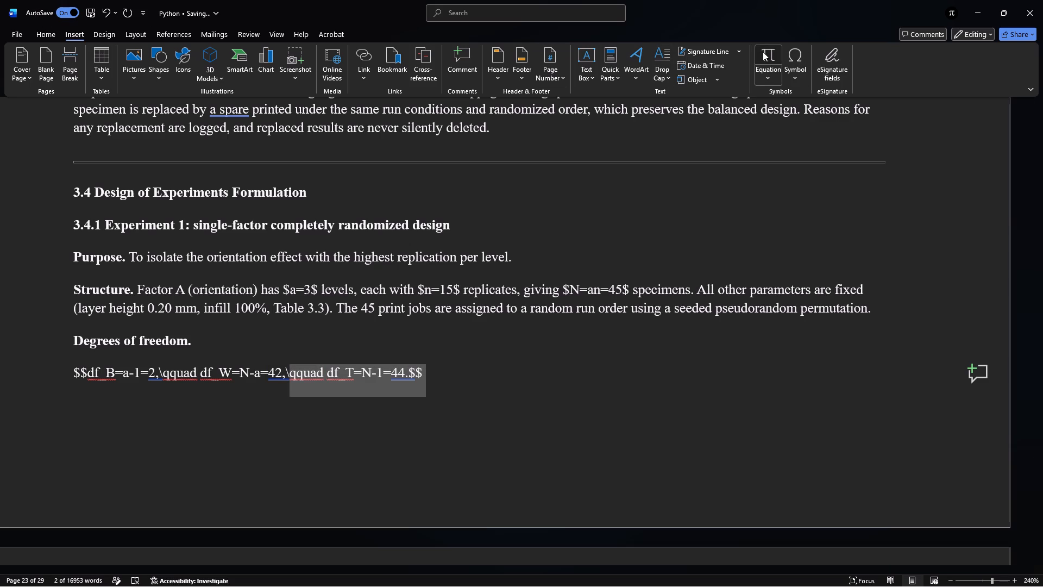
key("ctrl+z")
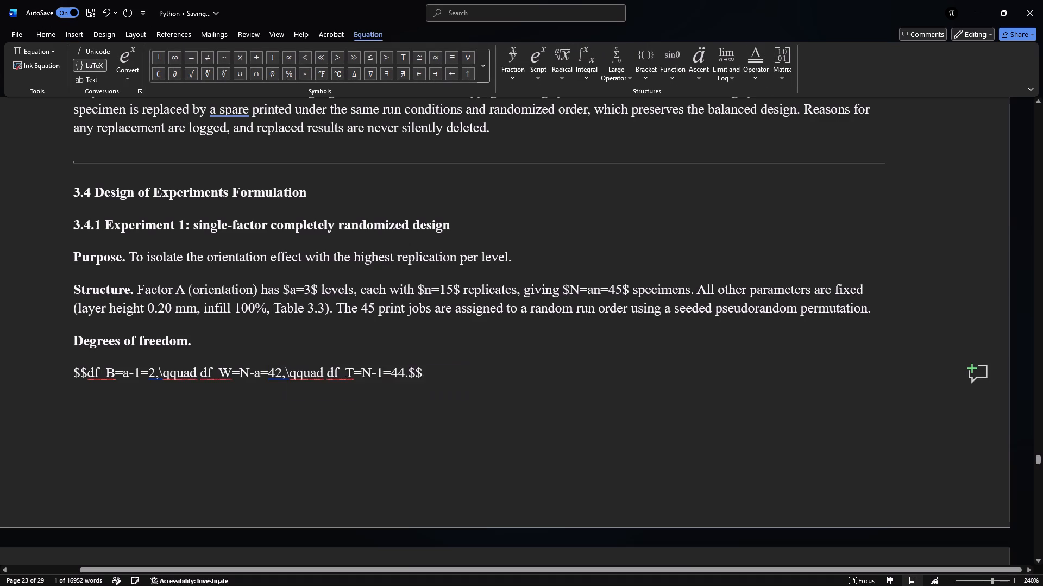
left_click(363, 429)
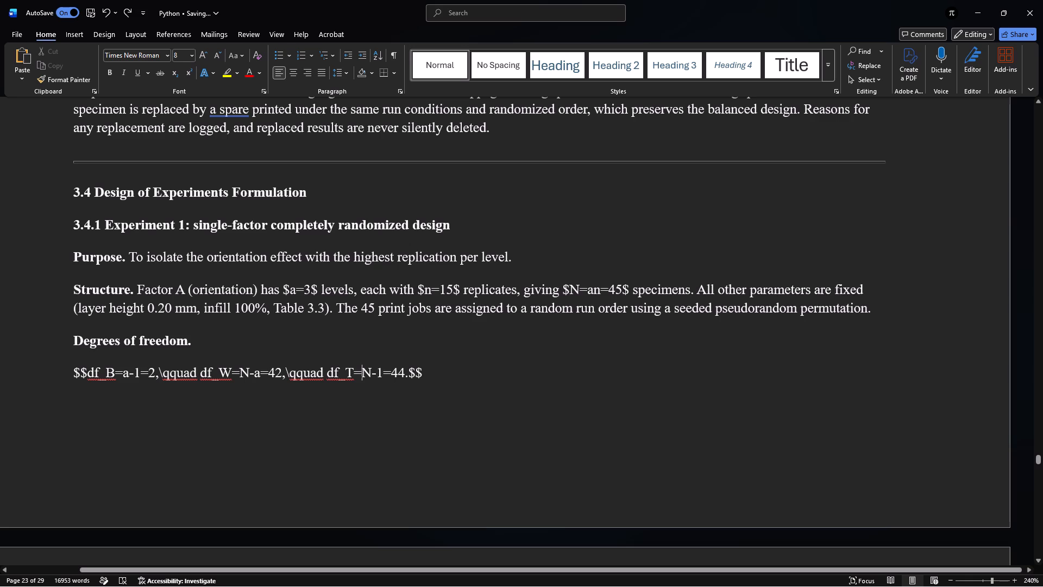
Convert the fragment $$df_B=a-1=2 at the start of the "Degrees of freedom" code line into an equation.
left_click_drag(154, 373, 78, 372)
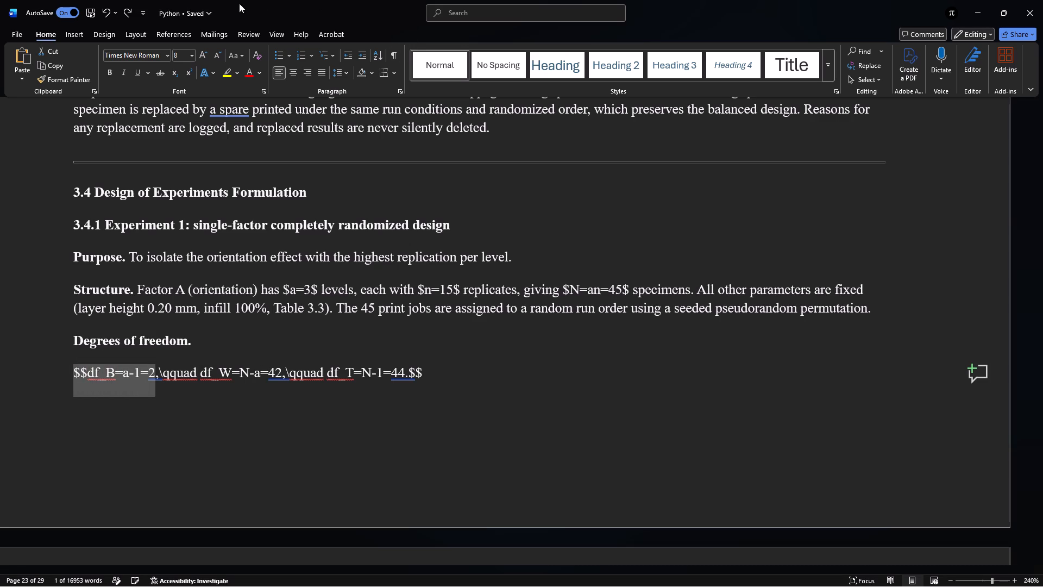
left_click(75, 34)
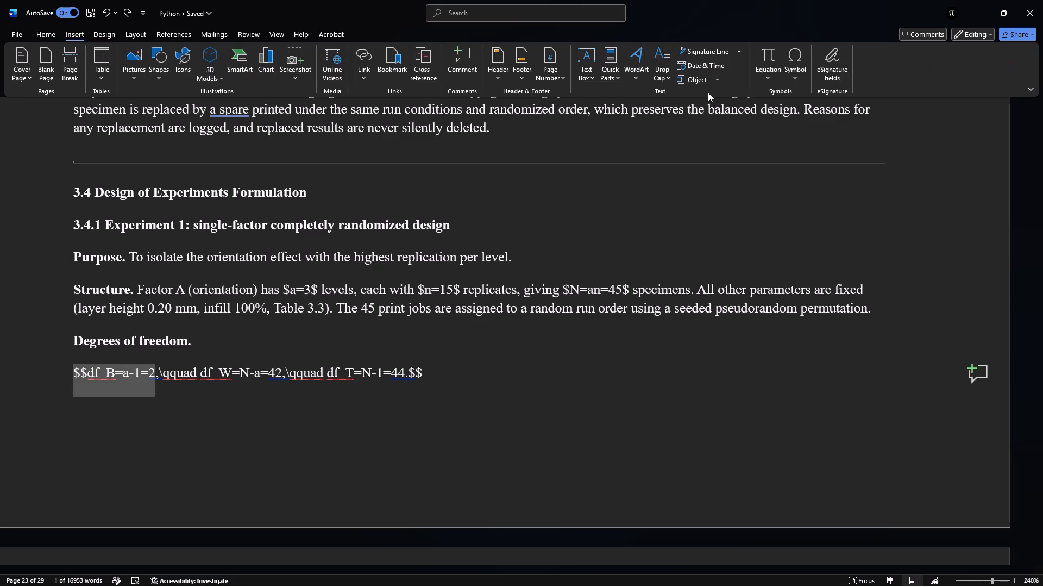
left_click(766, 55)
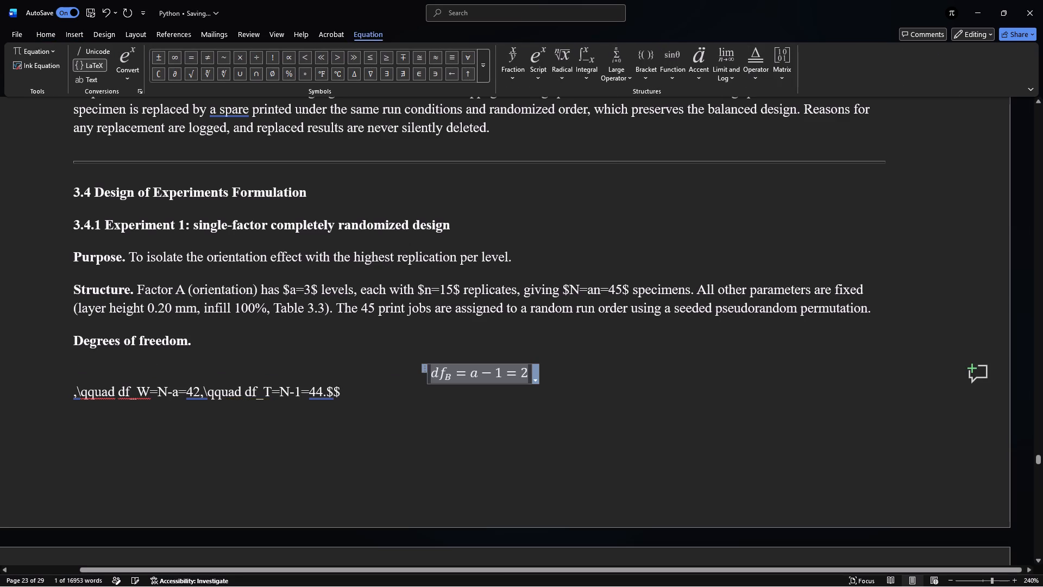
left_click(422, 409)
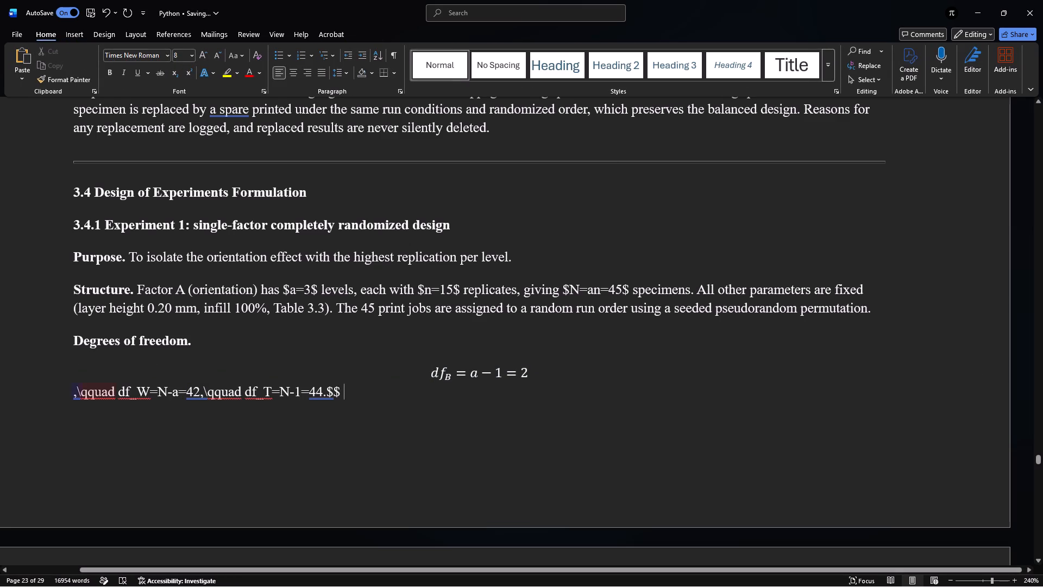
Convert the fragment ,\qquad df_W=N-a=42 below the df_B equation into an inline equation.
scroll(79, 394, "up", 4, "ctrl")
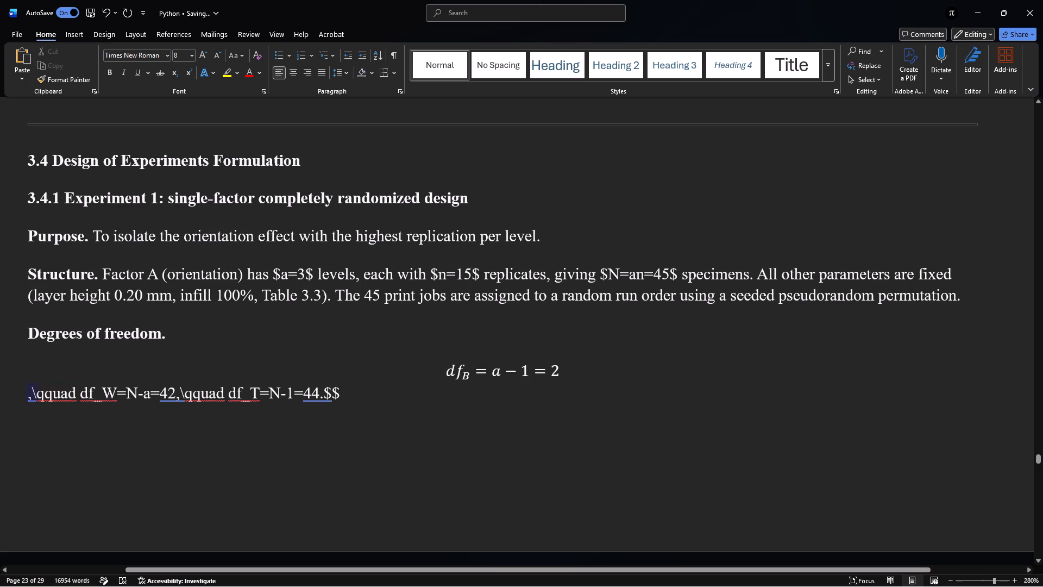
left_click(30, 394)
left_click(32, 396)
left_click_drag(32, 396, 110, 390)
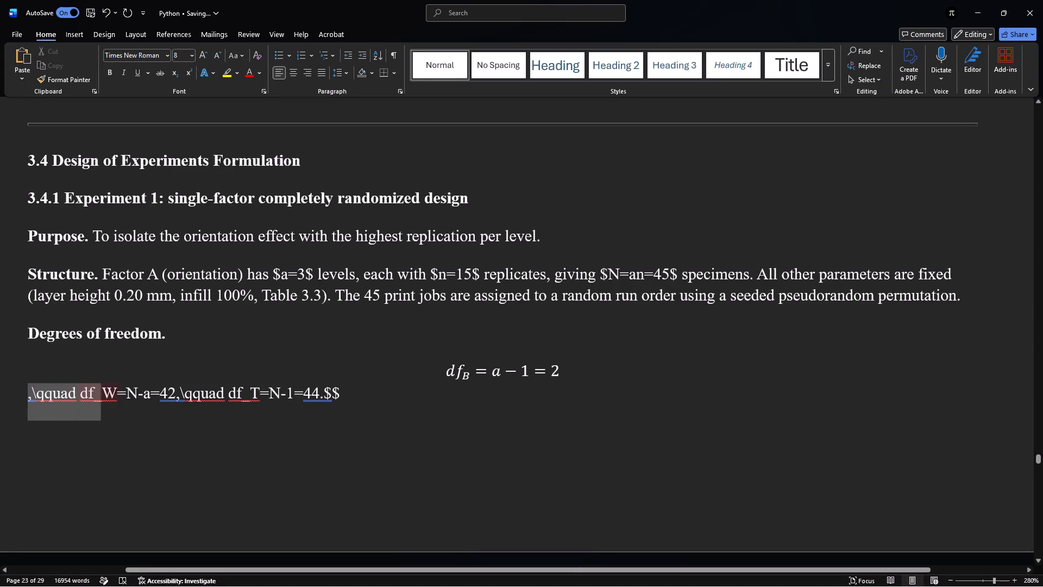
left_click_drag(110, 390, 175, 391)
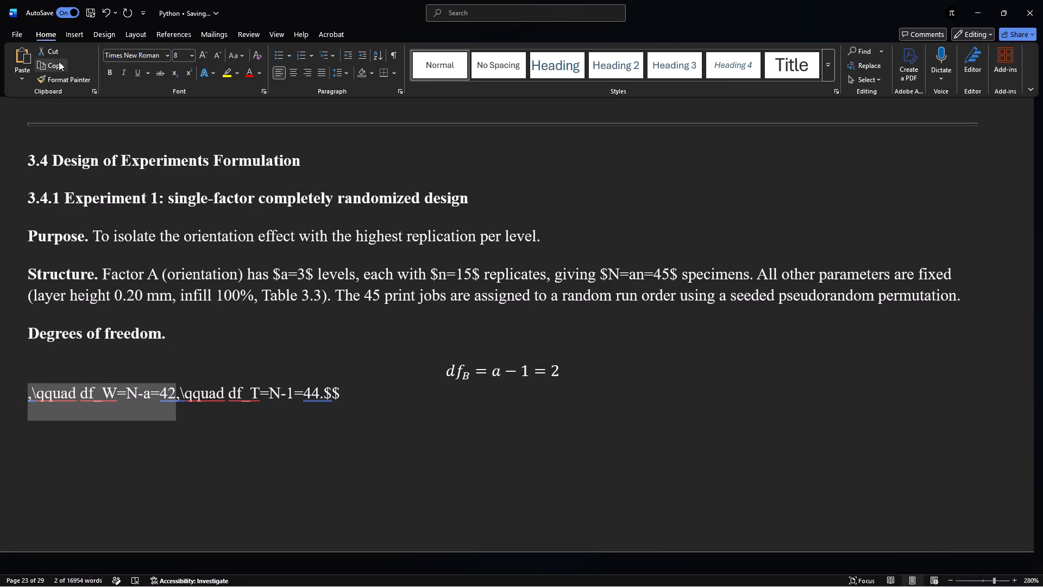
left_click(67, 36)
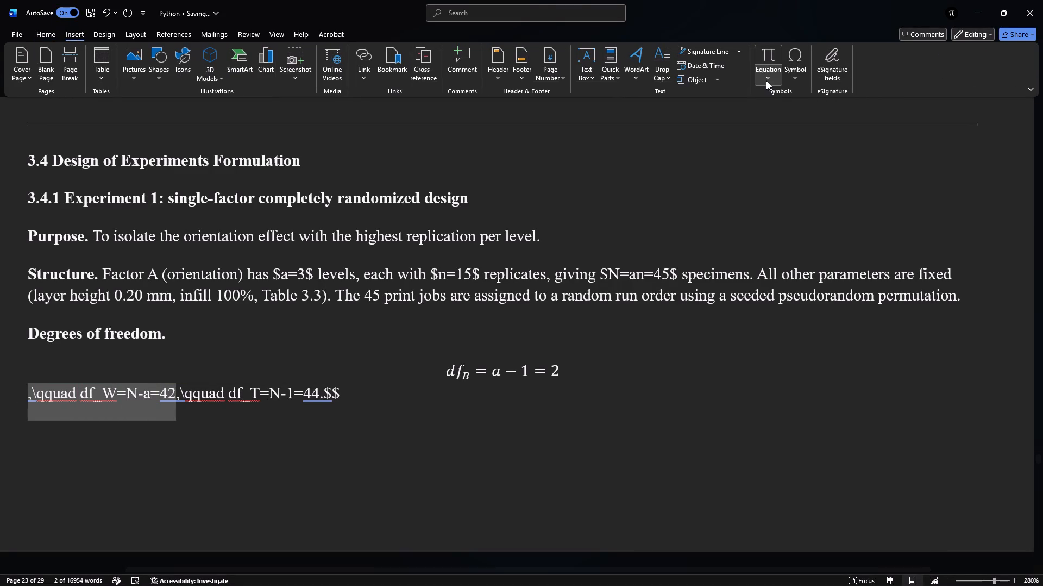
left_click(767, 58)
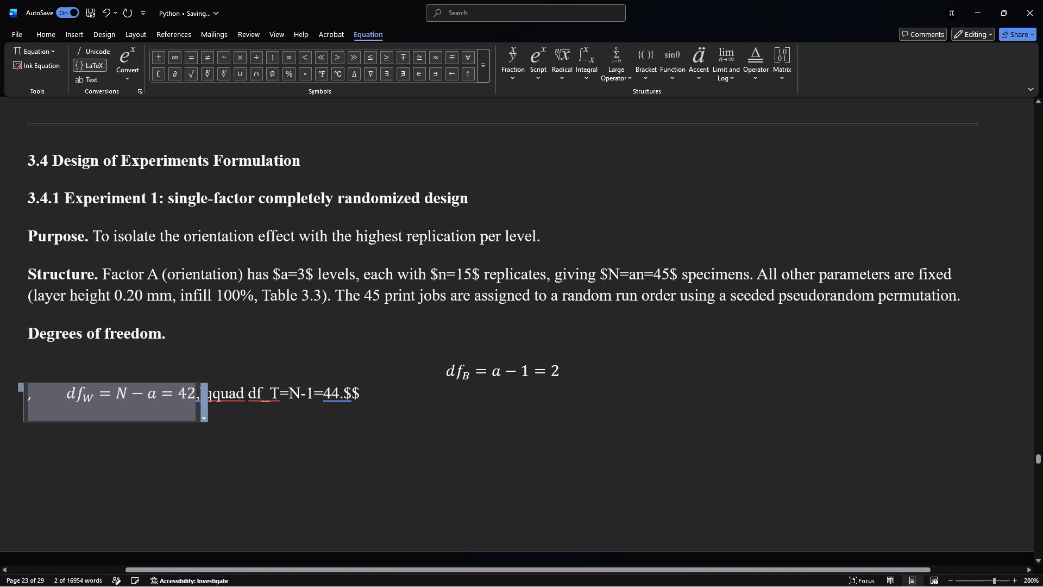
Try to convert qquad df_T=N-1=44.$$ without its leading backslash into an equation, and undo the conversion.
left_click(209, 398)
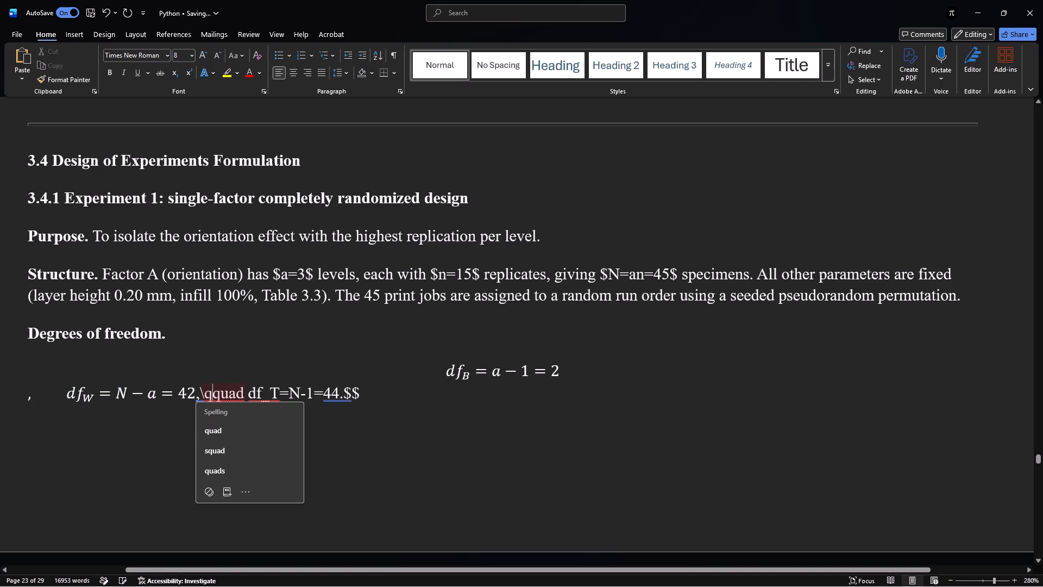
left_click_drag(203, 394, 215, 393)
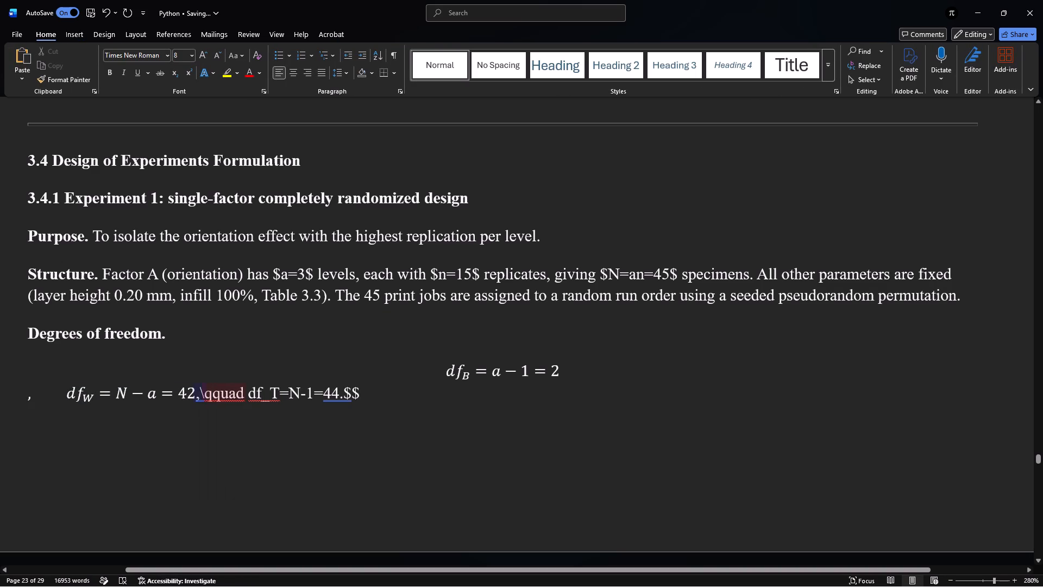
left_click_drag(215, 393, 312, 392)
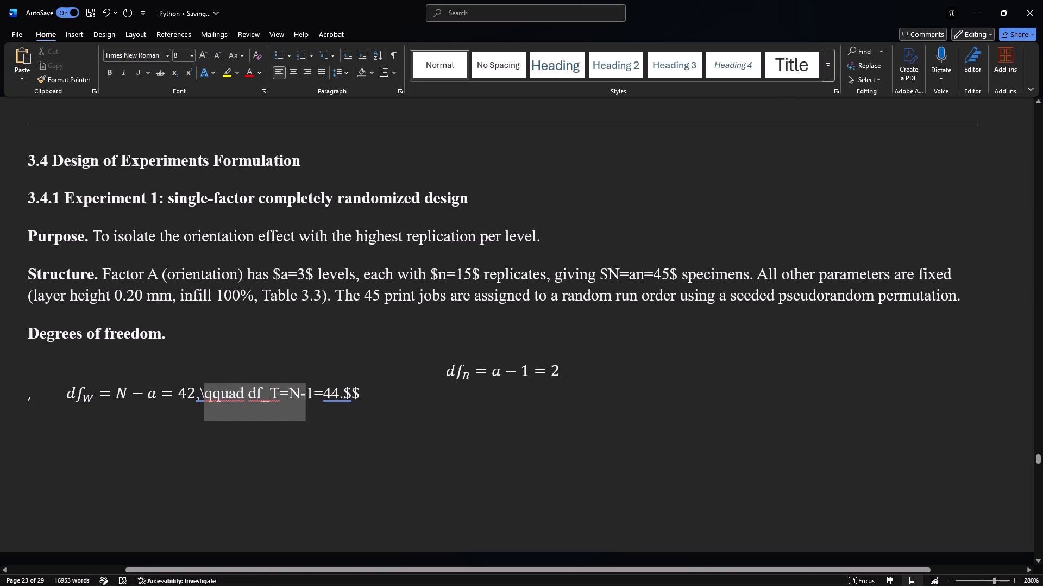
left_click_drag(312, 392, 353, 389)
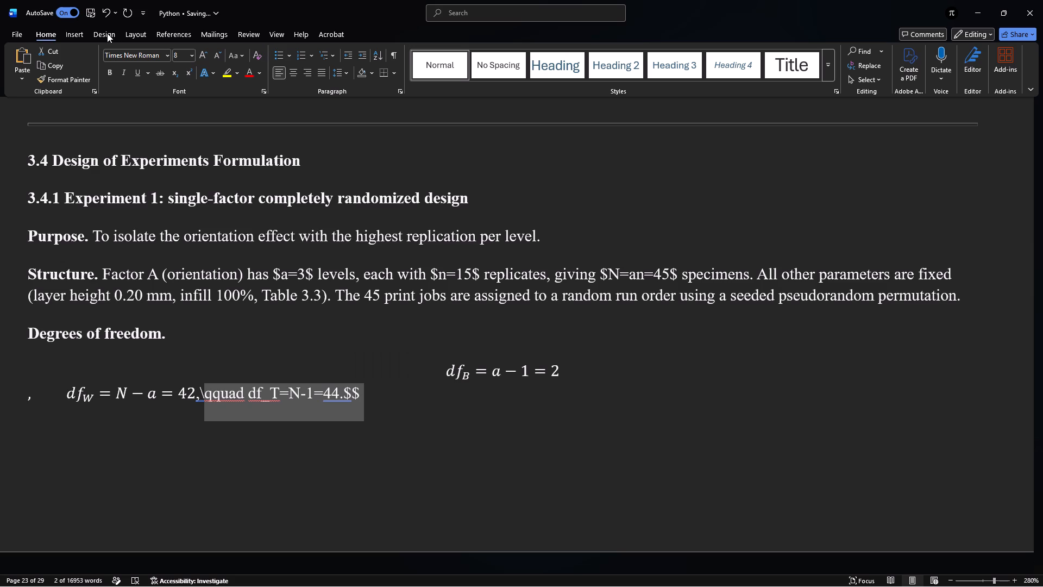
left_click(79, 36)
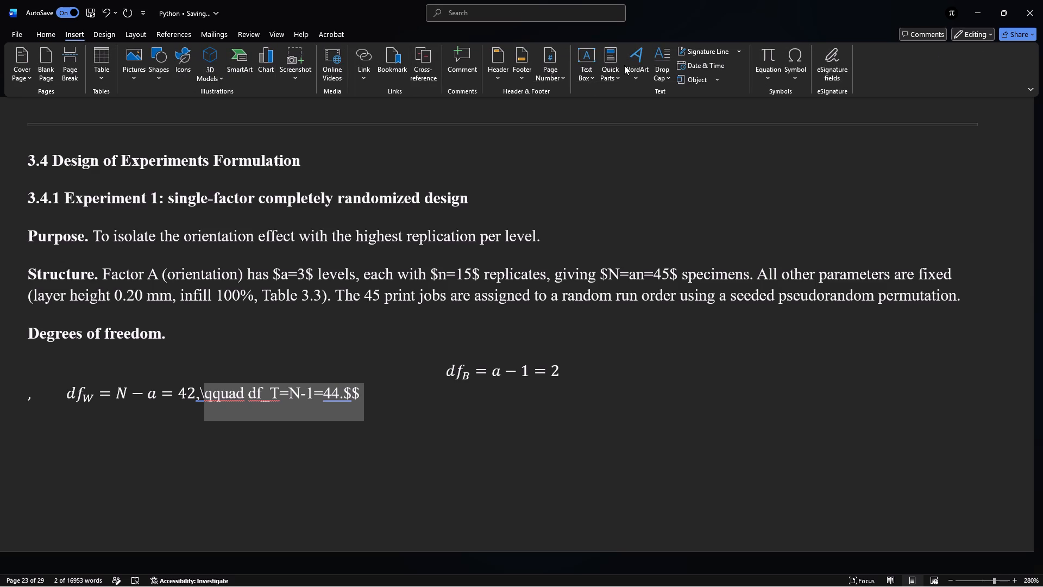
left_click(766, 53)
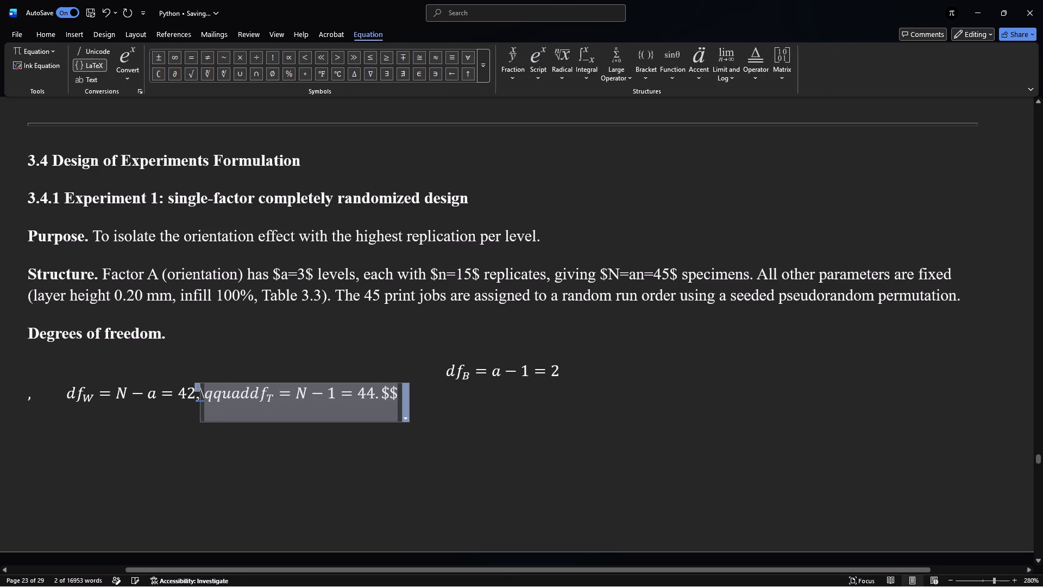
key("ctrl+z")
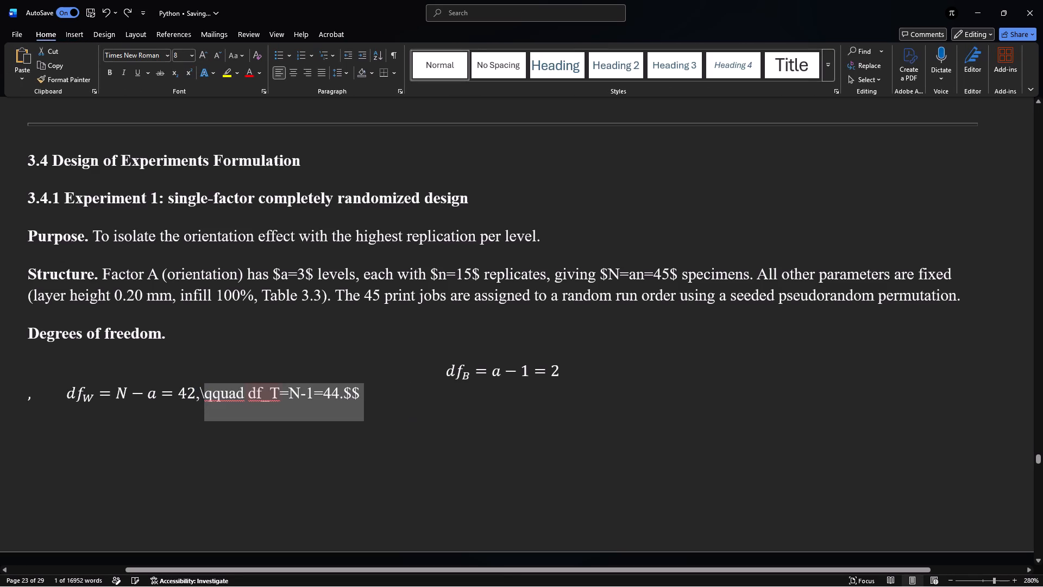
Insert three spaces after the comma following 42 and convert \qquad df_T=N-1=44.$$ into an inline equation.
left_click(199, 401)
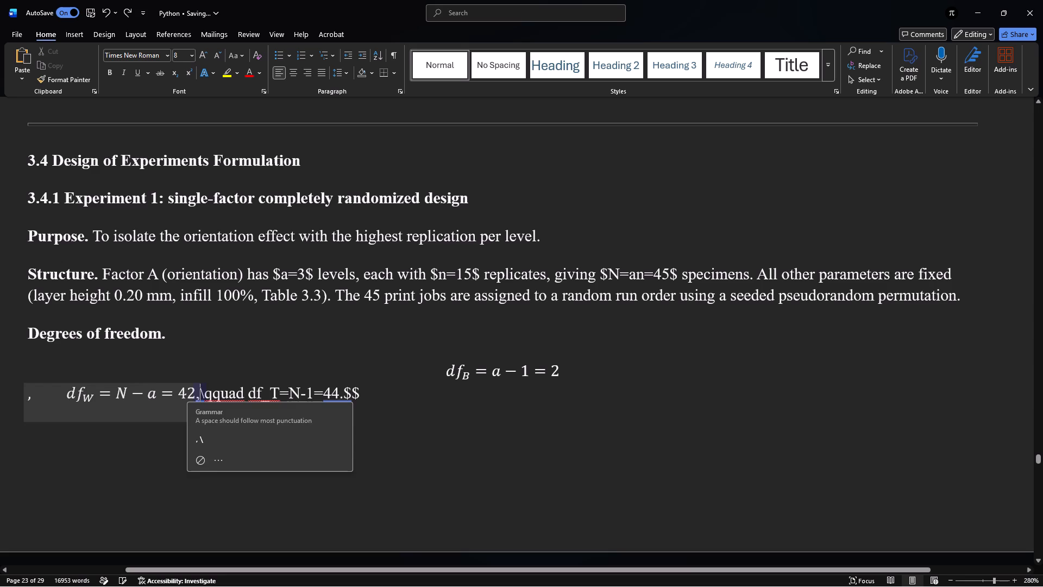
key("space")
key("space")
key("space")
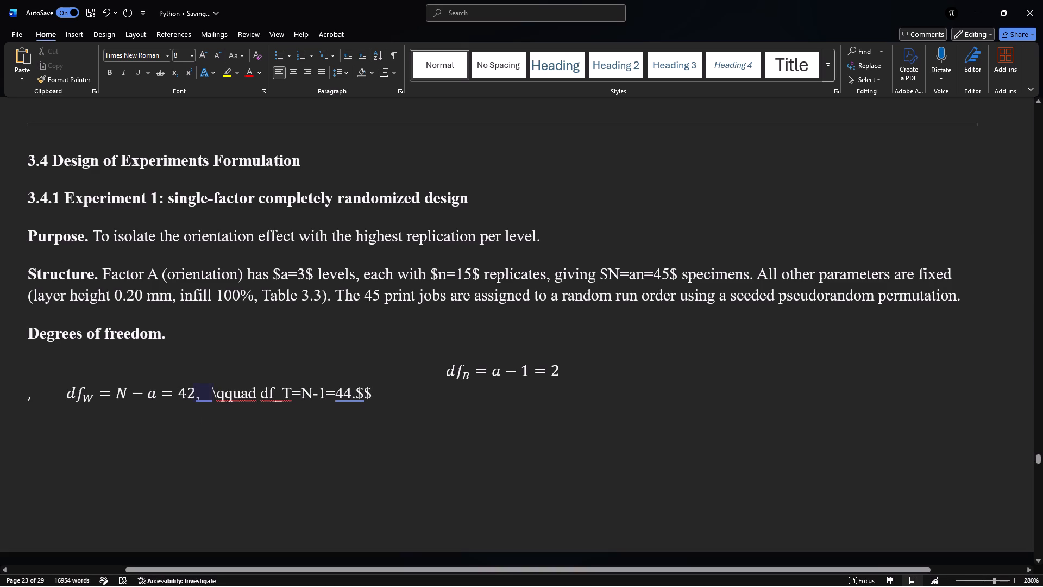
left_click_drag(211, 393, 366, 397)
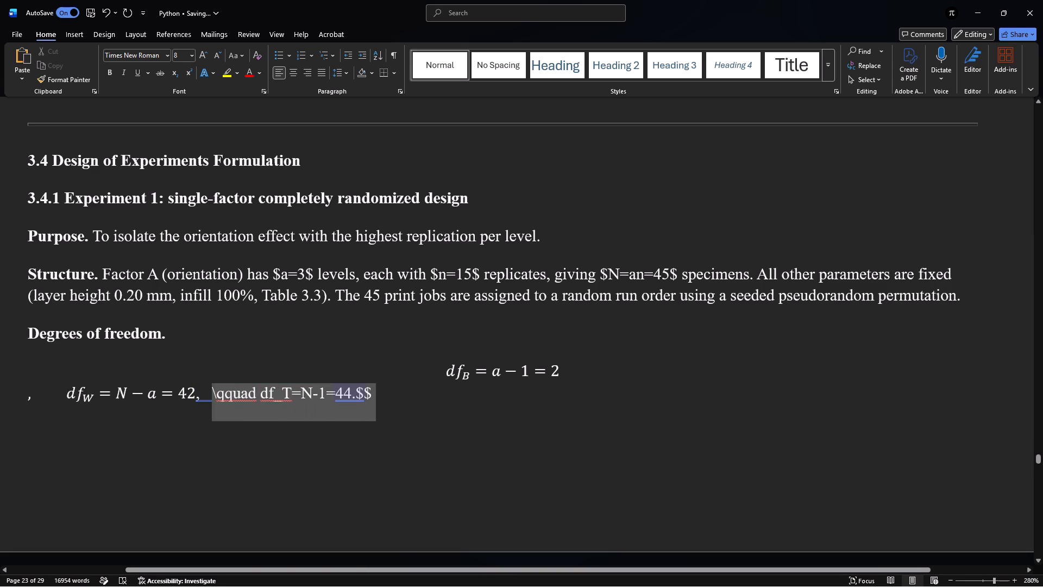
left_click_drag(366, 397, 371, 397)
left_click(73, 29)
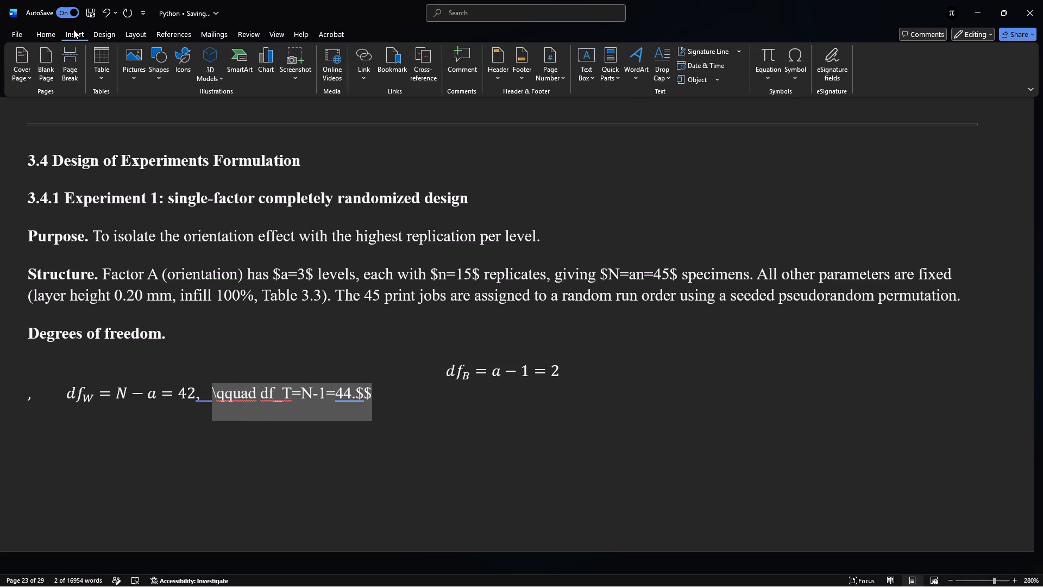
left_click(766, 57)
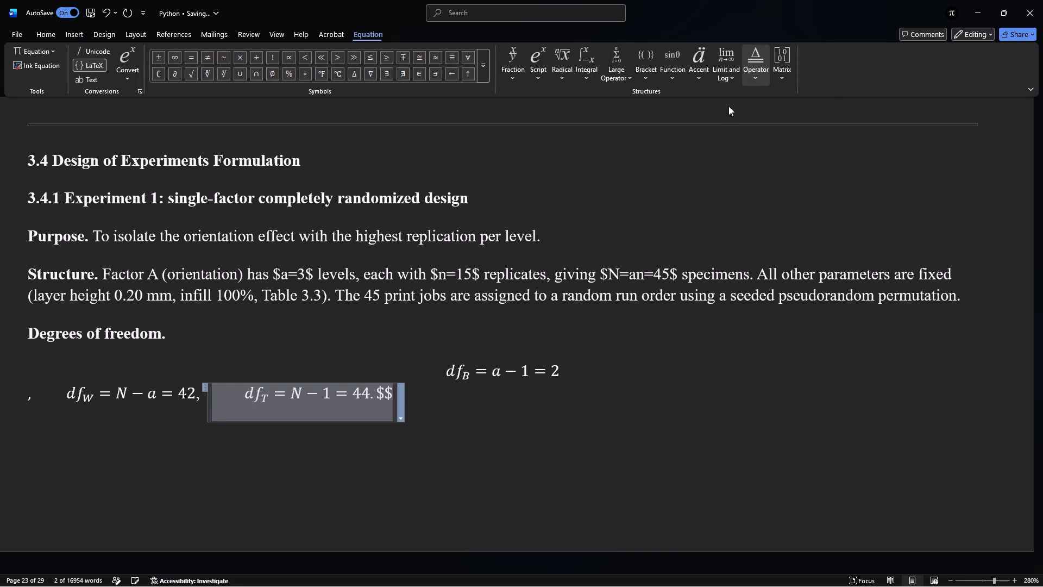
left_click(537, 420)
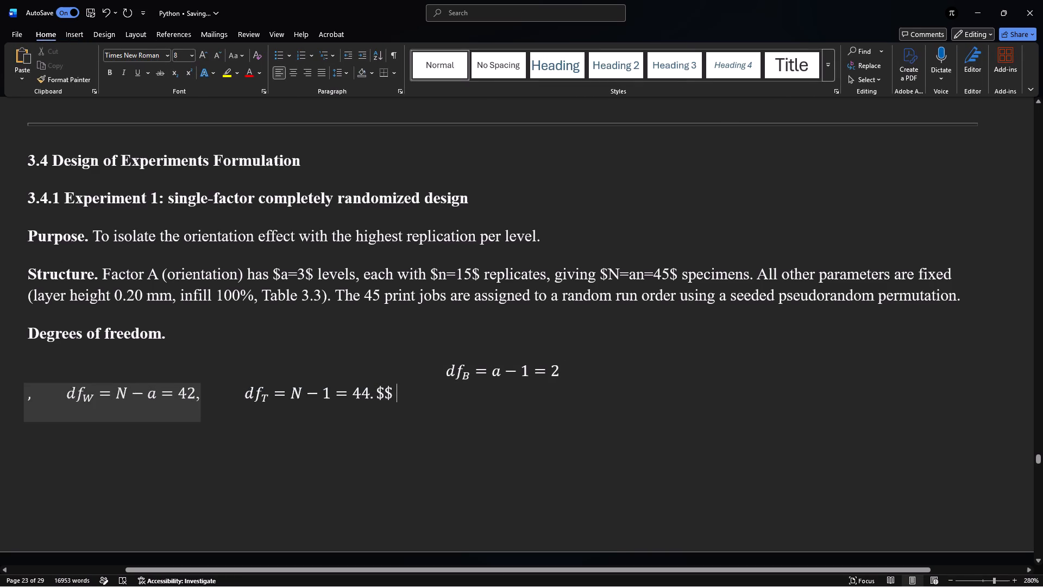
Delete the comma and gap before df_W and join that equation line to the end of the df_B equation.
left_click(62, 396)
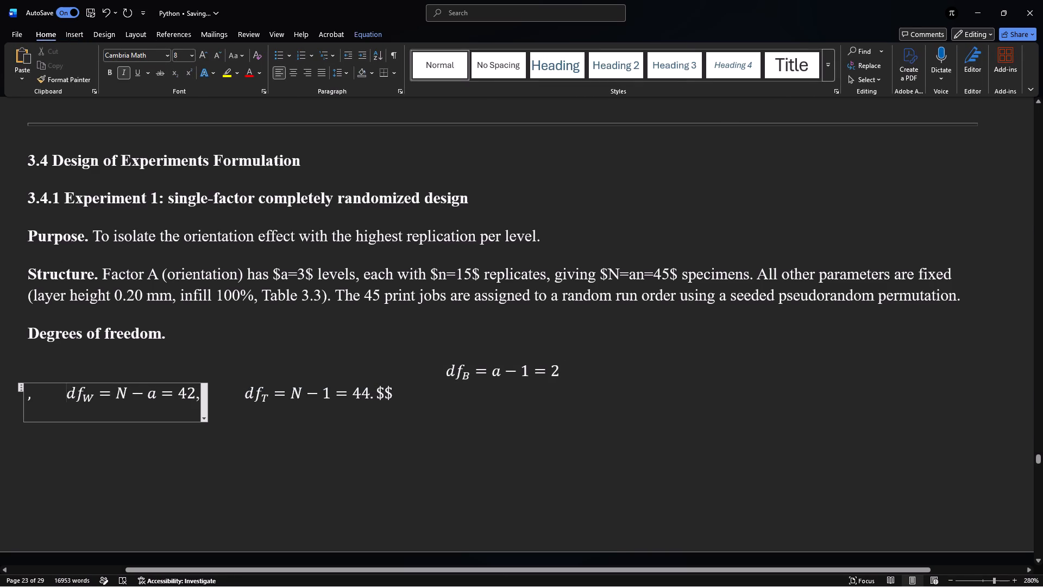
key("BackSpace")
key("BackSpace")
key("BackSpace")
key("BackSpace")
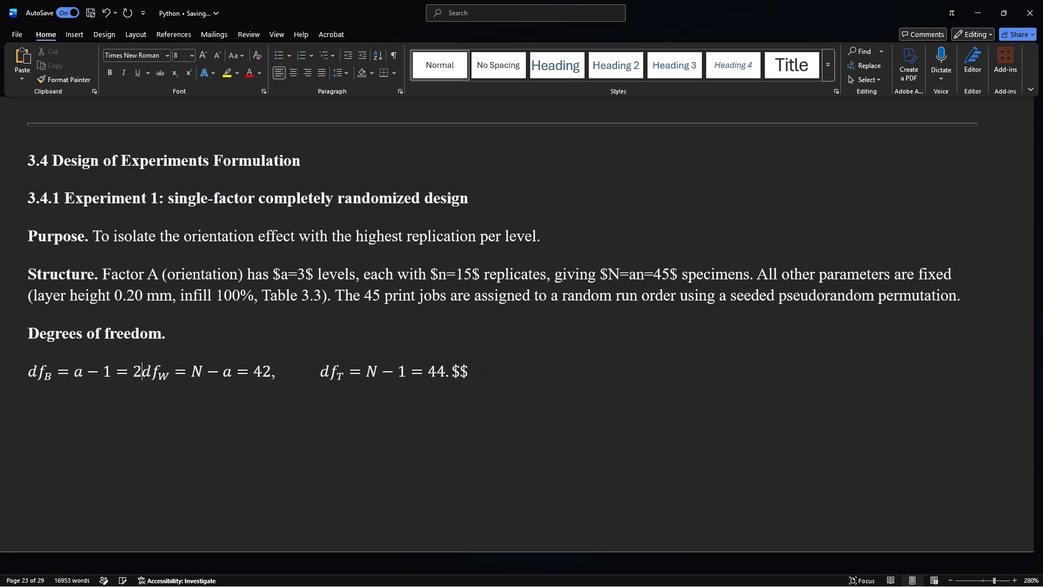
Insert ten spaces between the df_B and df_W equations under "Degrees of freedom".
key("space")
key("space")
key("space")
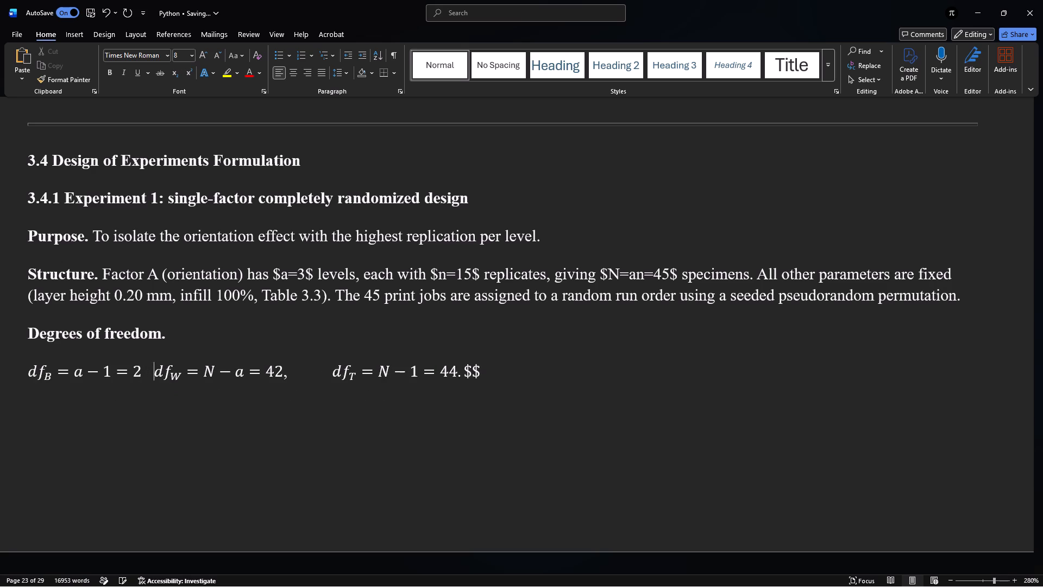
key("space")
key("space")
key("space")
key("space")
key("space")
key("space")
key("space")
scroll(62, 396, "down", 4, "ctrl")
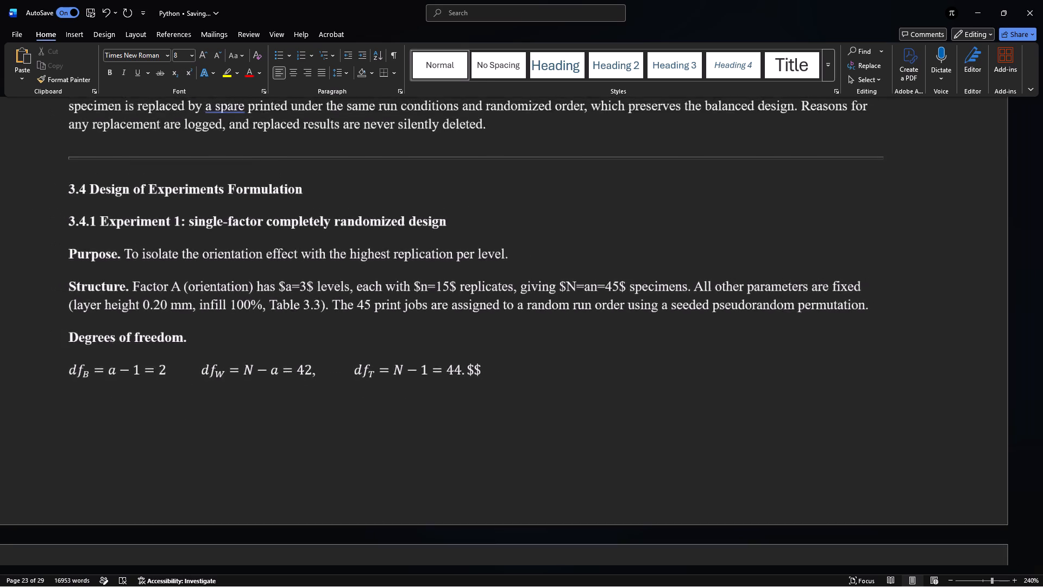
scroll(62, 396, "down", 3, "ctrl")
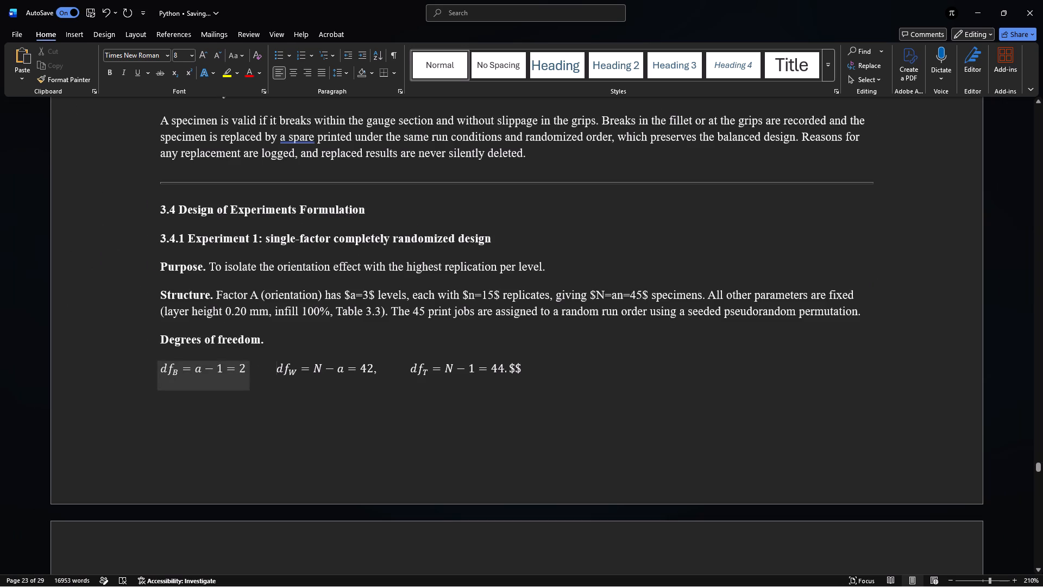
Insert leading spaces before the df_B equation until the equation line under "Degrees of freedom" sits roughly centred on the page.
left_click(158, 366)
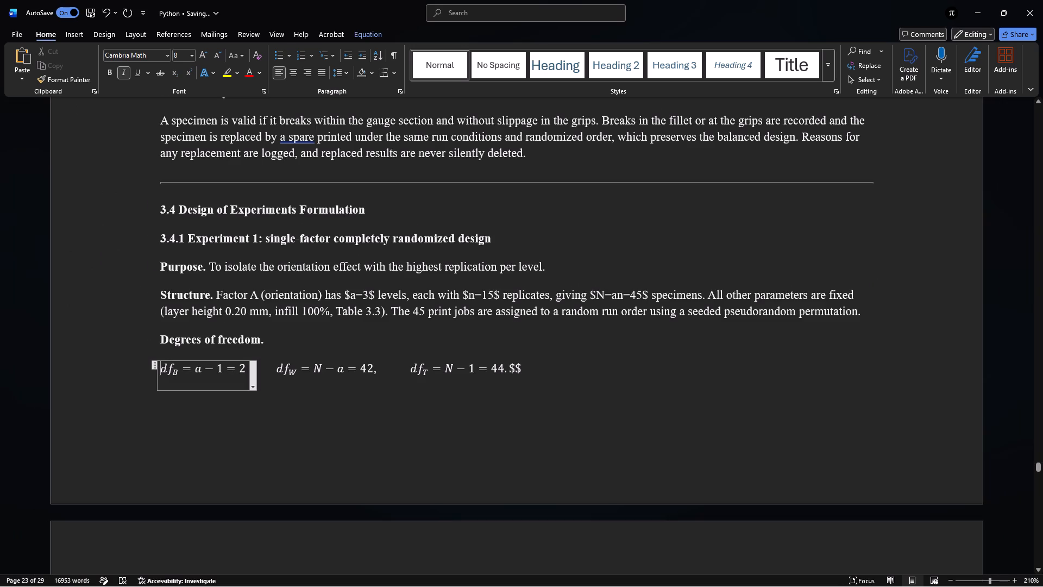
key("Left")
key("space")
key("space")
key("space")
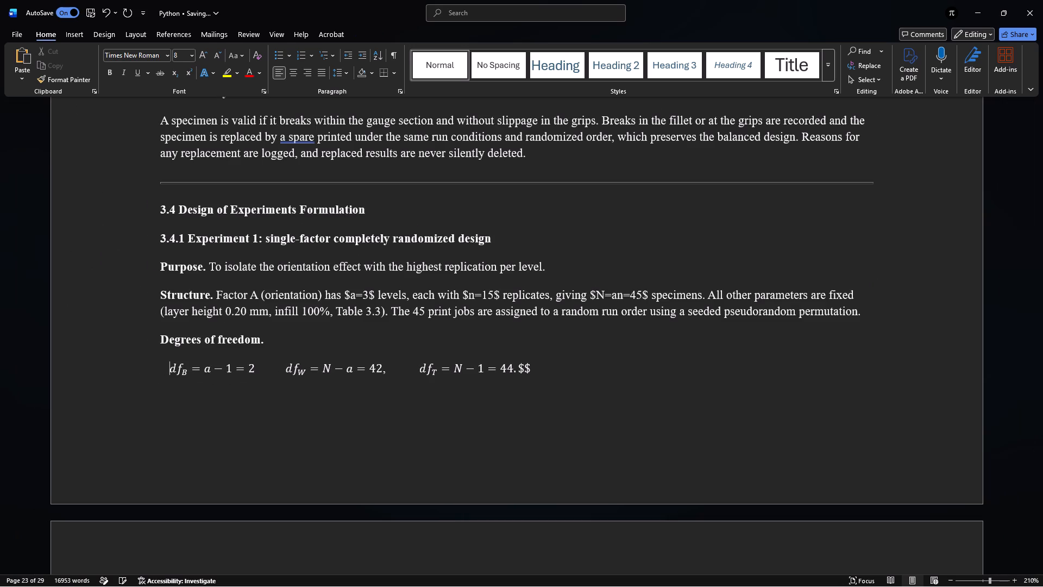
key("space")
key("space")
key("space")
key("space")
key("space")
key("space")
key("space")
key("space")
key("space")
key("space")
key("space")
key("space")
key("space")
key("space")
key("space")
key("space")
key("space")
key("space")
key("space")
key("space")
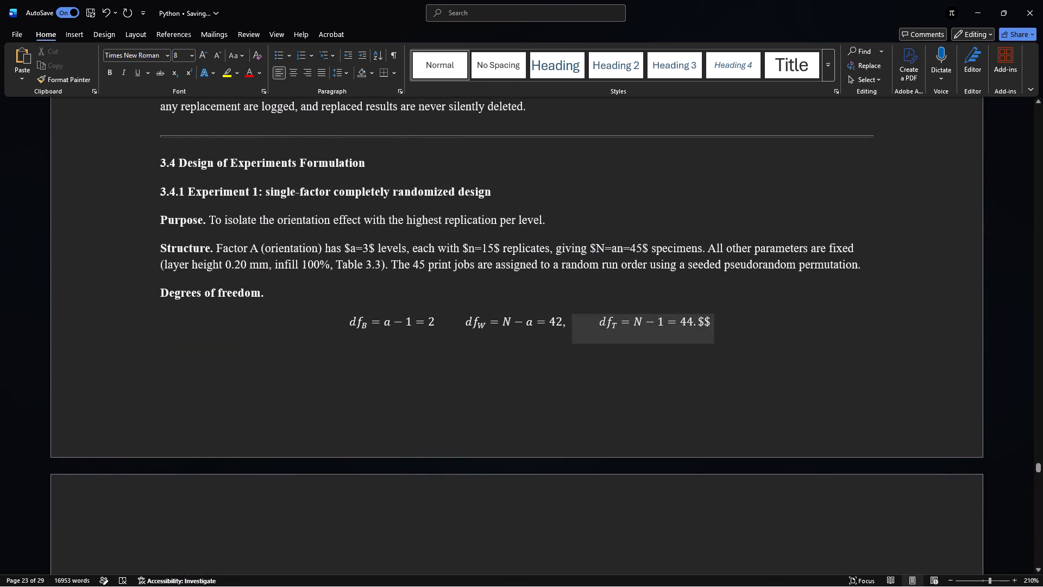
Delete the stray $$ after 44. at the end of the df_T equation.
left_click(726, 335)
key("BackSpace")
key("BackSpace")
key("BackSpace")
left_click(763, 344)
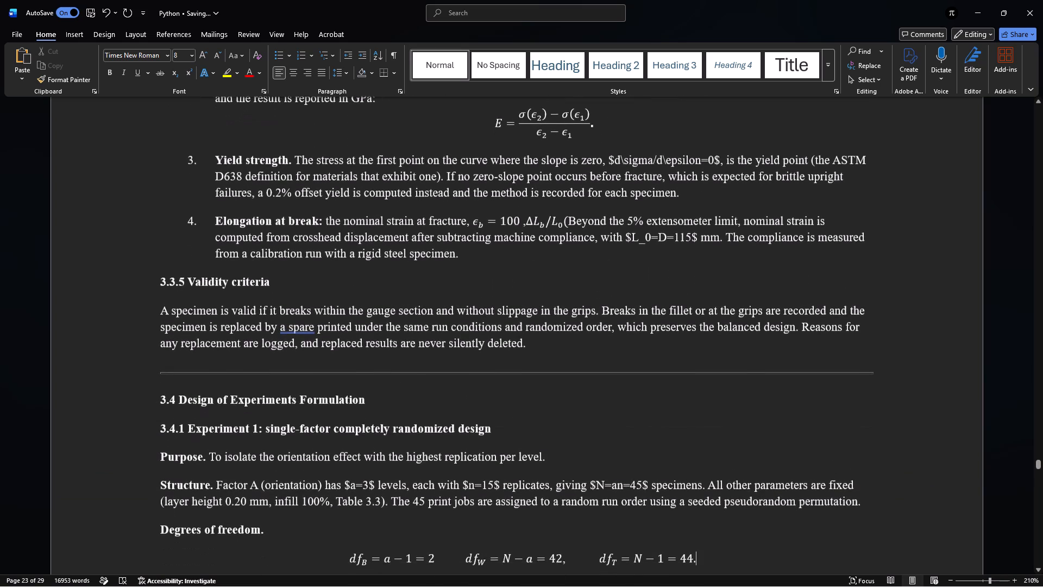
Delete the horizontal divider line above the heading "3.4 Design of Experiments Formulation".
left_click(698, 372)
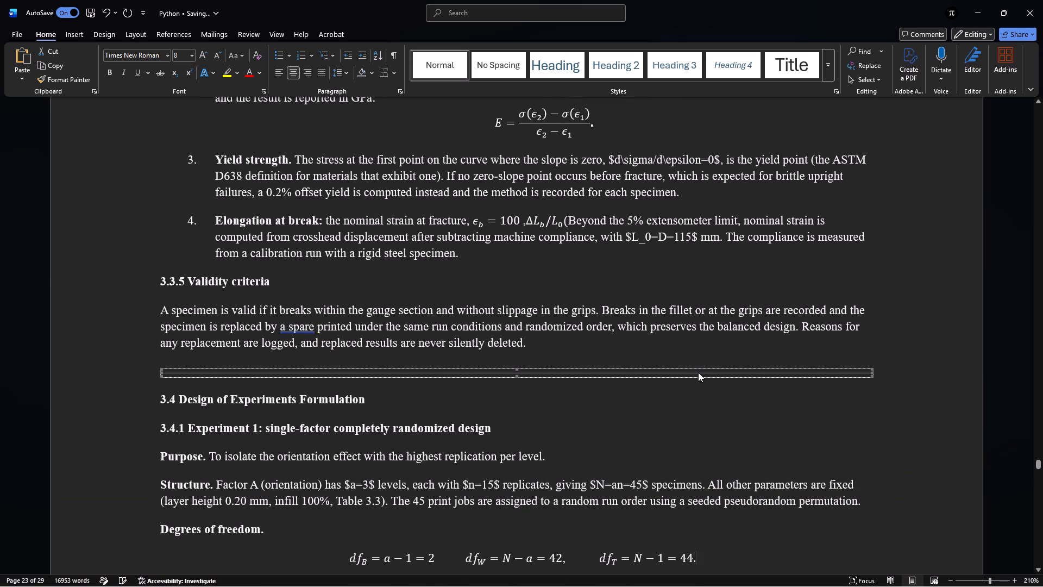
key("Delete")
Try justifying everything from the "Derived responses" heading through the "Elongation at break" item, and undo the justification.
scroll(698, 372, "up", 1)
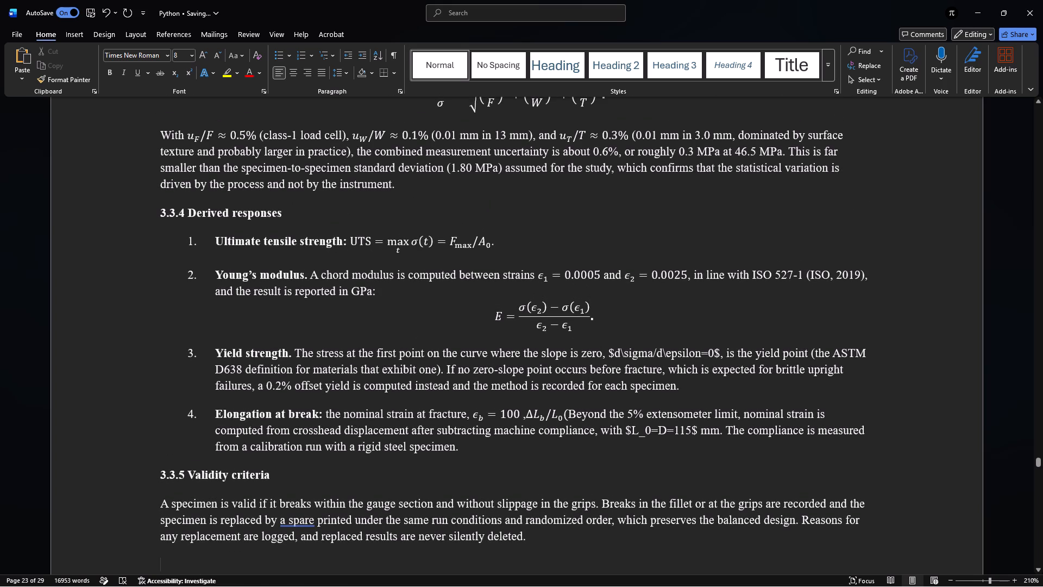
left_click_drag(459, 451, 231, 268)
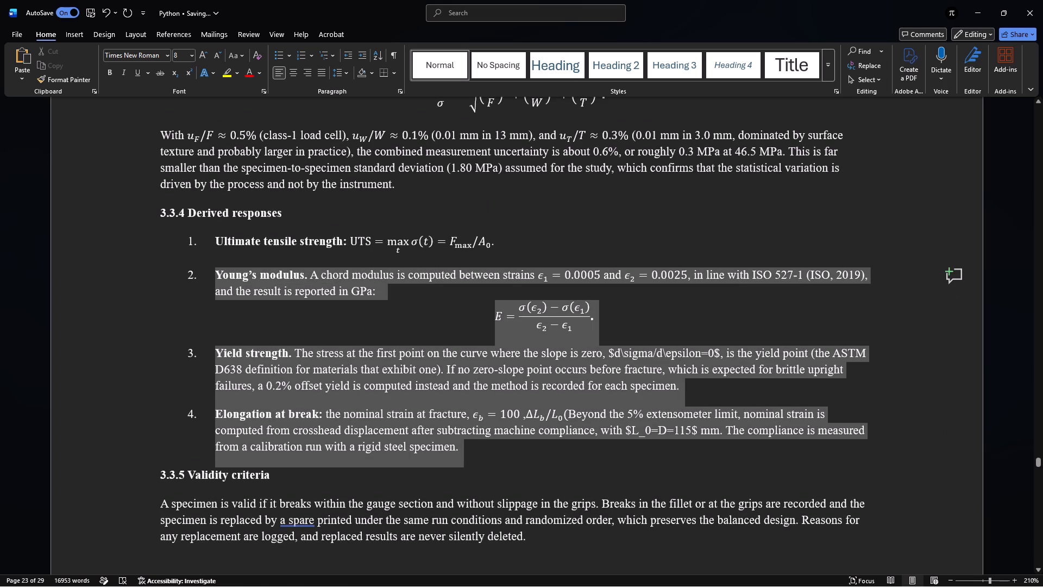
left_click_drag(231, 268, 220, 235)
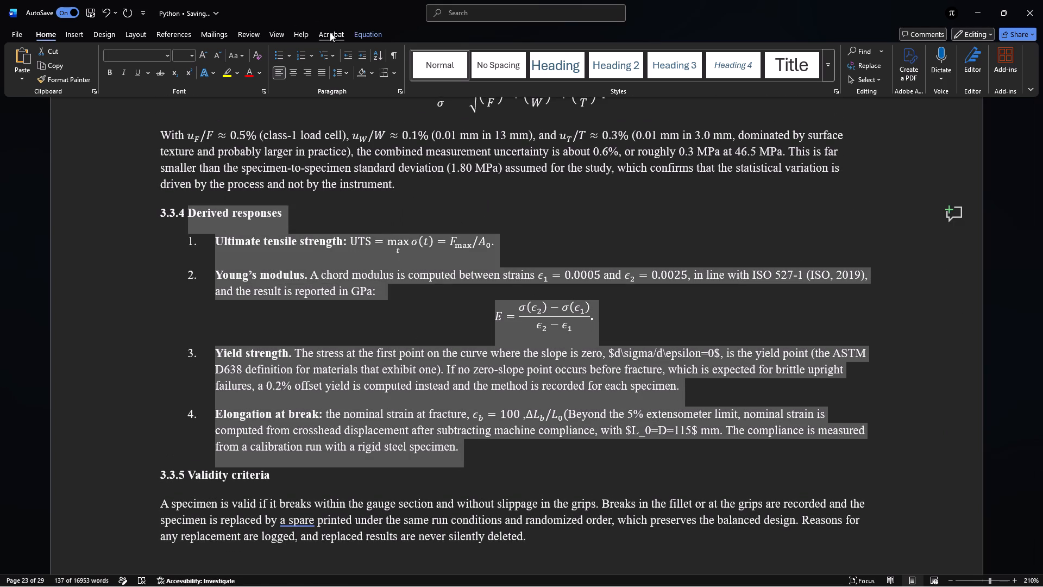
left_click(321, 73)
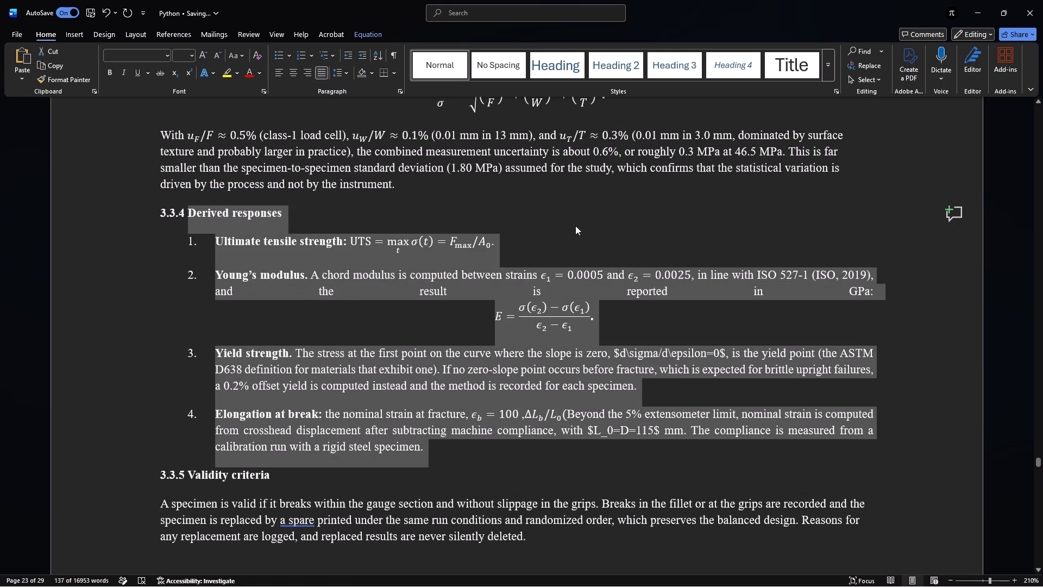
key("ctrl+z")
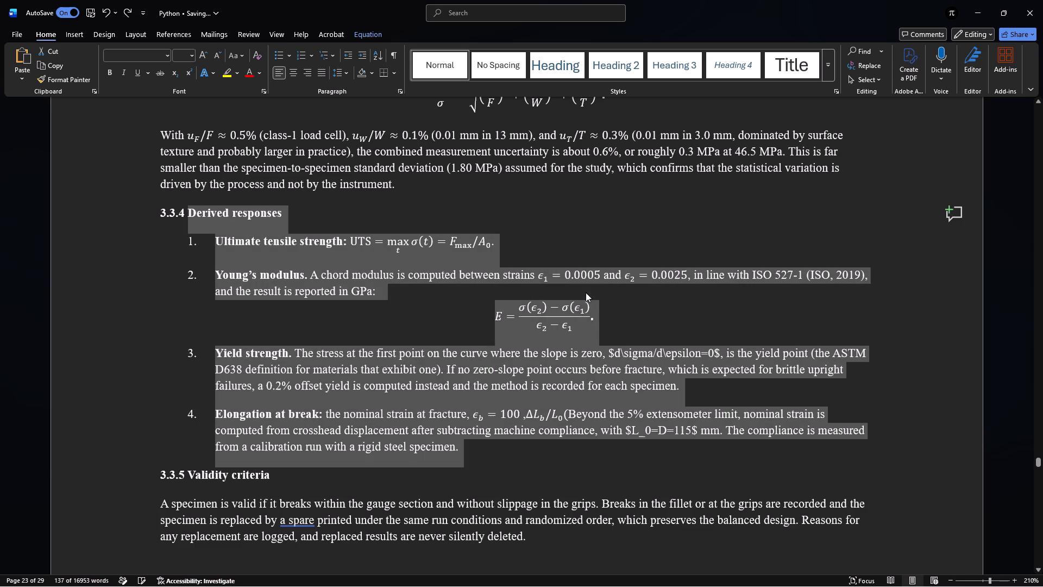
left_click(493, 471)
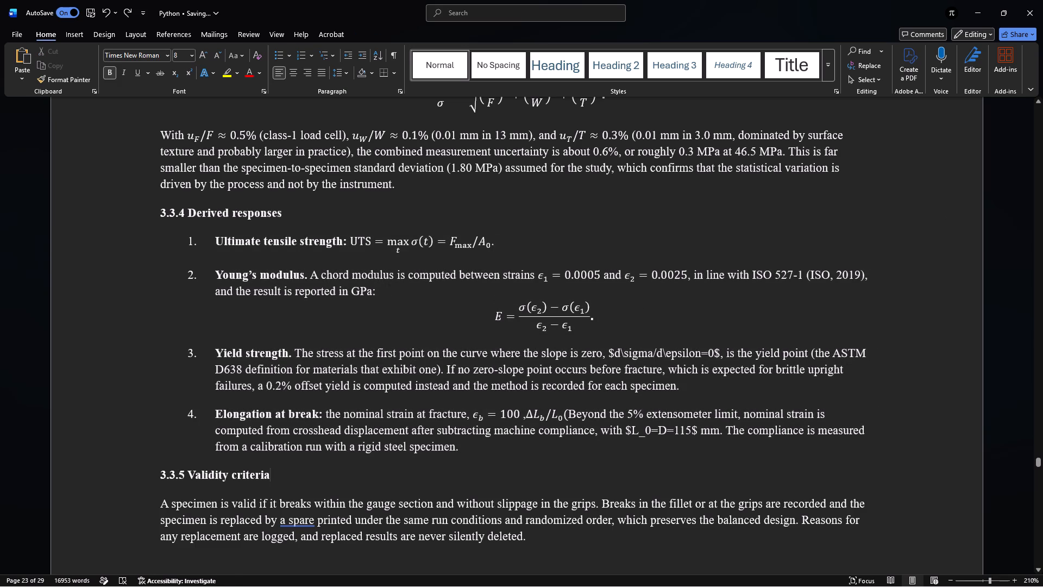
Justify list items 3 and 4, "Yield strength" and "Elongation at break", in section 3.3.4.
left_click_drag(461, 452, 219, 358)
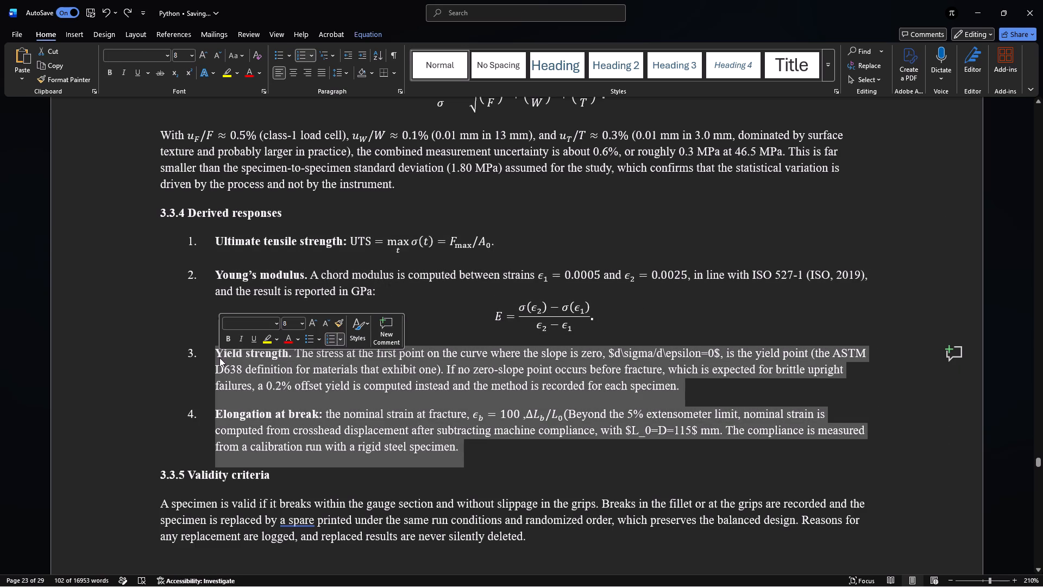
left_click(319, 70)
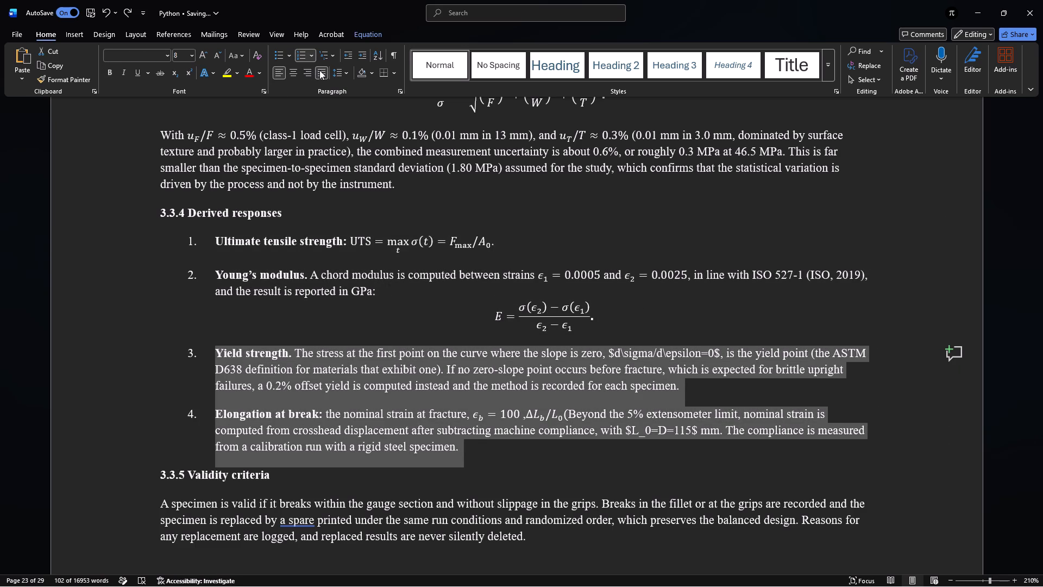
left_click(558, 471)
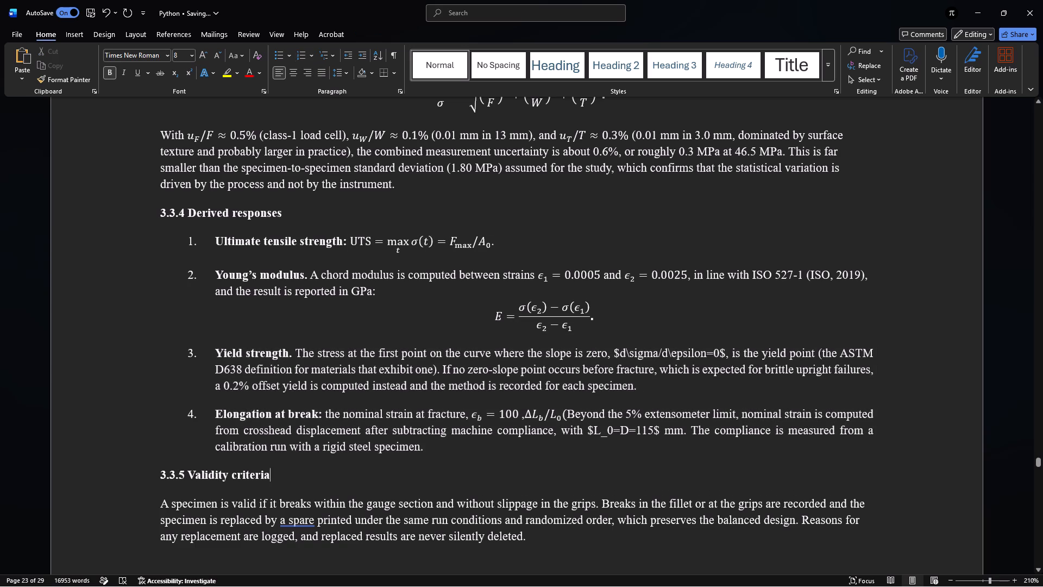
Justify all of section 3.3.3, from its heading through the uncertainty propagation paragraph ending "not by the instrument.".
scroll(453, 330, "up", 1)
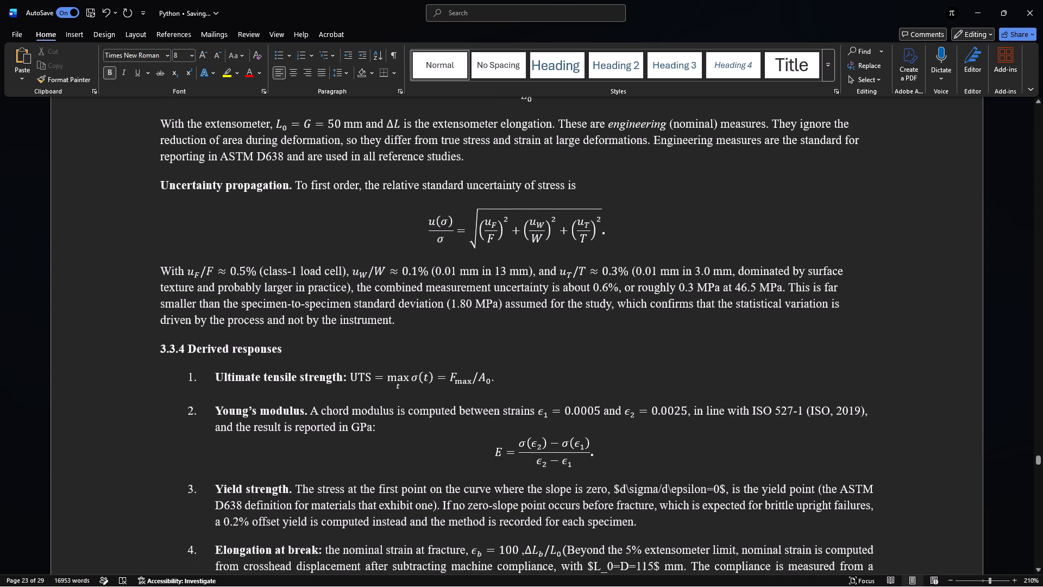
scroll(453, 330, "up", 1)
scroll(327, 248, "up", 1)
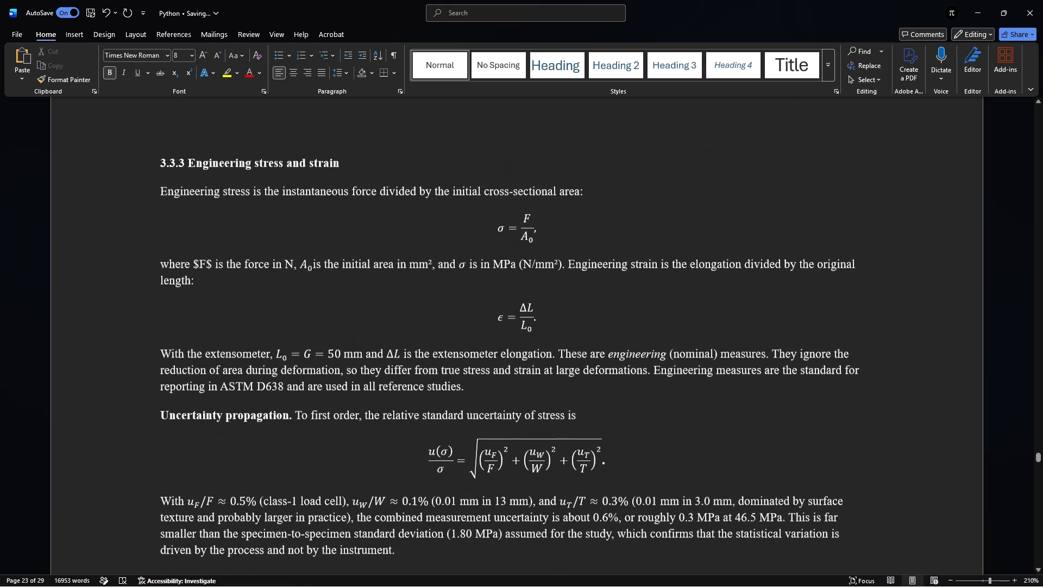
scroll(327, 248, "up", 1)
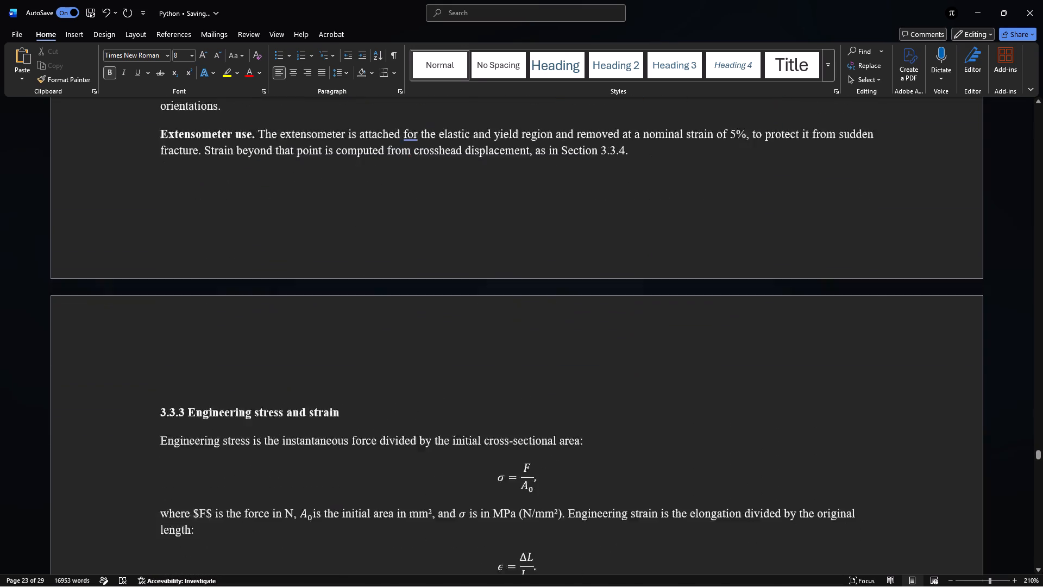
scroll(327, 248, "up", 1)
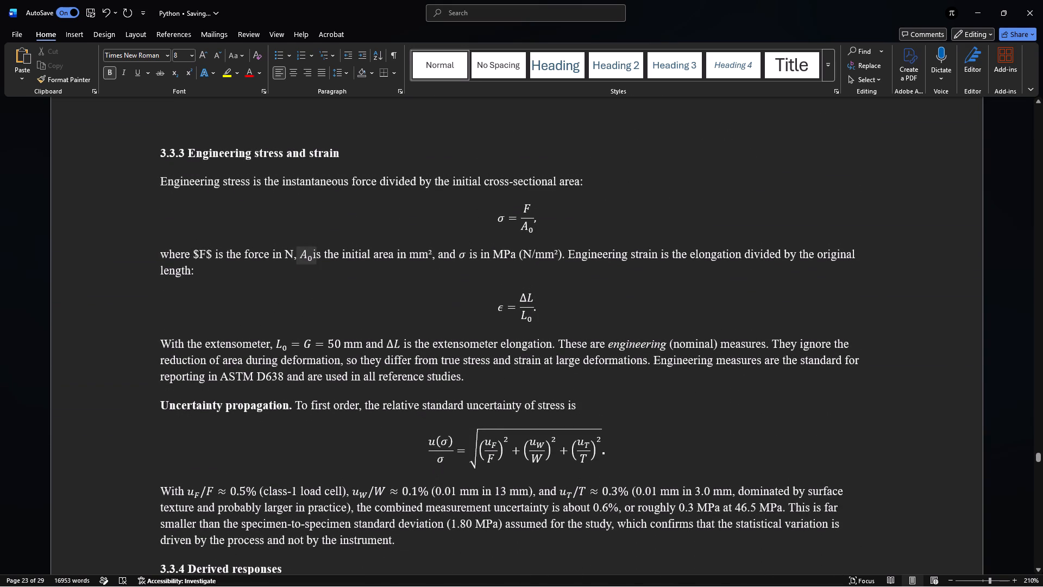
left_click_drag(160, 159, 386, 586)
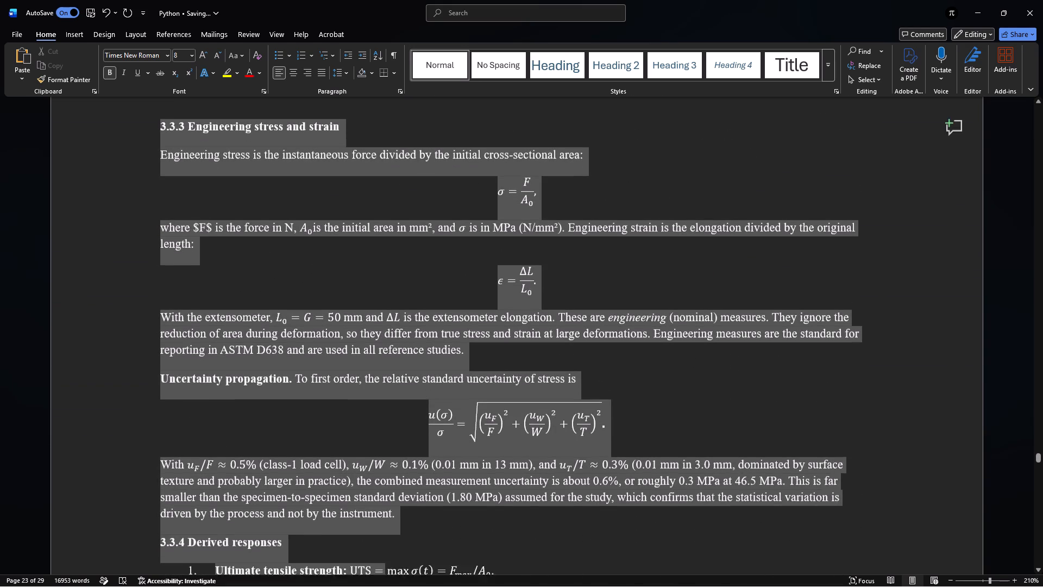
left_click_drag(386, 586, 403, 467)
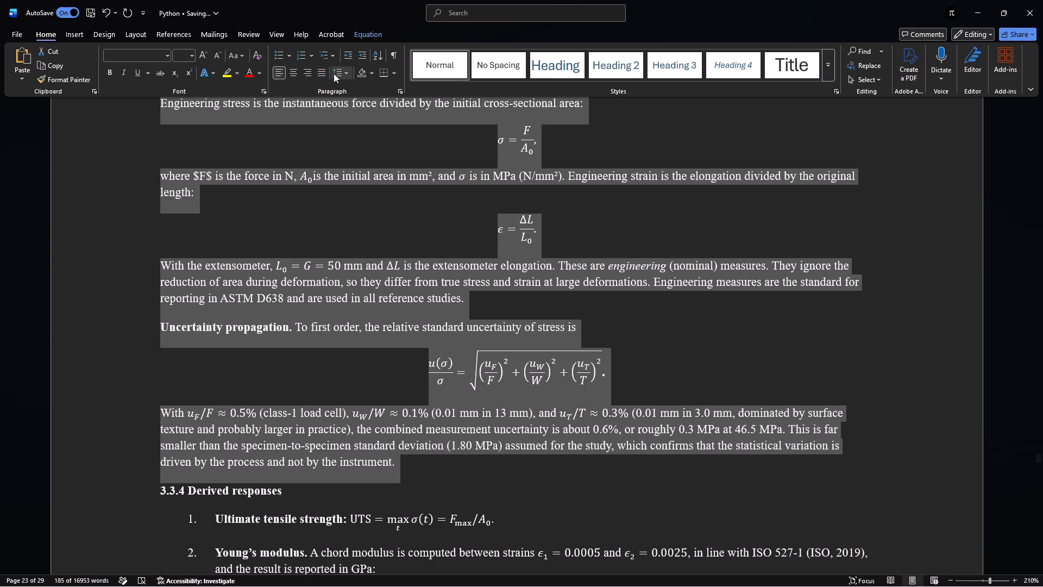
left_click(320, 68)
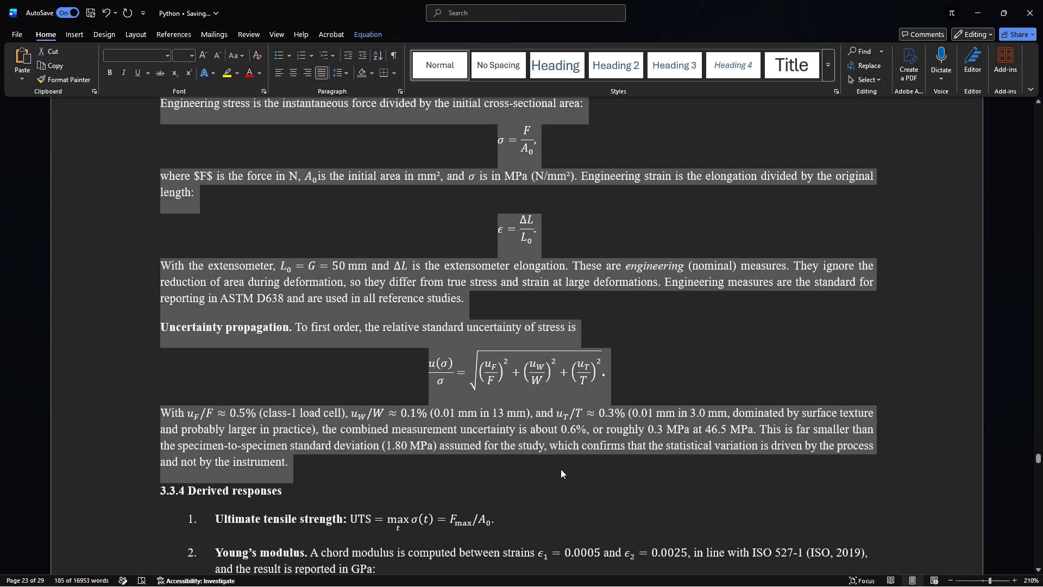
left_click(564, 477)
Convert $f=\sqrt{\eta^2/(1-\eta^2)}$ in the "Power" paragraph of section 3.4.1 into an inline equation.
scroll(564, 477, "down", 1)
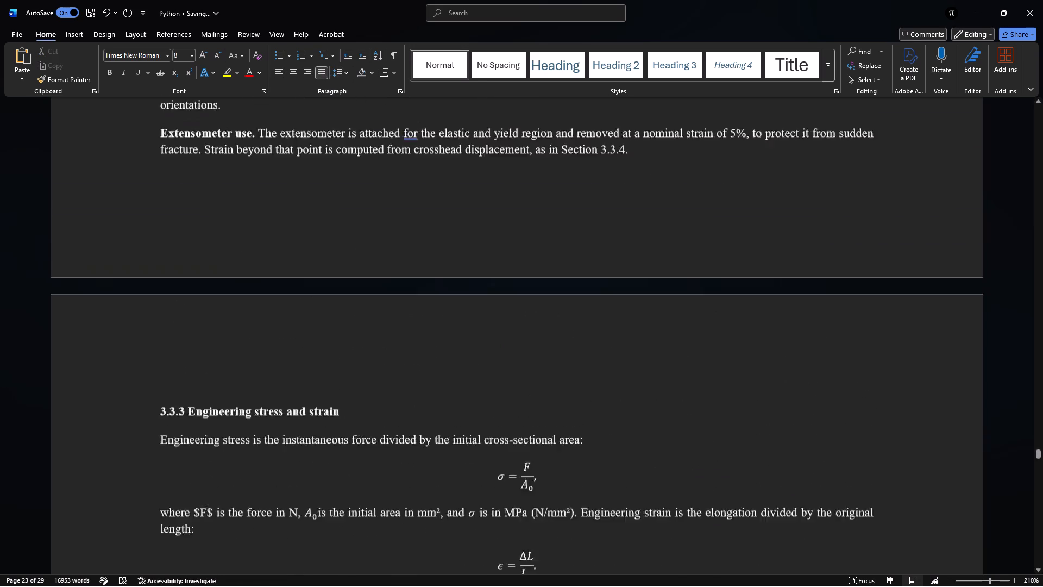
scroll(564, 477, "down", 1)
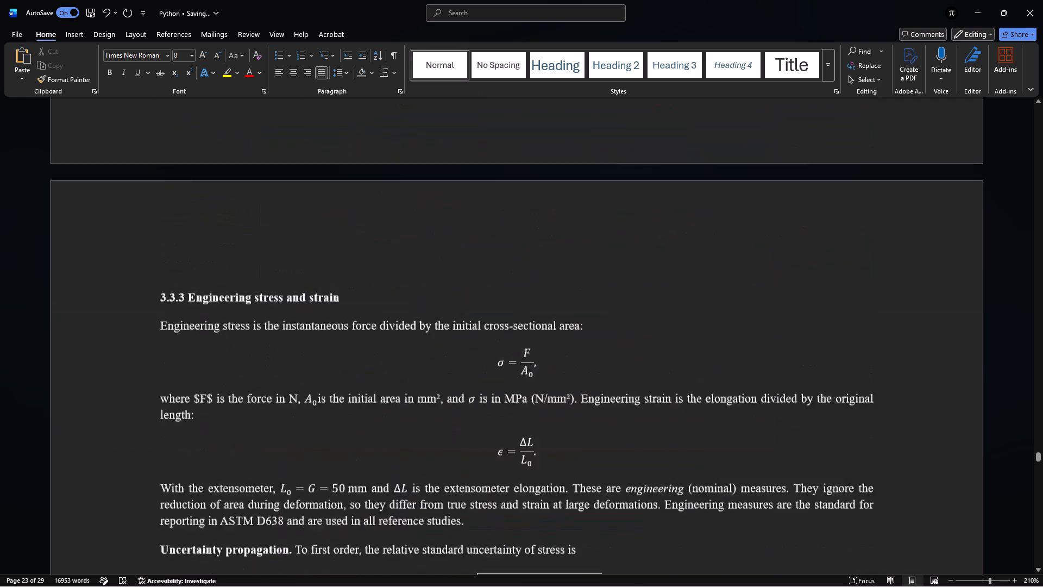
scroll(564, 477, "down", 1)
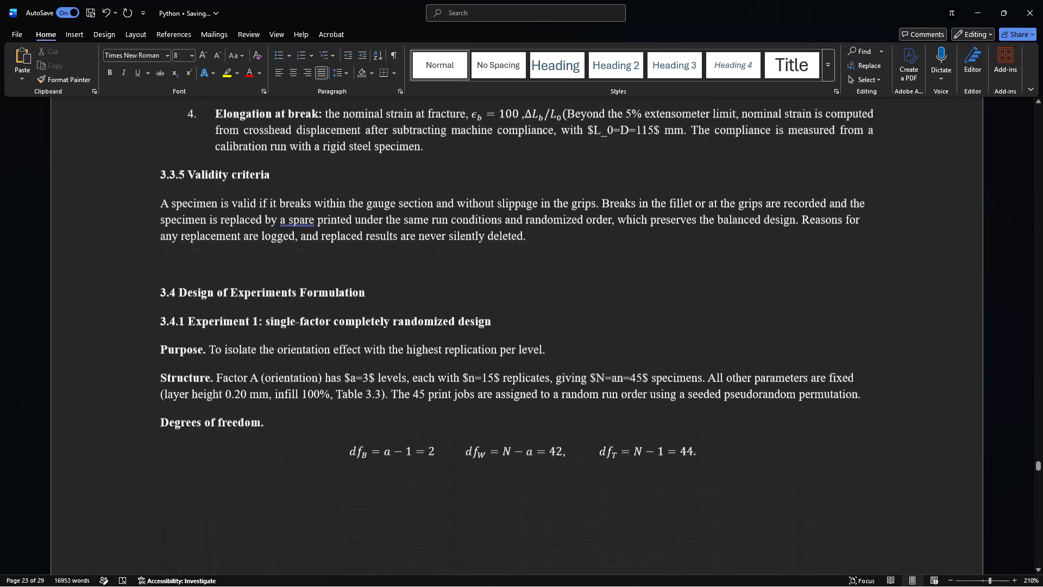
scroll(564, 477, "down", 2)
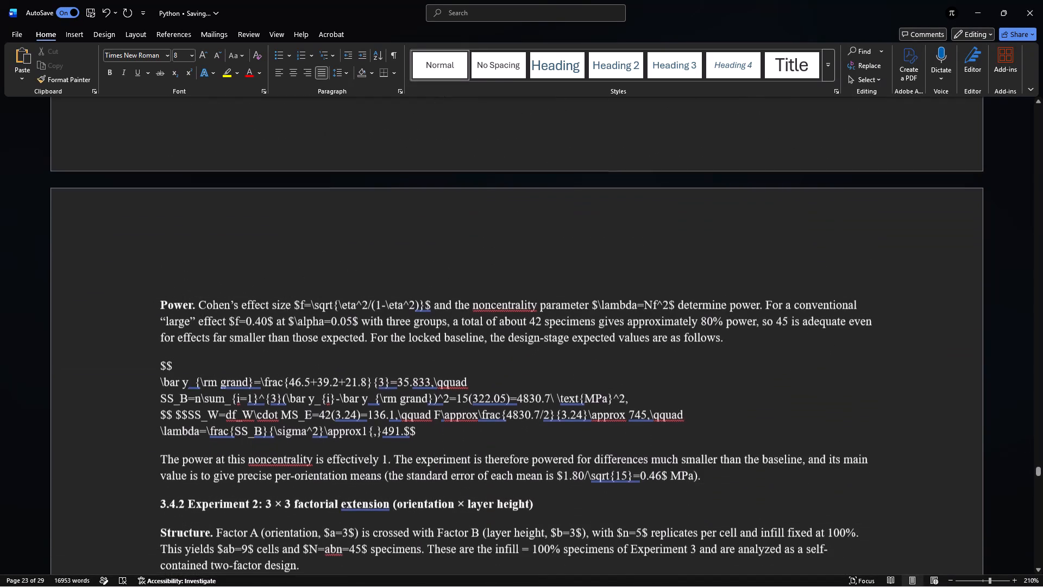
scroll(564, 477, "down", 1)
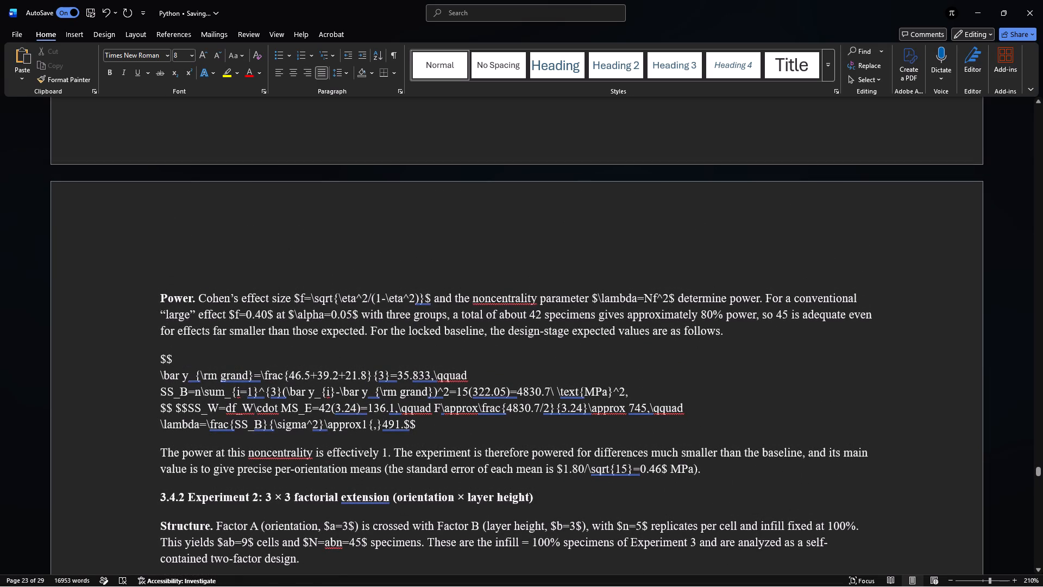
left_click_drag(292, 297, 325, 297)
left_click(325, 297)
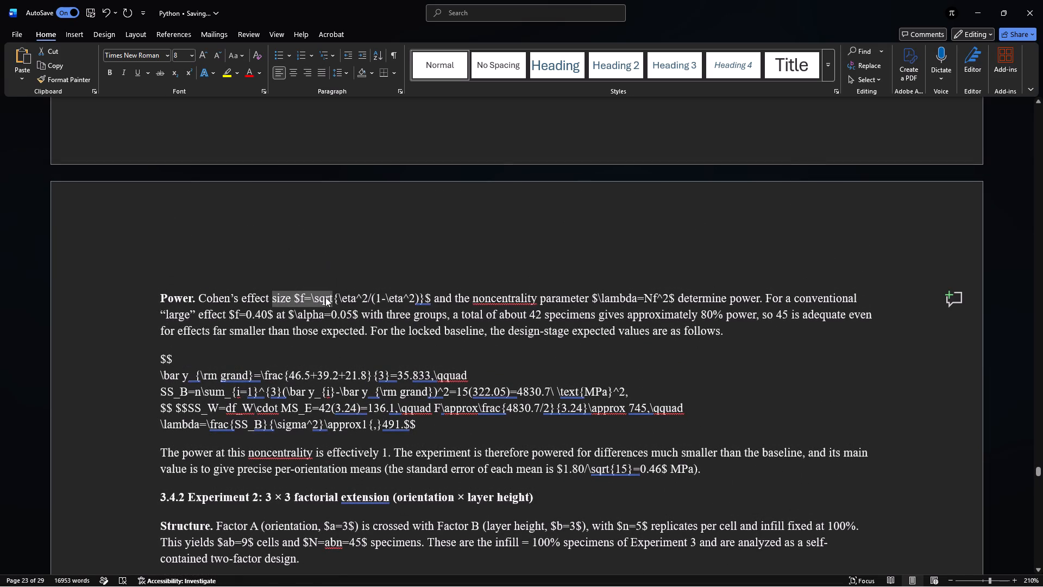
scroll(325, 297, "up", 6, "ctrl")
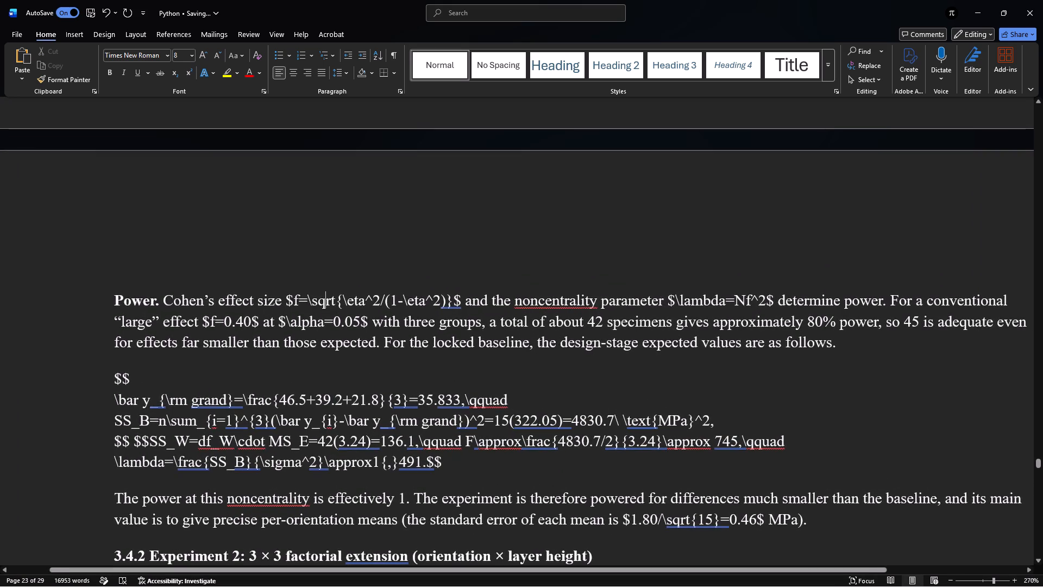
left_click_drag(284, 298, 290, 298)
left_click_drag(290, 298, 457, 297)
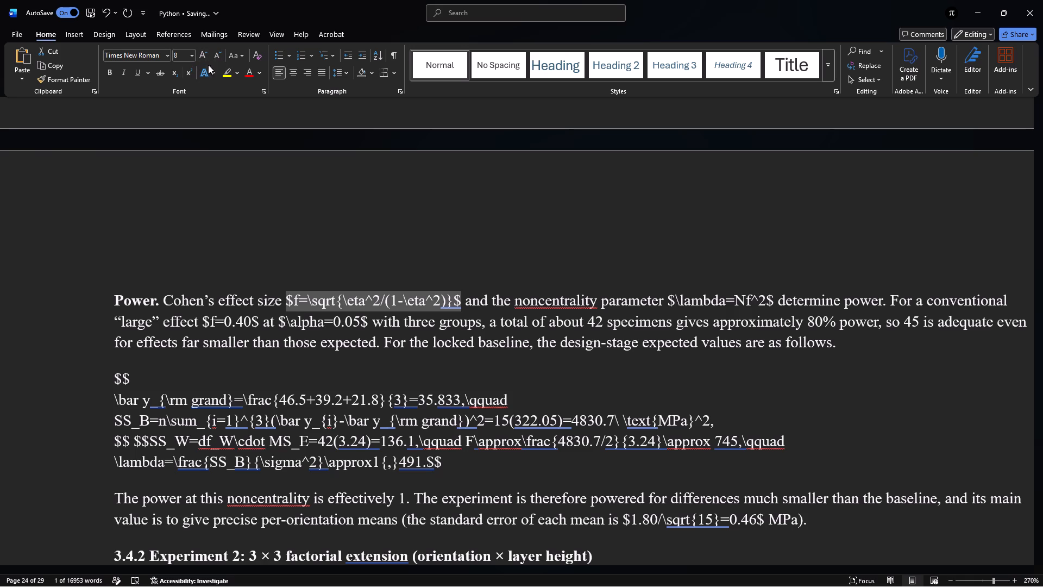
left_click(68, 32)
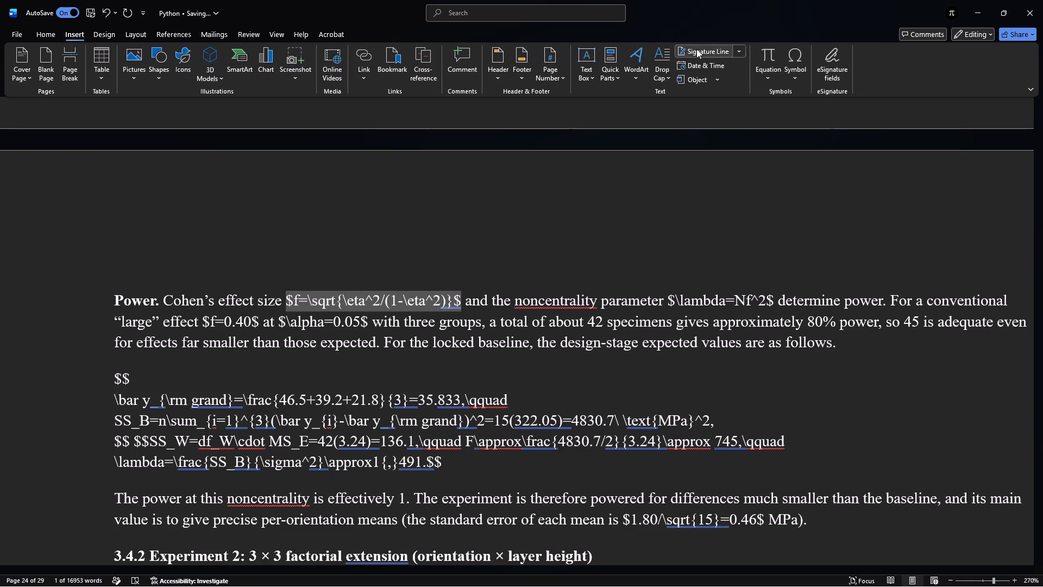
left_click(770, 51)
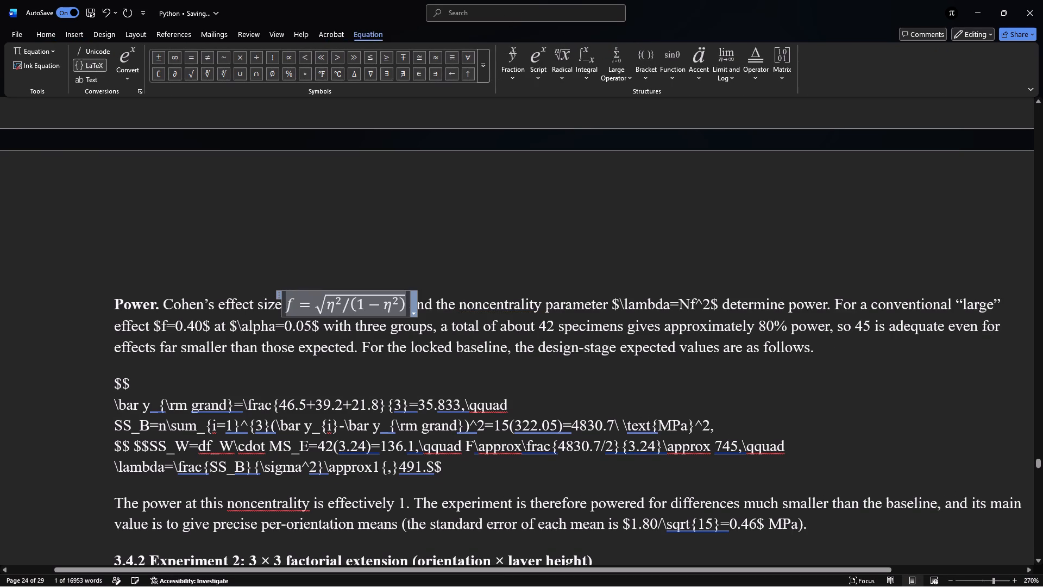
Convert $\lambda=Nf^2$ after "noncentrality parameter" in the "Power" paragraph into an inline equation.
left_click_drag(612, 304, 709, 302)
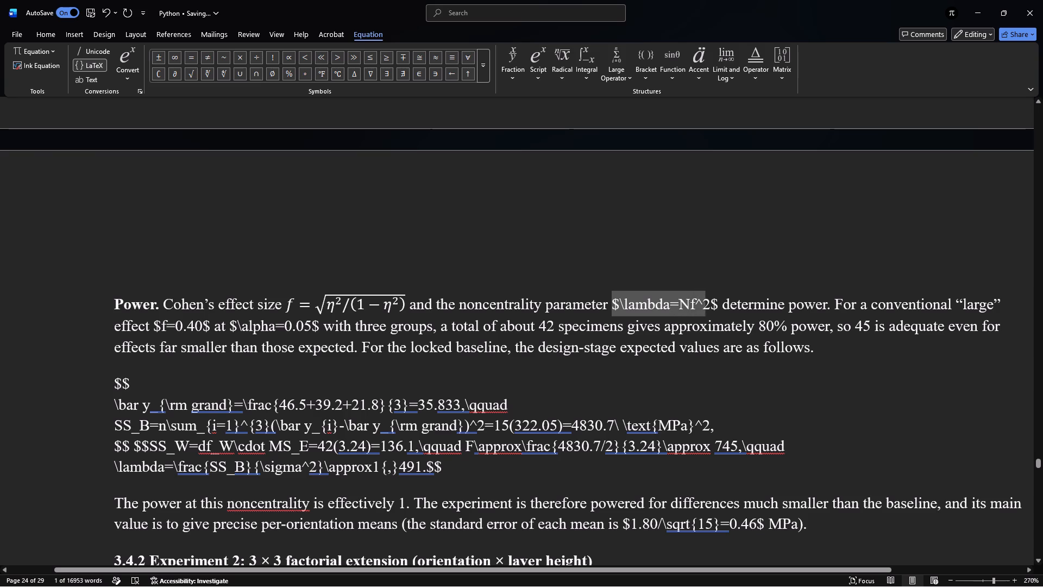
left_click_drag(709, 302, 715, 303)
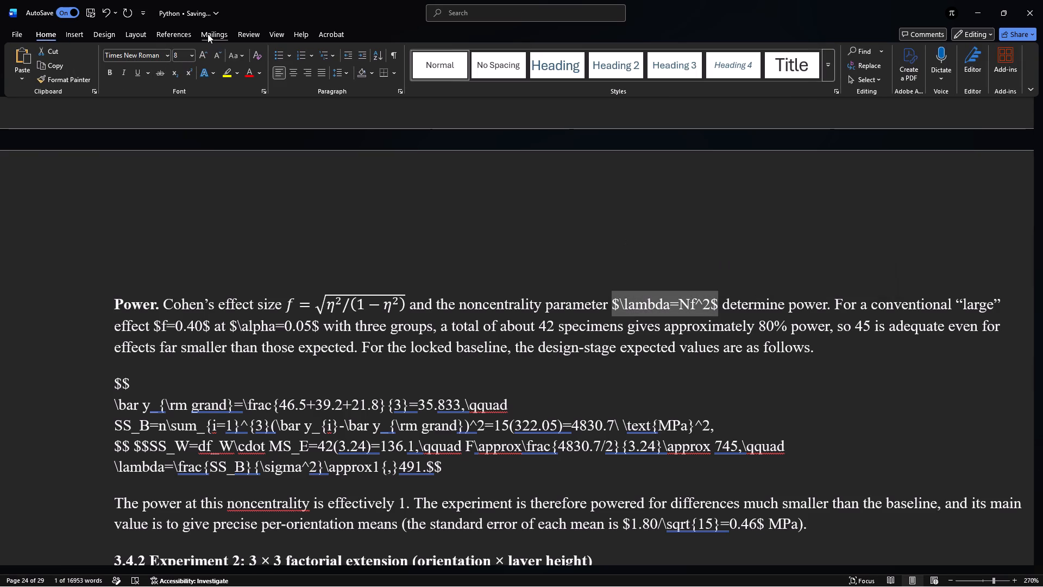
left_click(76, 28)
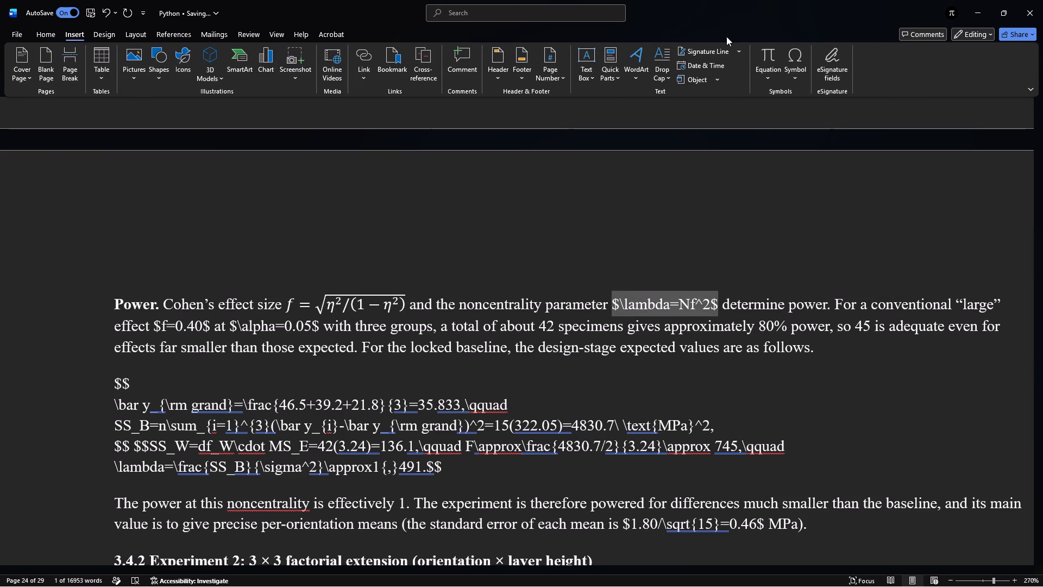
left_click(767, 59)
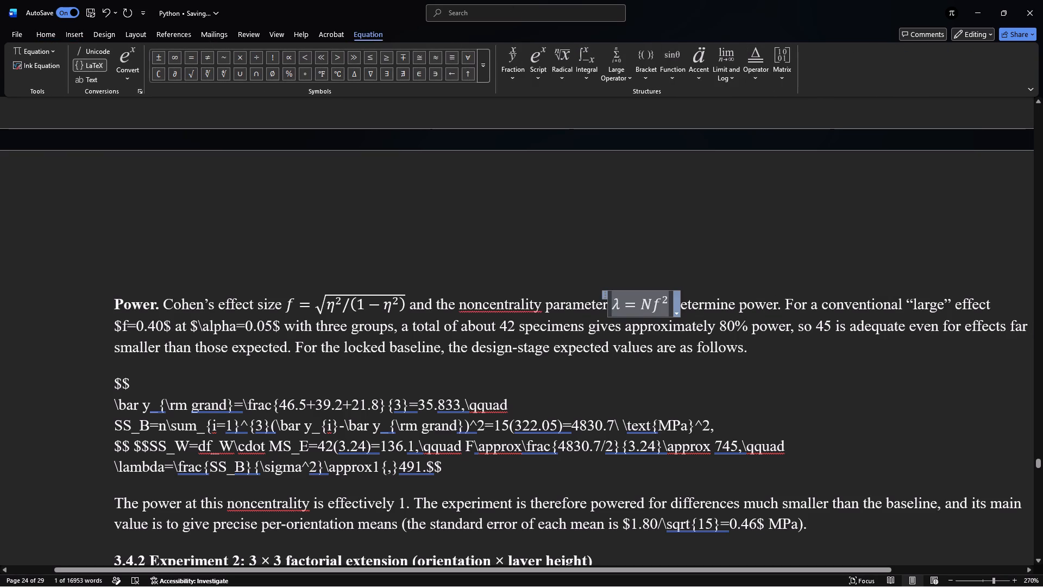
left_click(781, 392)
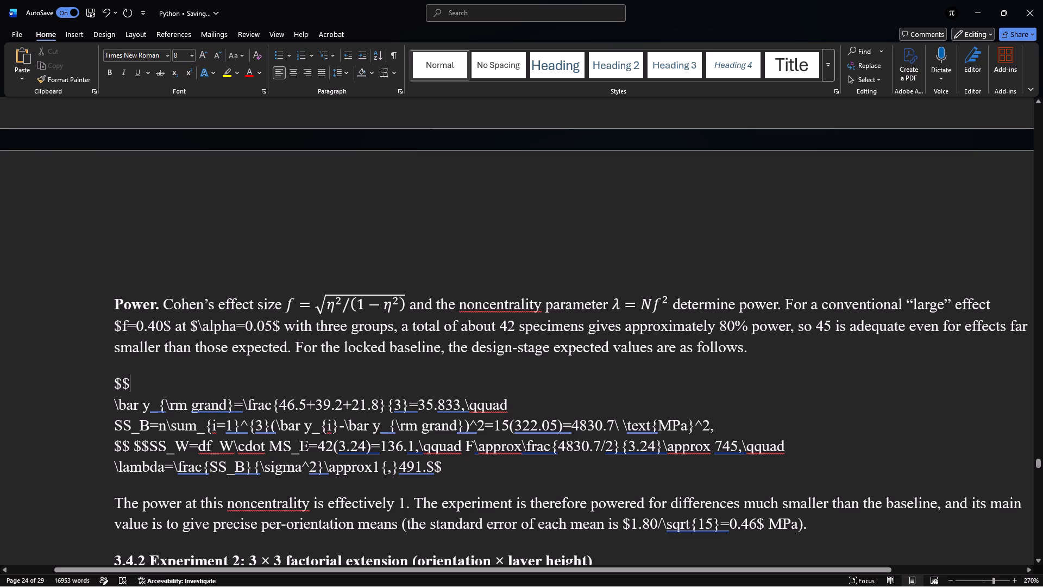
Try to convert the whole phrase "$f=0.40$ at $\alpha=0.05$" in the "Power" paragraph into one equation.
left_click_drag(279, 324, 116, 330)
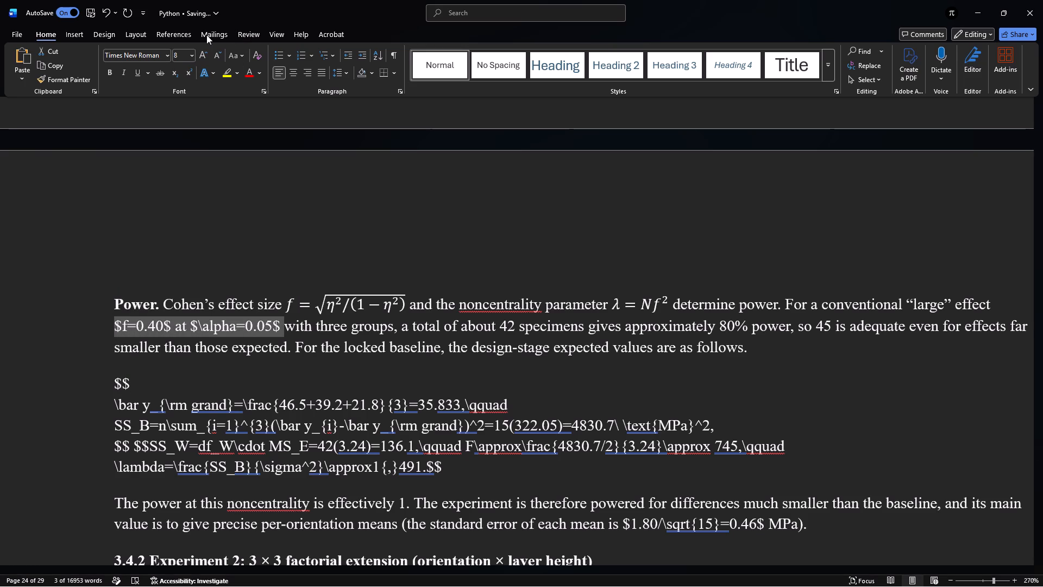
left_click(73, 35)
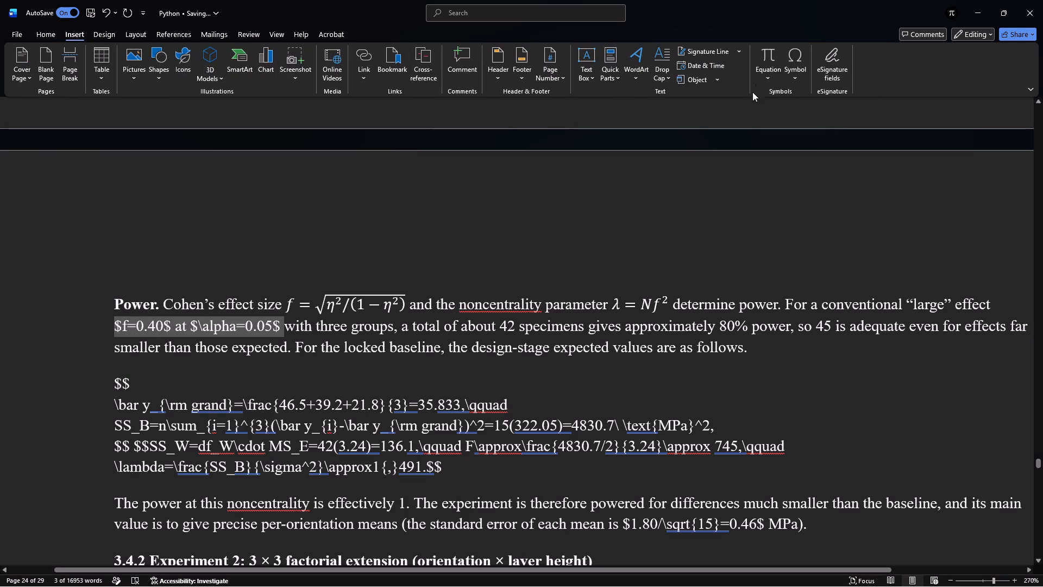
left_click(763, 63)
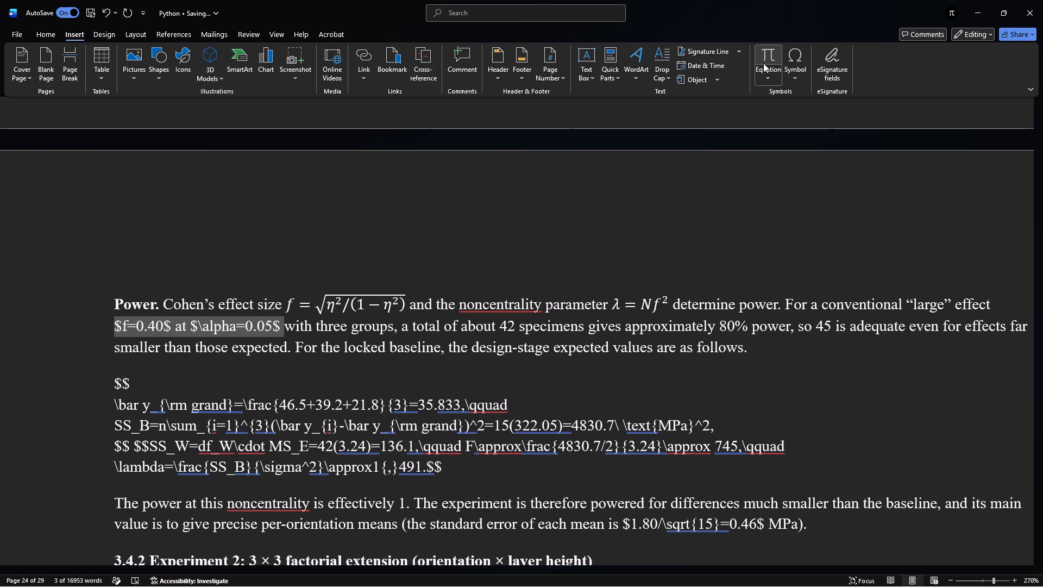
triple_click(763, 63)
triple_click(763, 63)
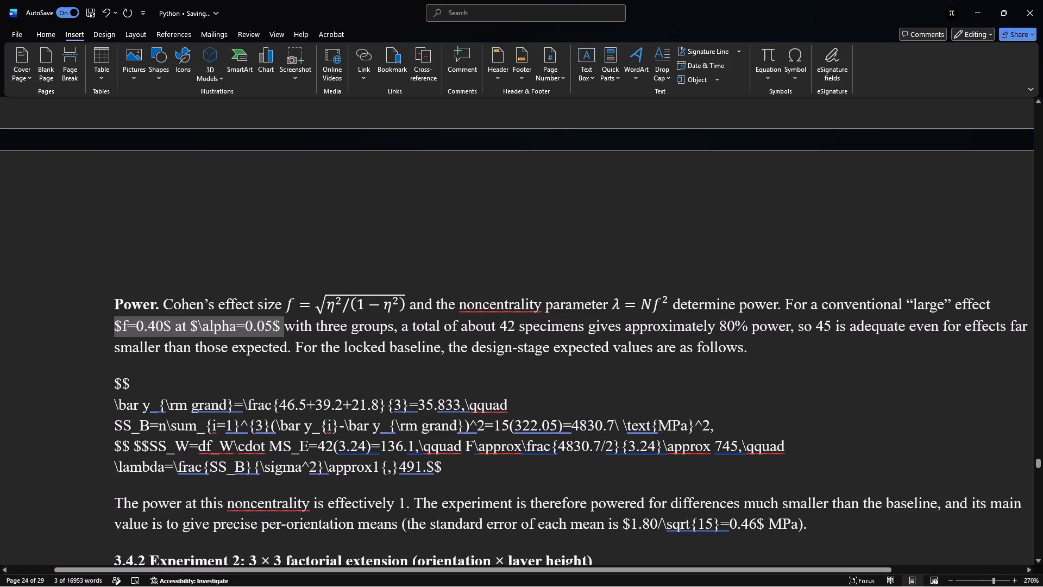
Convert only $f=0.40$ after "large" effect in the "Power" paragraph into an inline equation.
left_click(172, 325)
left_click_drag(172, 325, 155, 325)
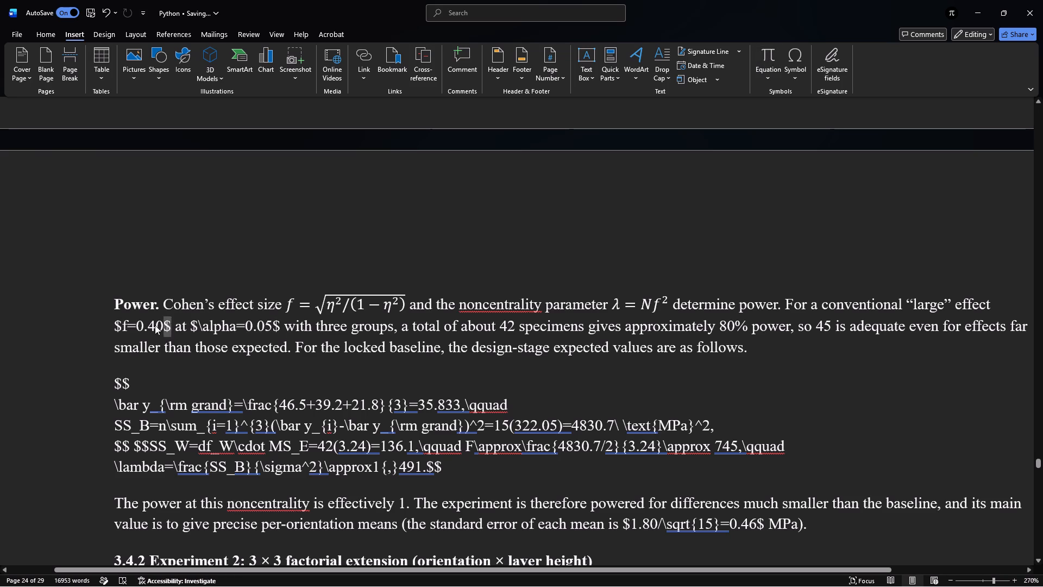
left_click_drag(155, 325, 116, 327)
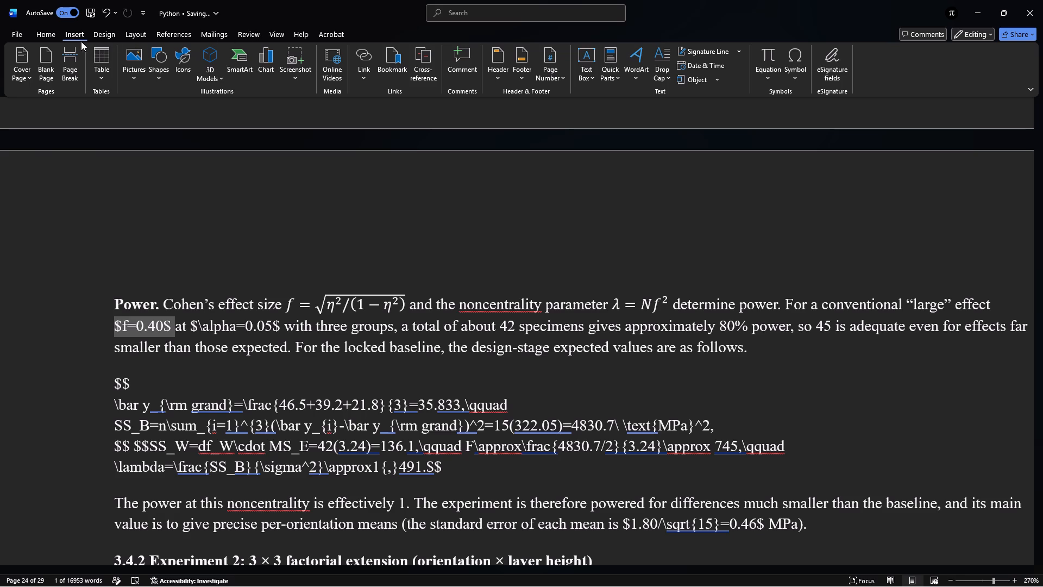
left_click(771, 51)
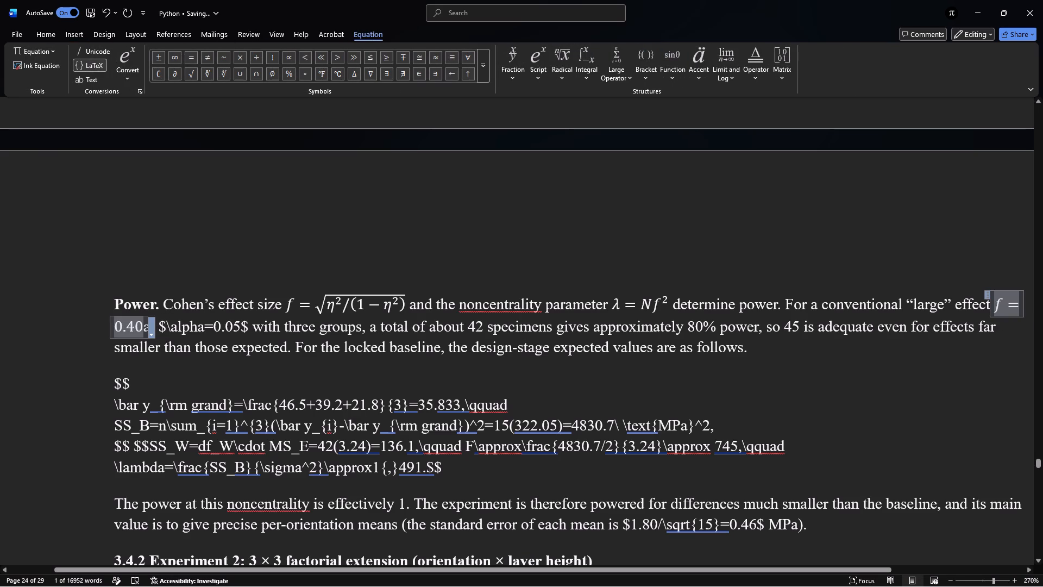
Convert $\alpha=0.05$ before "with three groups" in the "Power" paragraph into an inline equation.
left_click_drag(159, 327, 200, 324)
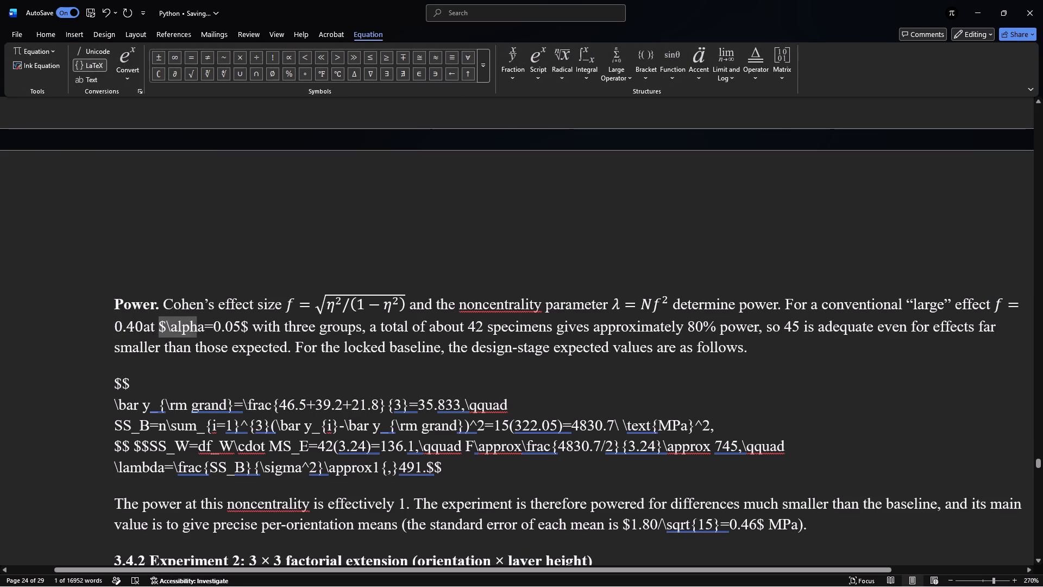
left_click_drag(200, 324, 243, 324)
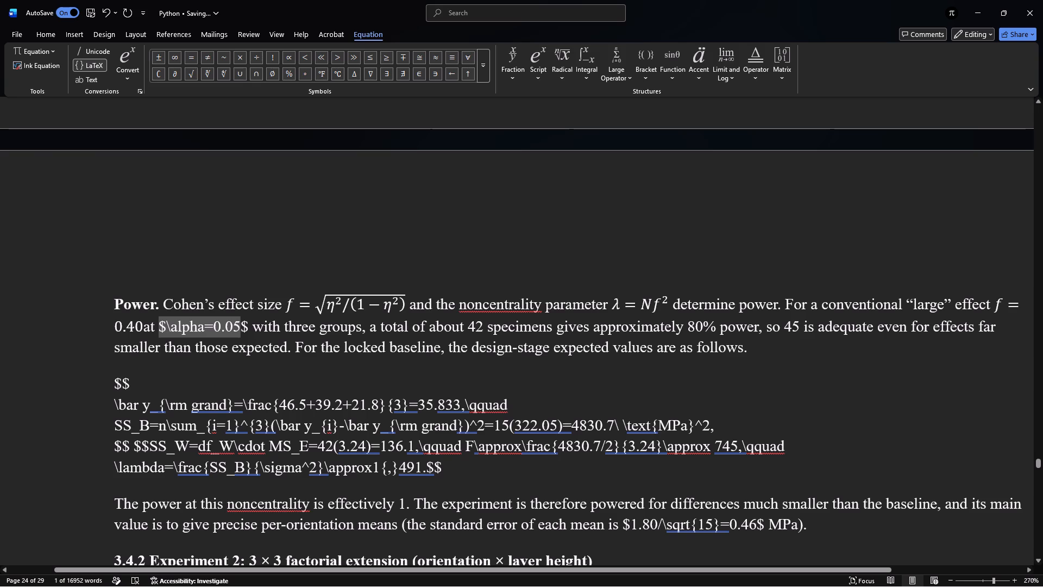
left_click_drag(243, 324, 248, 328)
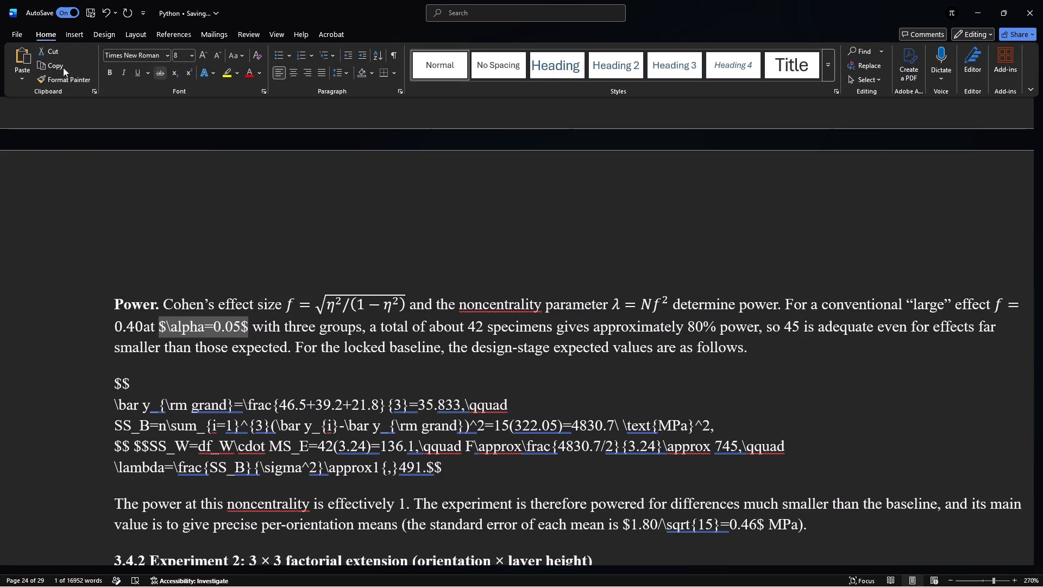
left_click(71, 38)
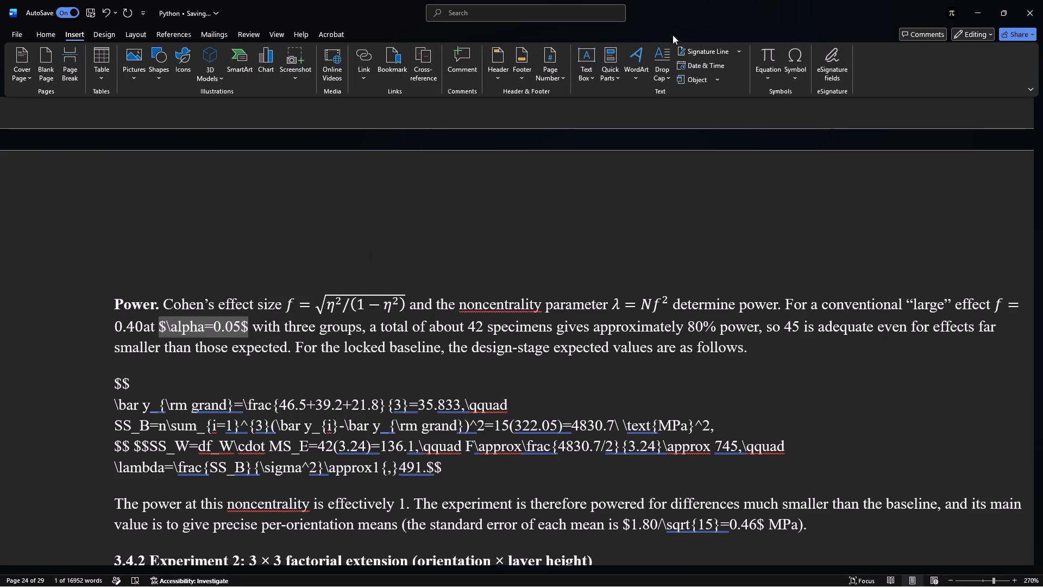
left_click(770, 57)
left_click(570, 335)
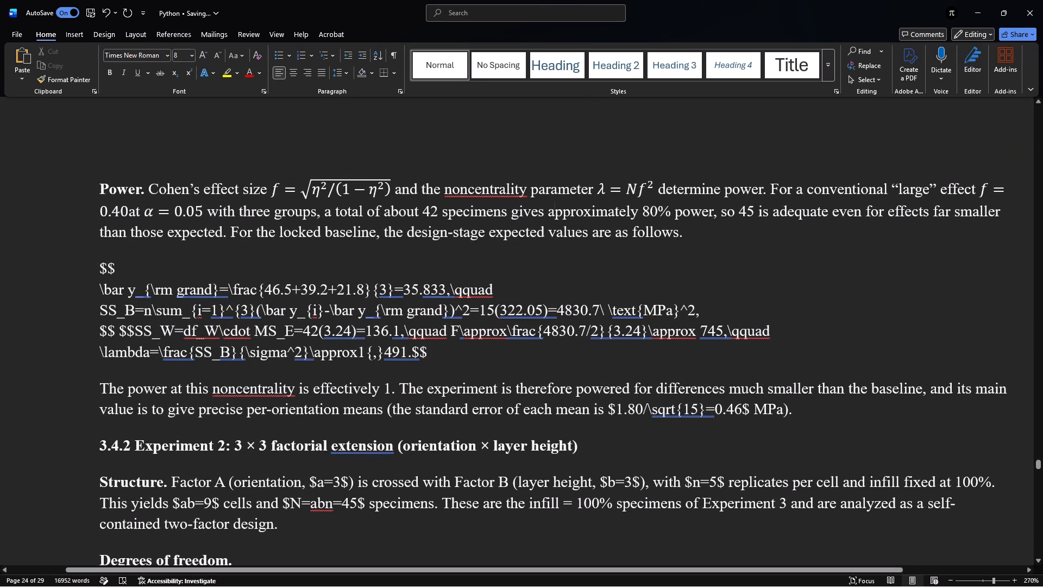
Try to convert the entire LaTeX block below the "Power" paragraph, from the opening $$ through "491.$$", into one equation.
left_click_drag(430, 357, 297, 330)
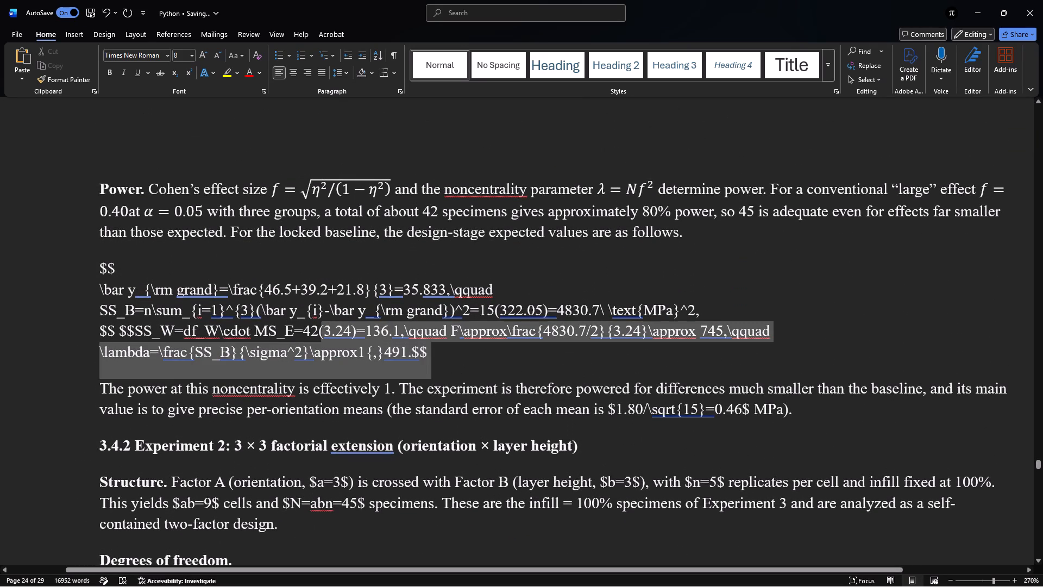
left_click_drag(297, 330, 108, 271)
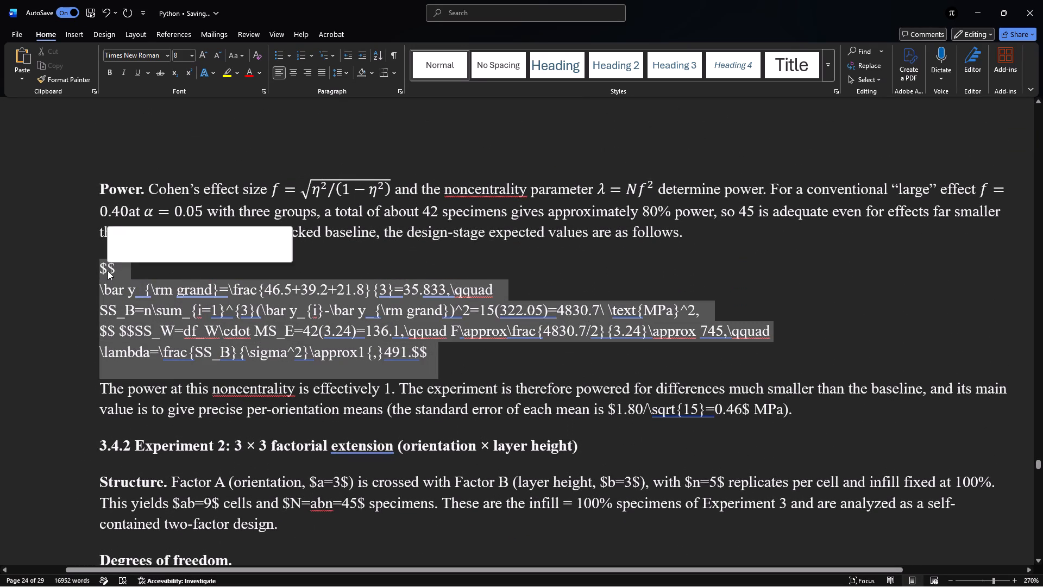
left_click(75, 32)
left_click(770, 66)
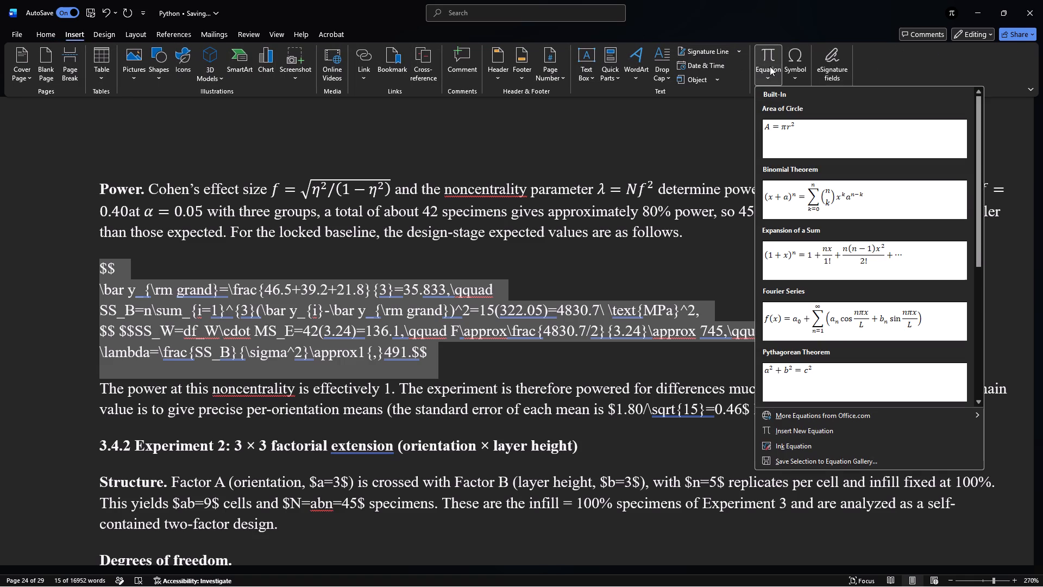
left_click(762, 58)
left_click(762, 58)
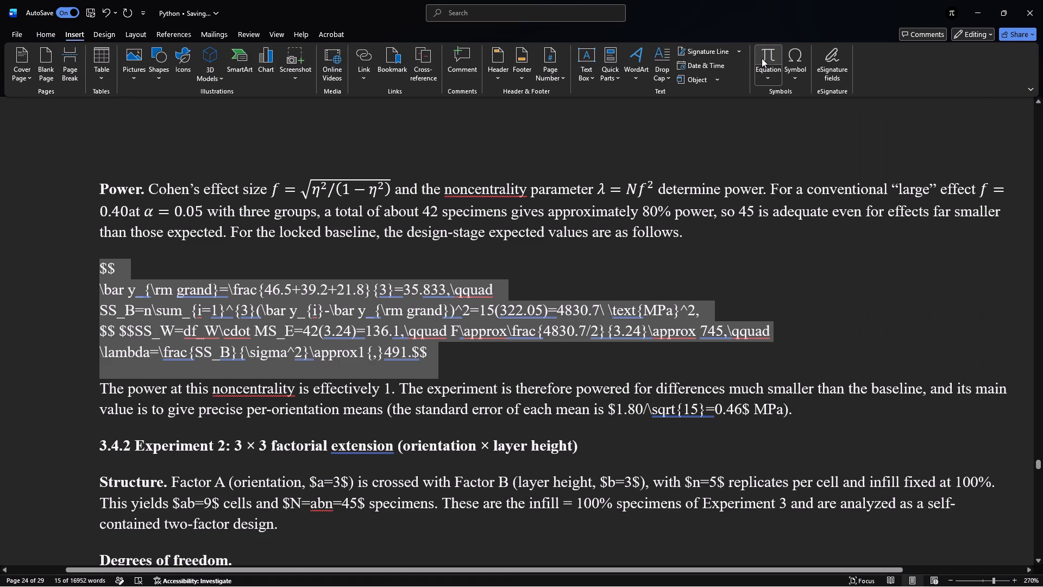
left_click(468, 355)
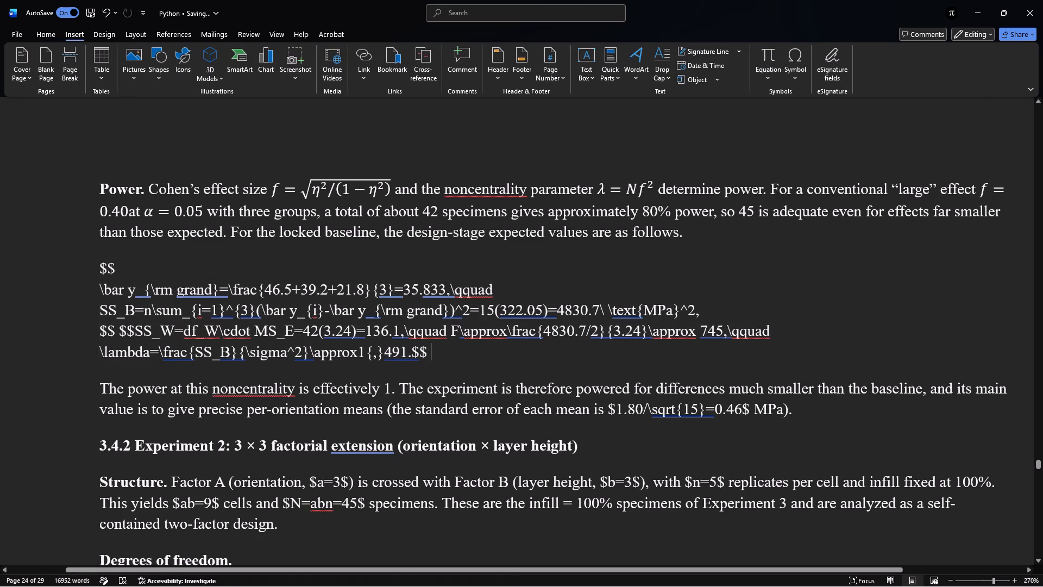
Convert the opening $$ and \bar y_{\rm grand}=\frac{46.5+39.2+21.8}{3}=35.833 below the "Power" paragraph into a display equation, leaving out the trailing comma and \qquad.
left_click_drag(99, 267, 133, 292)
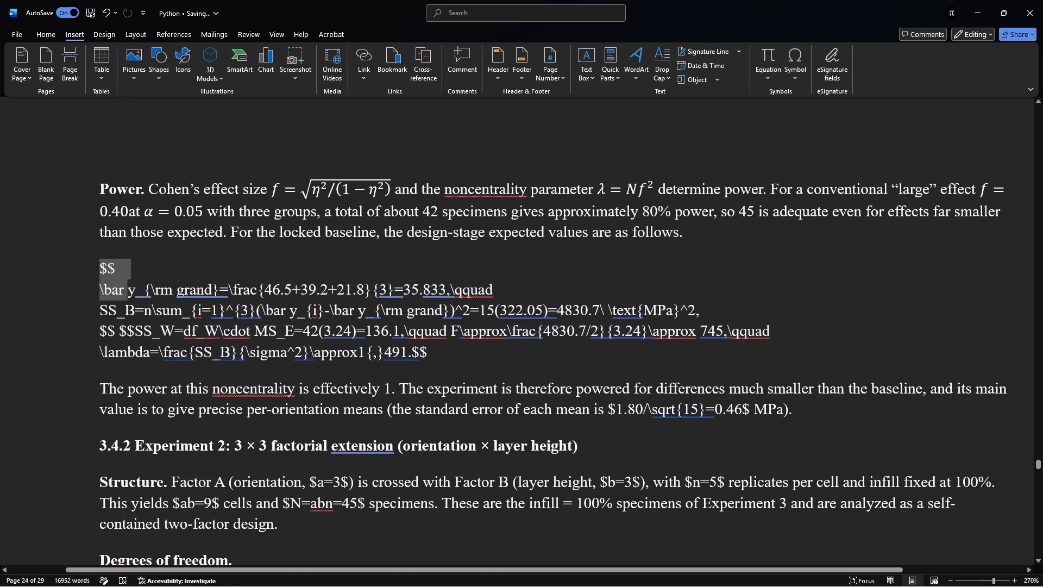
left_click_drag(133, 292, 385, 282)
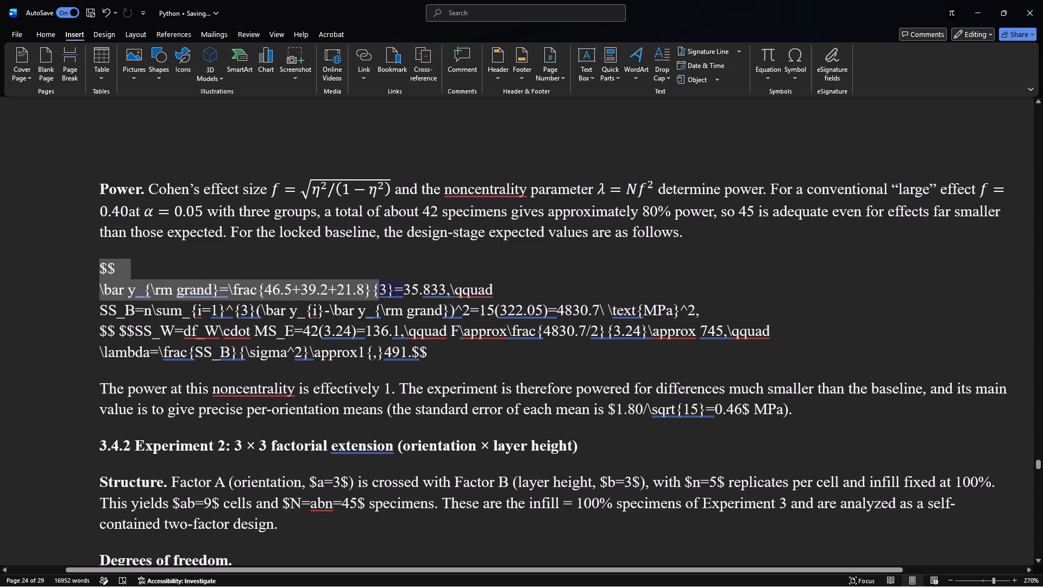
left_click_drag(385, 282, 438, 292)
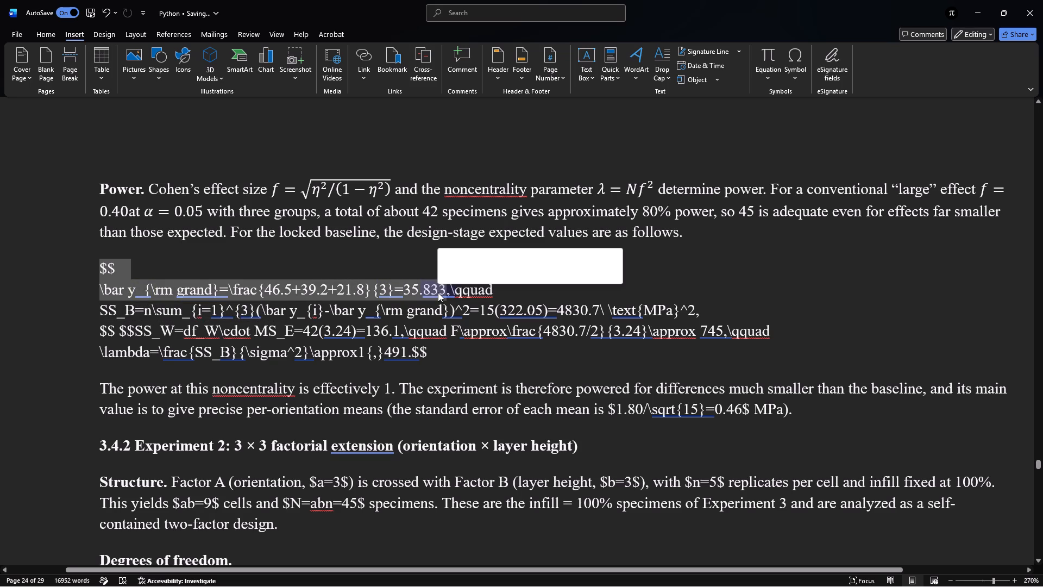
left_click(765, 59)
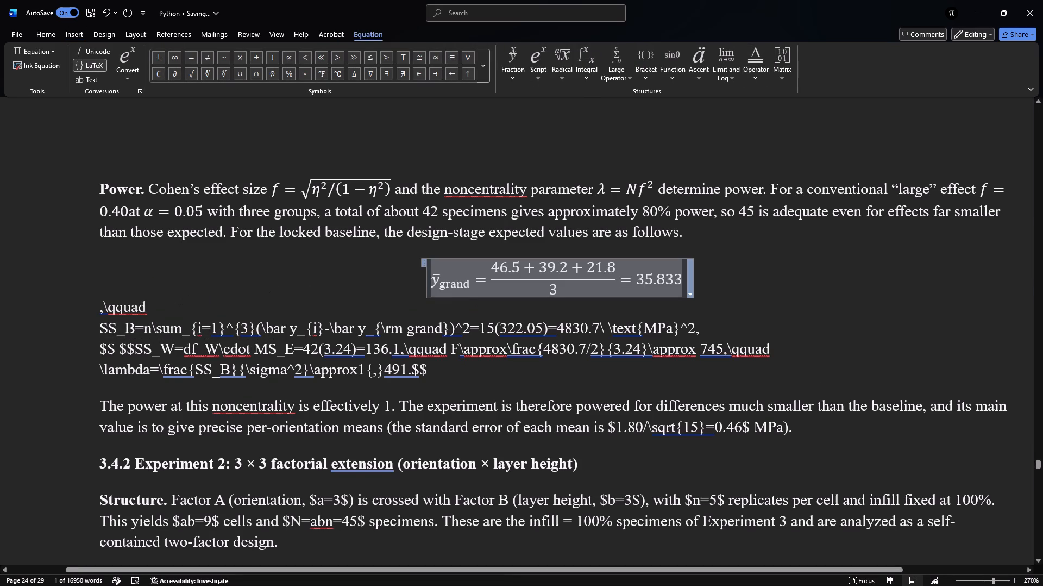
Convert the LaTeX from \qquad through the SS_B expression ending in "4830.7\ \text{MPa}^2" into an equation, leaving out the surrounding commas.
left_click_drag(103, 307, 116, 311)
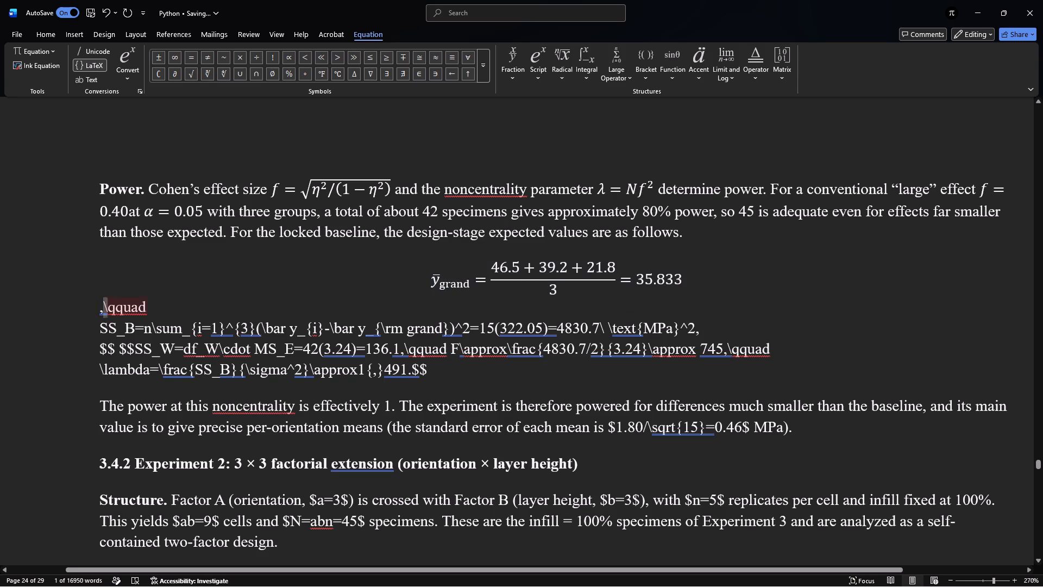
left_click_drag(116, 311, 243, 317)
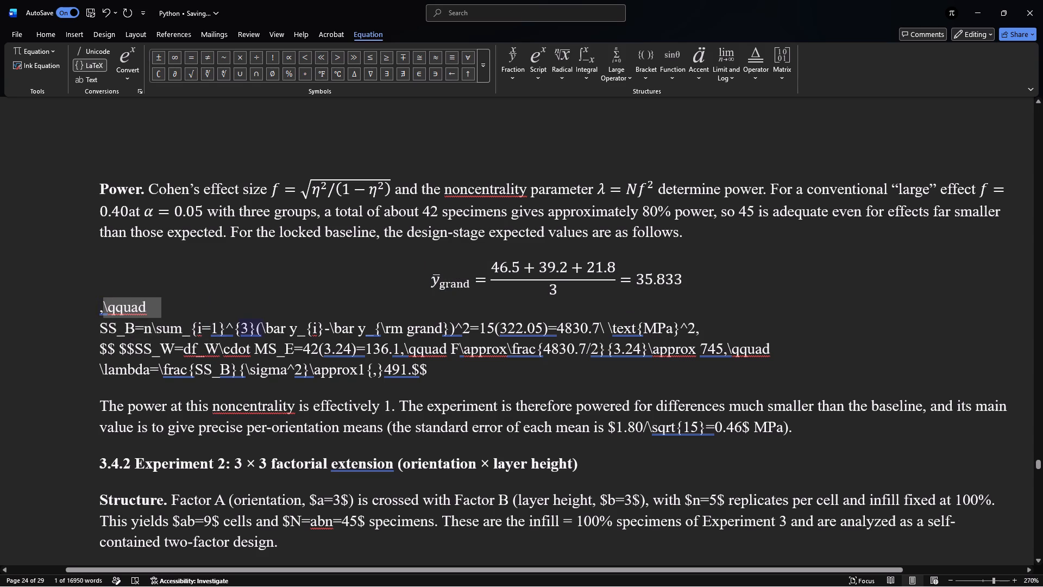
left_click_drag(243, 317, 348, 326)
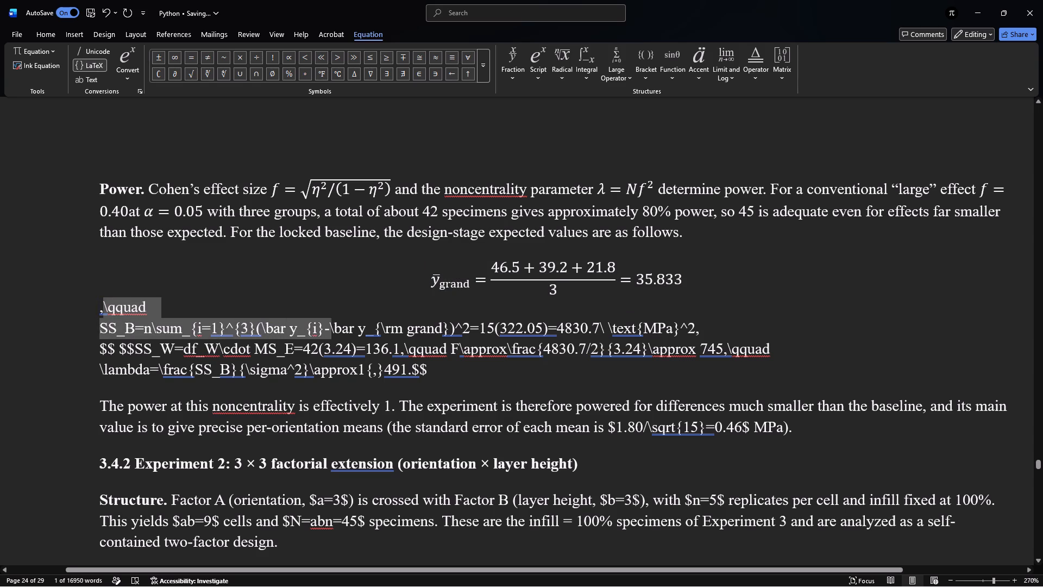
left_click_drag(348, 326, 668, 323)
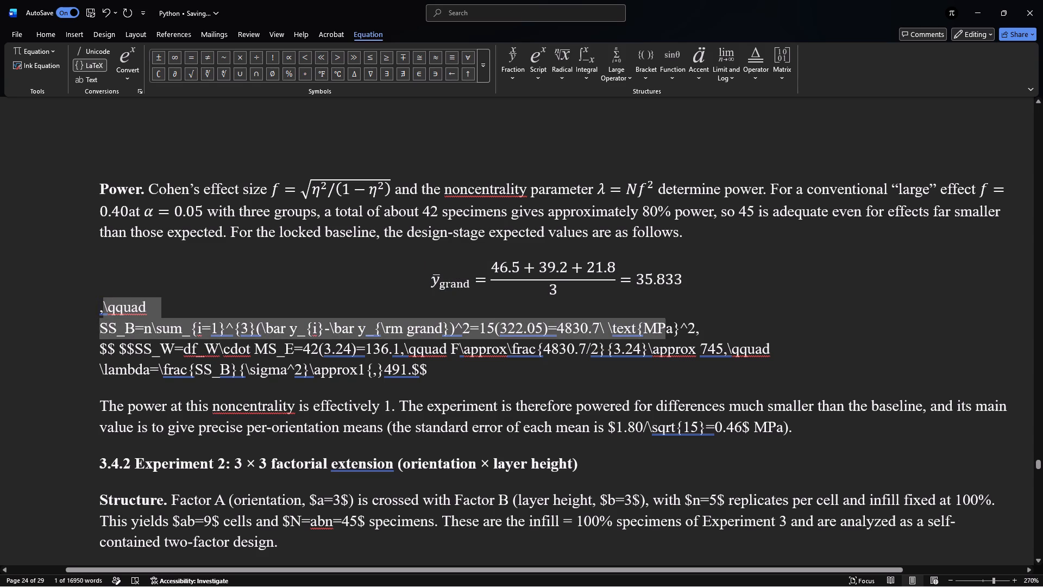
left_click_drag(668, 323, 694, 330)
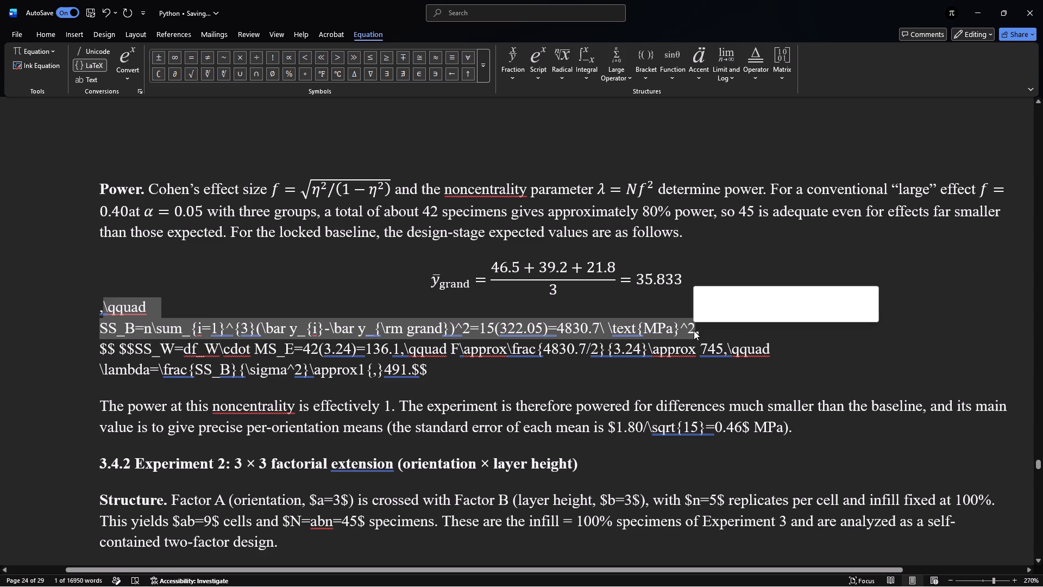
left_click(59, 36)
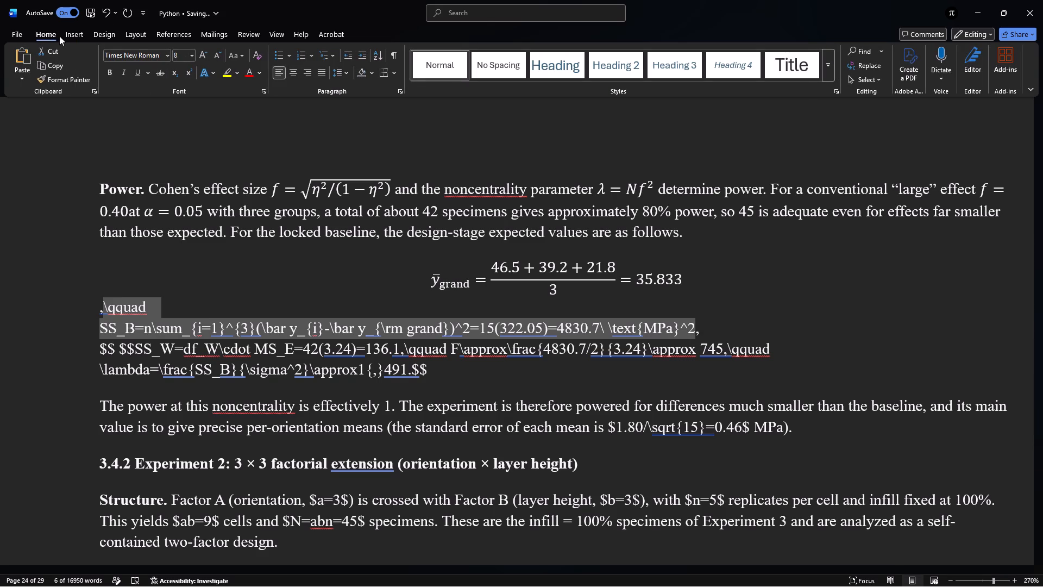
left_click(68, 36)
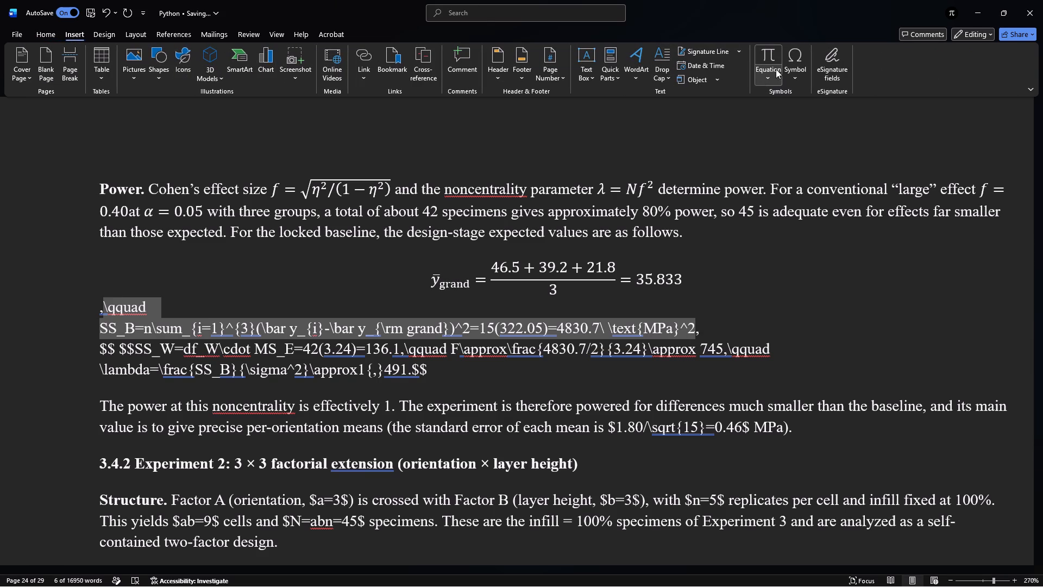
left_click(768, 60)
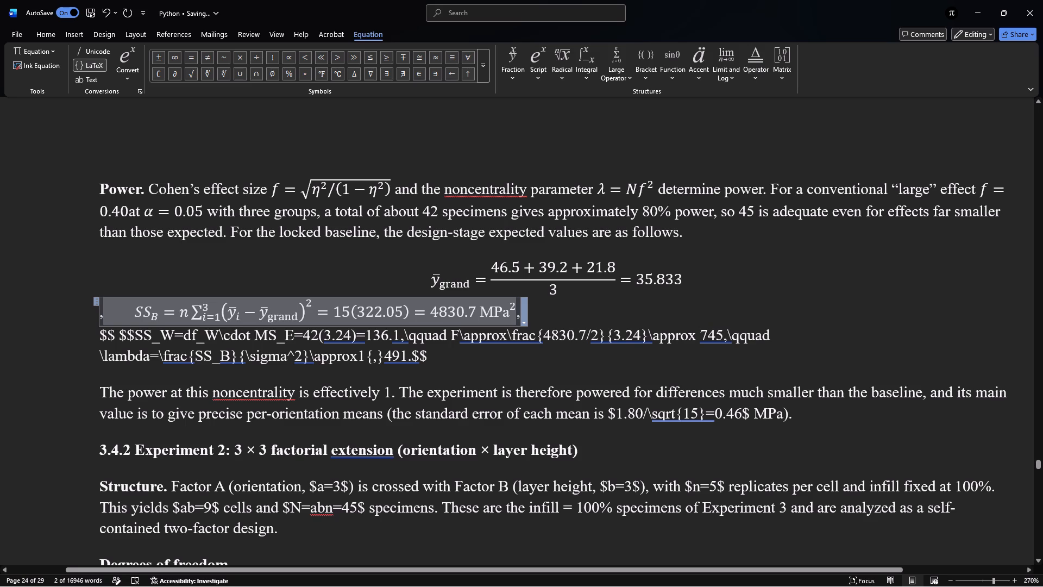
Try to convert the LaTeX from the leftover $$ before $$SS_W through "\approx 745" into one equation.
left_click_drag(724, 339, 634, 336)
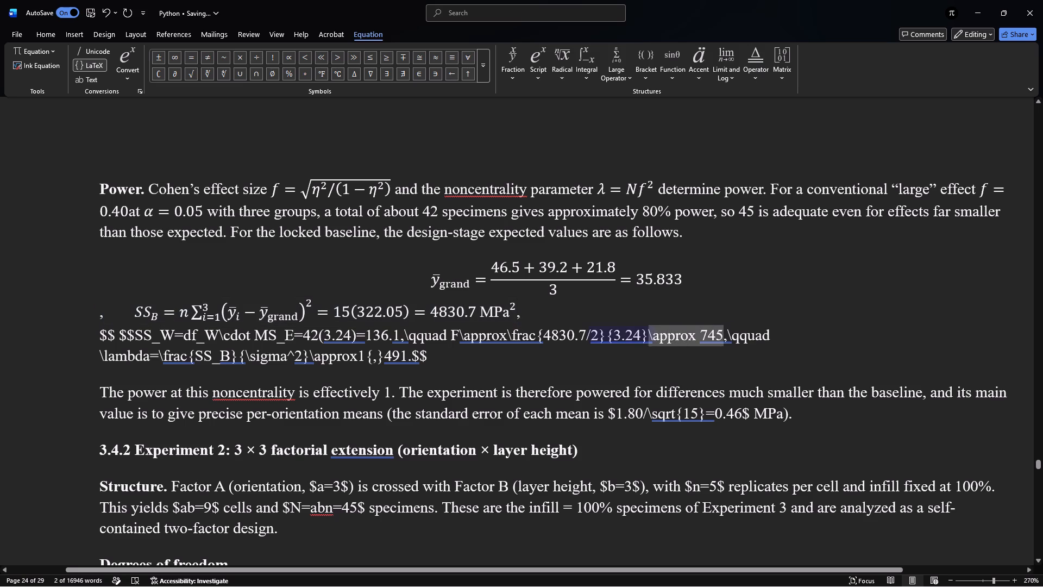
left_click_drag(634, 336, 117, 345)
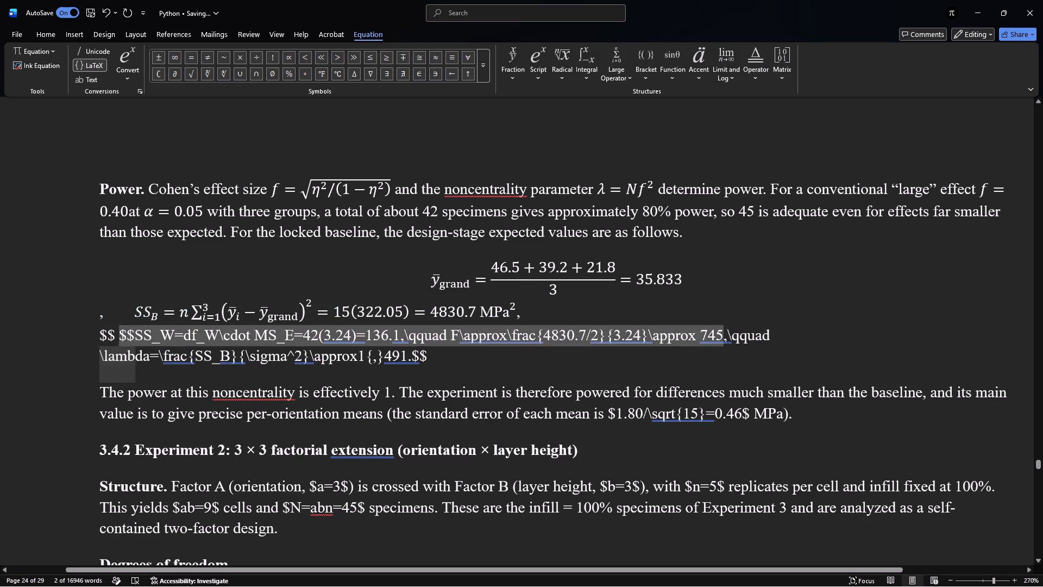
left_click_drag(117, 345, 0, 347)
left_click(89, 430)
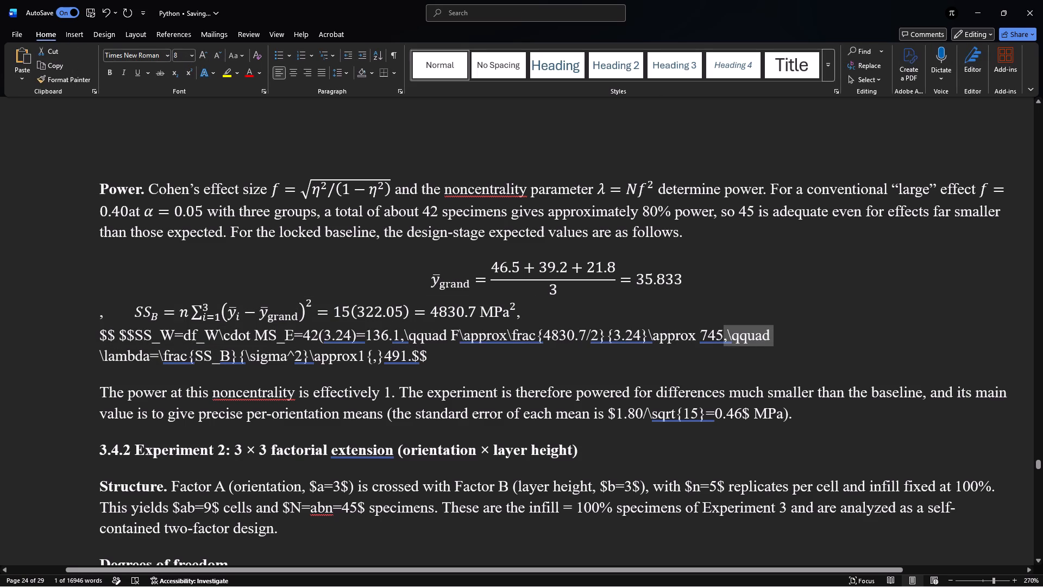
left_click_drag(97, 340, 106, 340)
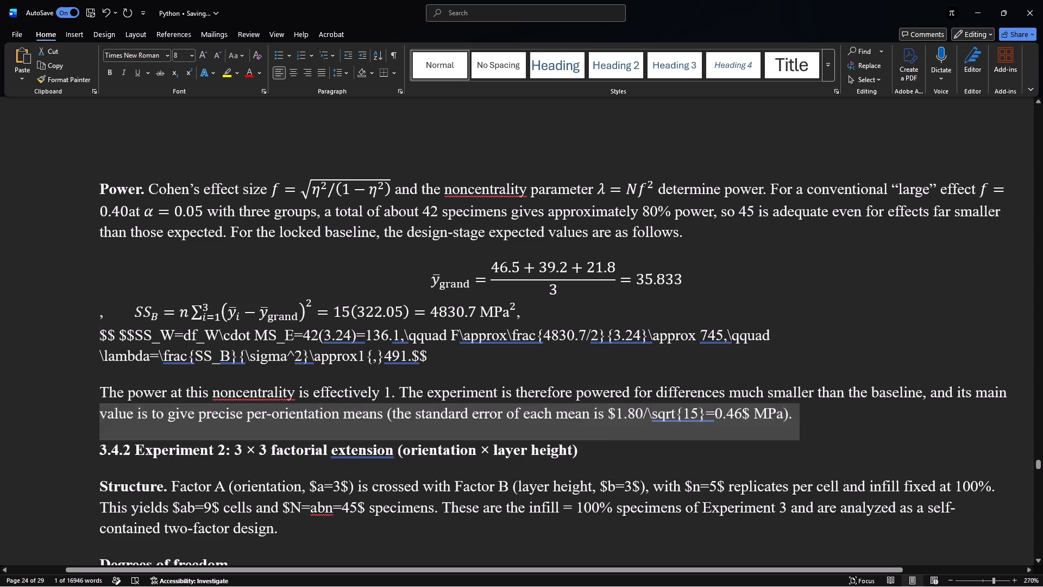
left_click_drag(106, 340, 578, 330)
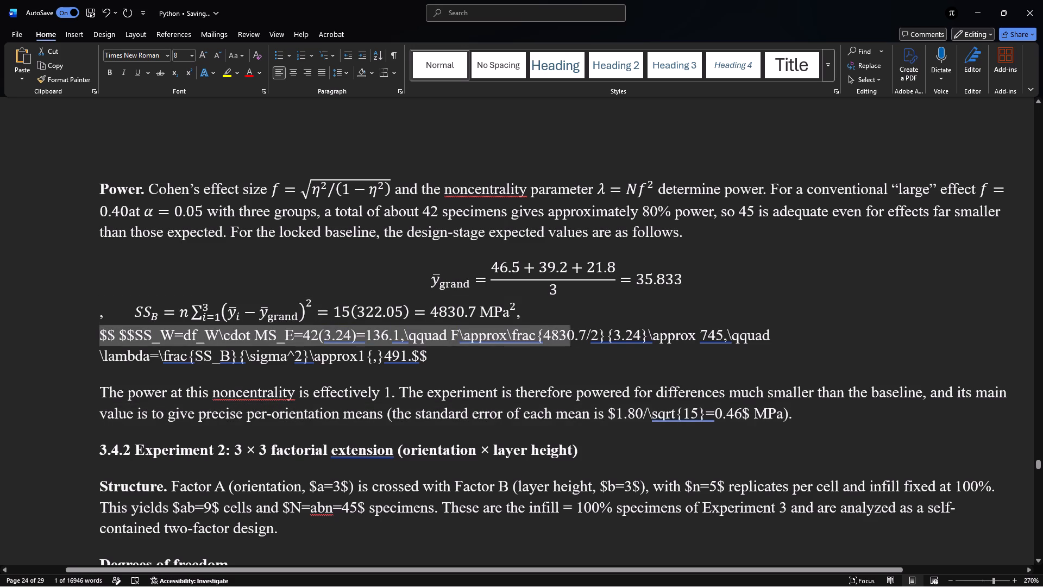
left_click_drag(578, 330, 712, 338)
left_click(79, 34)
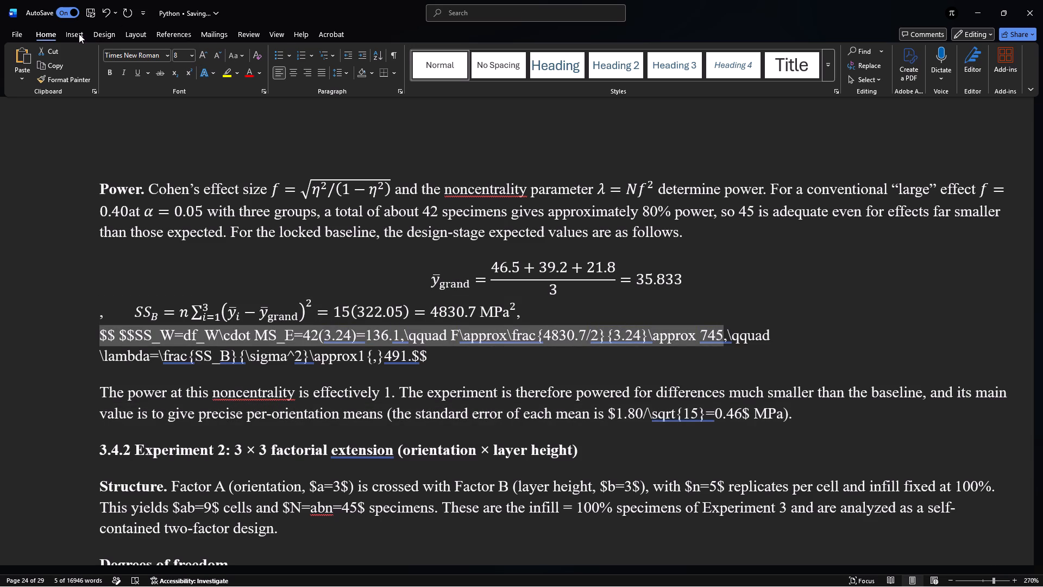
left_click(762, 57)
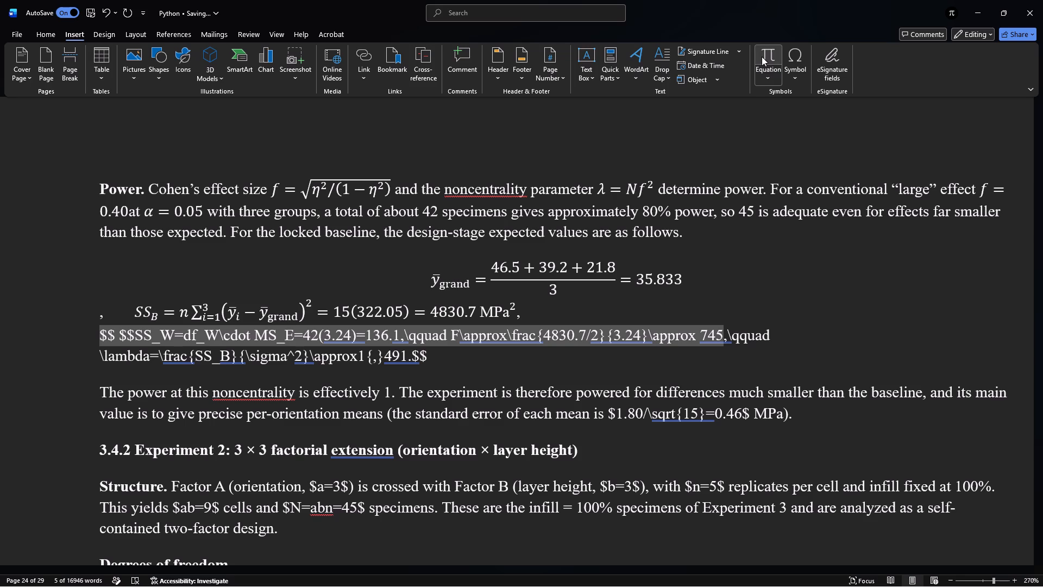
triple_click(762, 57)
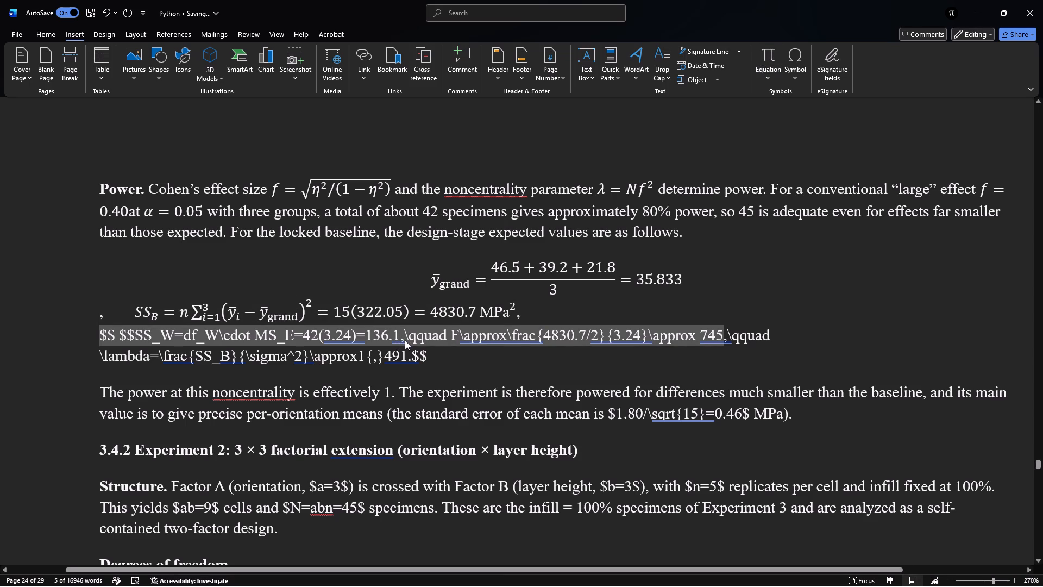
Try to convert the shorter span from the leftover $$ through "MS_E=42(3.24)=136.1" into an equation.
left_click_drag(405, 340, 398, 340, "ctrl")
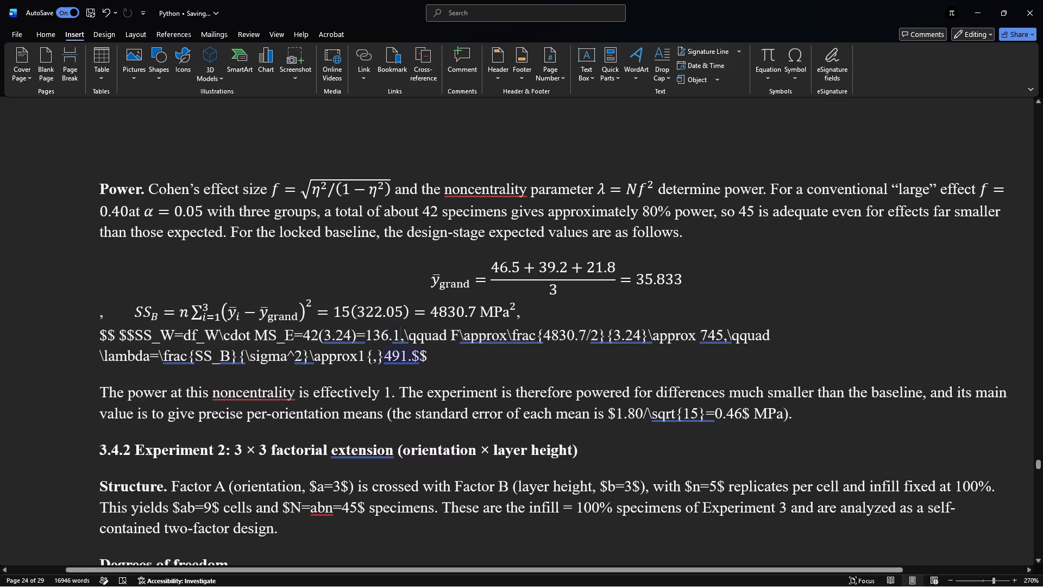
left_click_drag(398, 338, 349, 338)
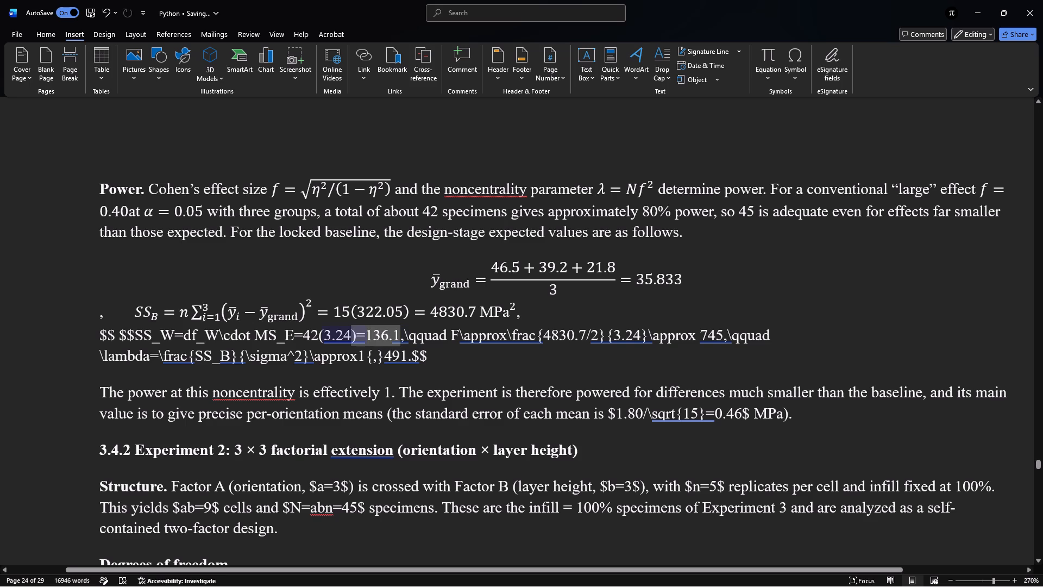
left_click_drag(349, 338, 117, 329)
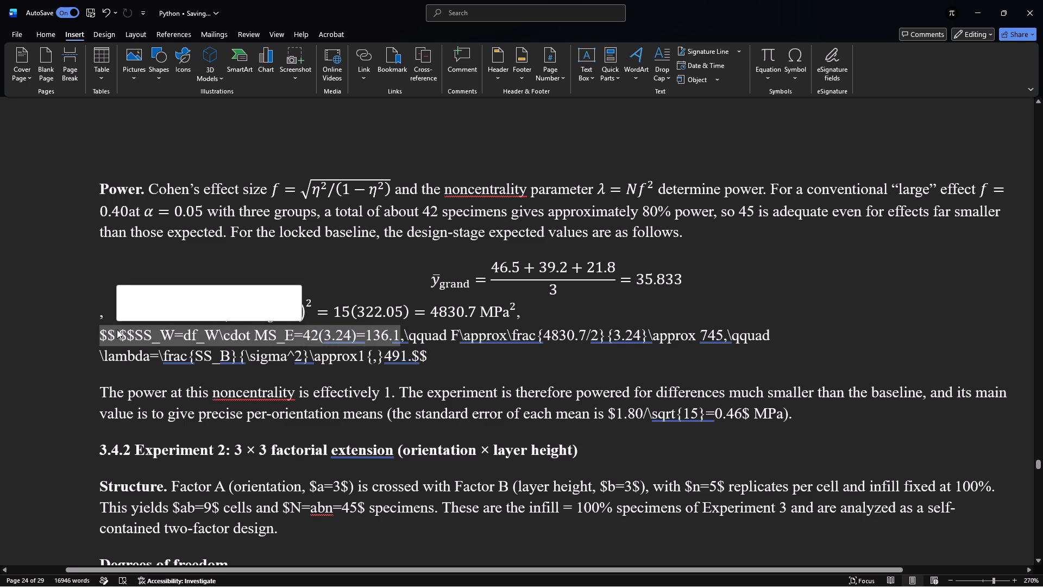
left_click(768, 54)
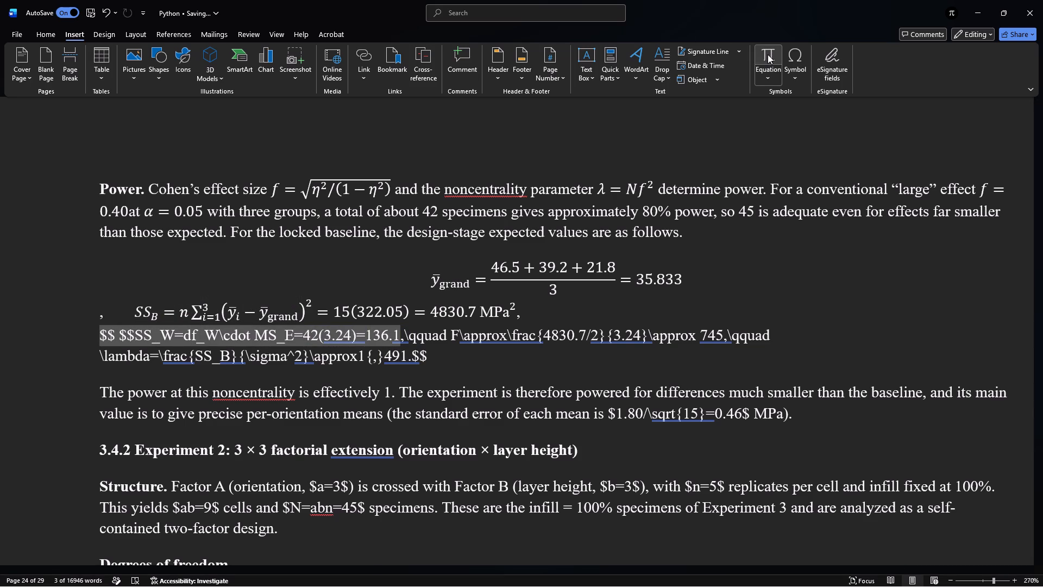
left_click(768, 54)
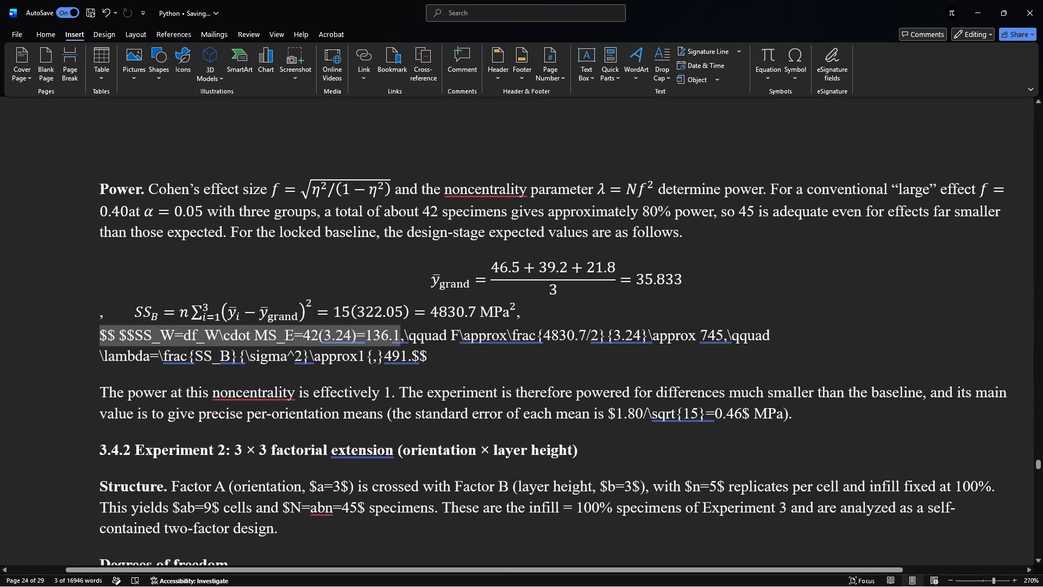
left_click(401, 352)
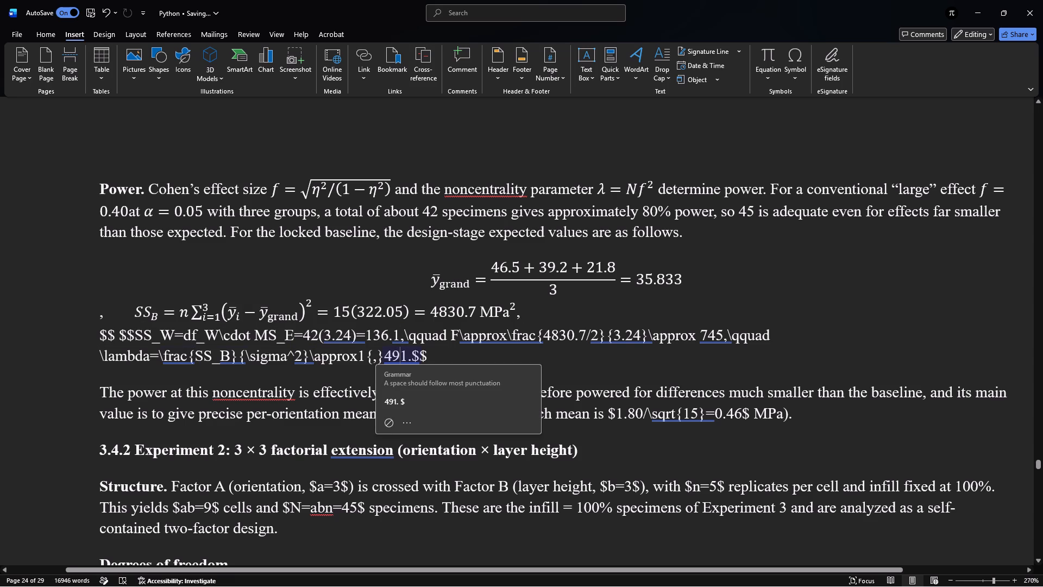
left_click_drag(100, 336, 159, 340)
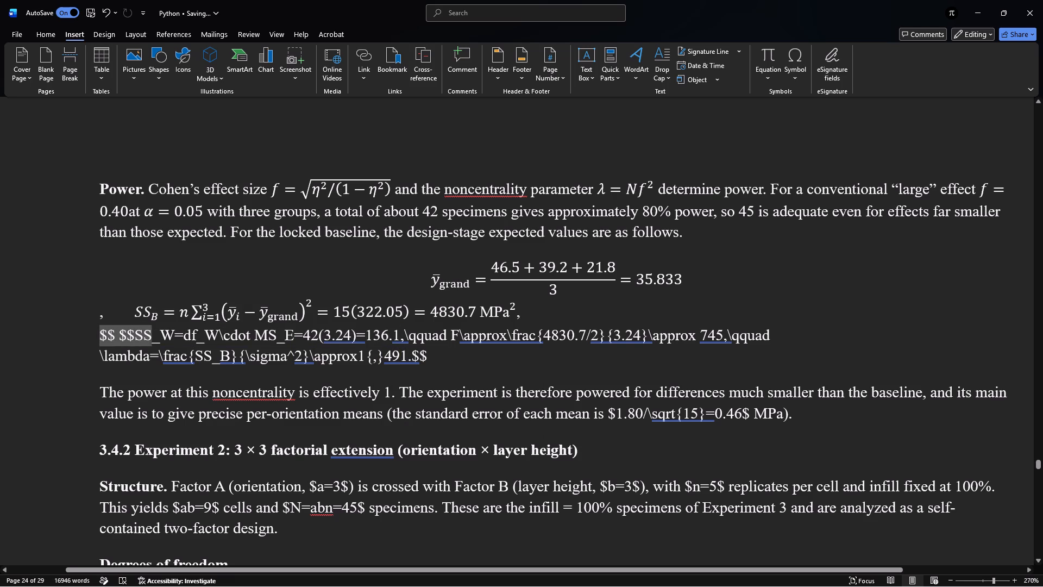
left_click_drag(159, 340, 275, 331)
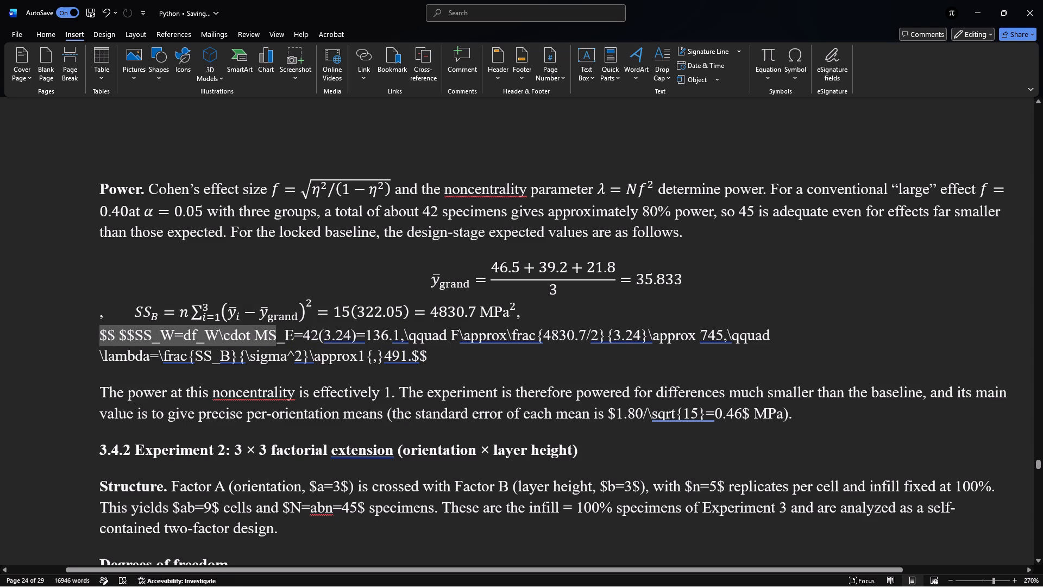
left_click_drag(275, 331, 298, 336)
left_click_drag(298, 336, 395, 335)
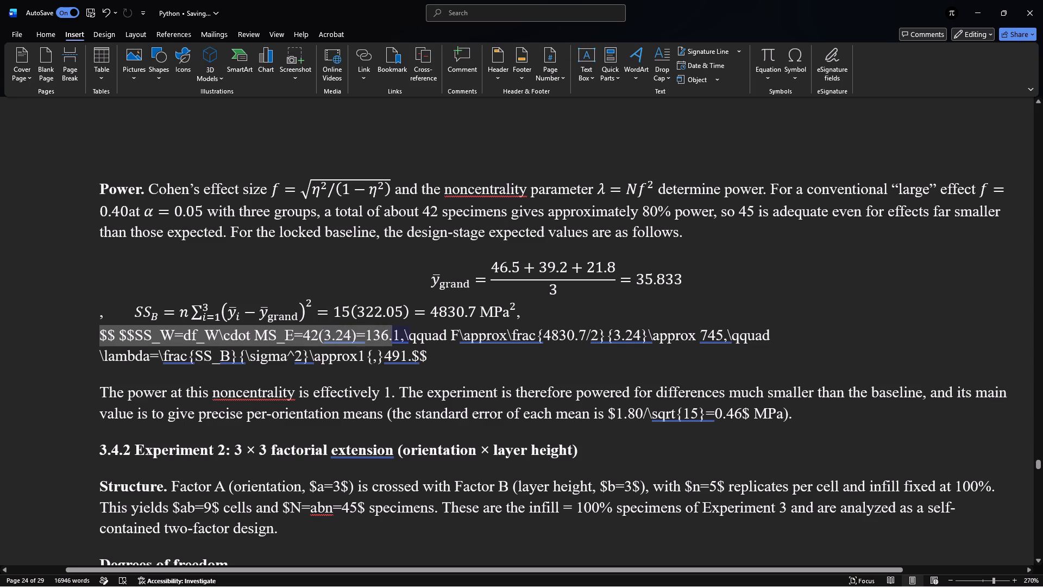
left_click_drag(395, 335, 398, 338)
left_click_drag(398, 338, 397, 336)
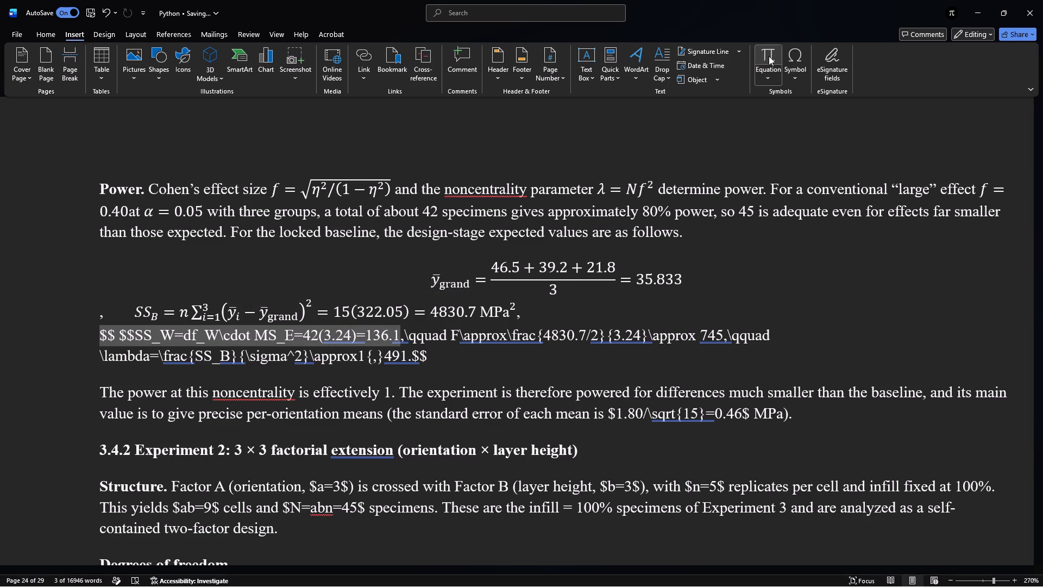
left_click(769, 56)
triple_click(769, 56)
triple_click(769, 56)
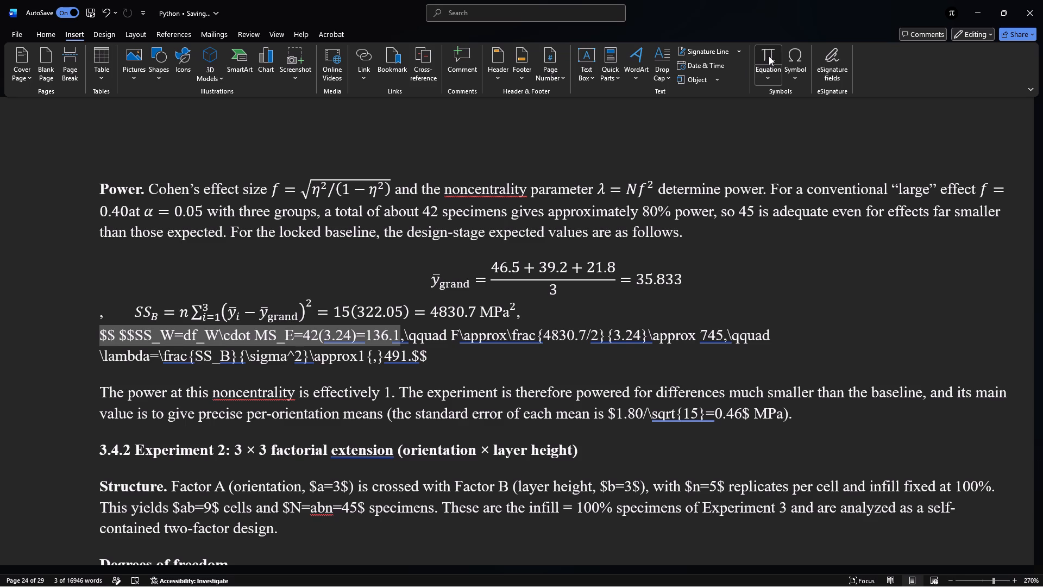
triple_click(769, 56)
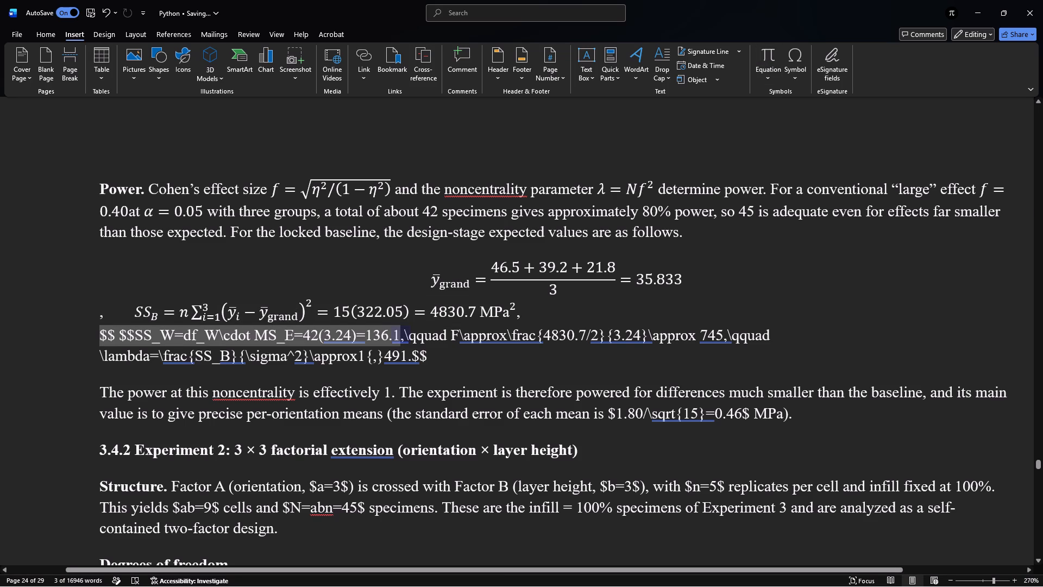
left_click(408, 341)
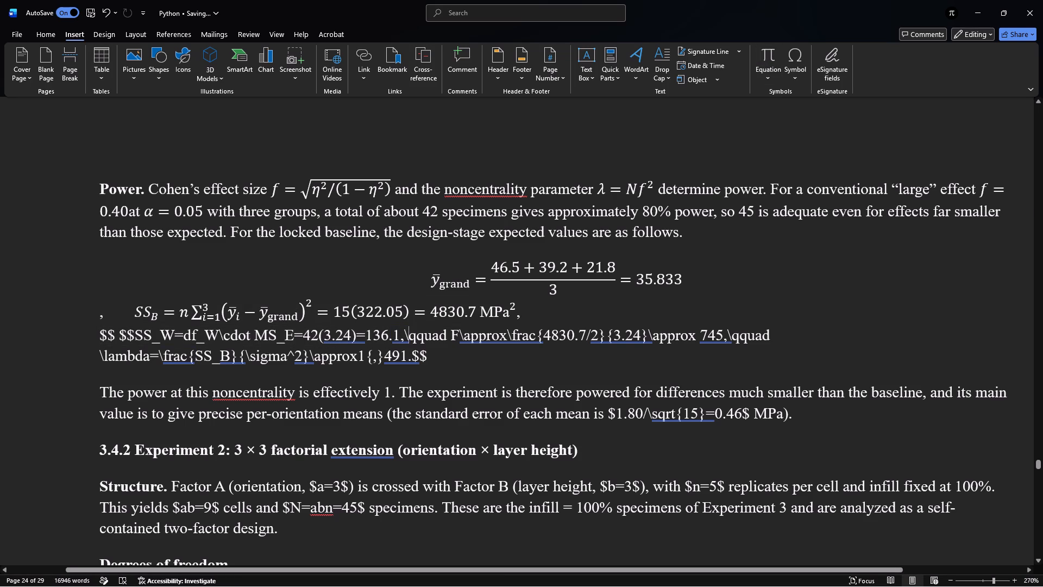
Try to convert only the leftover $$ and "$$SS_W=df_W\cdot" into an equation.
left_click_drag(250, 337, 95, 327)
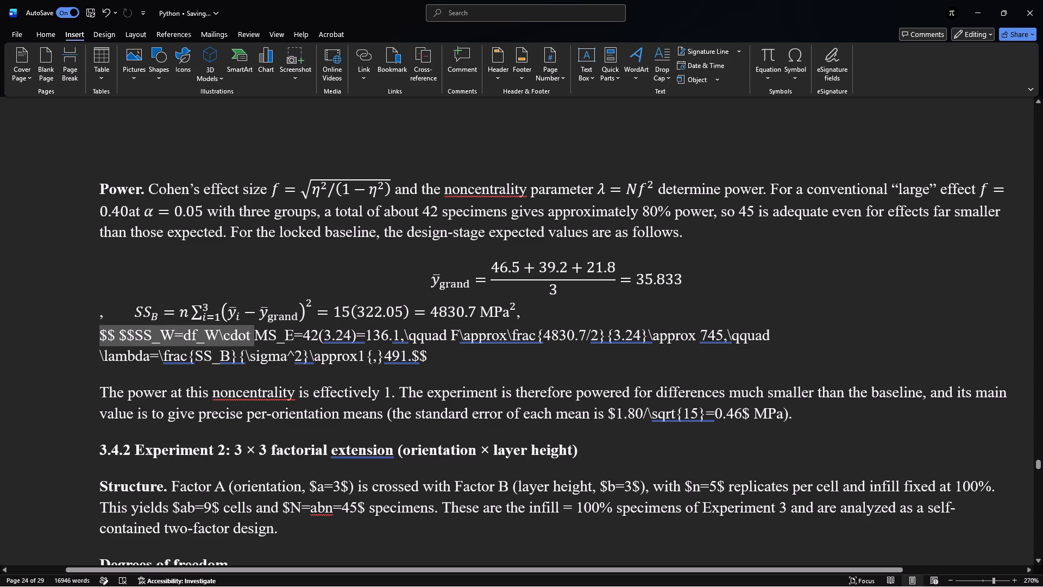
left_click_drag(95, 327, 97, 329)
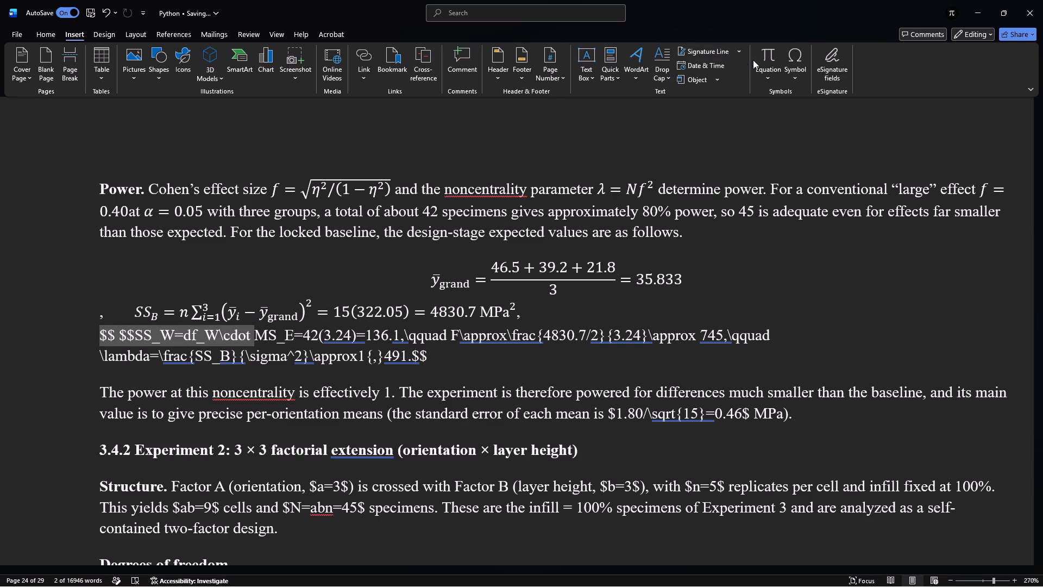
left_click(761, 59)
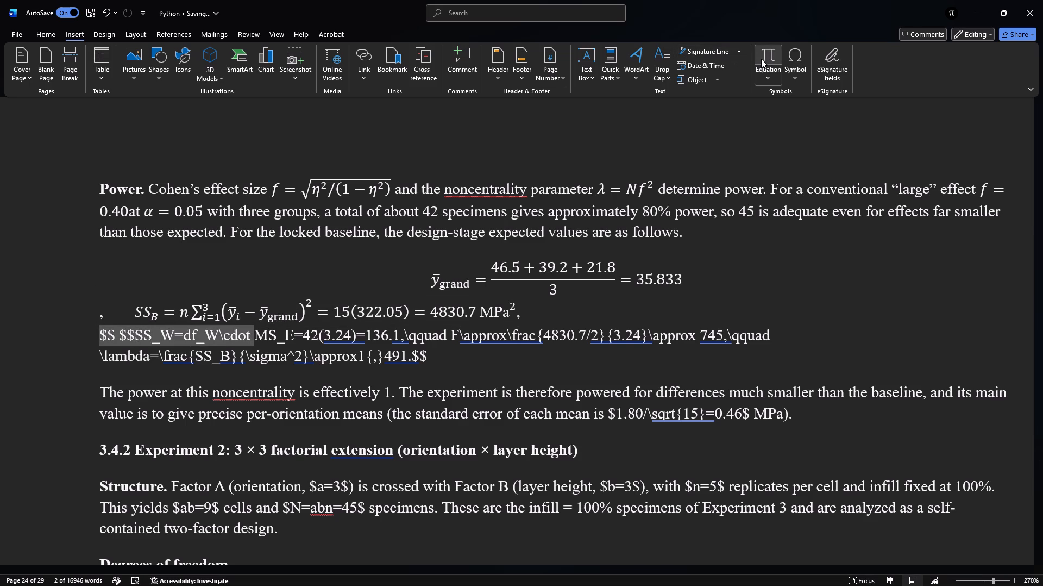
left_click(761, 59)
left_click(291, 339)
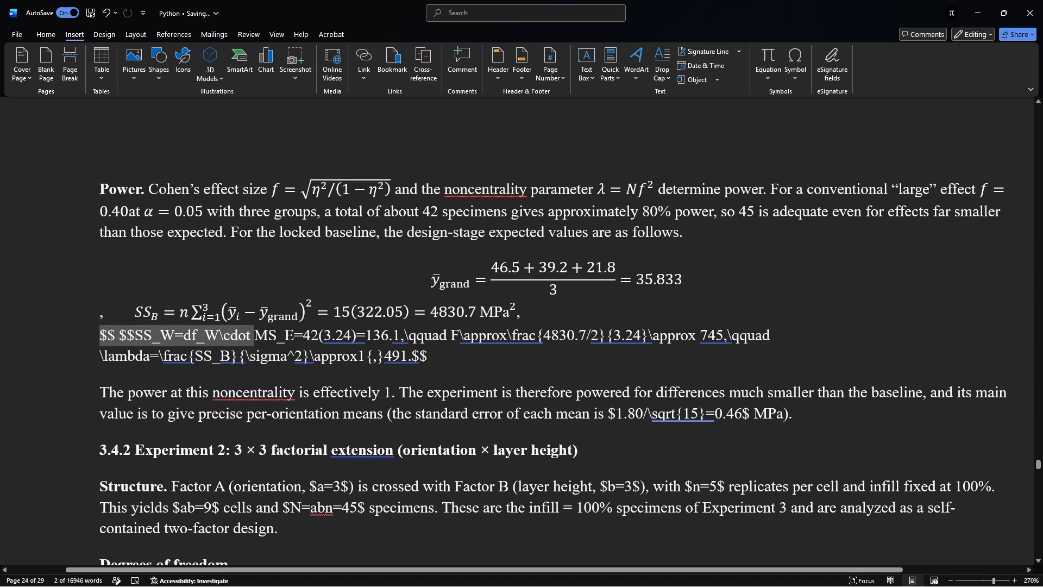
Convert $$SS_W=df_W\cdot MS_E=42(3.24)=136.1 into a display equation, leaving out the preceding stray $$ and the trailing comma.
left_click(359, 342)
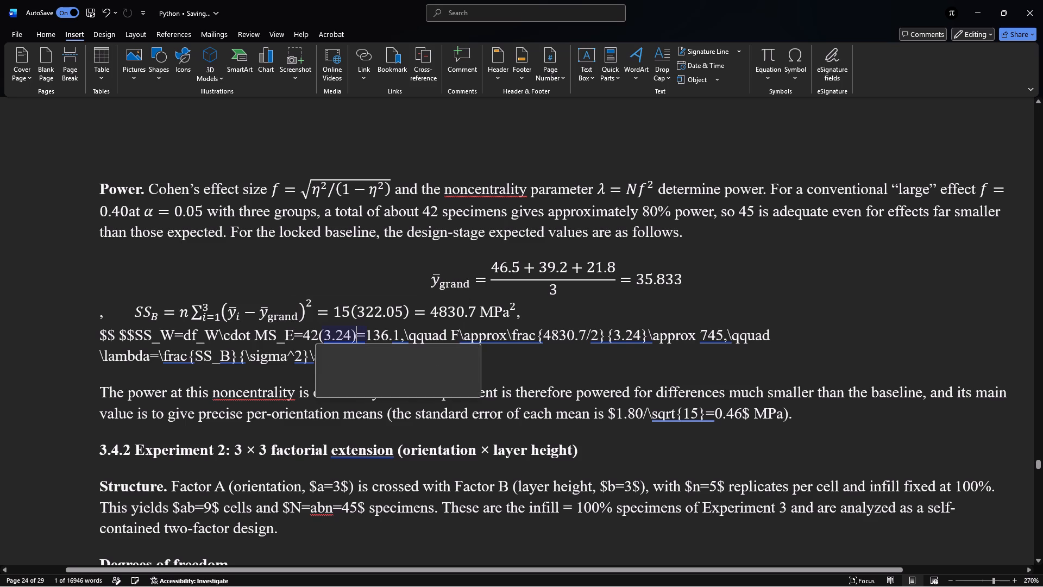
left_click_drag(354, 338, 264, 338)
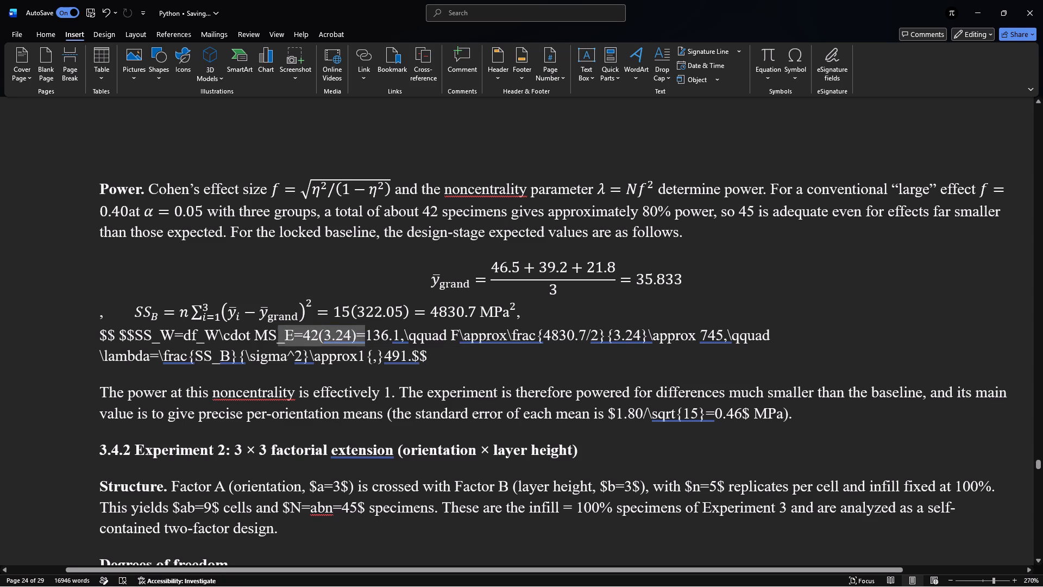
left_click_drag(264, 338, 150, 336)
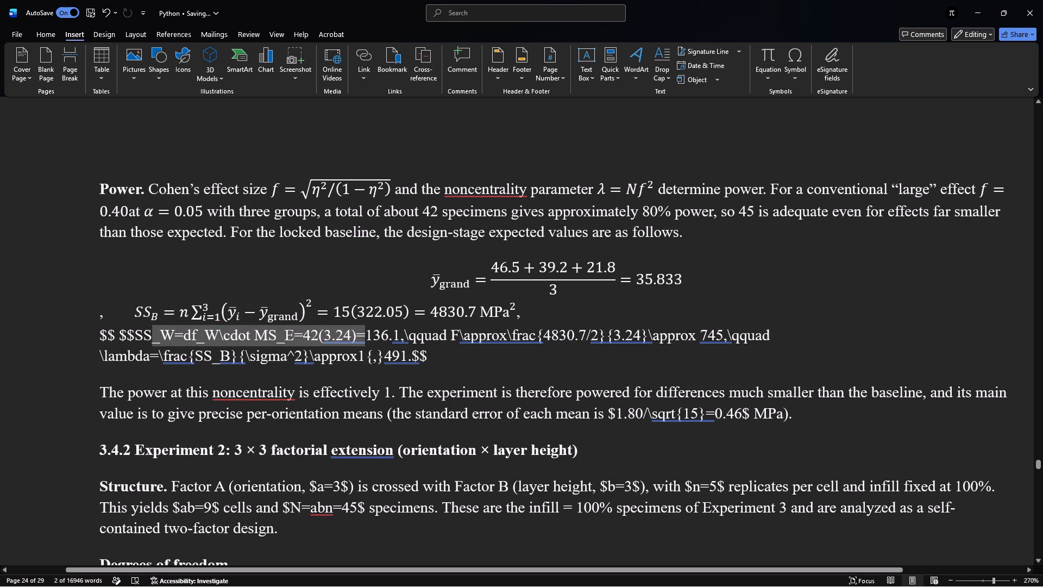
left_click(121, 338)
left_click_drag(121, 338, 271, 334)
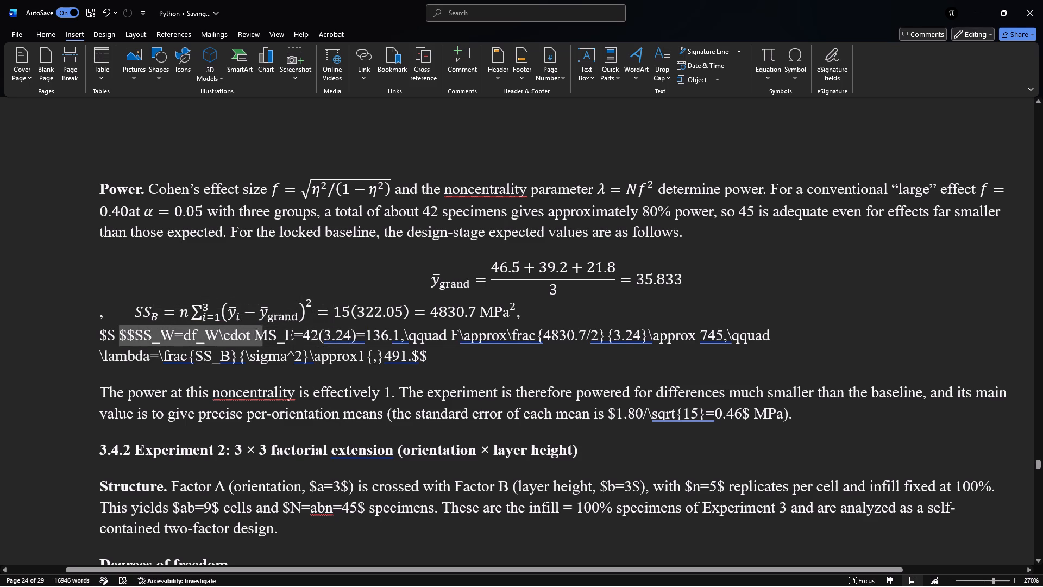
left_click_drag(271, 334, 393, 339)
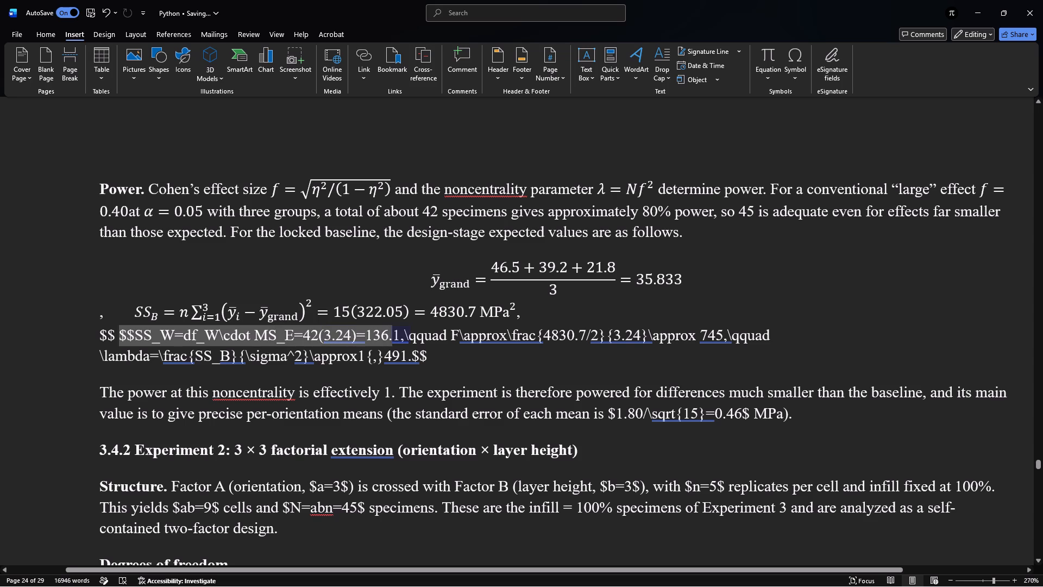
left_click_drag(393, 339, 398, 339)
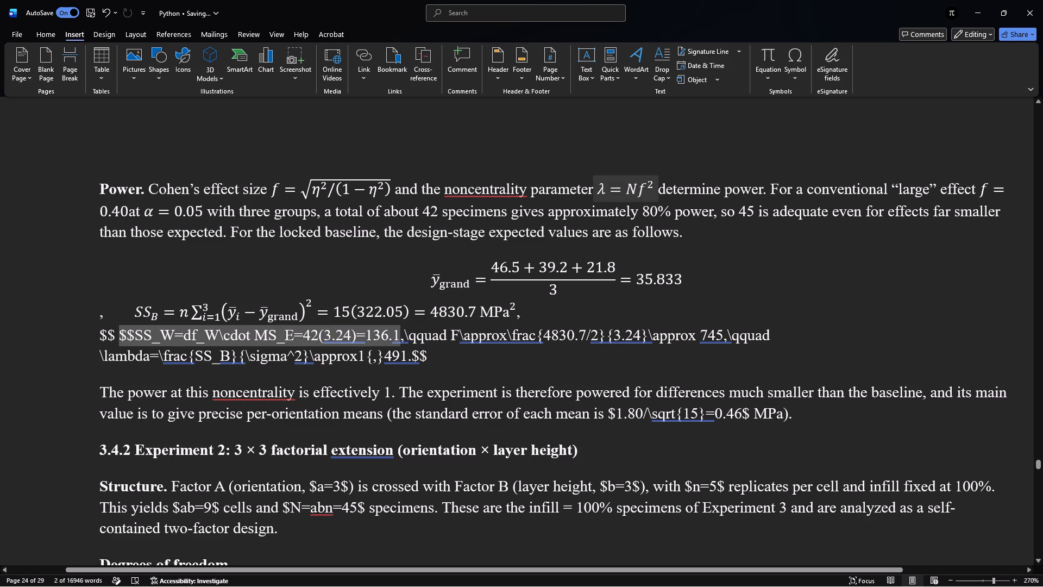
left_click(765, 57)
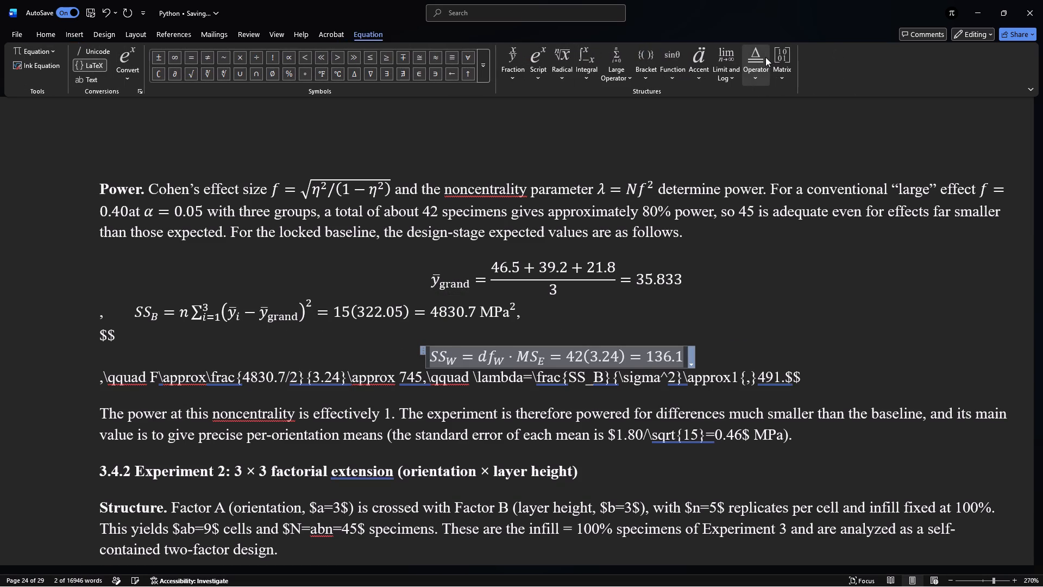
Delete the stray $$ on the line above the SS_W equation.
left_click(116, 338)
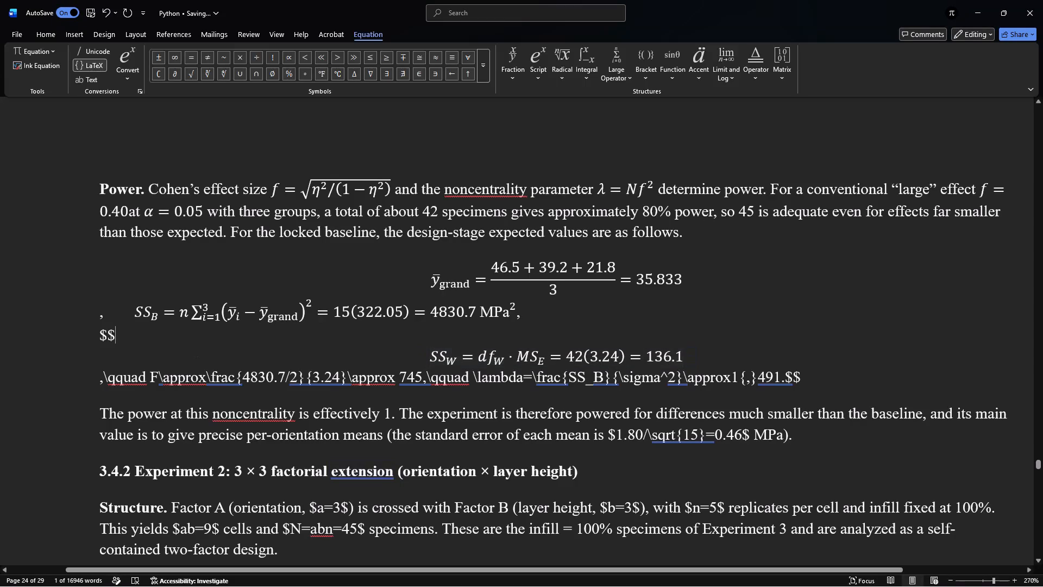
key("BackSpace")
key("BackSpace")
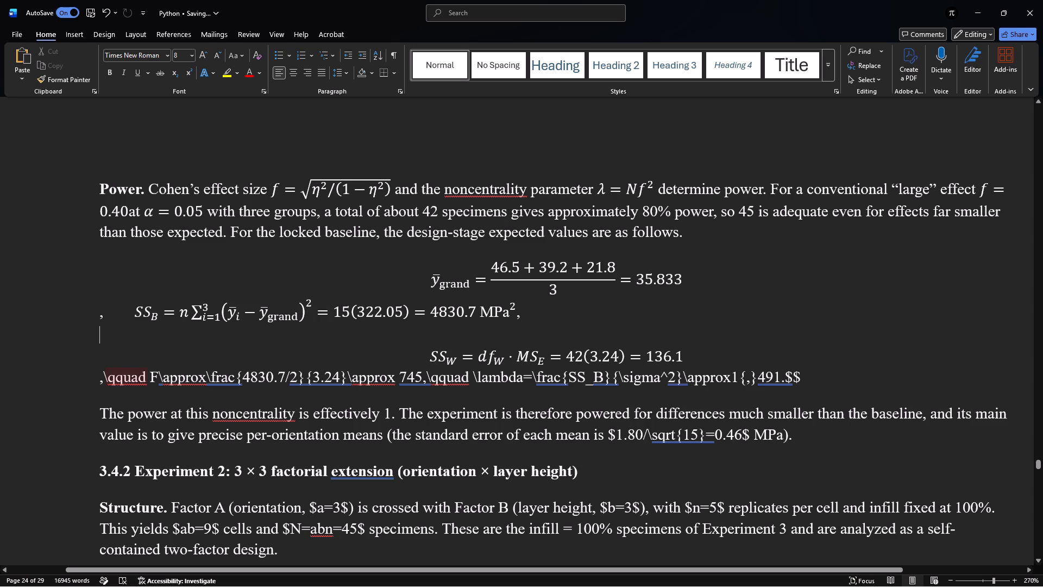
Convert \qquad F\approx\frac{4830.7/2}{3.24}\approx 745 below the SS_W equation into an equation, leaving out the leading comma.
left_click_drag(103, 378, 136, 378)
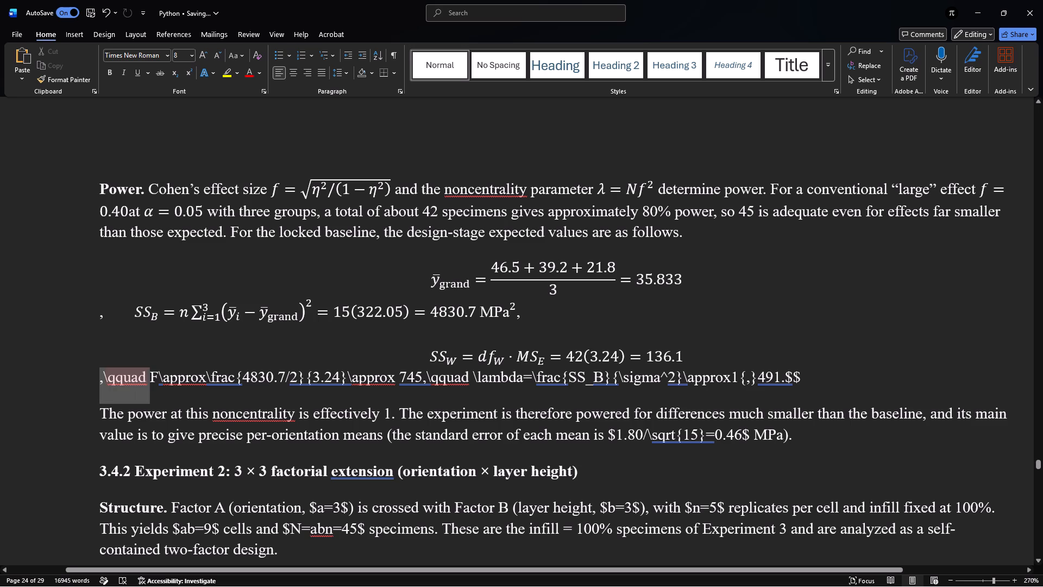
left_click_drag(136, 378, 142, 379)
left_click(142, 379)
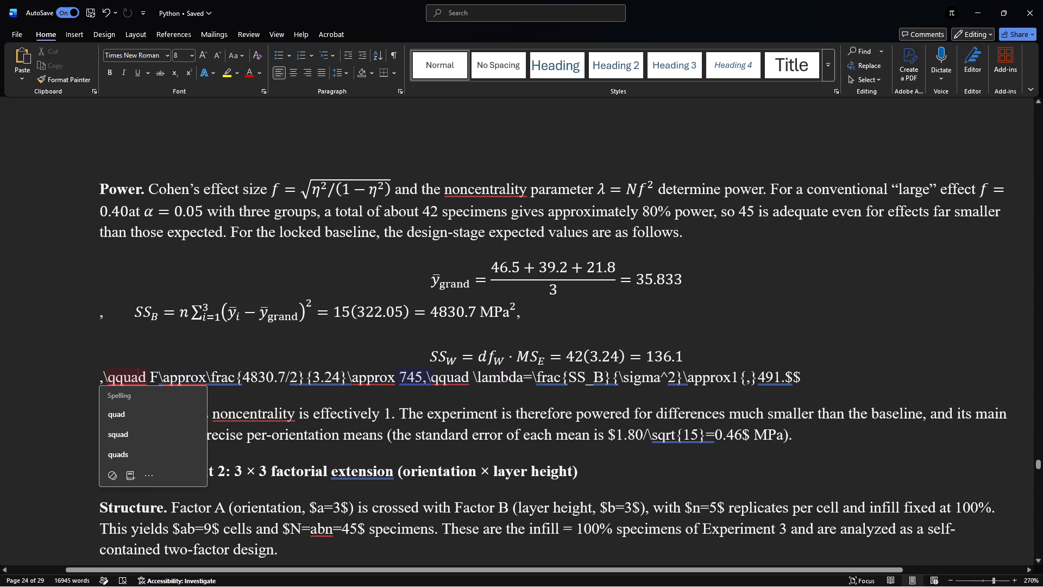
left_click_drag(423, 378, 260, 378)
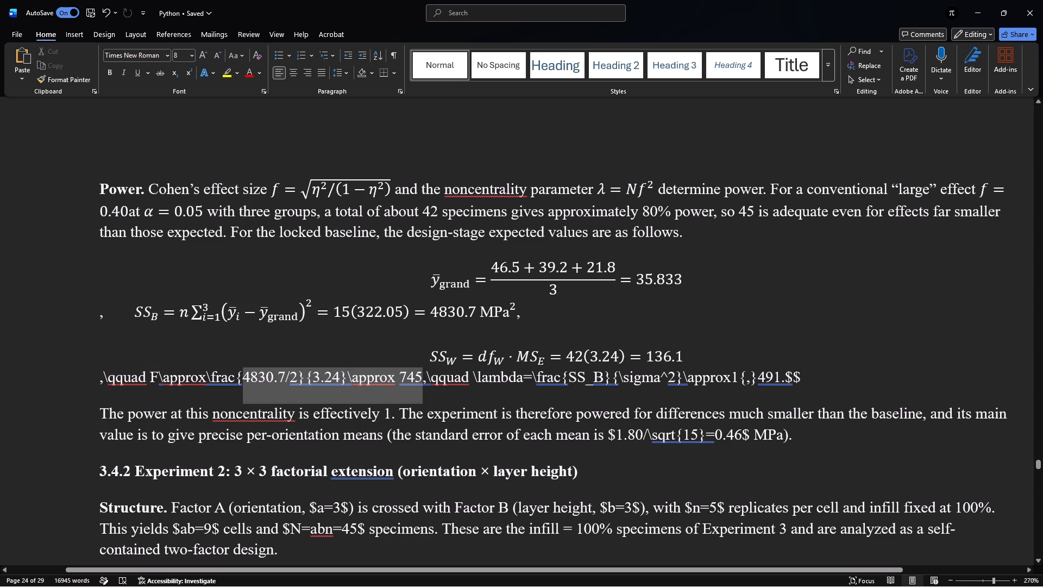
left_click_drag(260, 378, 104, 376)
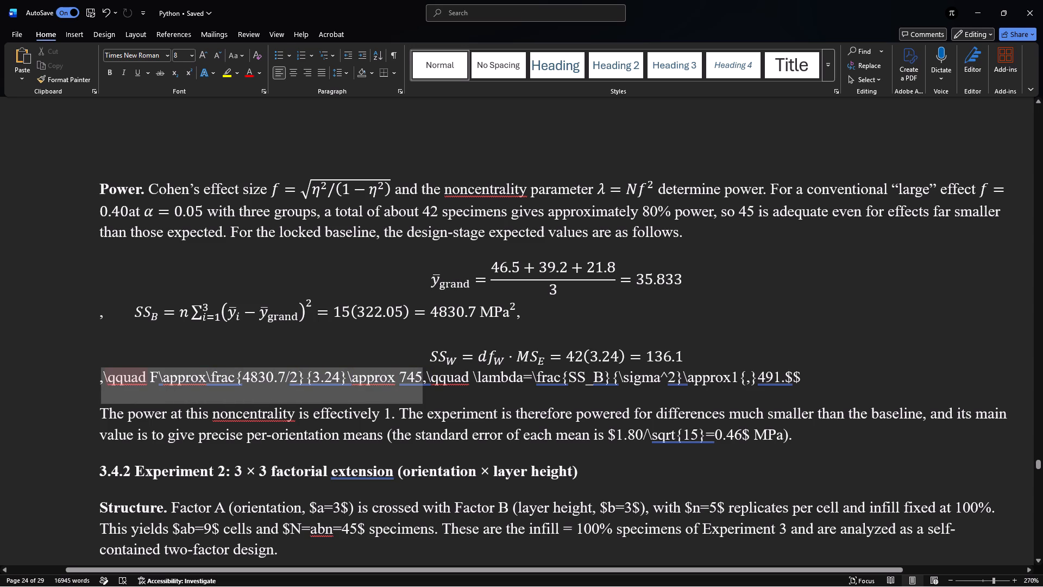
left_click_drag(104, 376, 104, 377)
left_click_drag(104, 377, 105, 384)
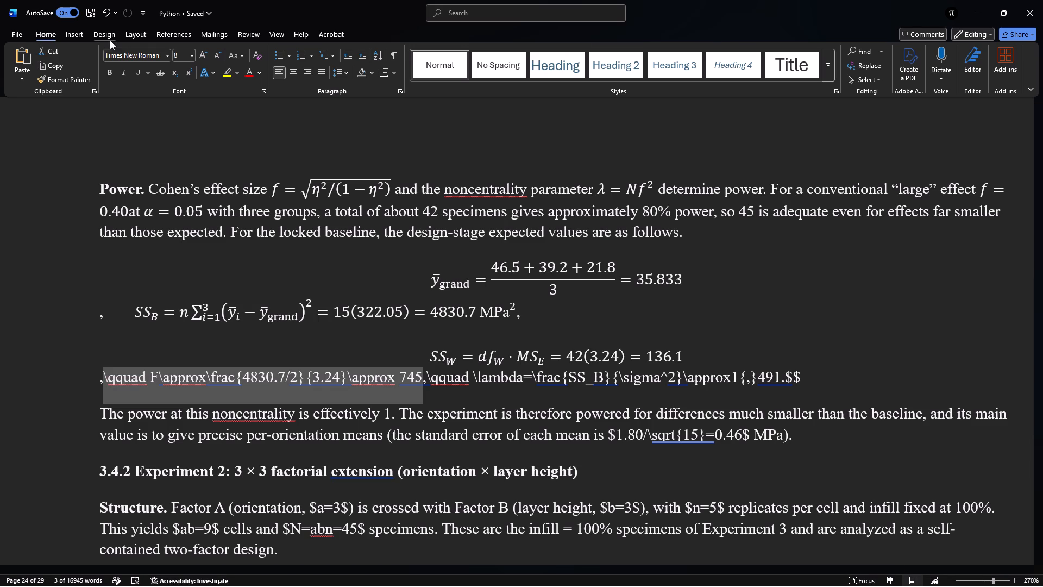
left_click(73, 33)
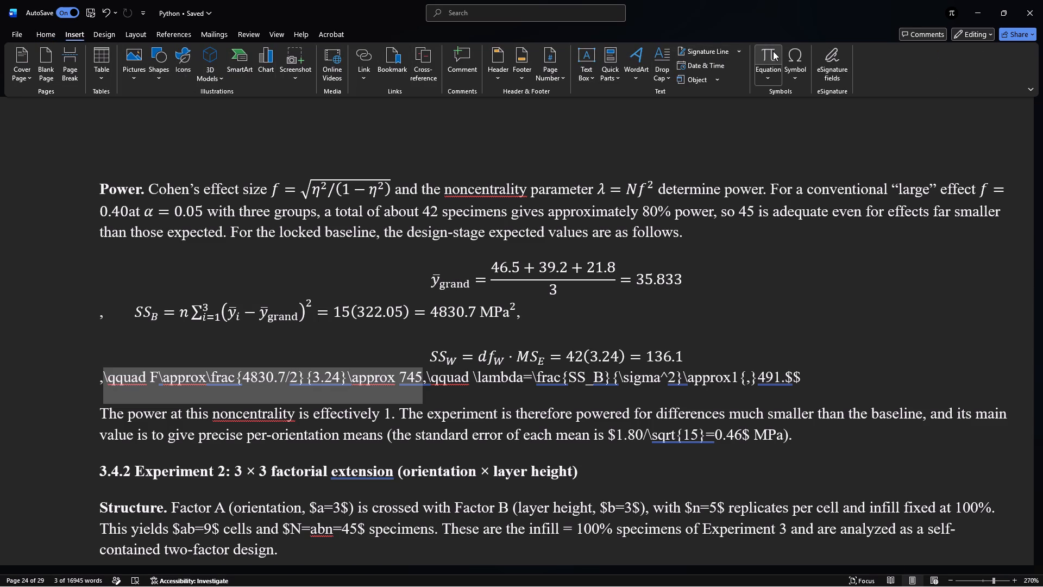
left_click(773, 51)
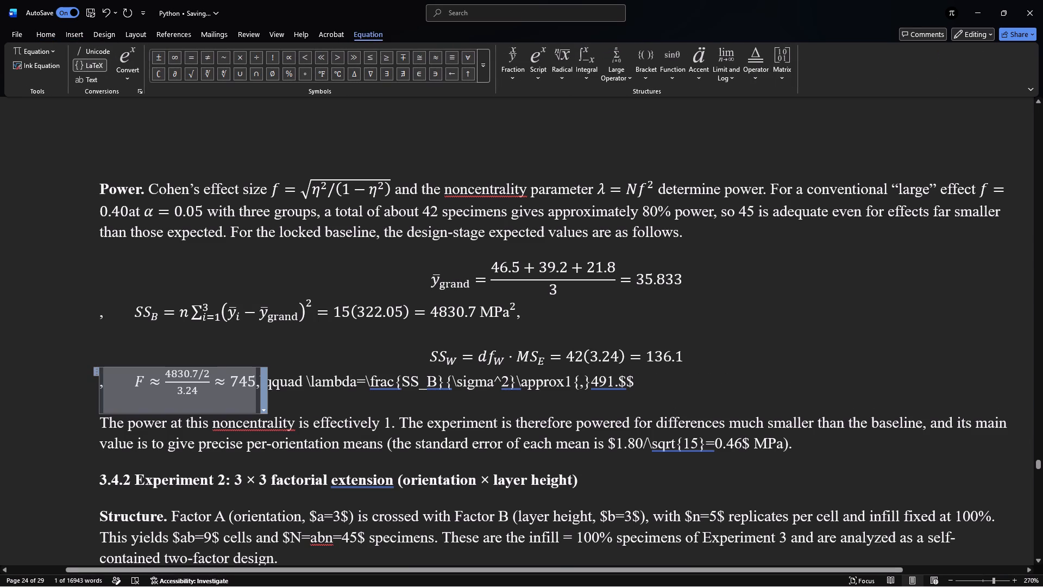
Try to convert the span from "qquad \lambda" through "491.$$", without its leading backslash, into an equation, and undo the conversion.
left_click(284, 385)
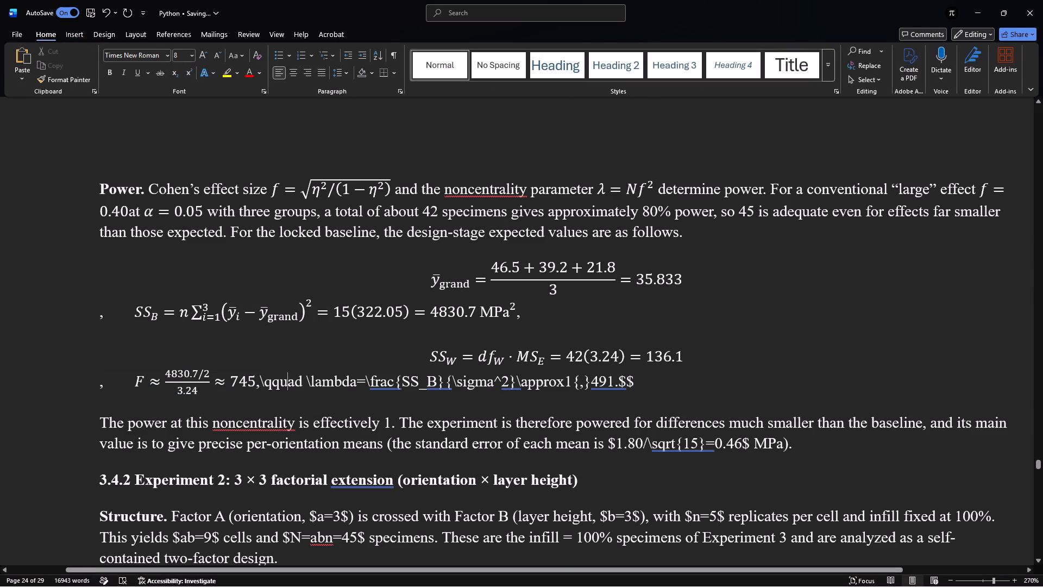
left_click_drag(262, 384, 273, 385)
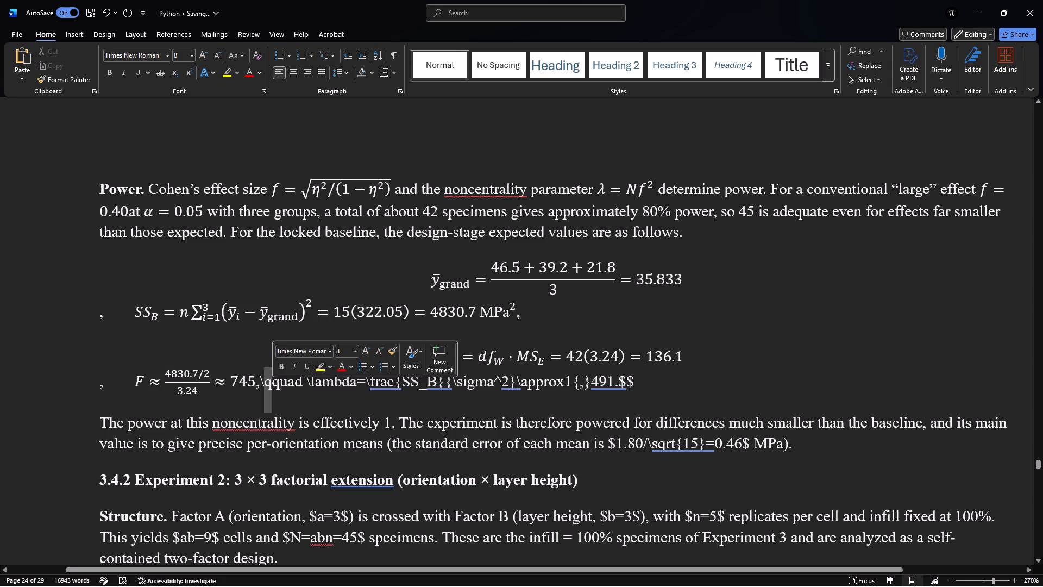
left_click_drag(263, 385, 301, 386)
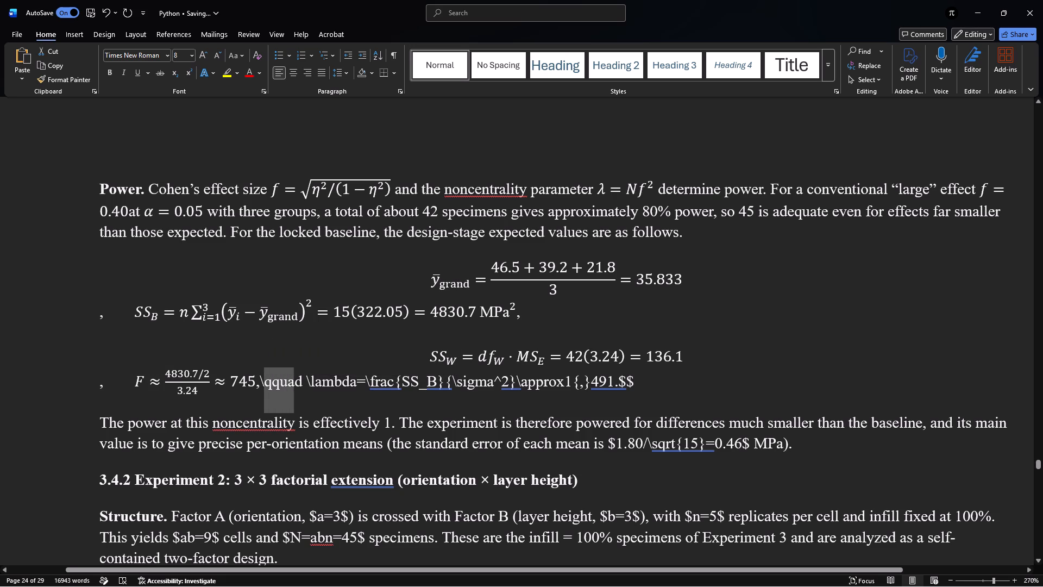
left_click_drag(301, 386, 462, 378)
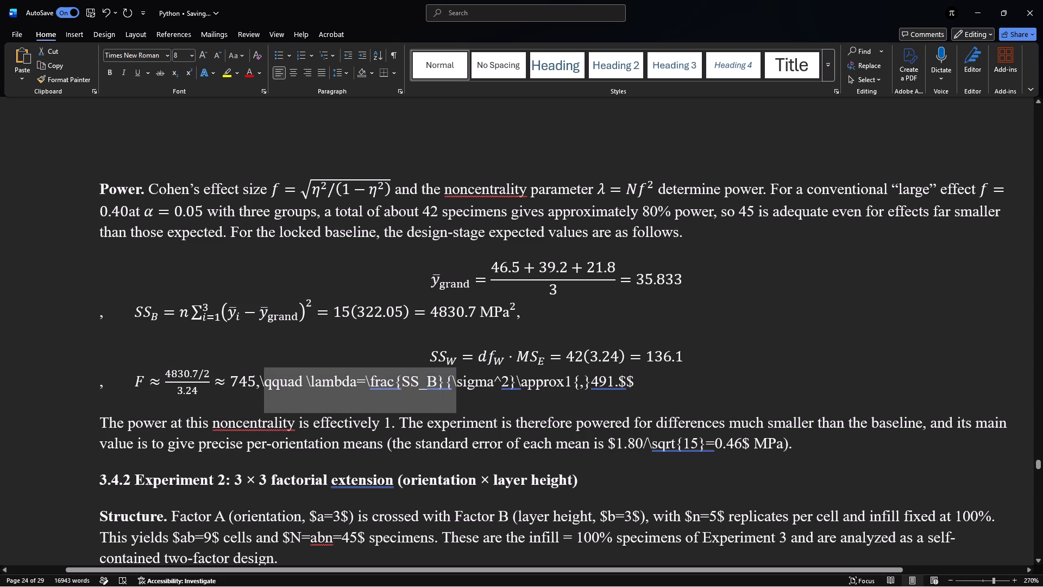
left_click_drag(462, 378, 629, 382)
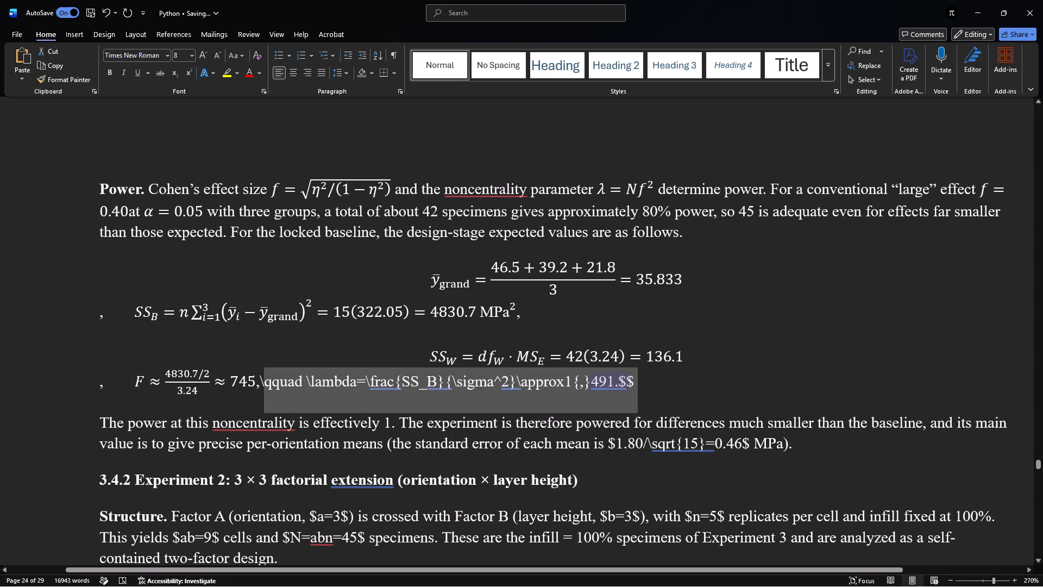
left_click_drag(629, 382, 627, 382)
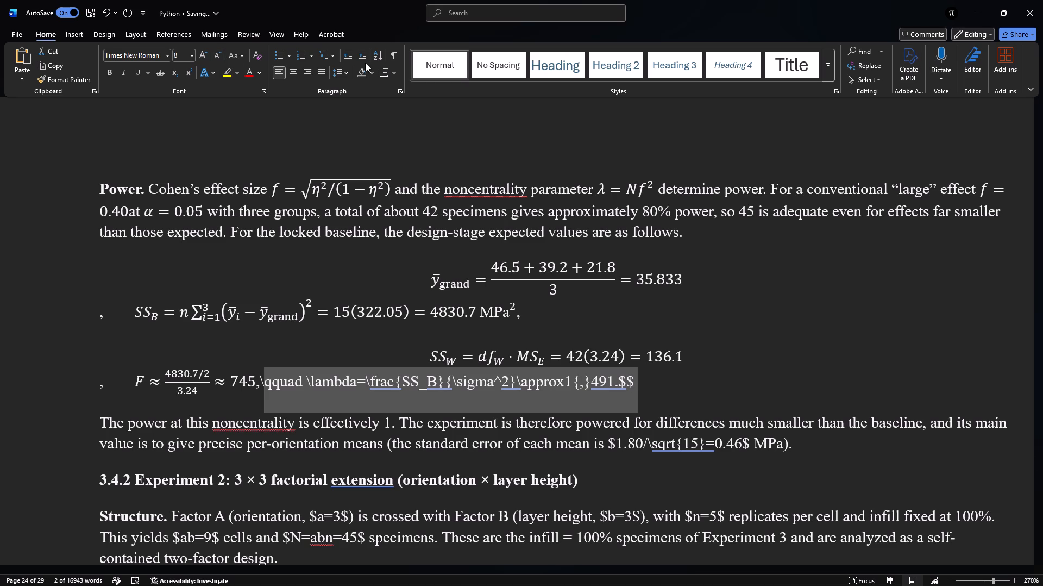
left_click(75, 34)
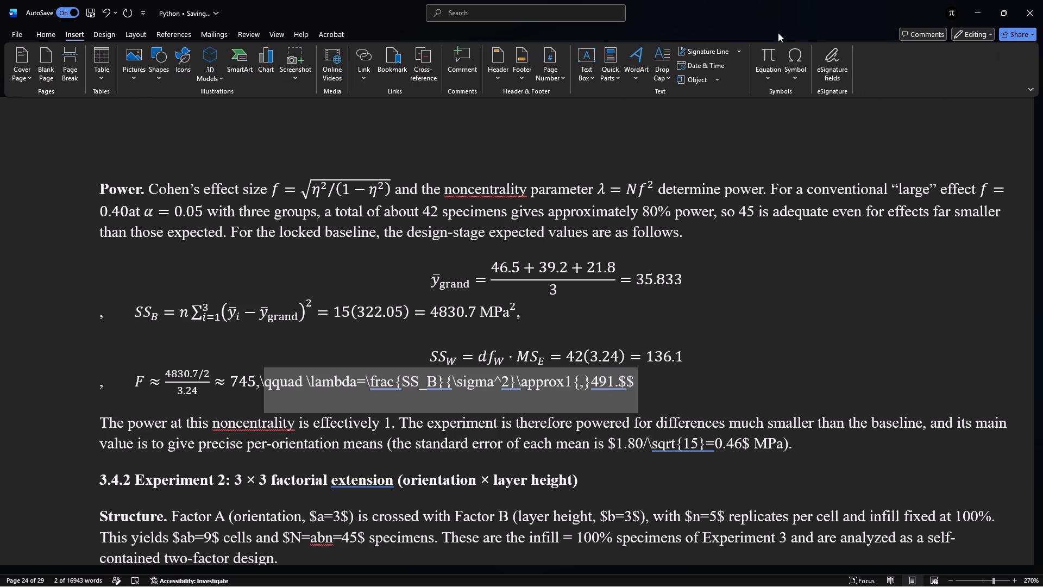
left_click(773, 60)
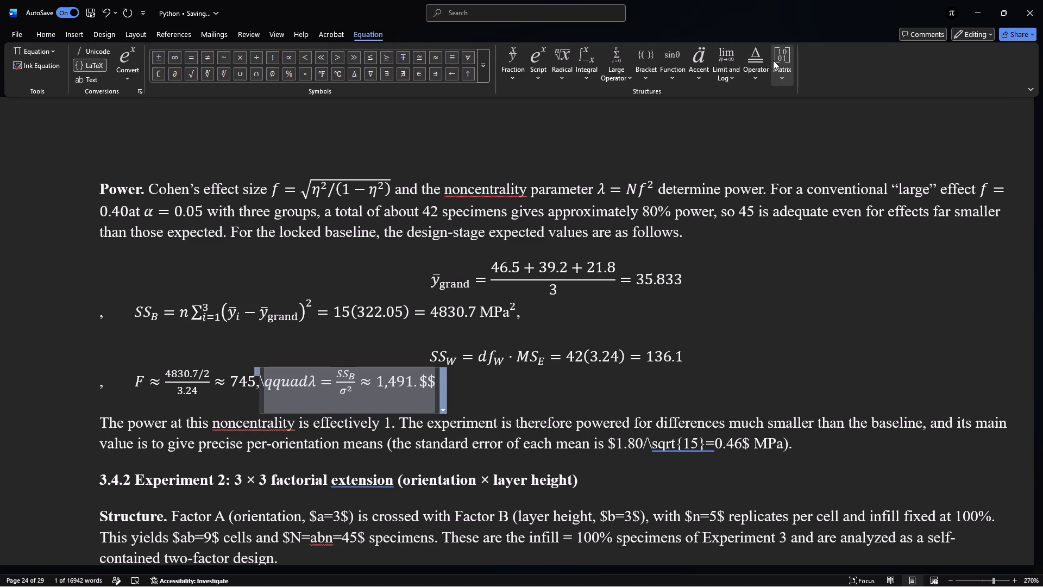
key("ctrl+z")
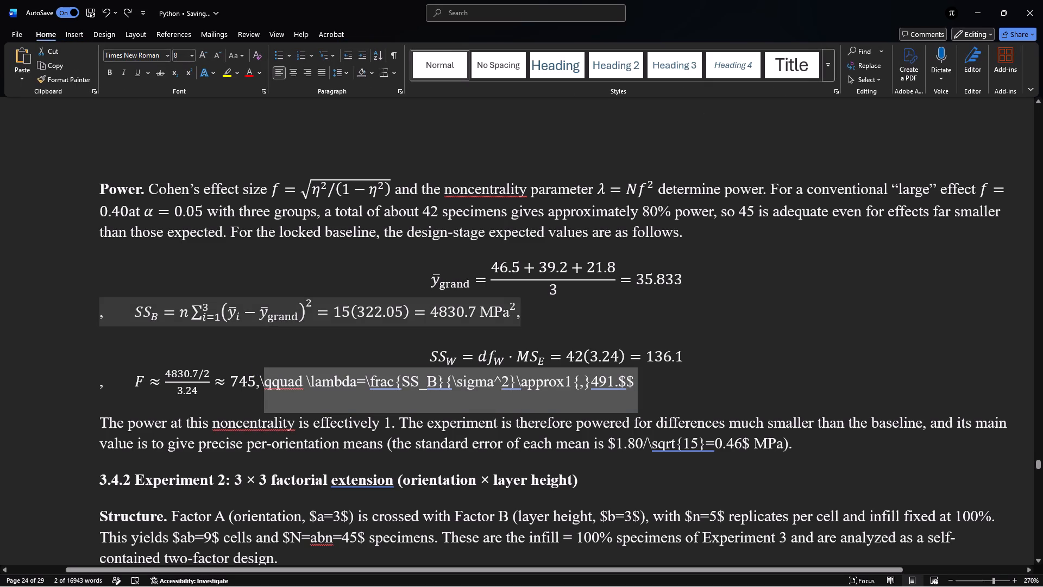
Replace the comma after 745 with a few spaces before the remaining \qquad \lambda code.
left_click(260, 380)
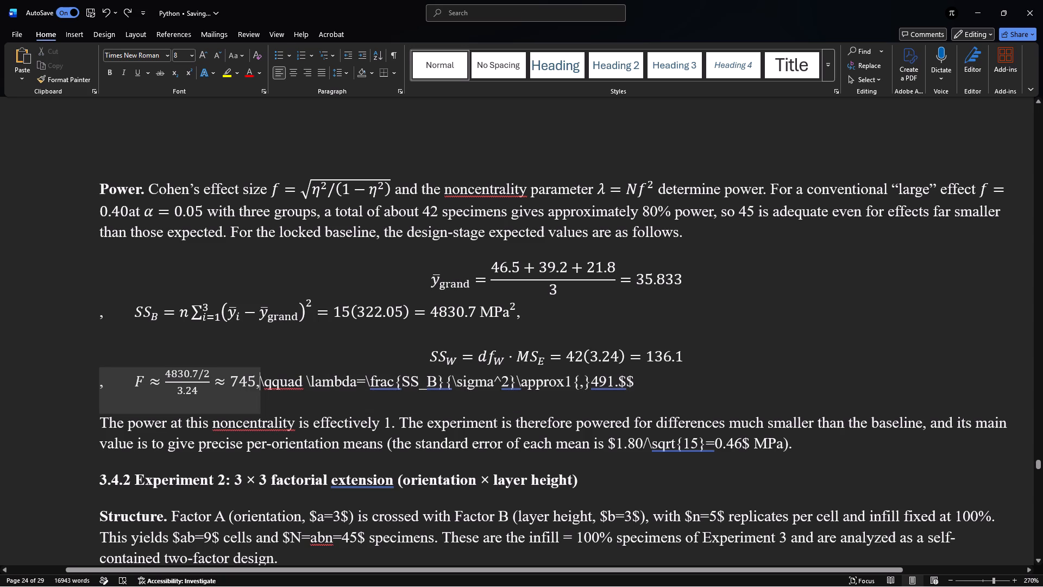
left_click_drag(260, 380, 260, 386)
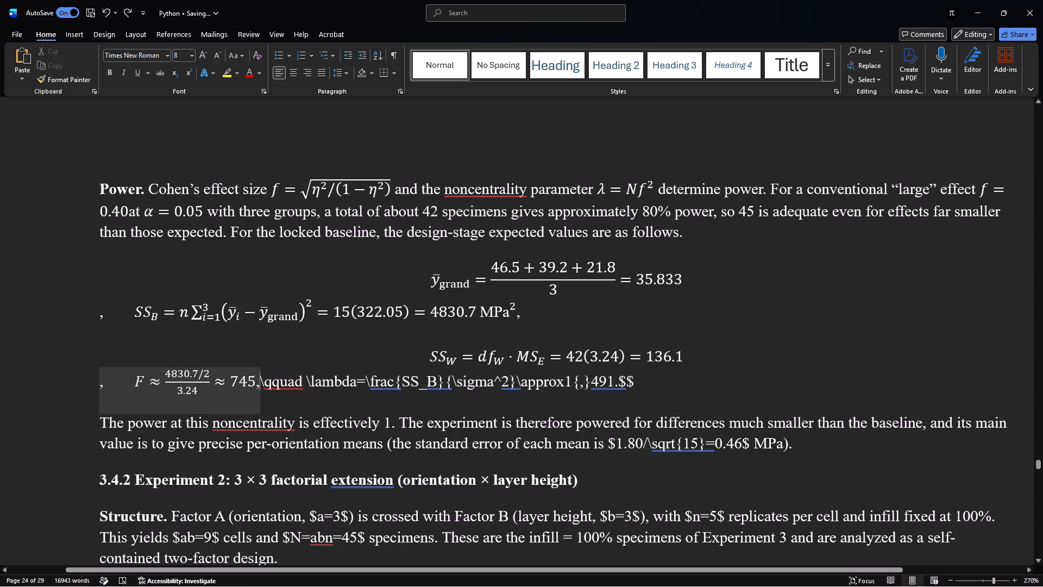
left_click(260, 386)
key("BackSpace")
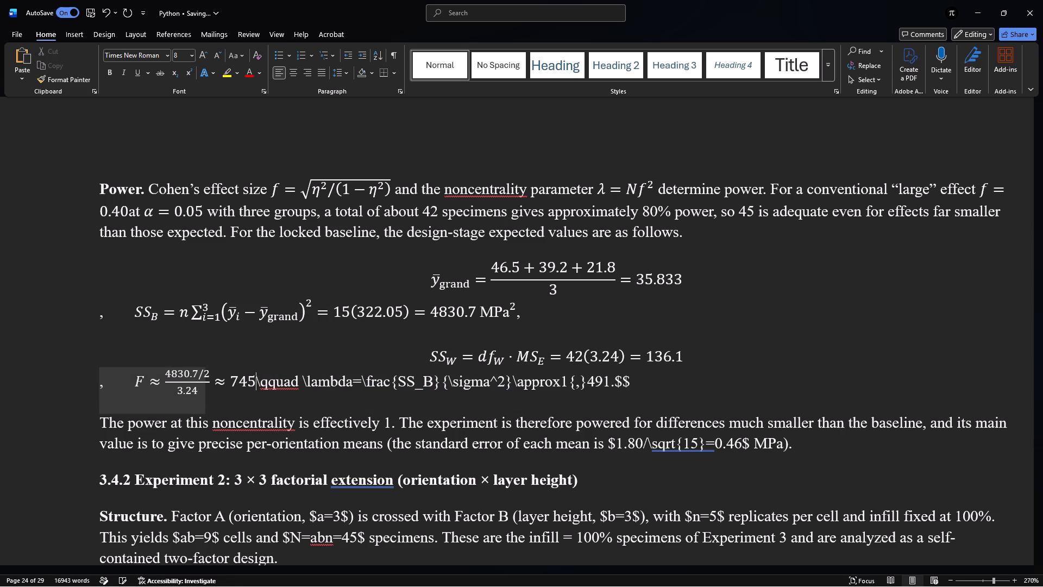
key("space")
key("space")
key("space")
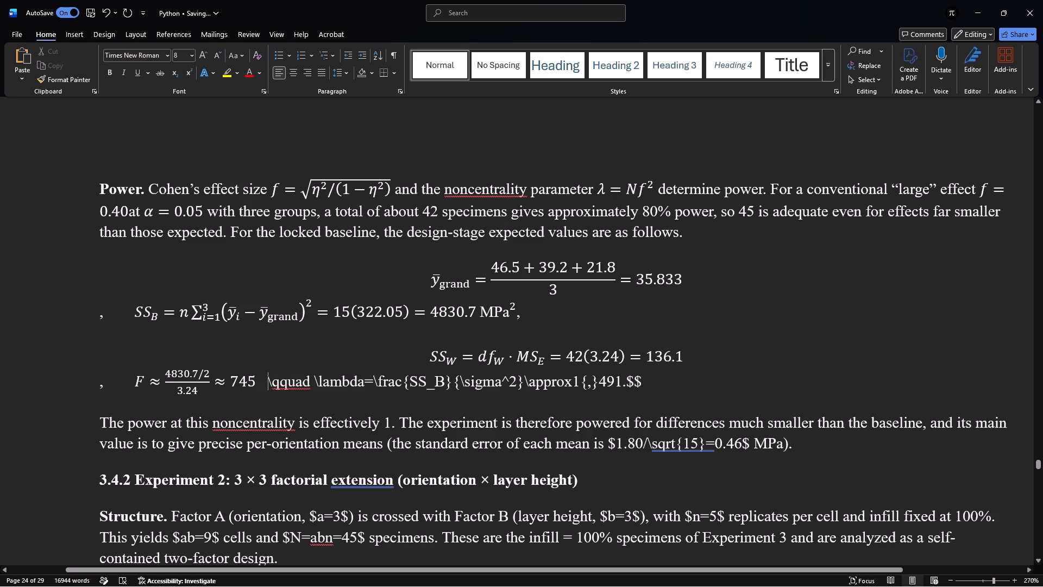
Convert \qquad \lambda=\frac{SS_B}{\sigma^2}\approx1{,}491.$$, including its leading backslash, into an inline equation.
left_click_drag(642, 384, 247, 388)
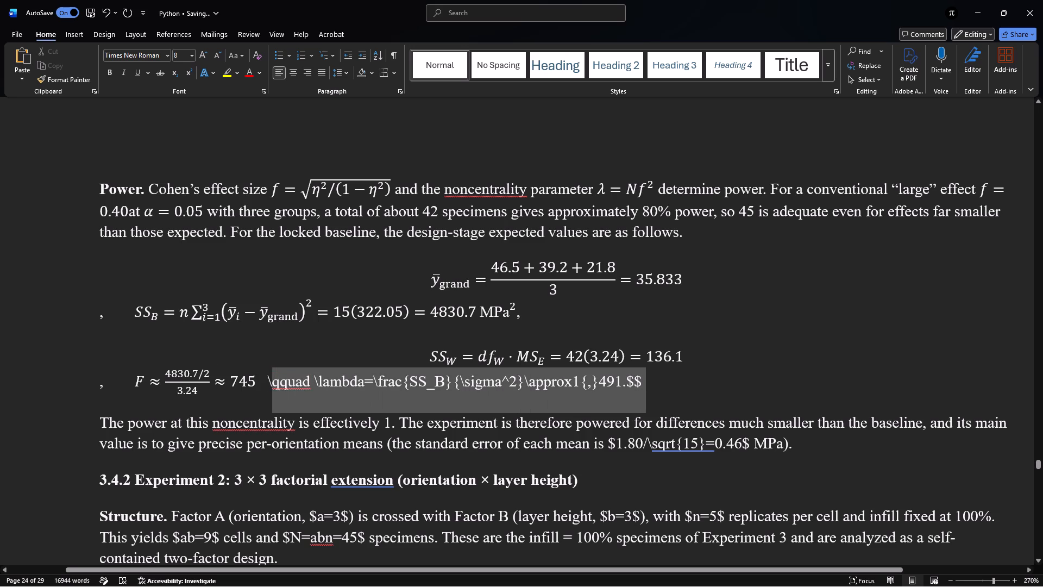
left_click_drag(247, 388, 270, 379)
left_click_drag(270, 379, 269, 378)
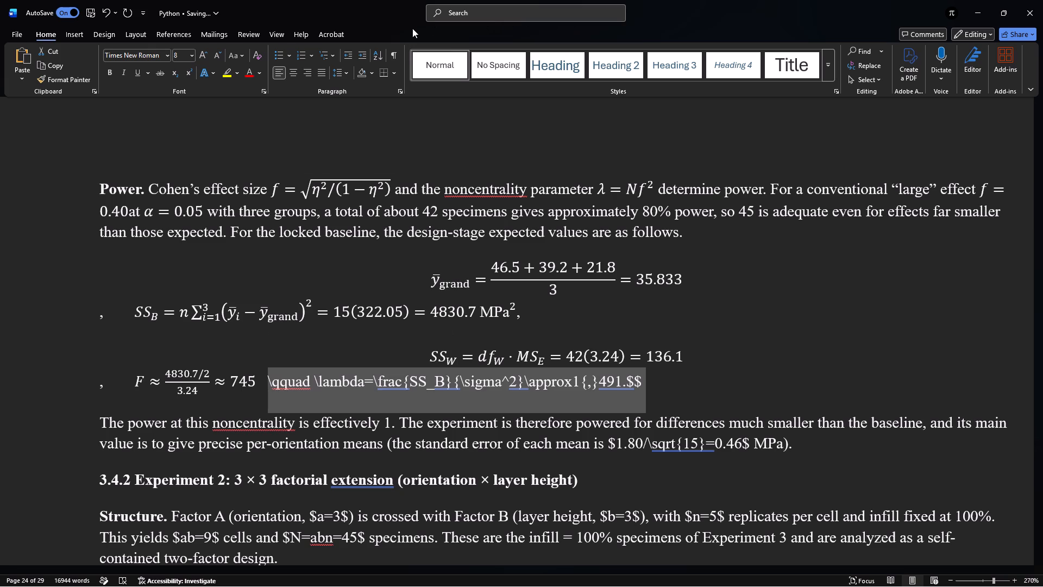
left_click(71, 33)
left_click(773, 60)
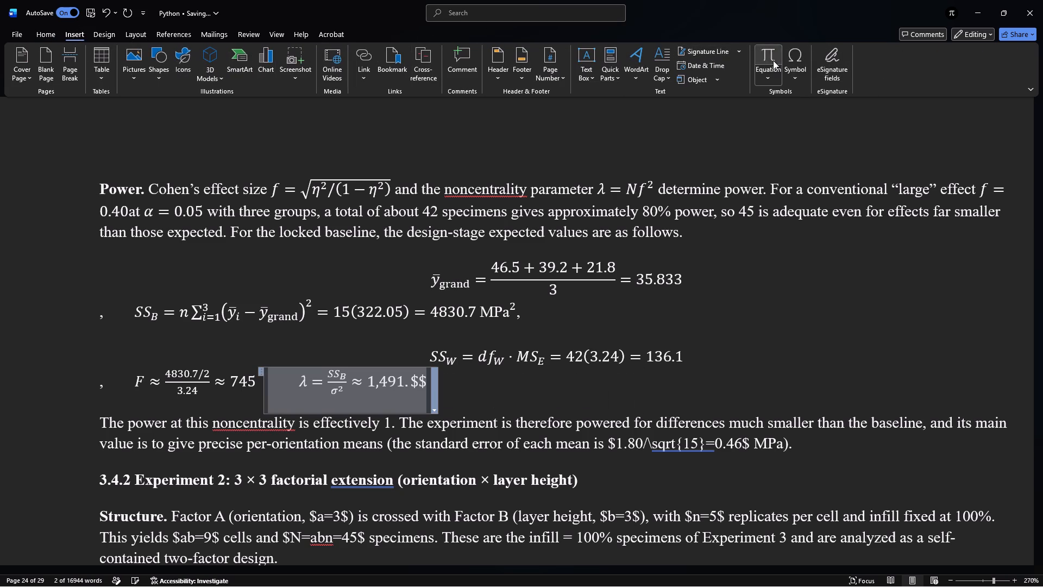
left_click(758, 335)
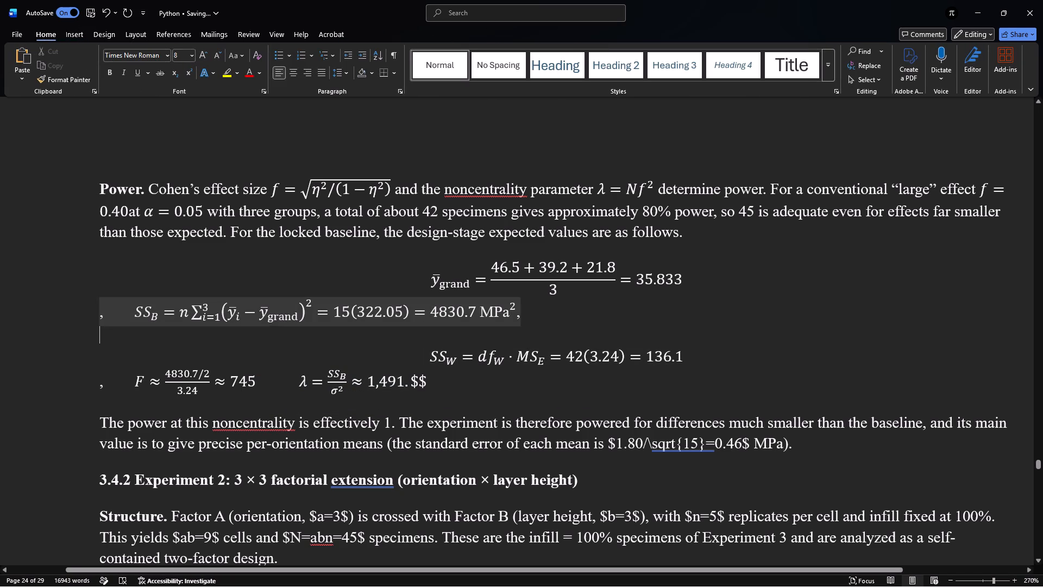
Remove the comma in front of the SS_B equation and pad it with spaces so it sits roughly centred below the grand-mean equation.
left_click(103, 316)
key("BackSpace")
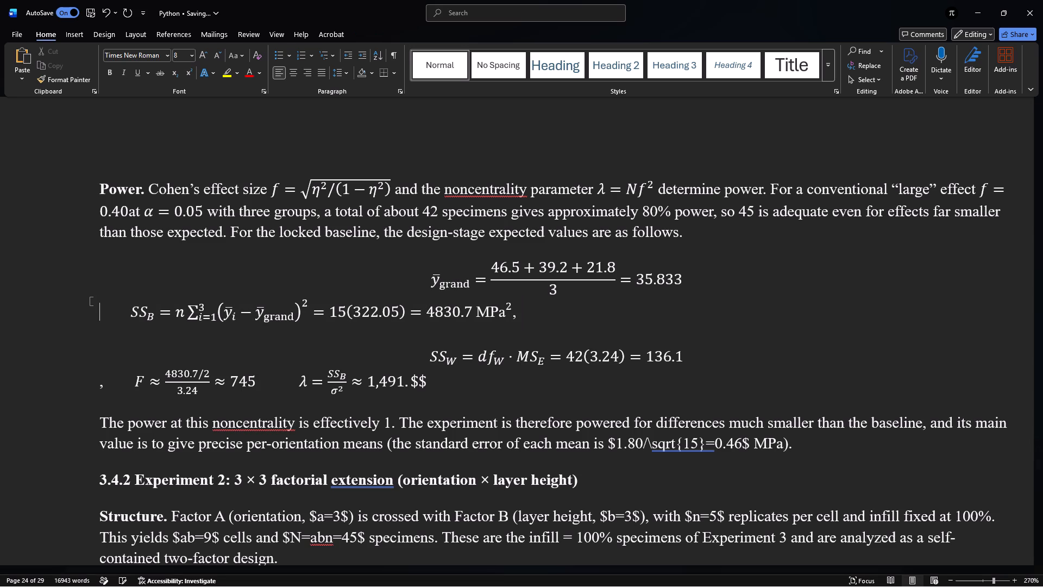
key("space")
key("space")
key("space")
key("space")
key("space")
key("space")
key("space")
key("space")
key("space")
key("space")
key("space")
key("space")
key("space")
key("space")
key("space")
key("space")
key("space")
key("space")
key("space")
key("space")
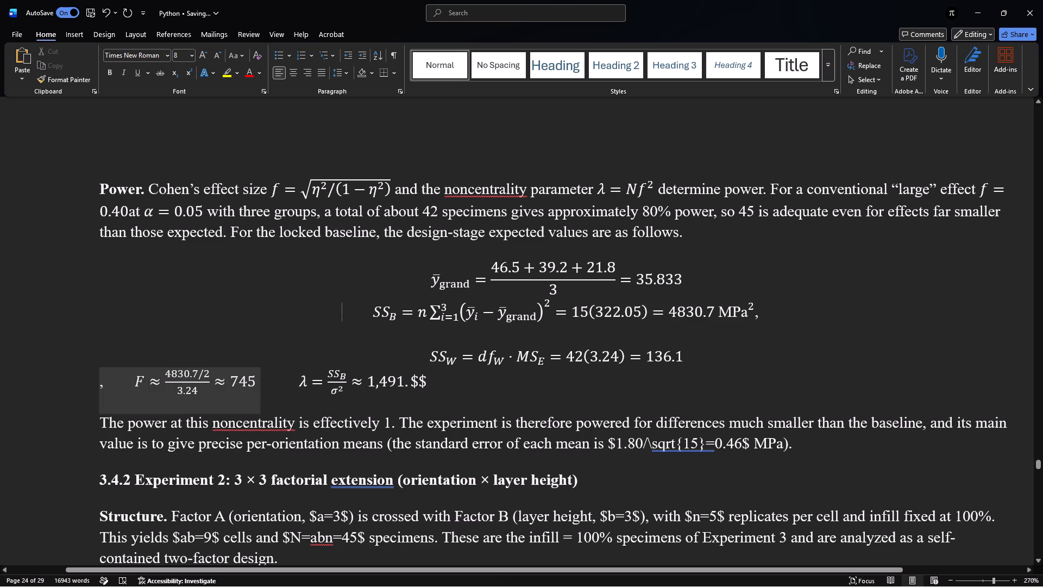
Pad the start of the F and λ equation line with spaces so it sits roughly centred below the SS_W equation.
left_click(123, 385)
key("space")
key("space")
key("space")
key("space")
key("space")
key("space")
key("space")
key("space")
key("space")
key("space")
key("space")
key("space")
key("space")
key("space")
key("space")
key("space")
key("space")
key("space")
key("space")
key("space")
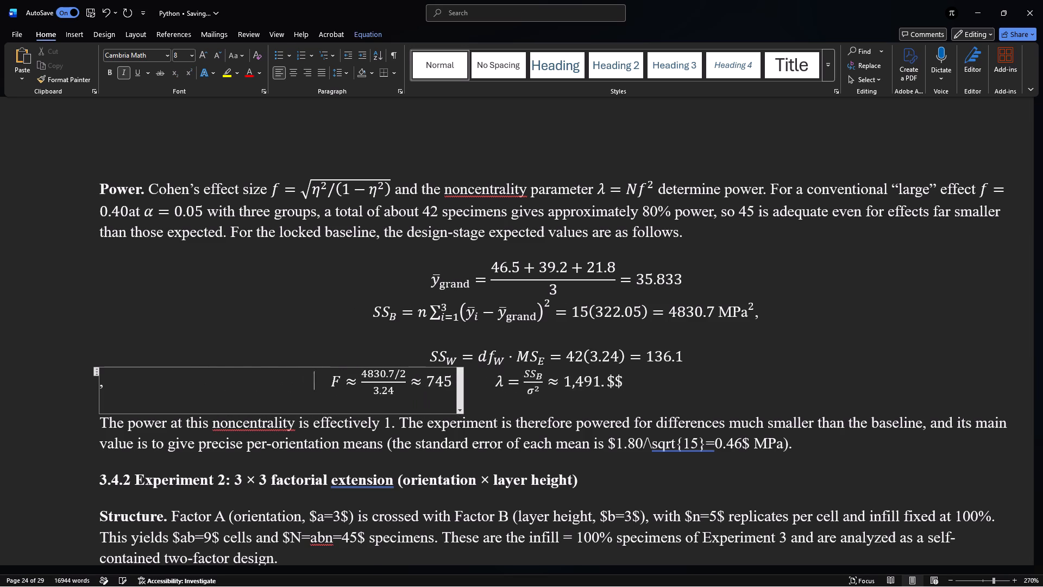
key("space")
key("space")
key("space")
key("space")
key("space")
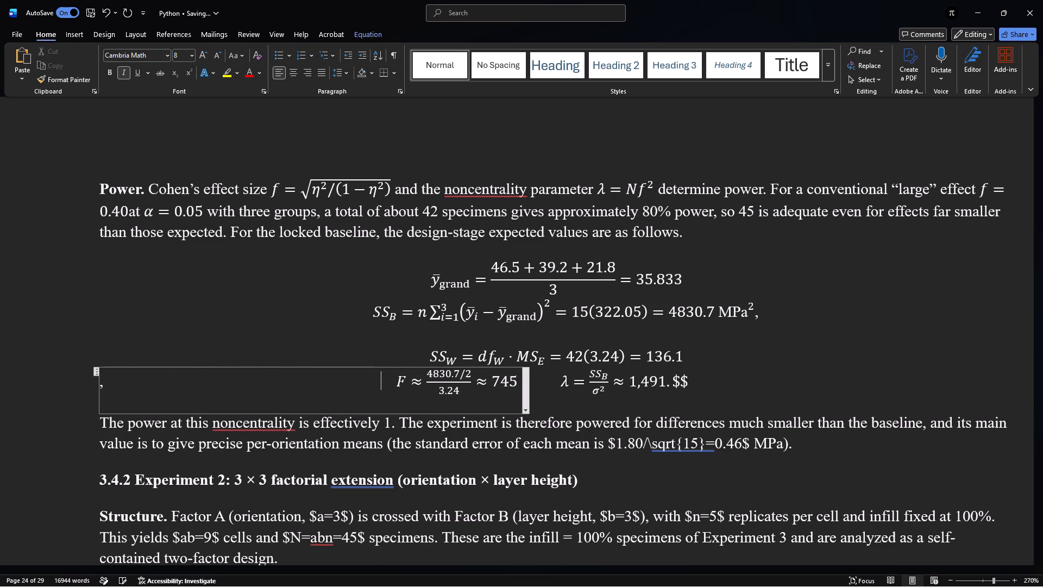
key("space")
key("space")
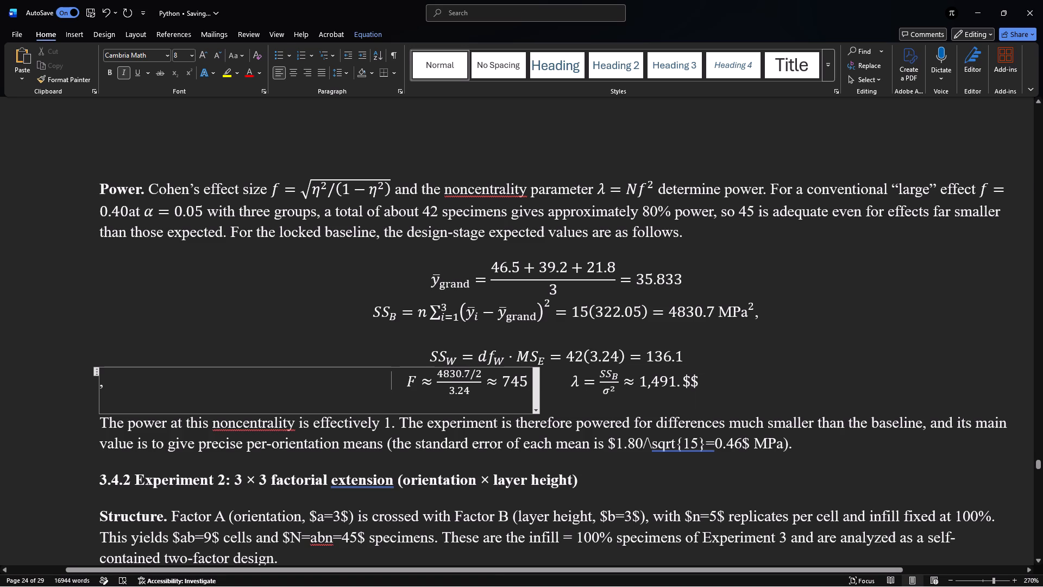
Delete the trailing $$ after 1,491. in the λ equation.
left_click(707, 382)
key("BackSpace")
key("BackSpace")
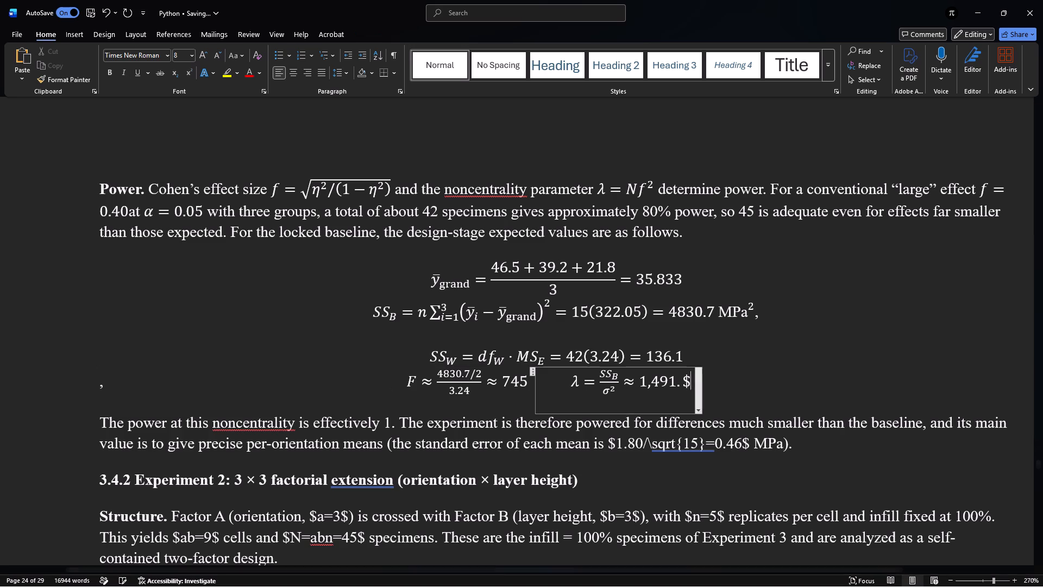
left_click(830, 389)
scroll(803, 378, "down", 4, "ctrl")
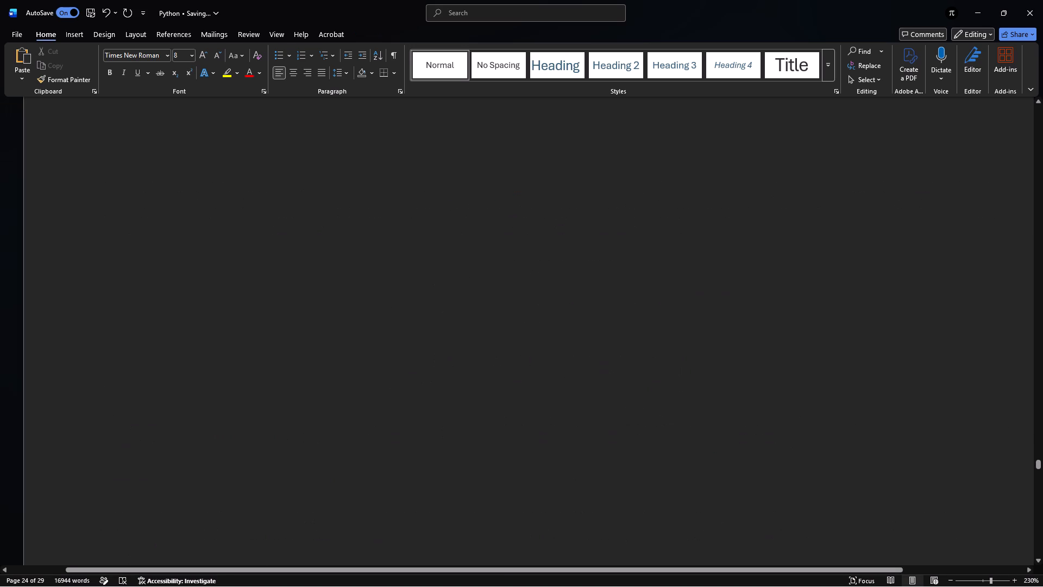
Break the line before the λ equation so it sits on its own line below the F equation.
scroll(803, 378, "down", 6, "ctrl")
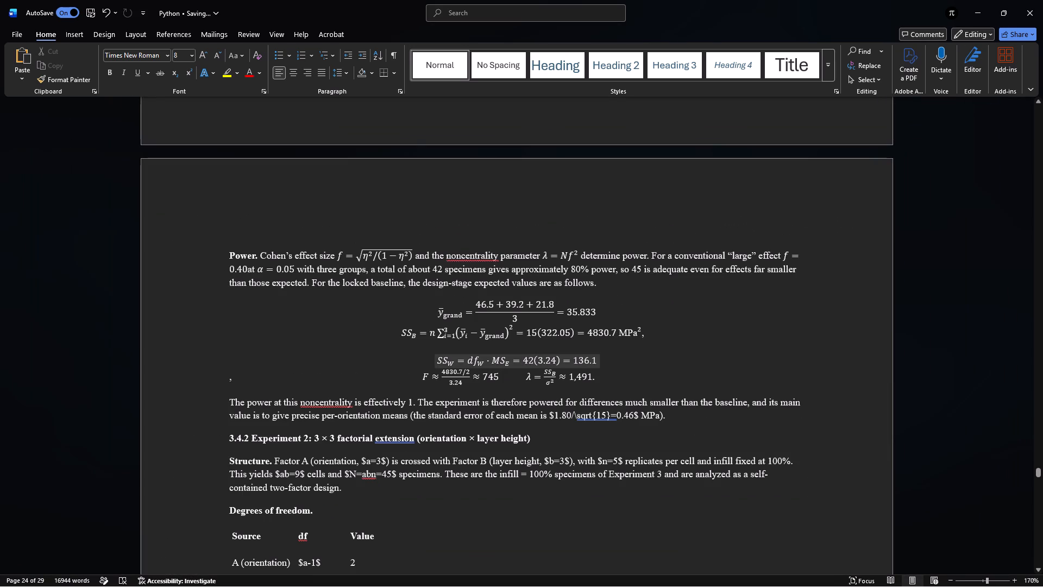
left_click(520, 369)
key("Return")
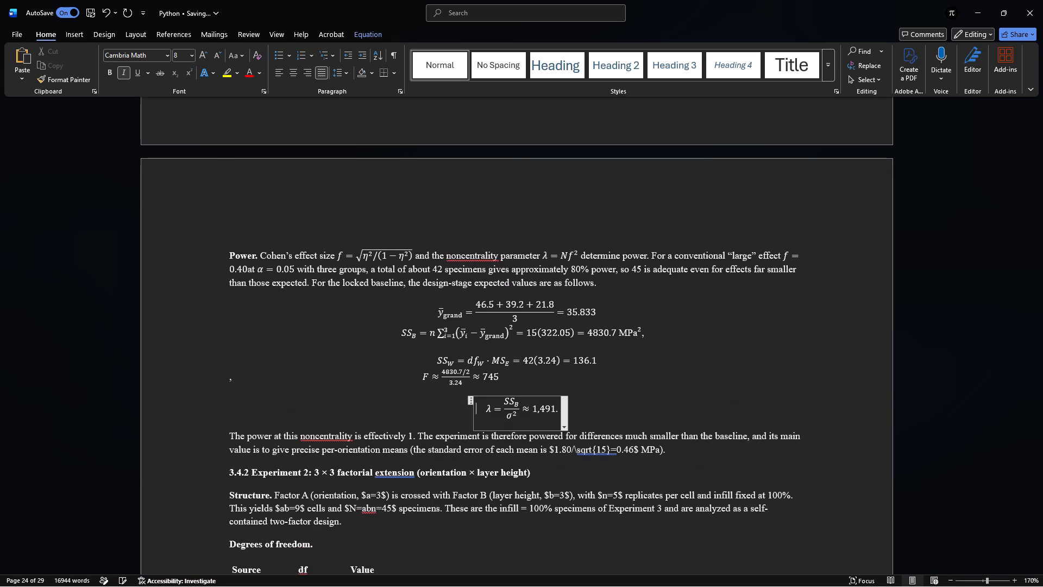
Add spaces in front of the F equation so it sits roughly centred below the SS_W equation.
left_click(418, 377)
key("space")
key("space")
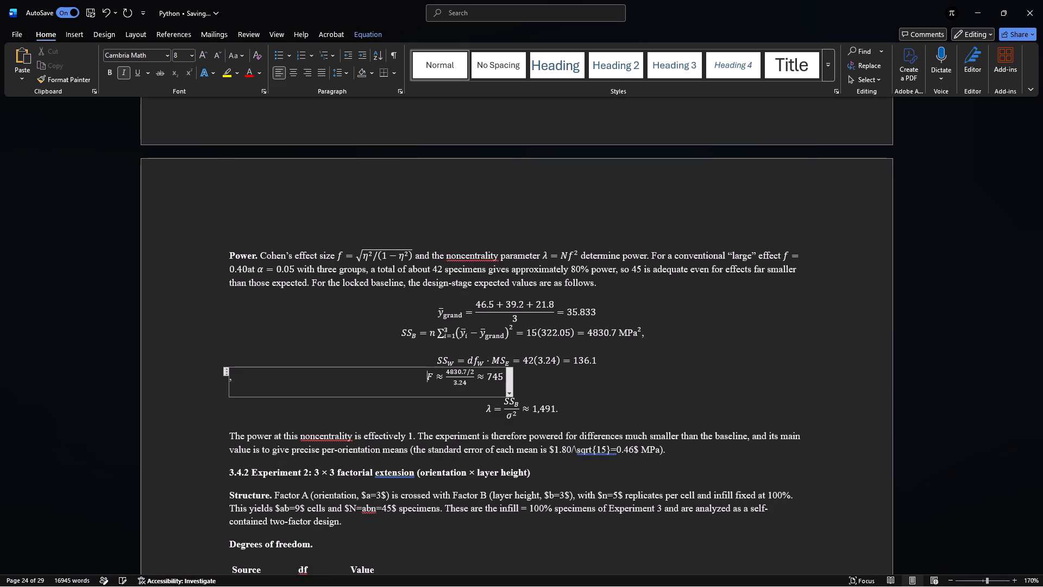
key("space")
key("space")
key("space")
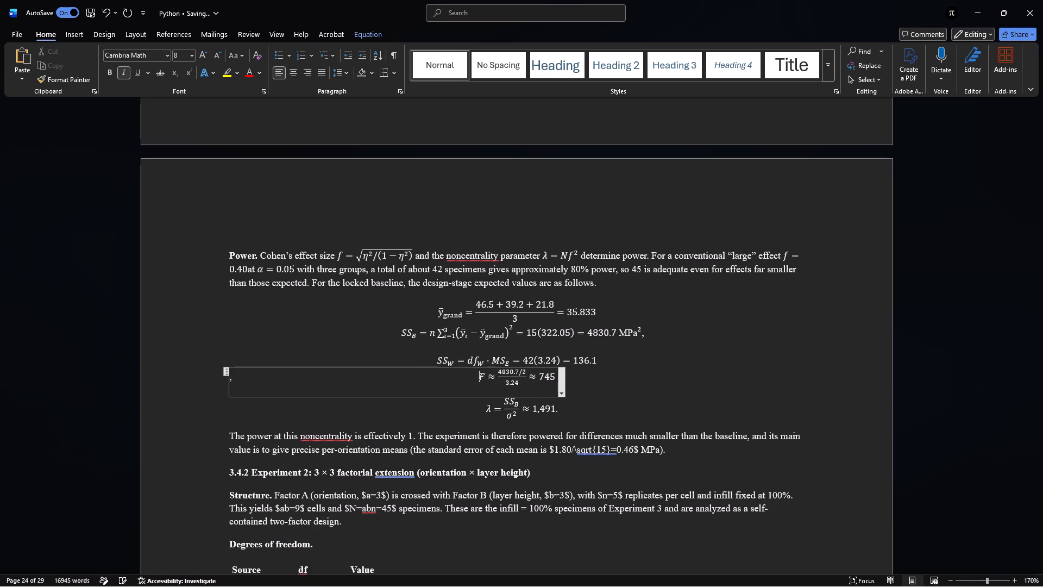
left_click(589, 398)
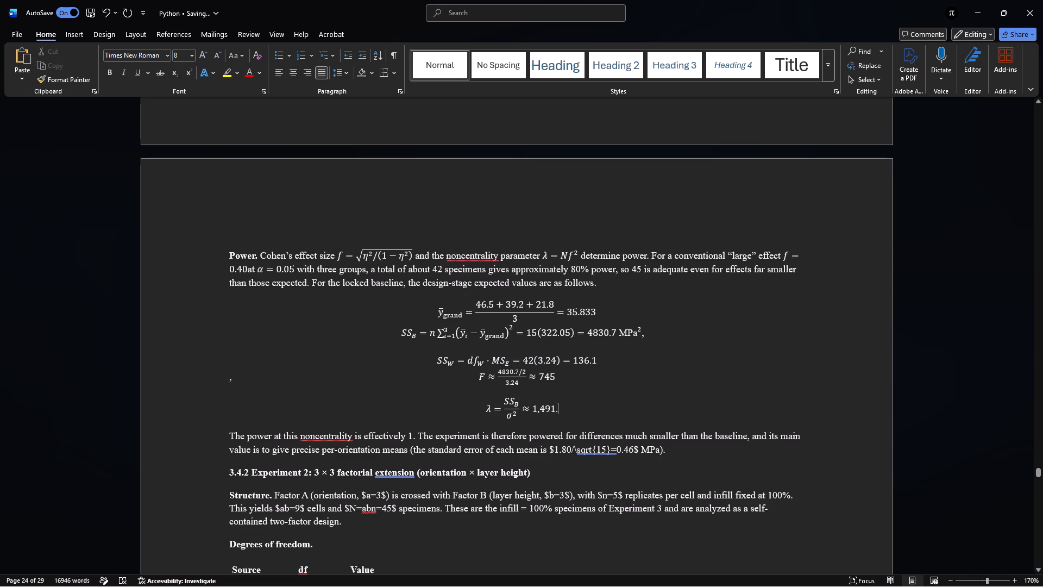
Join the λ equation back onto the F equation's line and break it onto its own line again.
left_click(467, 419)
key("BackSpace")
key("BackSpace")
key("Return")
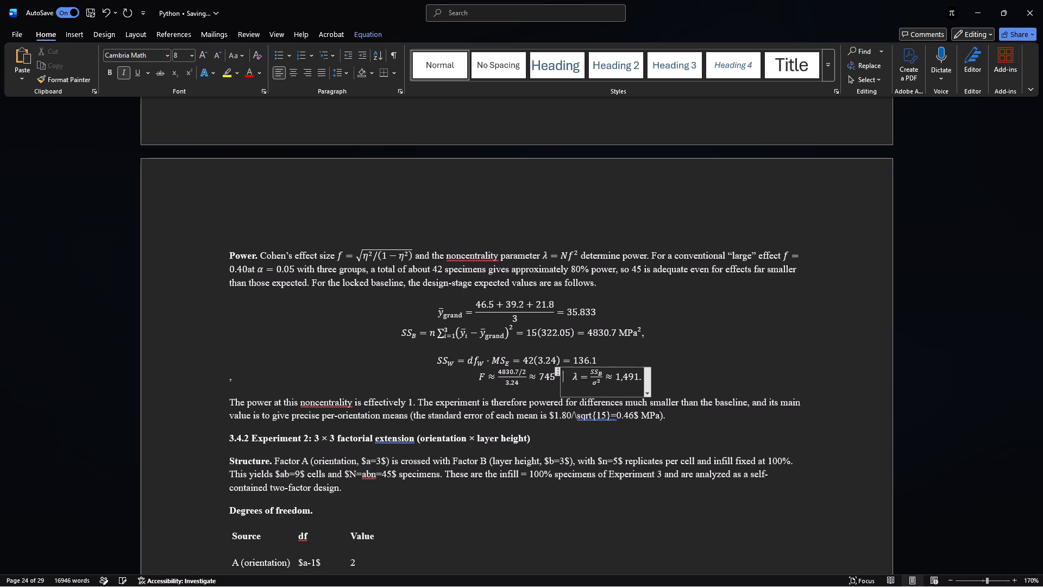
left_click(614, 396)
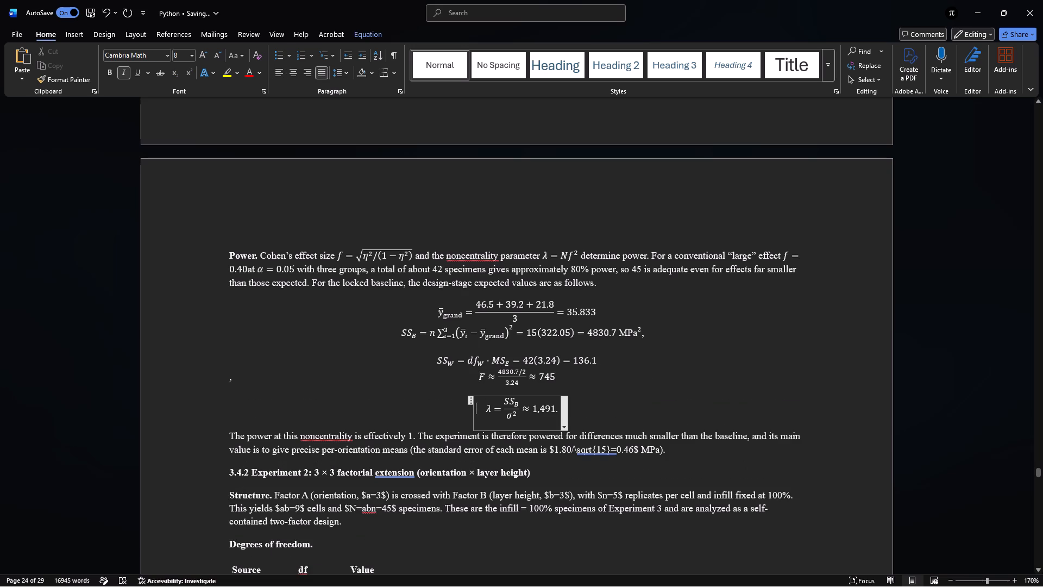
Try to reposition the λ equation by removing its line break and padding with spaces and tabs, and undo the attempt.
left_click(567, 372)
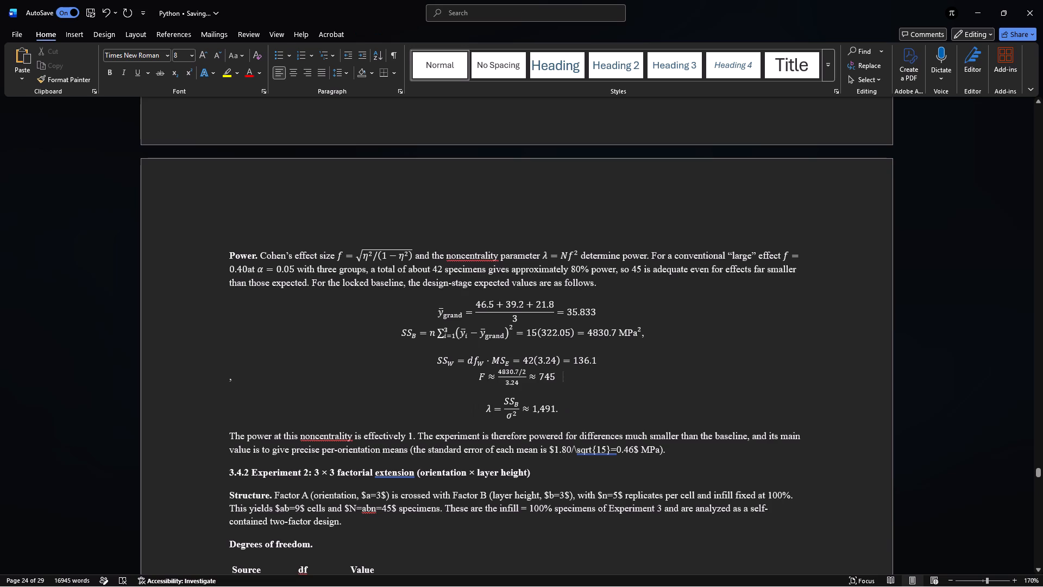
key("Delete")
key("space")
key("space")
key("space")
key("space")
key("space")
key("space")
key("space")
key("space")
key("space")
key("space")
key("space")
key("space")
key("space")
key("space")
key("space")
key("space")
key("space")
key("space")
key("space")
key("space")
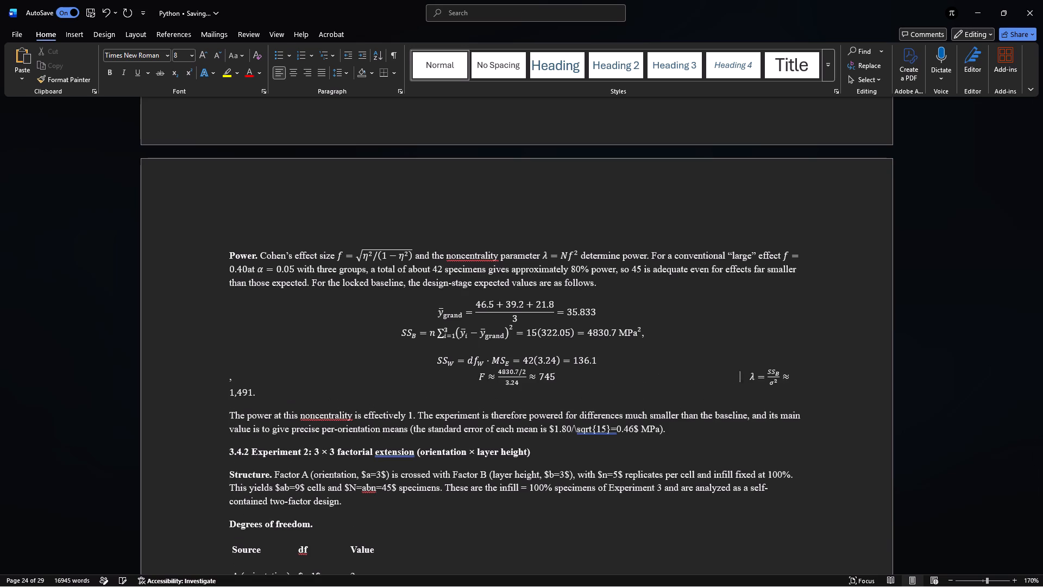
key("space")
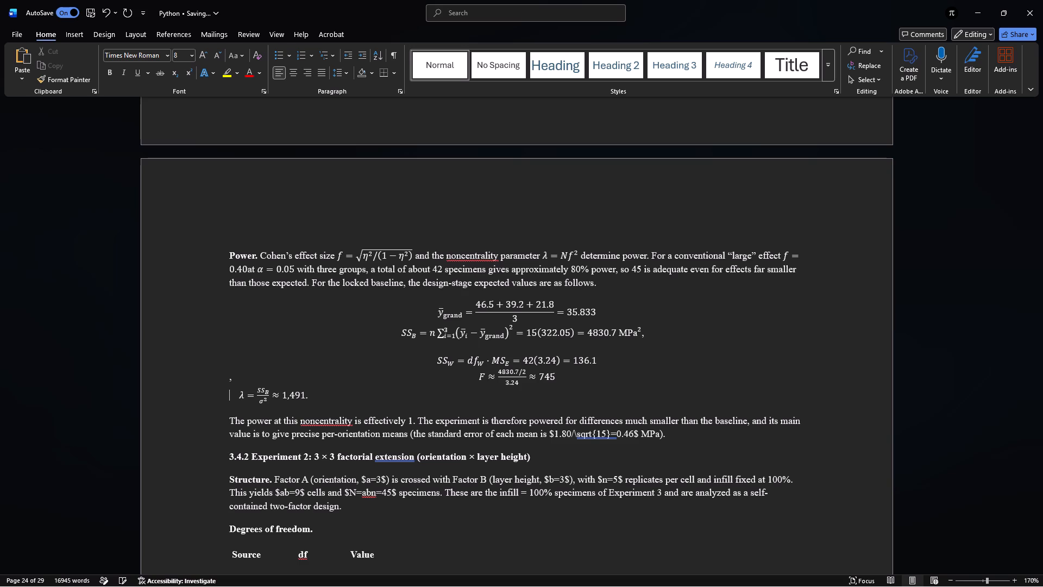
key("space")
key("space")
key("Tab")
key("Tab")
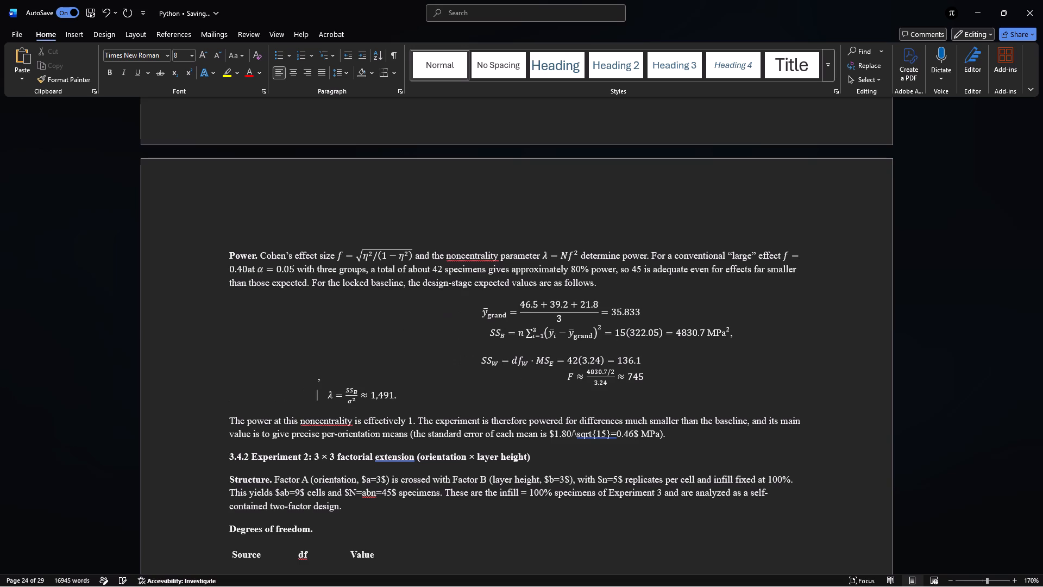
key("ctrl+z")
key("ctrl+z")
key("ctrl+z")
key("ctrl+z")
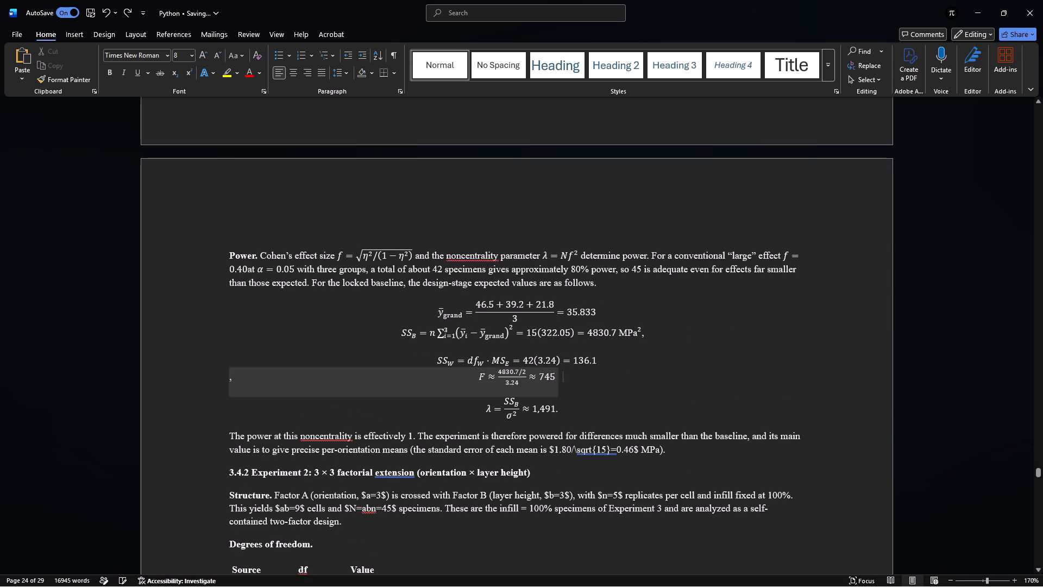
Delete the stray comma at the start of the F equation's line.
left_click(241, 386)
key("Left")
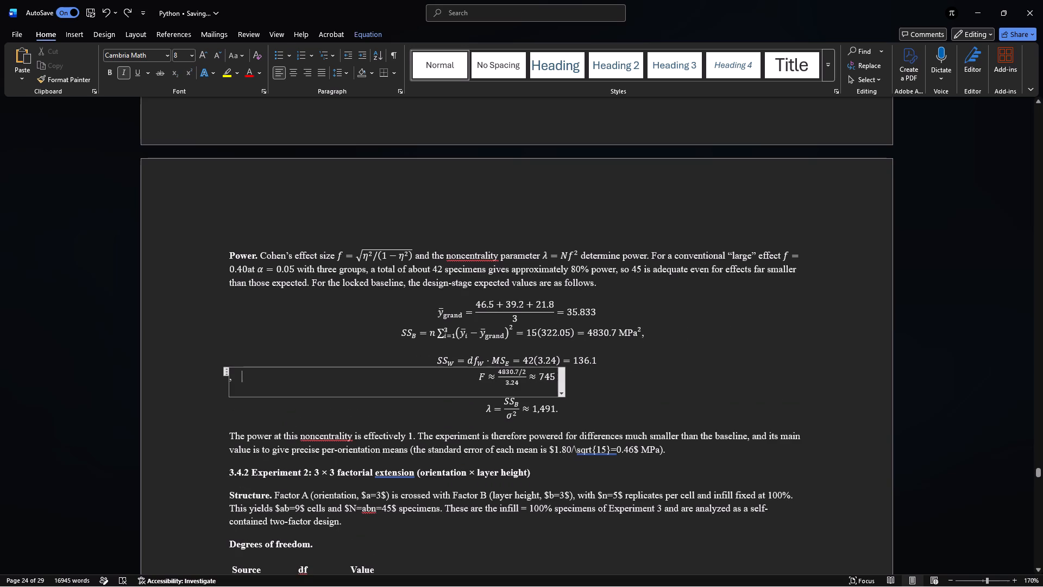
key("Left")
key("BackSpace")
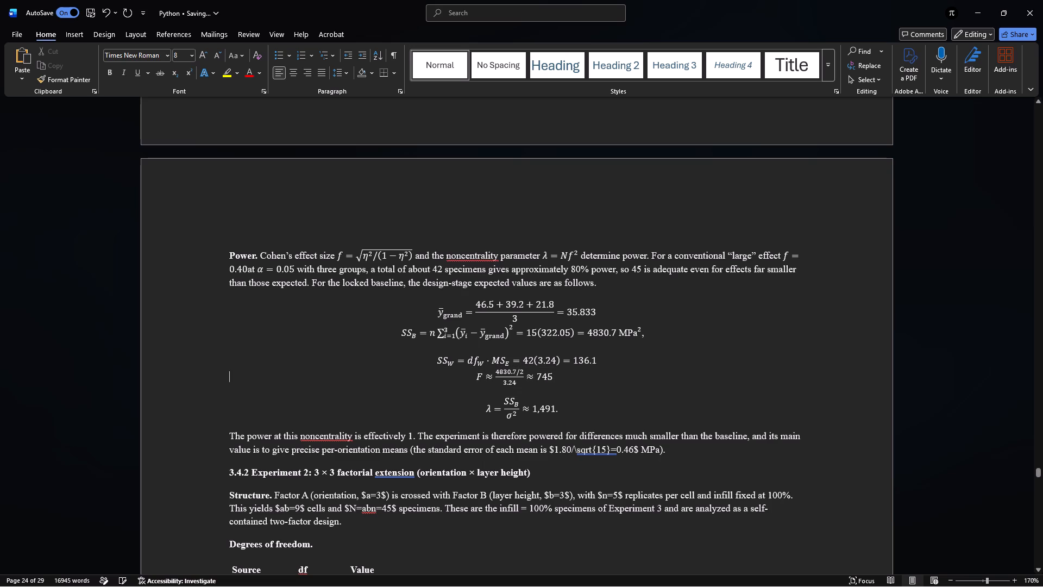
Insert a blank line between the SS_W equation and the F equation.
left_click(611, 361)
key("Return")
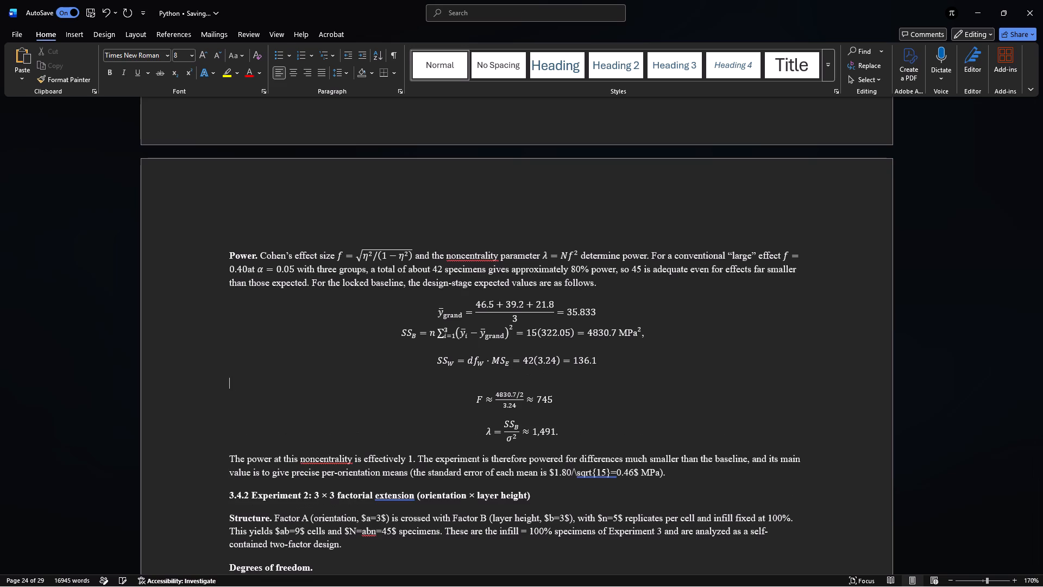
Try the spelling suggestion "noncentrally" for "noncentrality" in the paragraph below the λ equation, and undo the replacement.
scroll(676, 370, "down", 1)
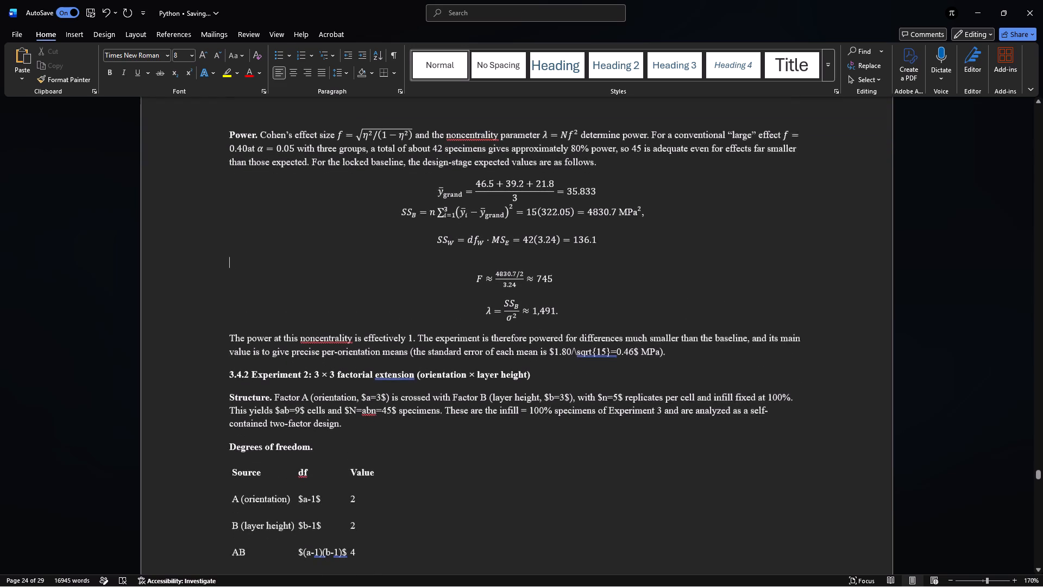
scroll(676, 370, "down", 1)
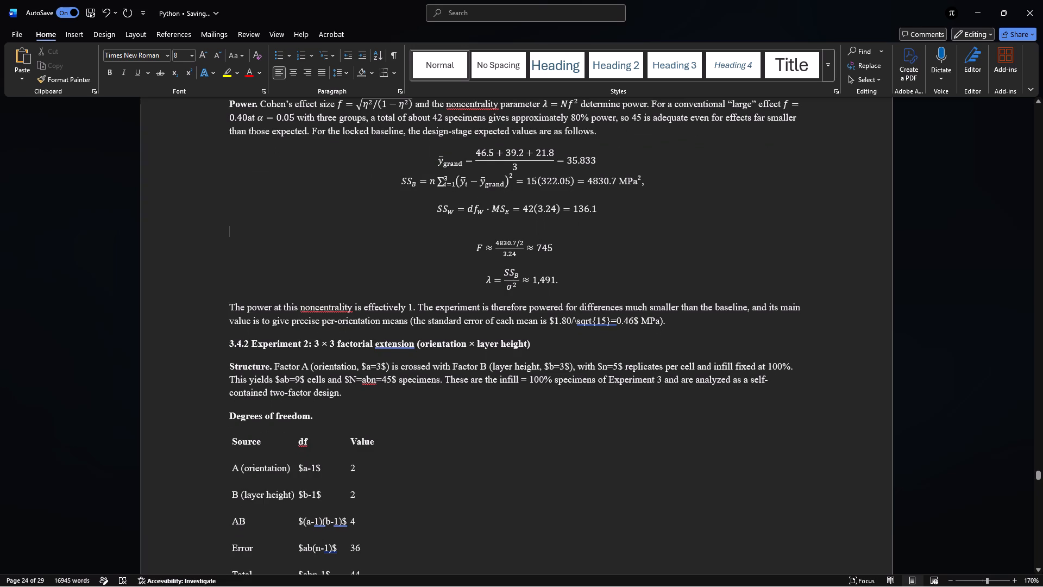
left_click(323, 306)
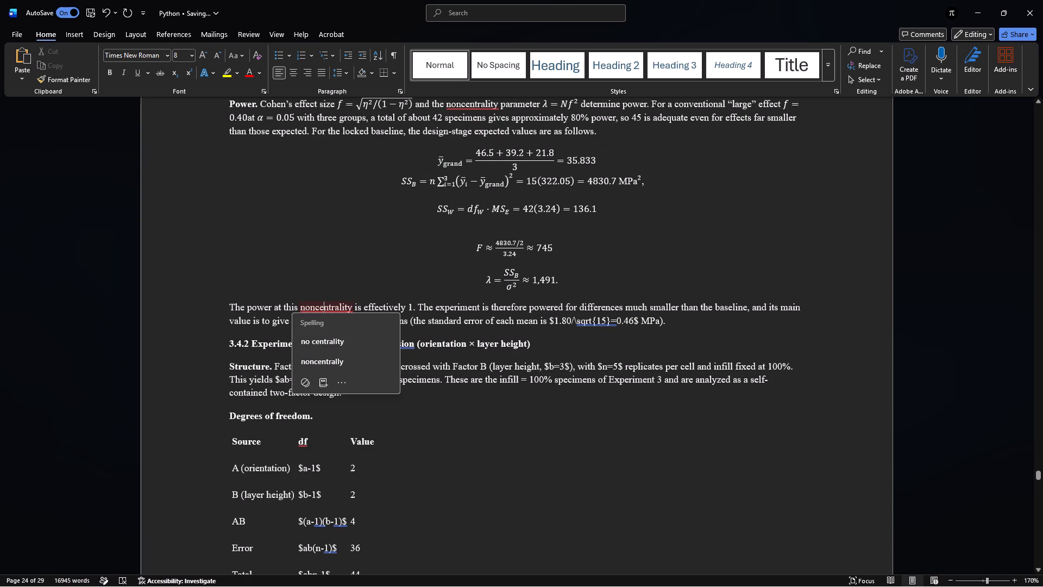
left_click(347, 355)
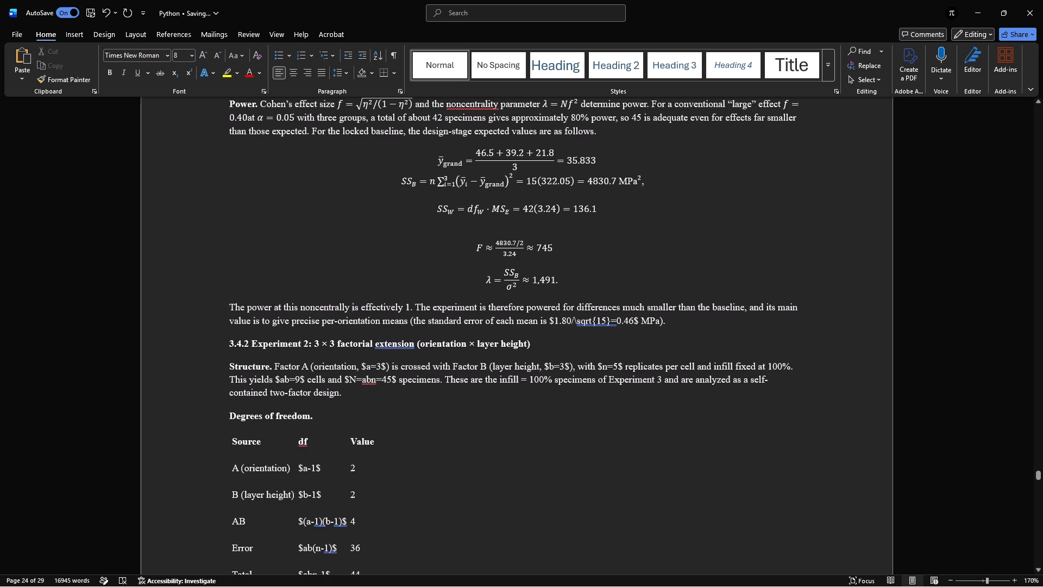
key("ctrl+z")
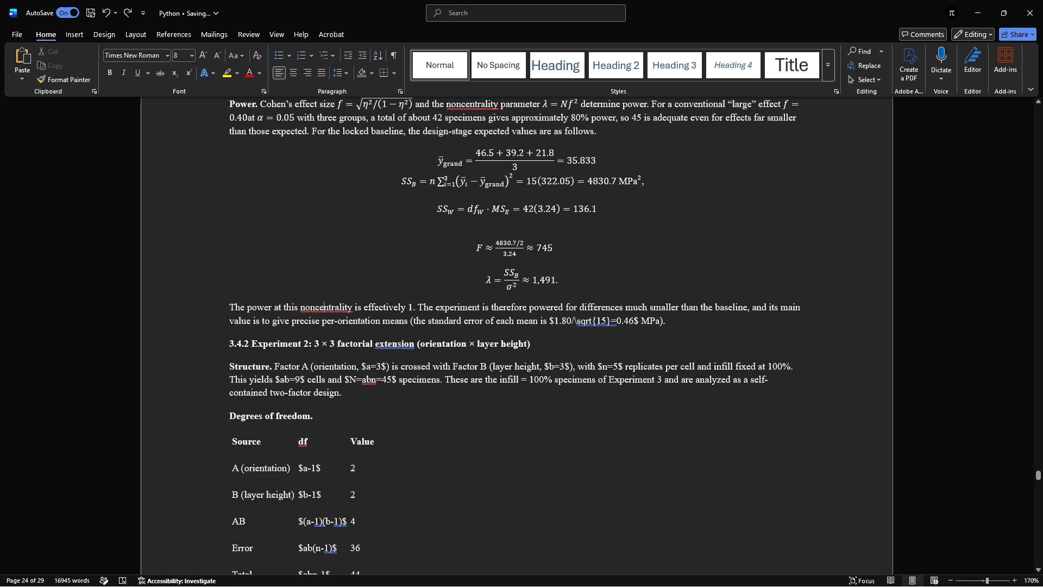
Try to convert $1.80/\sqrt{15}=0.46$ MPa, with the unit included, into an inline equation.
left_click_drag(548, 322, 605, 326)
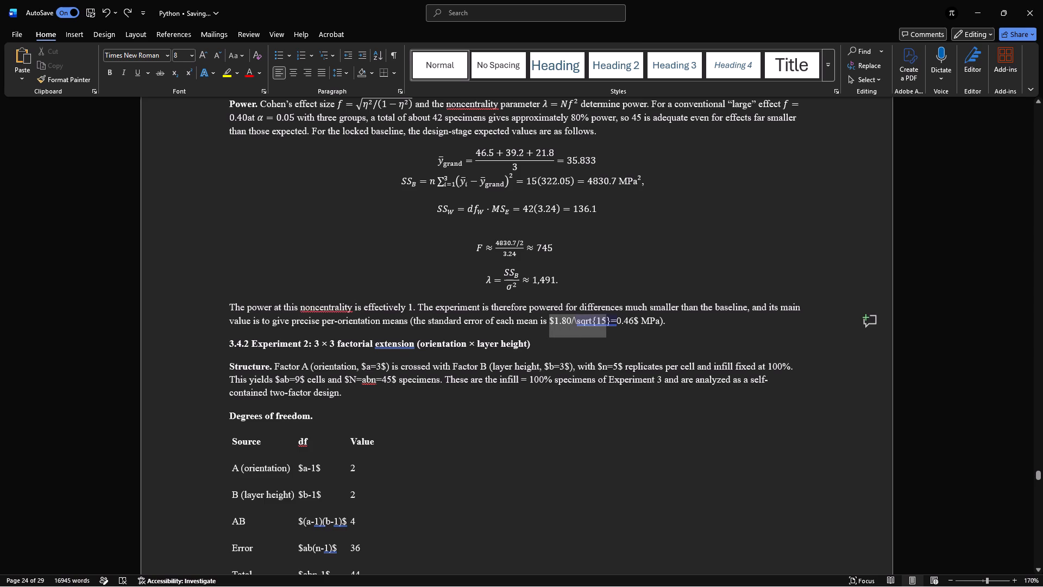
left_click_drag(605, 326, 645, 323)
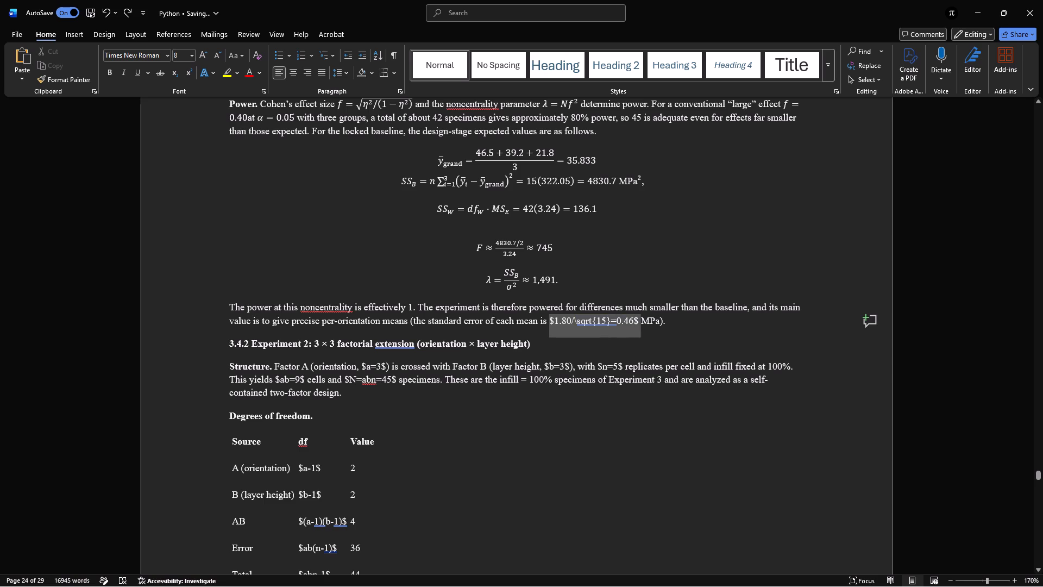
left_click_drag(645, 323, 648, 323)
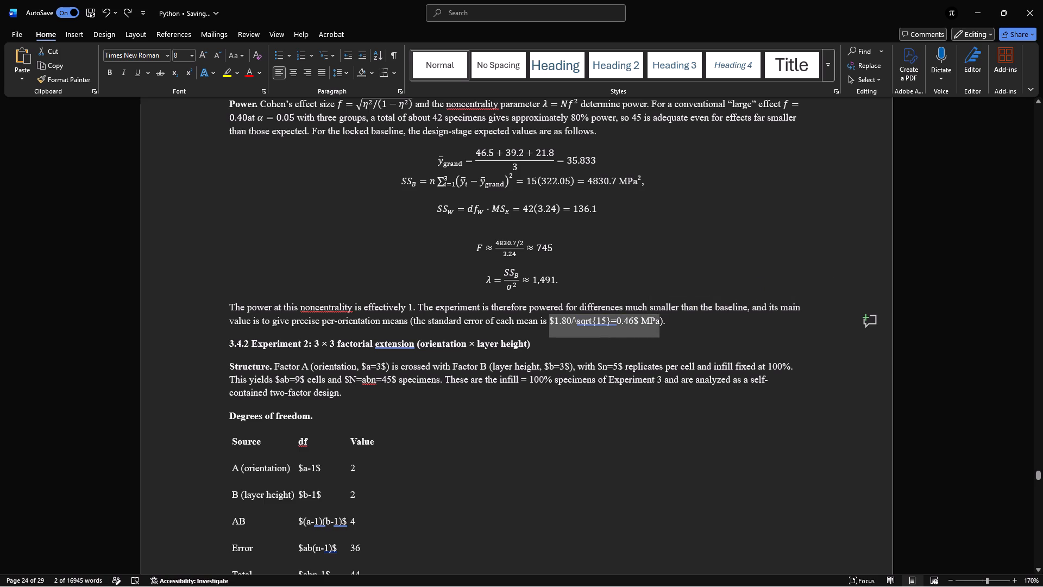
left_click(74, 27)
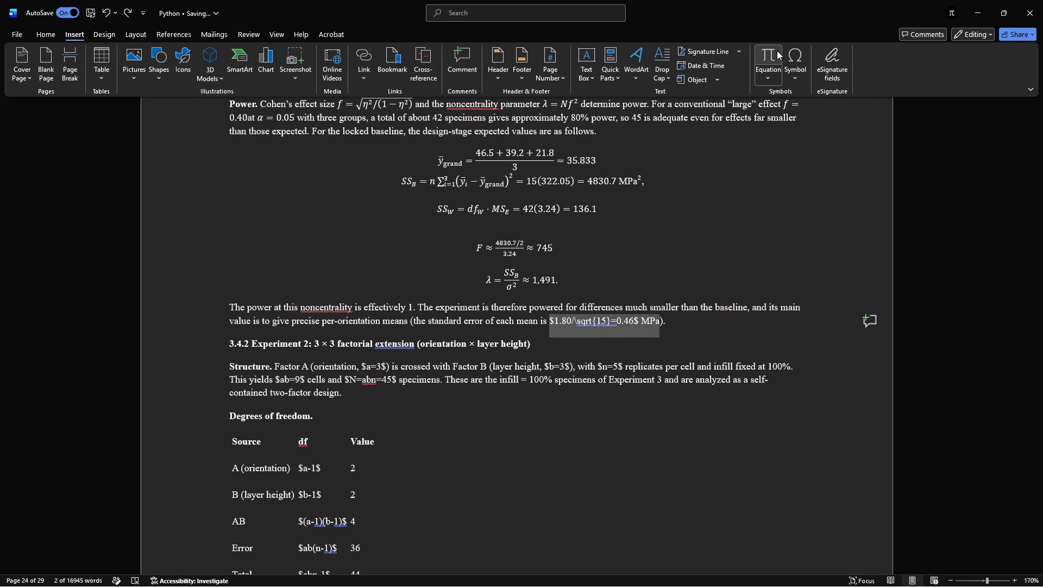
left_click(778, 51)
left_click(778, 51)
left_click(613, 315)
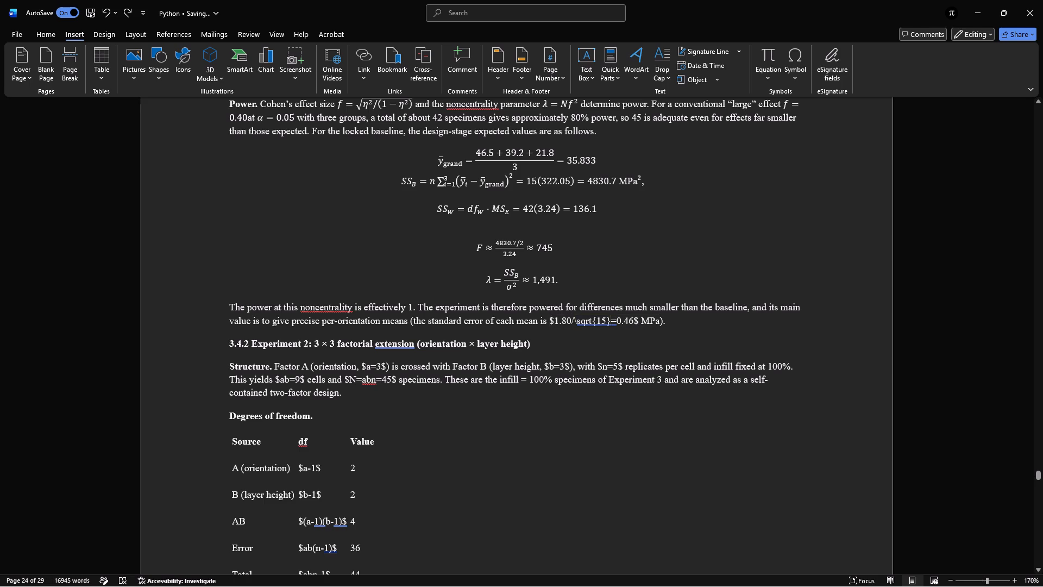
Convert $1.80/\sqrt{15}=0.46$, without the MPa unit, into an inline equation.
left_click_drag(638, 321, 556, 323)
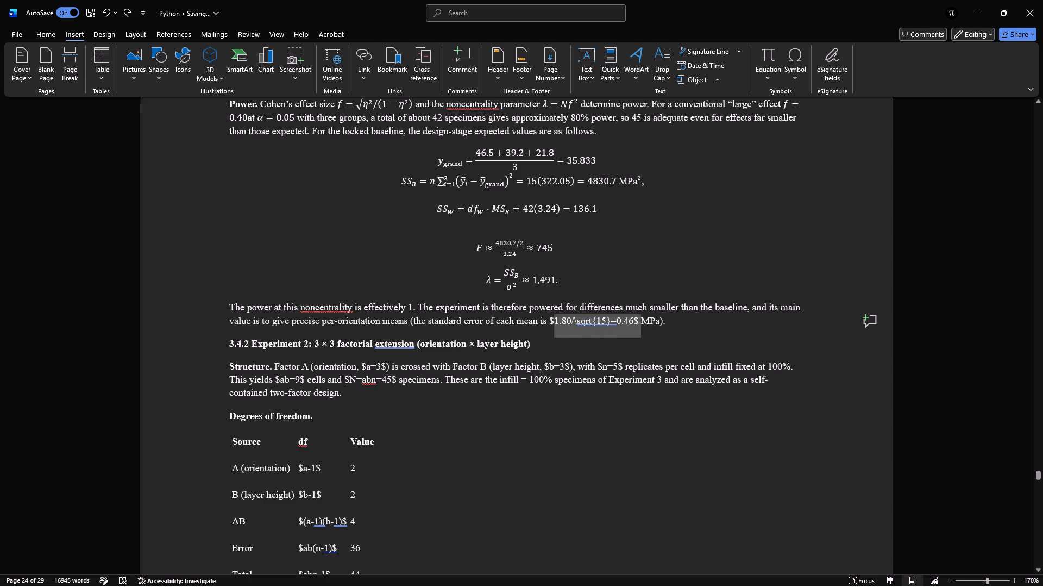
left_click_drag(556, 323, 551, 322)
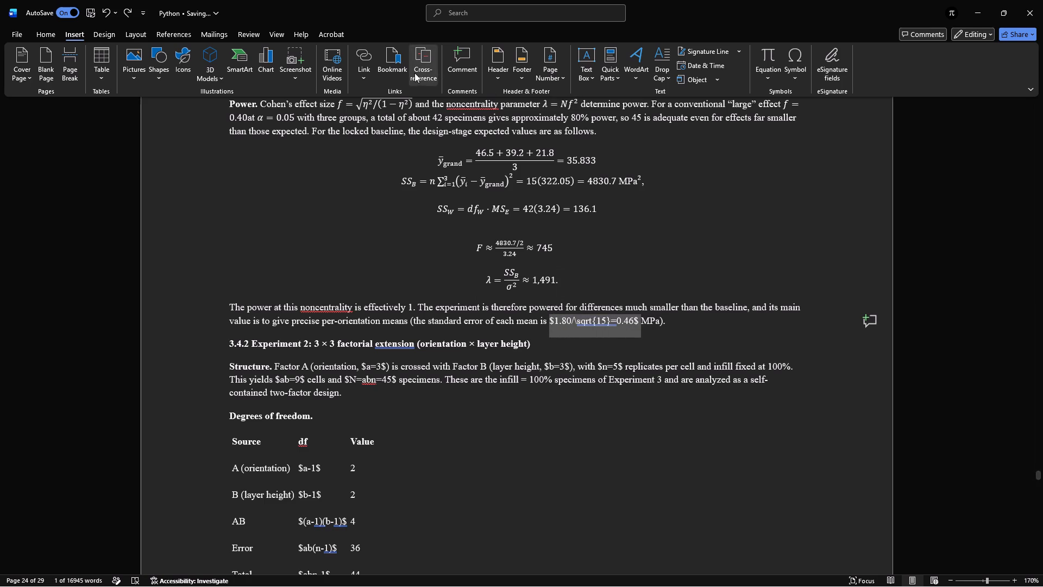
left_click(761, 64)
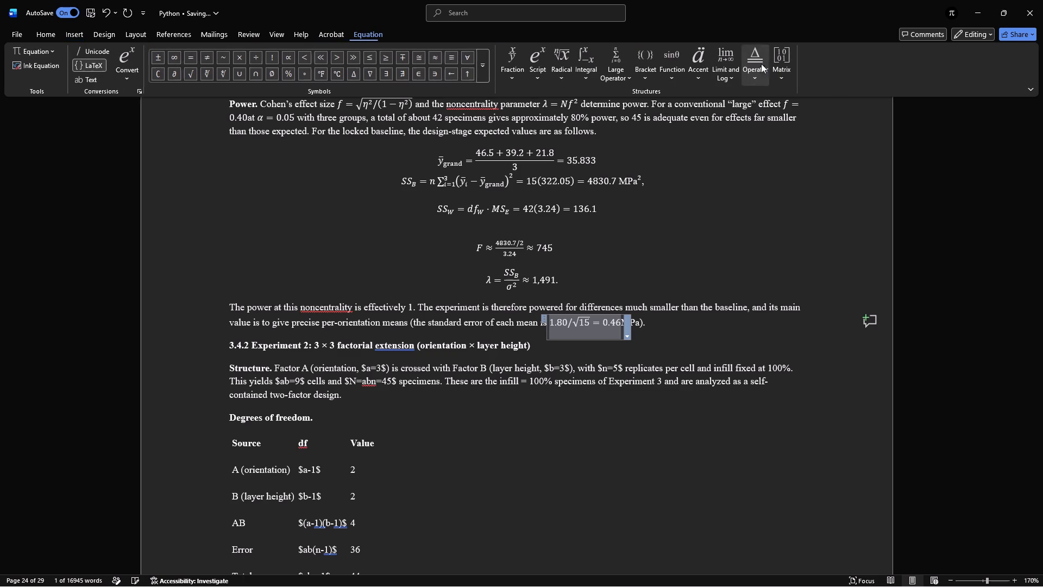
left_click(589, 478)
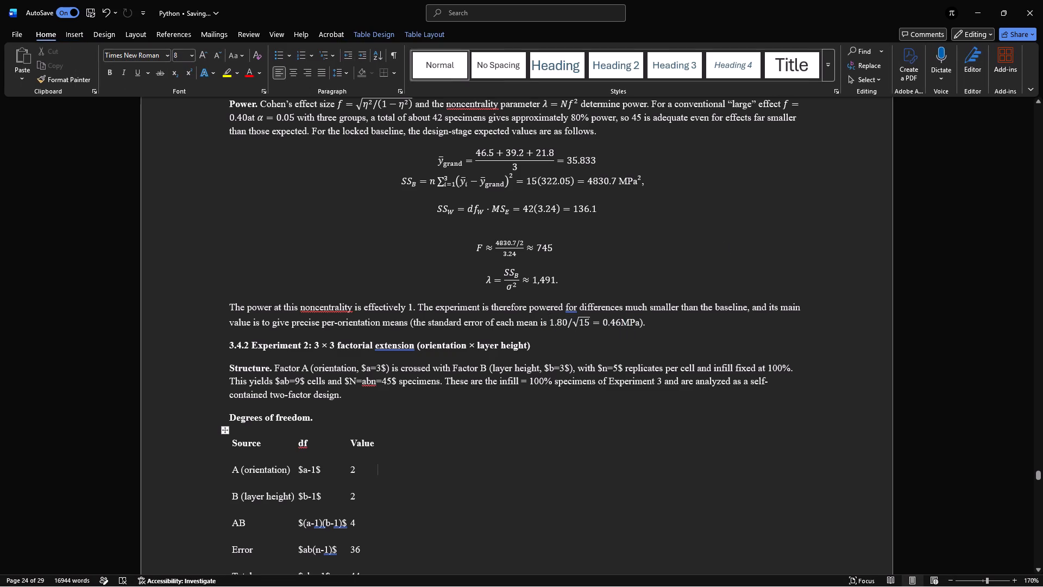
Convert $a=3$ in the Structure paragraph of section 3.4.2 into an inline equation.
left_click_drag(361, 367, 372, 368)
left_click_drag(372, 368, 382, 369)
left_click_drag(382, 369, 384, 369)
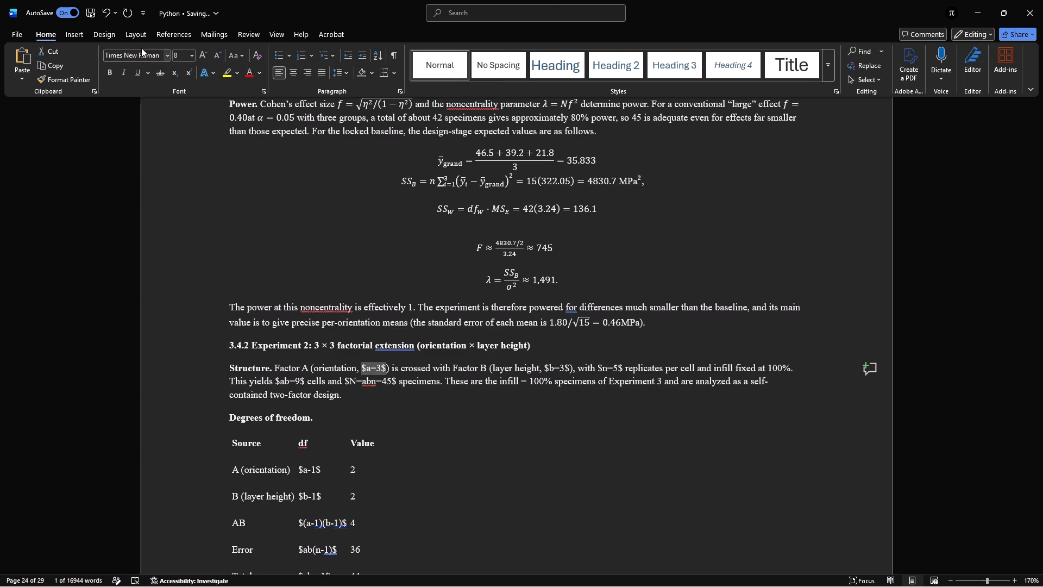
left_click(68, 36)
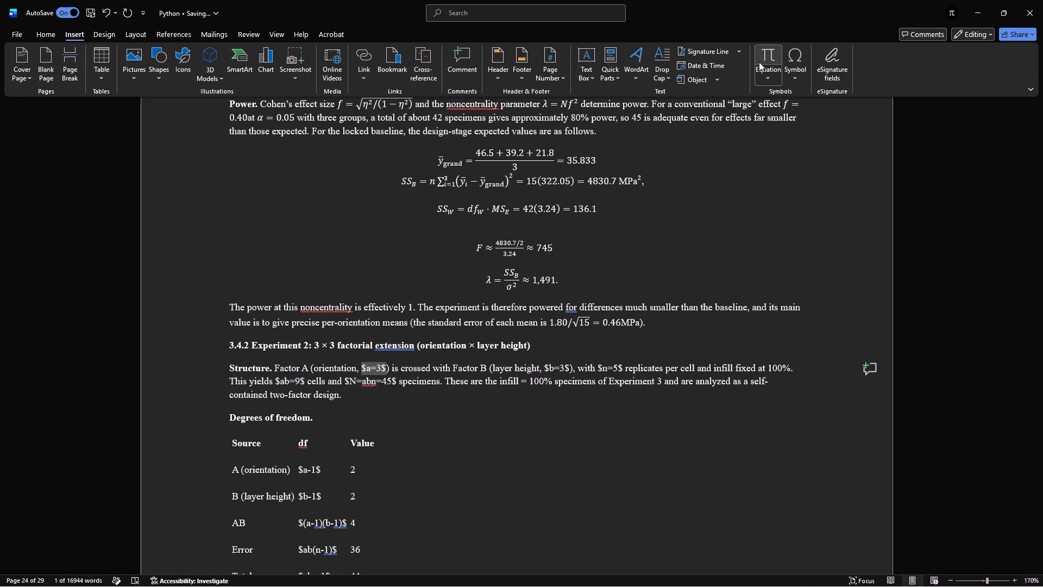
left_click(771, 60)
left_click(557, 416)
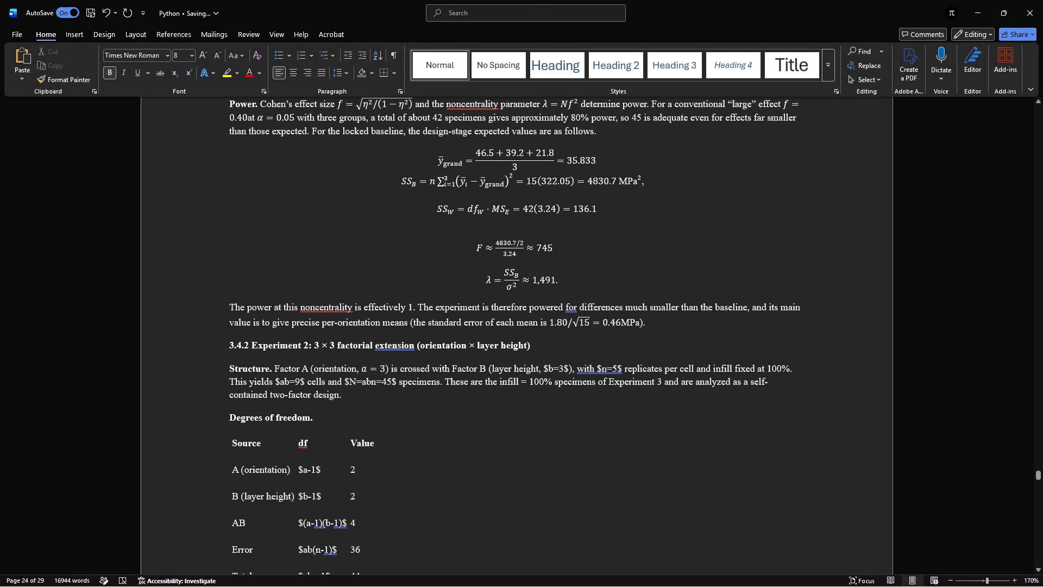
Convert $b=3$, after "layer height" in the Structure paragraph, into an inline equation.
left_click_drag(543, 366, 563, 366)
left_click_drag(563, 366, 568, 369)
left_click(75, 35)
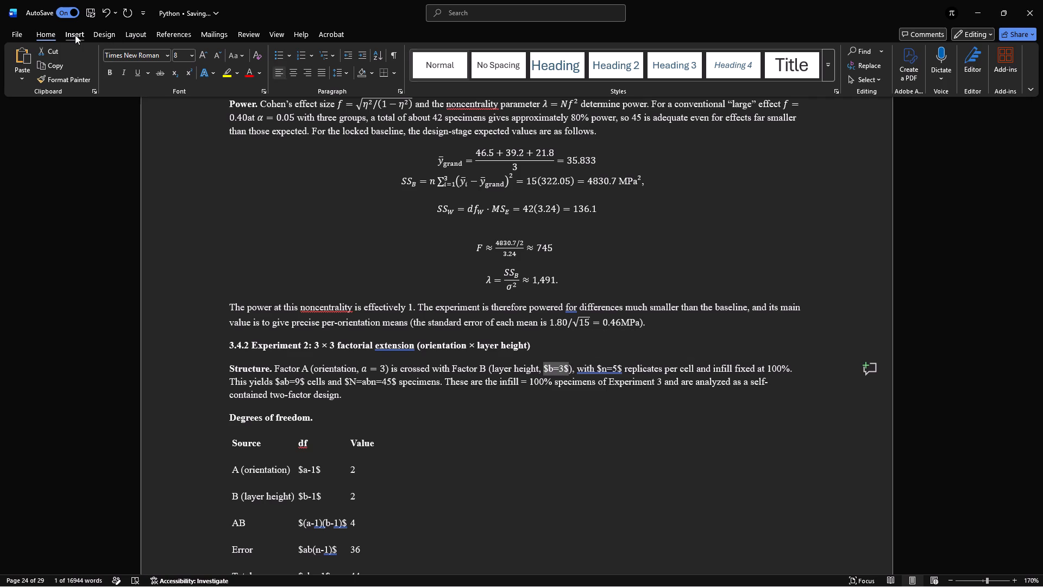
left_click(771, 54)
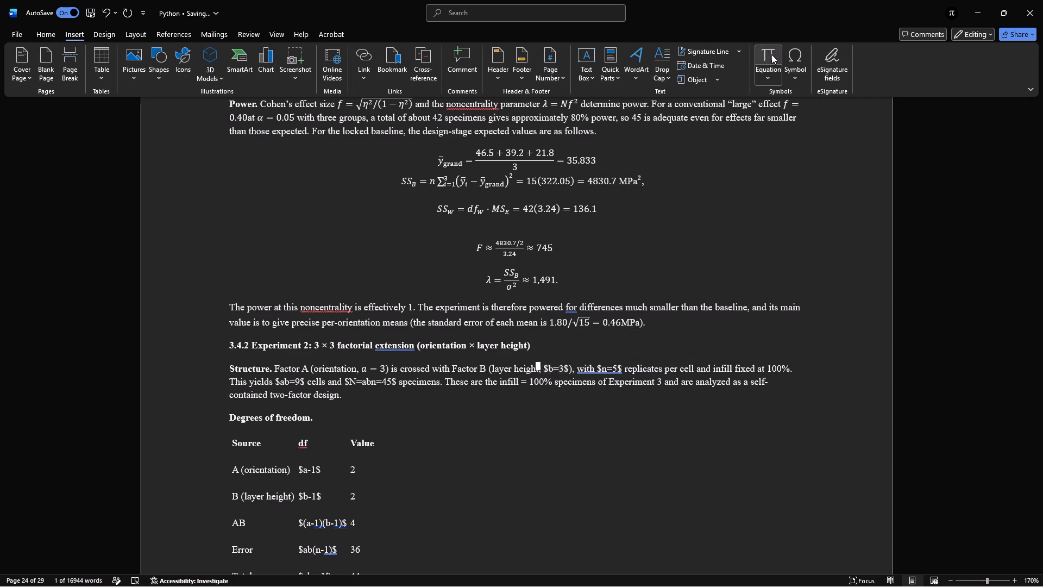
left_click(686, 438)
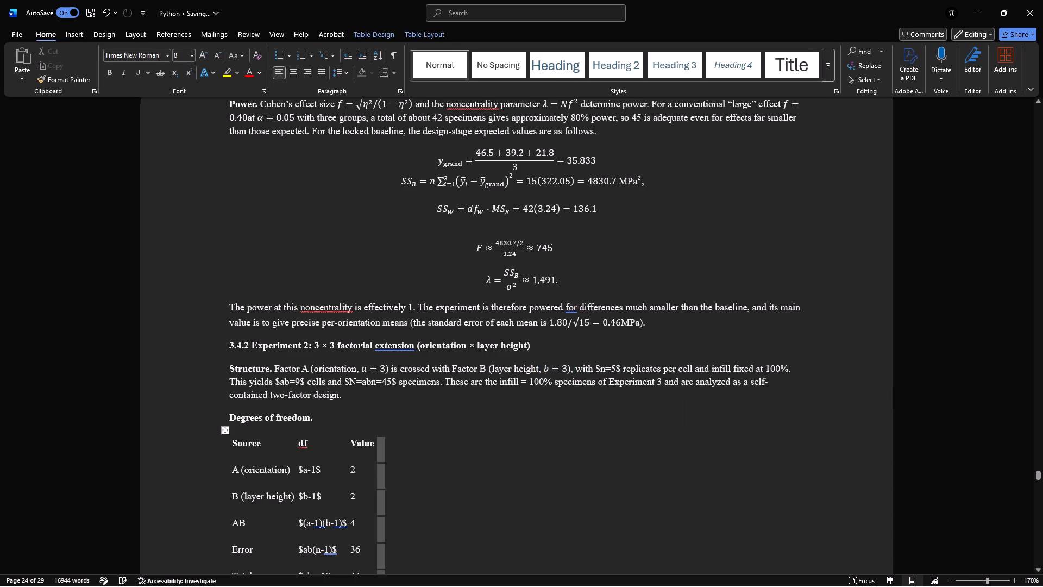
Convert $n=5$ in the Structure paragraph into an inline equation, with a space before "replicates".
left_click_drag(620, 367, 597, 368)
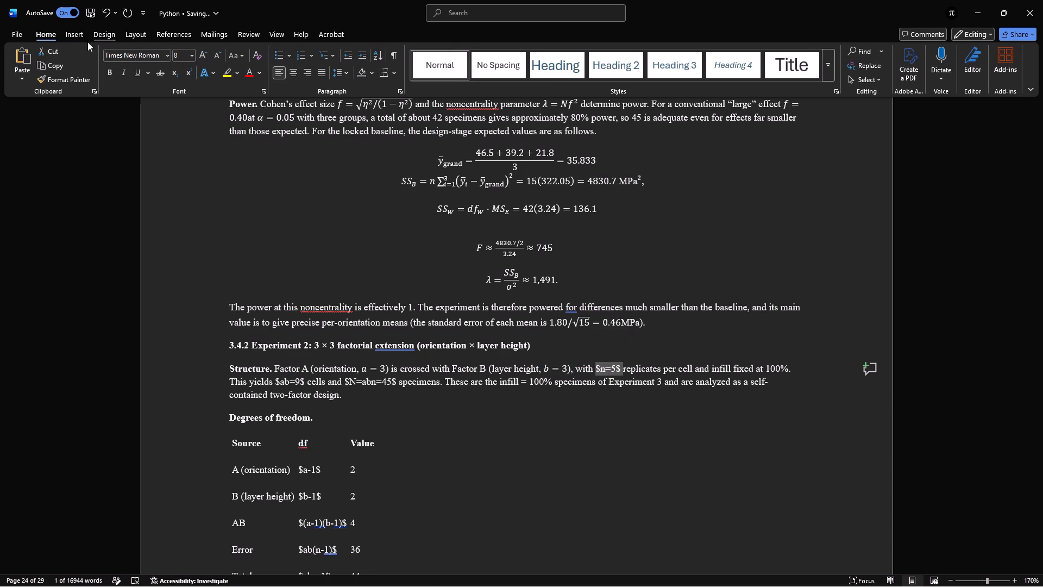
left_click(65, 38)
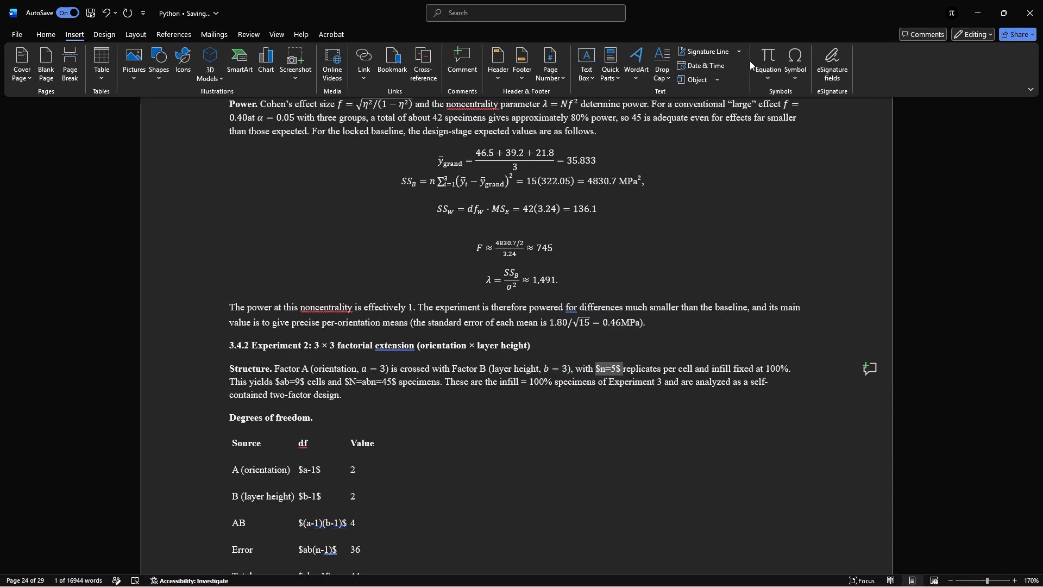
left_click(762, 61)
left_click(723, 426)
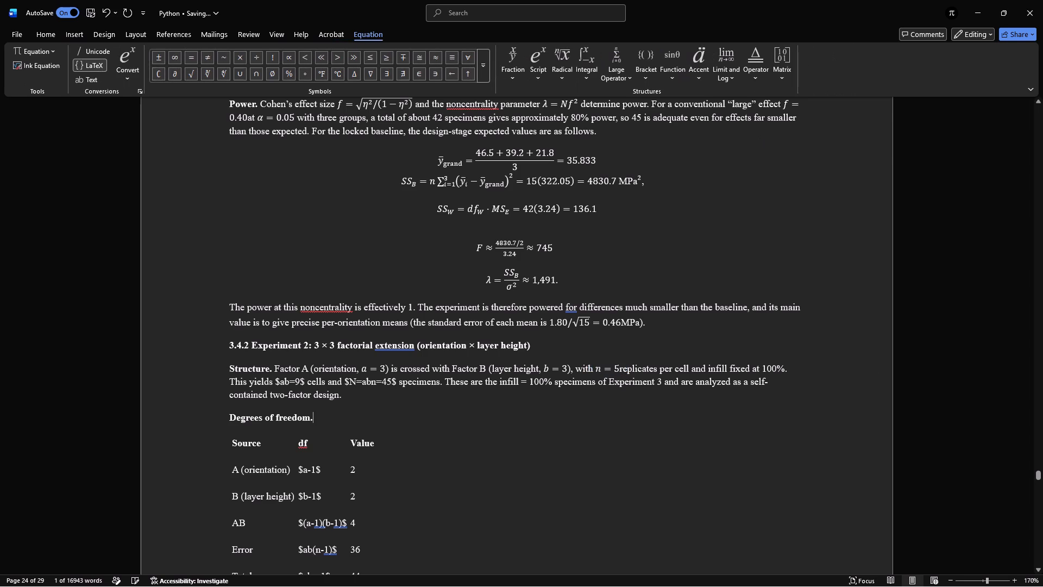
left_click(624, 372)
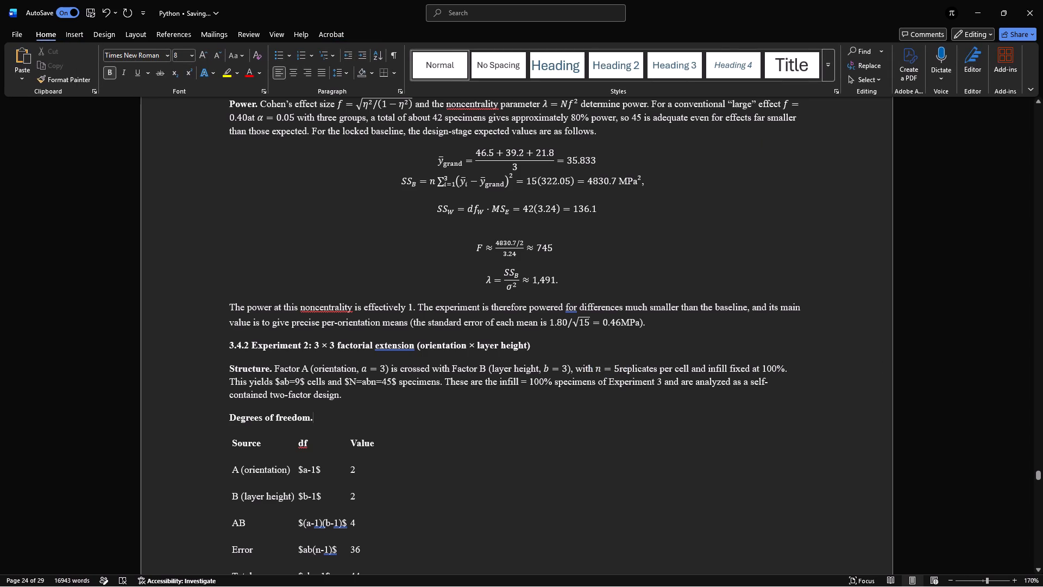
key("Left")
key("space")
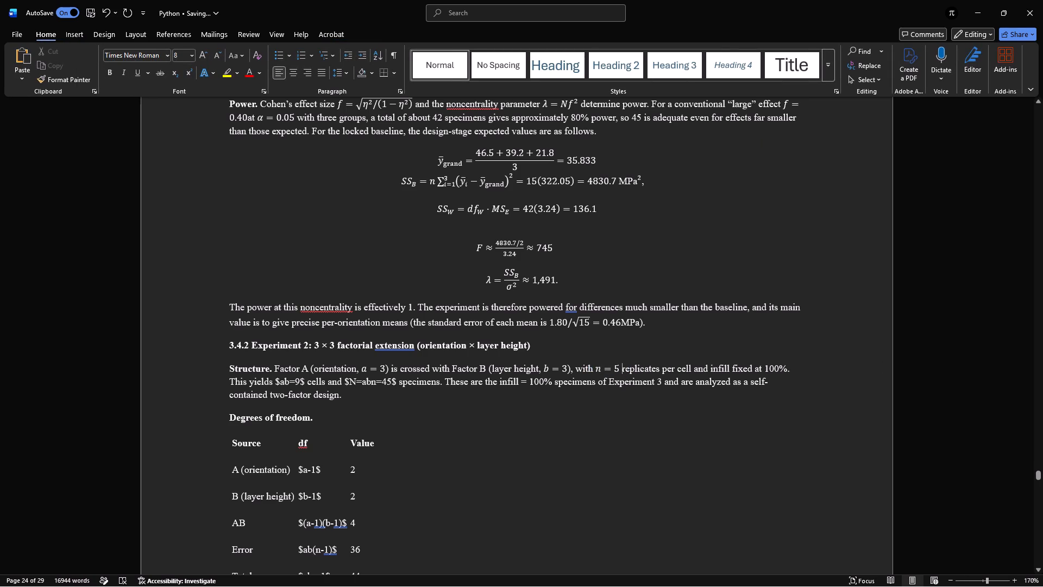
Convert $ab=9$, after "This yields" in the Structure paragraph, into an inline equation.
left_click_drag(273, 382, 288, 384)
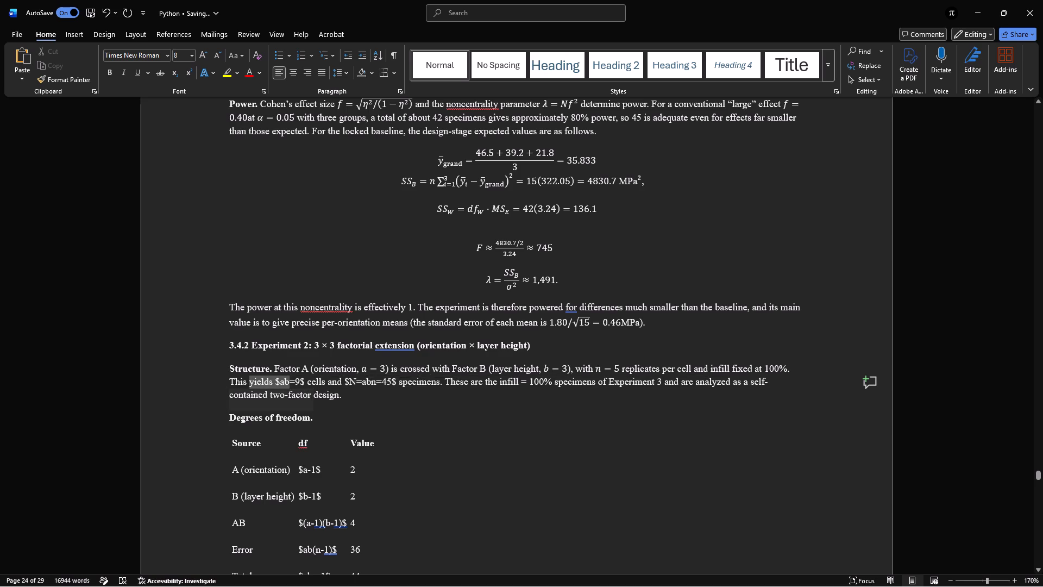
left_click(288, 384)
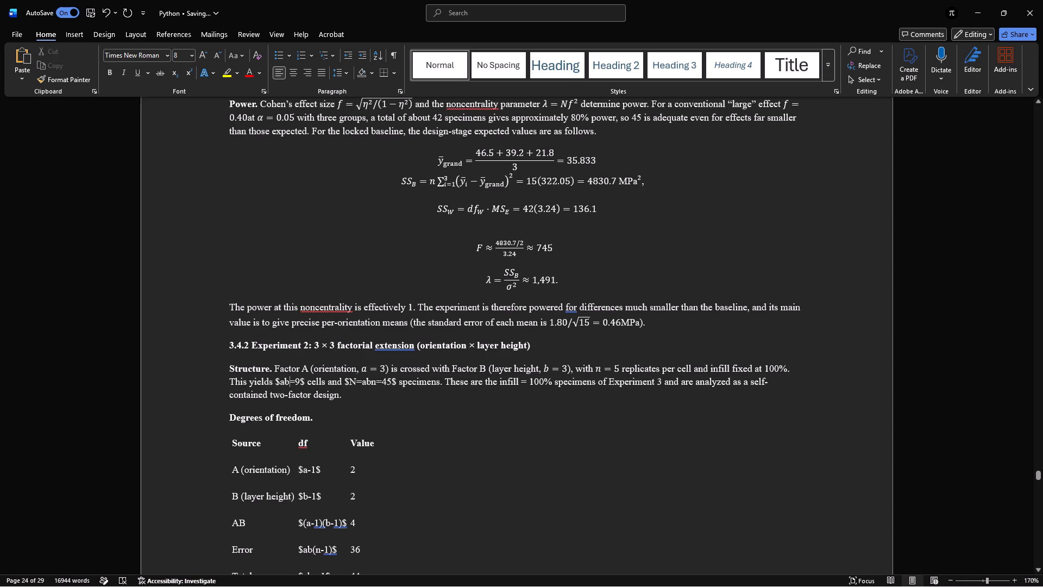
left_click_drag(305, 381, 274, 381)
left_click_drag(274, 381, 274, 382)
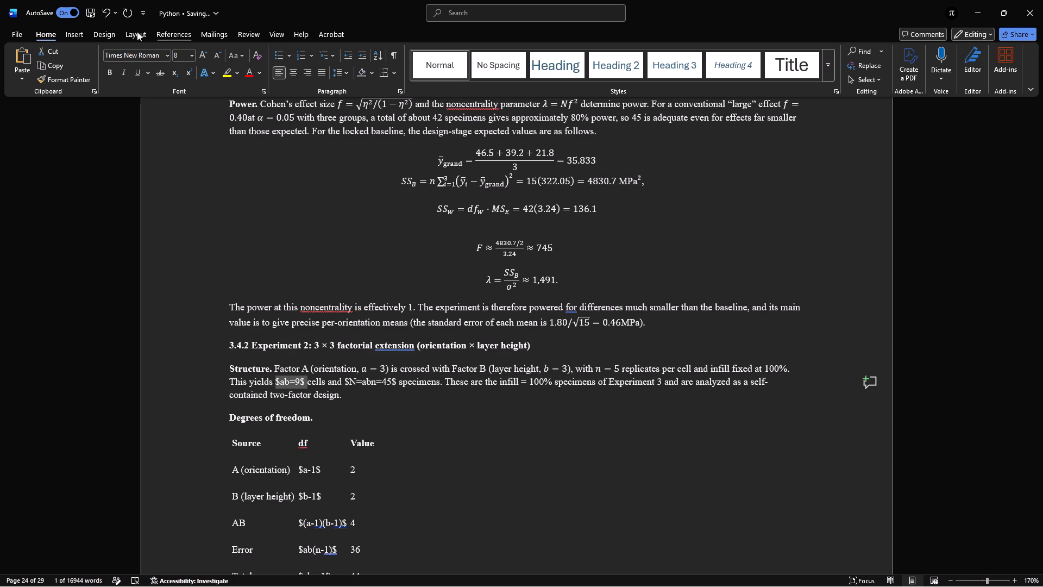
left_click(65, 38)
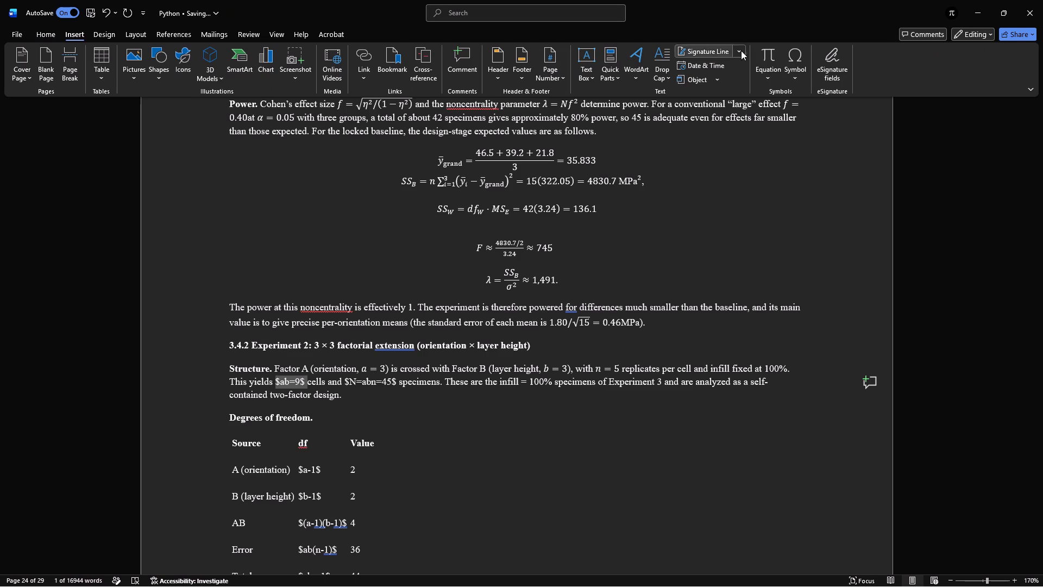
left_click(766, 57)
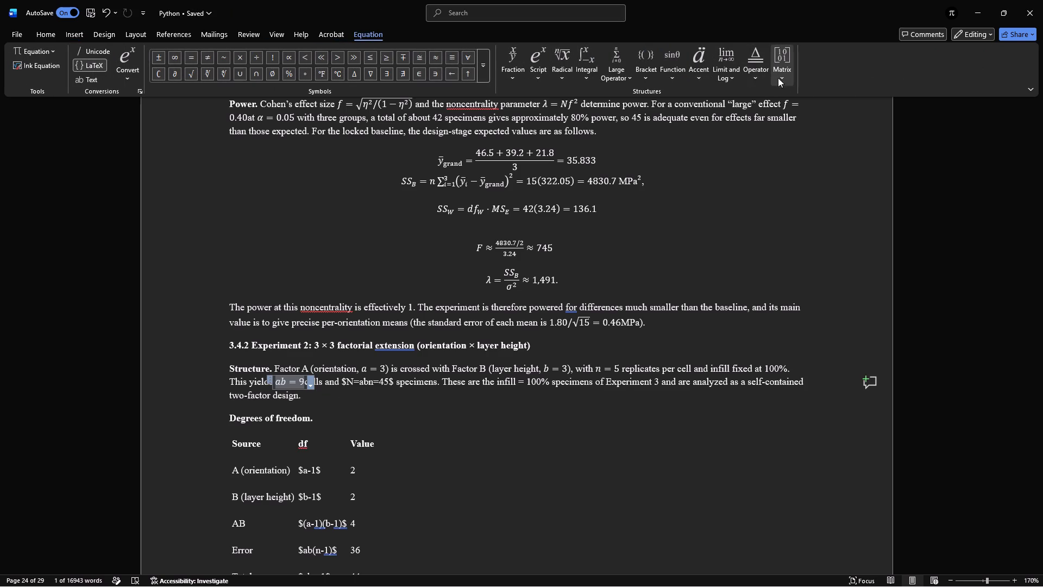
left_click(635, 416)
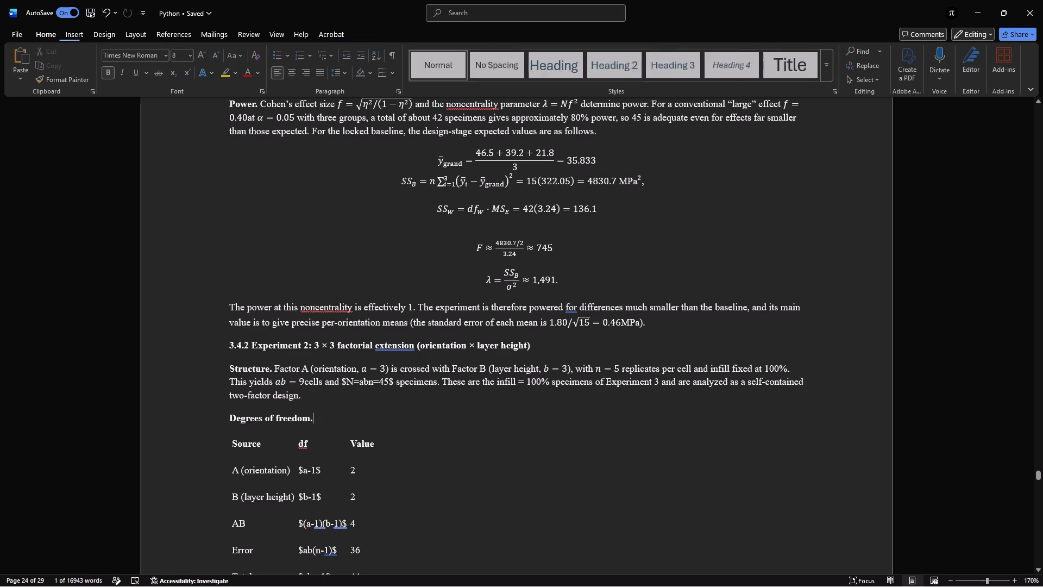
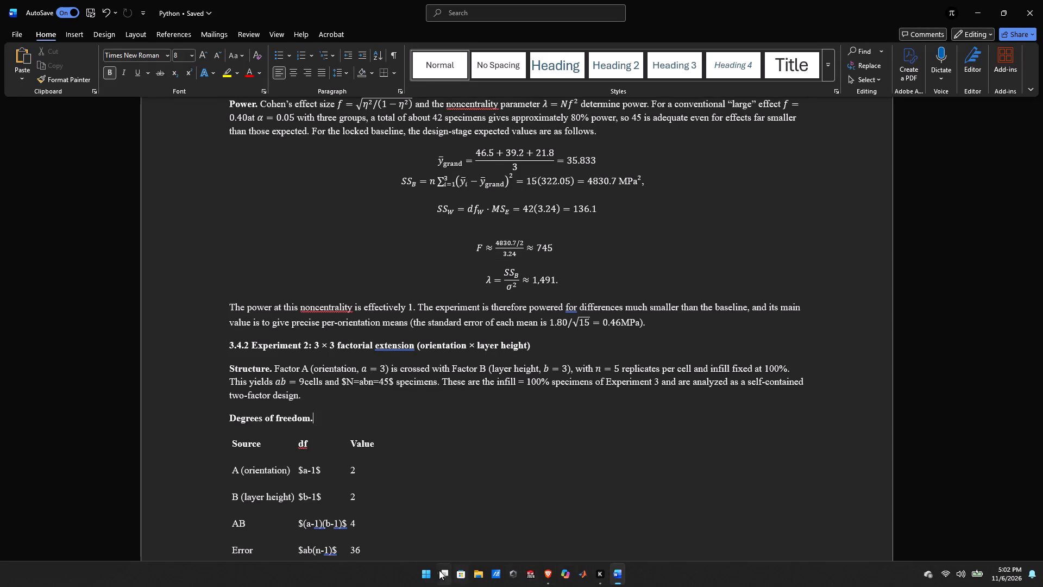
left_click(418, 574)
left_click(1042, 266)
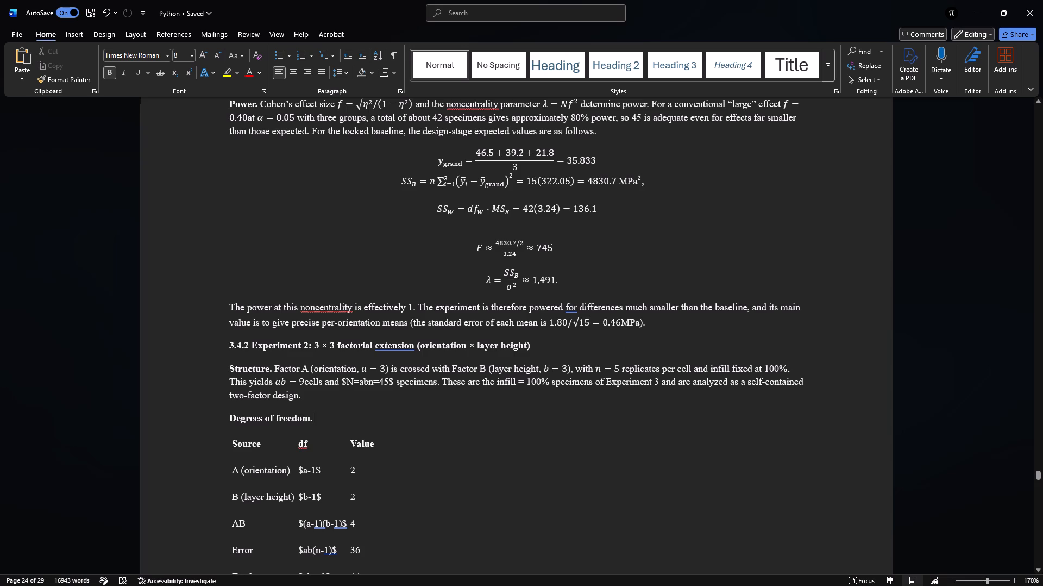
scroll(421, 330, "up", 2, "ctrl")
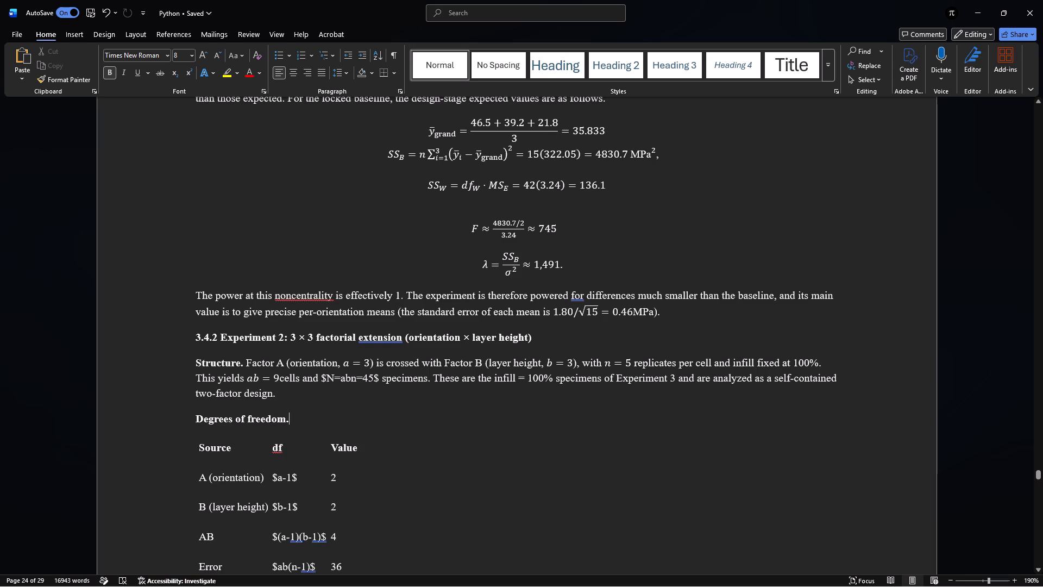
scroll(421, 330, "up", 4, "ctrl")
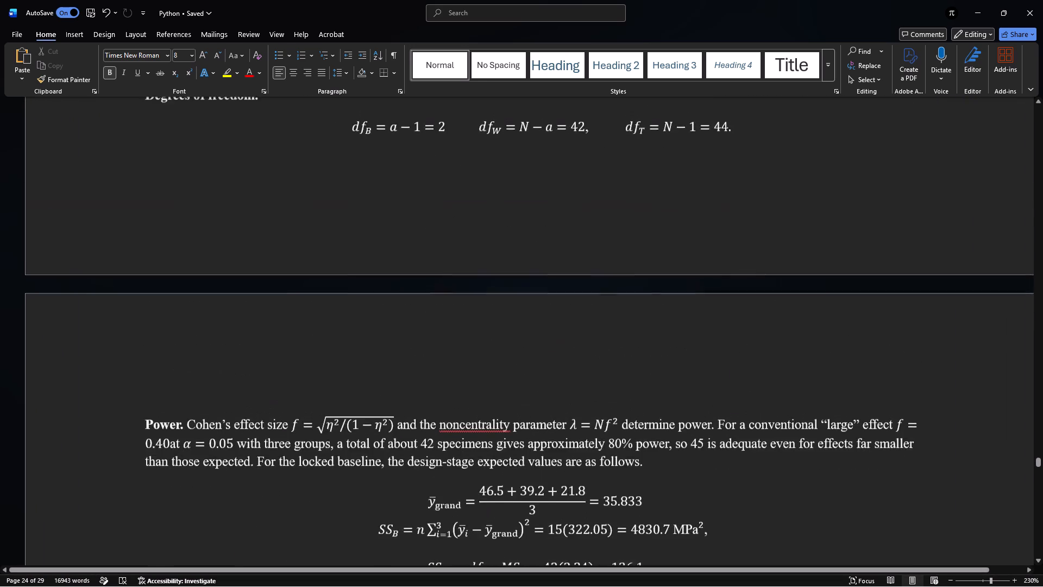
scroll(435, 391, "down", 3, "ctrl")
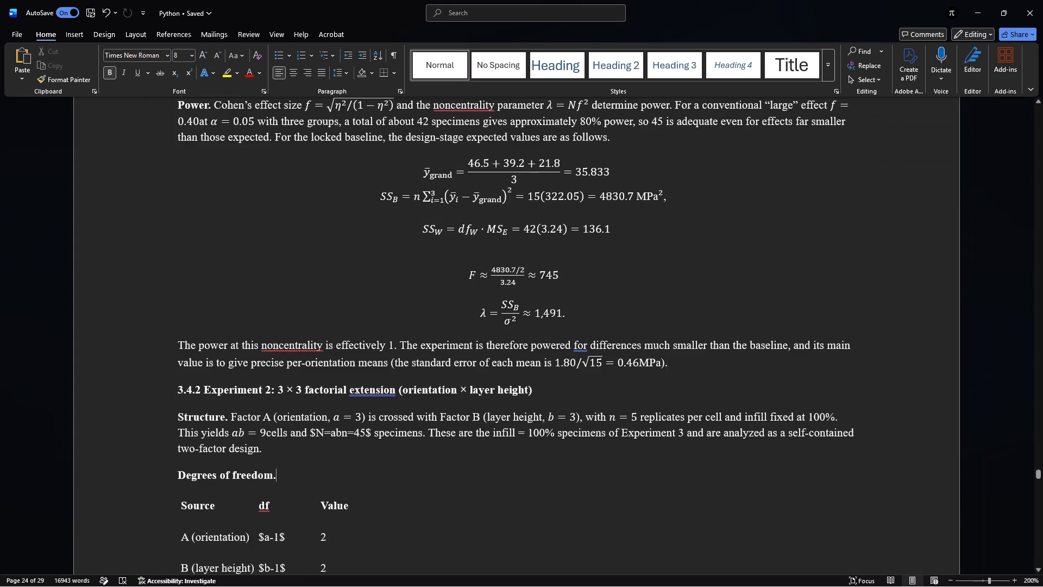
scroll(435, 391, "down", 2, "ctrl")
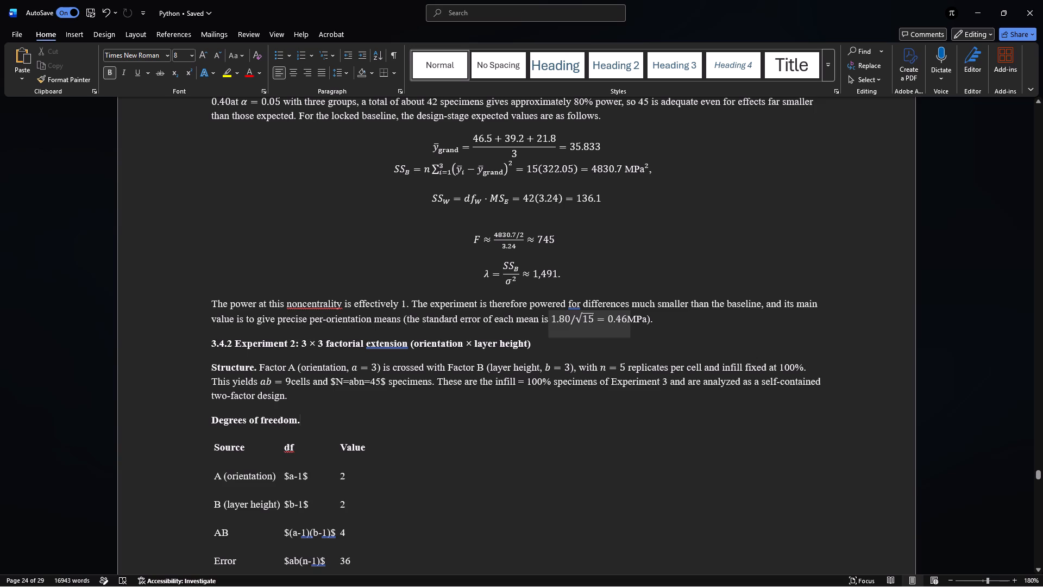
left_click_drag(820, 384, 355, 337)
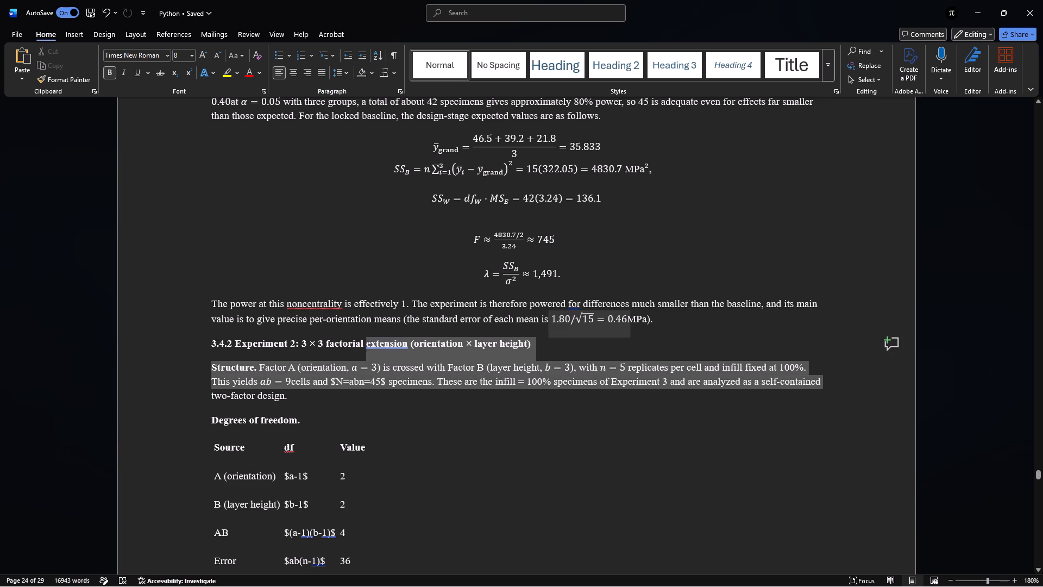
left_click_drag(355, 337, 218, 305)
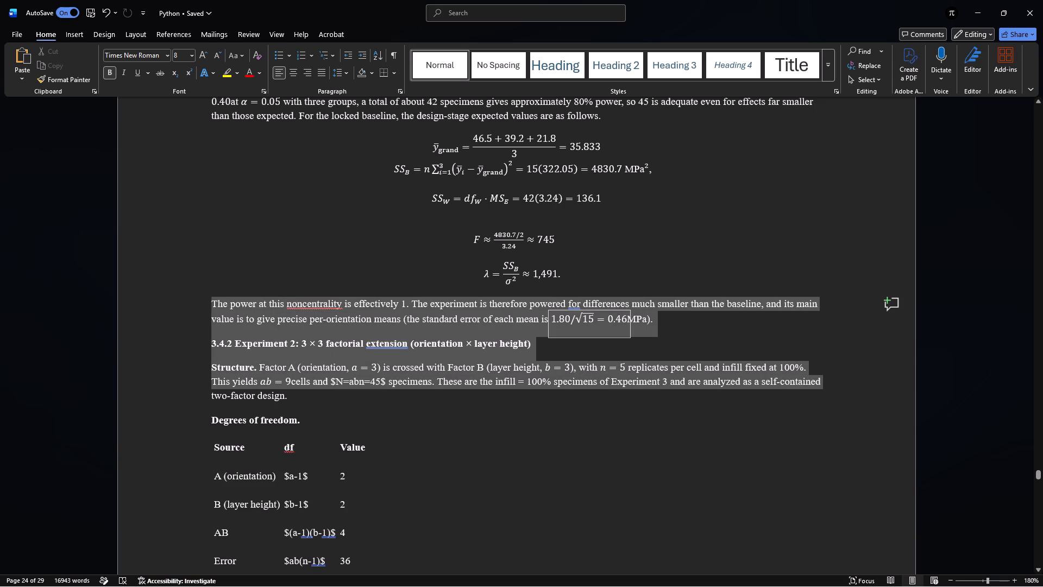
left_click_drag(218, 305, 218, 306)
left_click(322, 75)
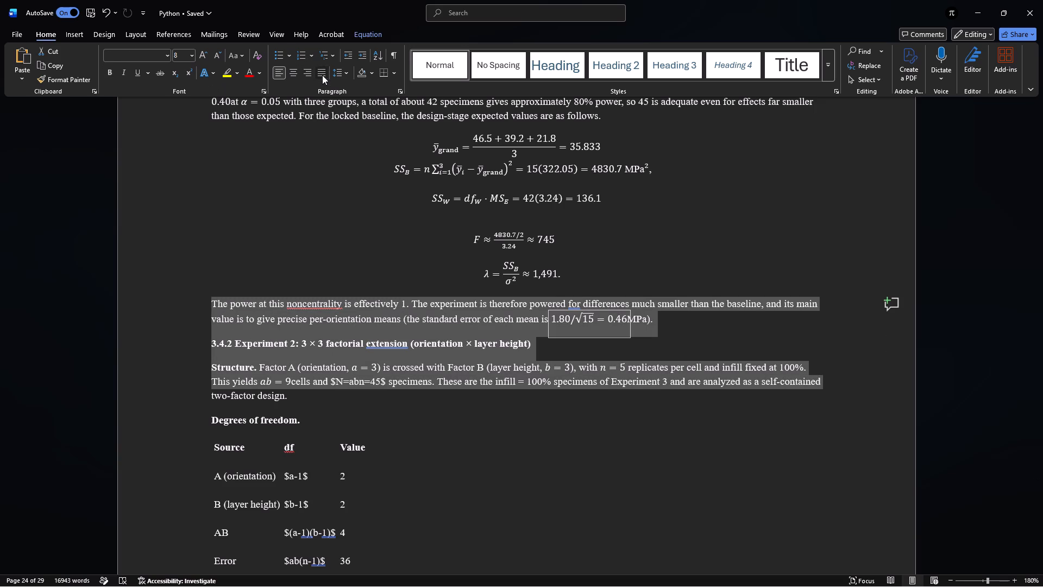
left_click(437, 434)
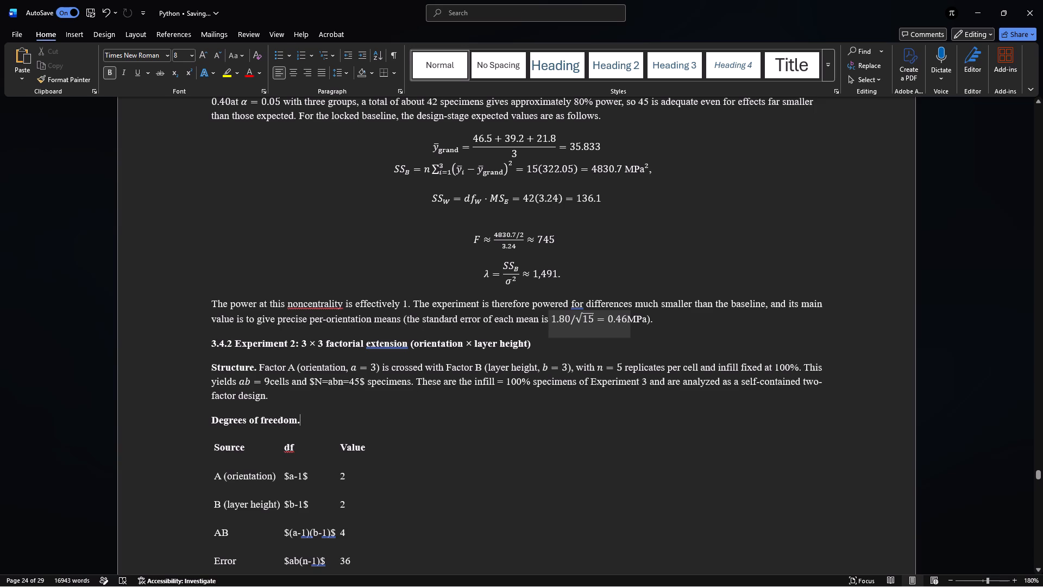
Move the section 3.4.2 degrees-of-freedom table horizontally to about the middle of the page.
left_click(215, 420)
left_click(256, 460)
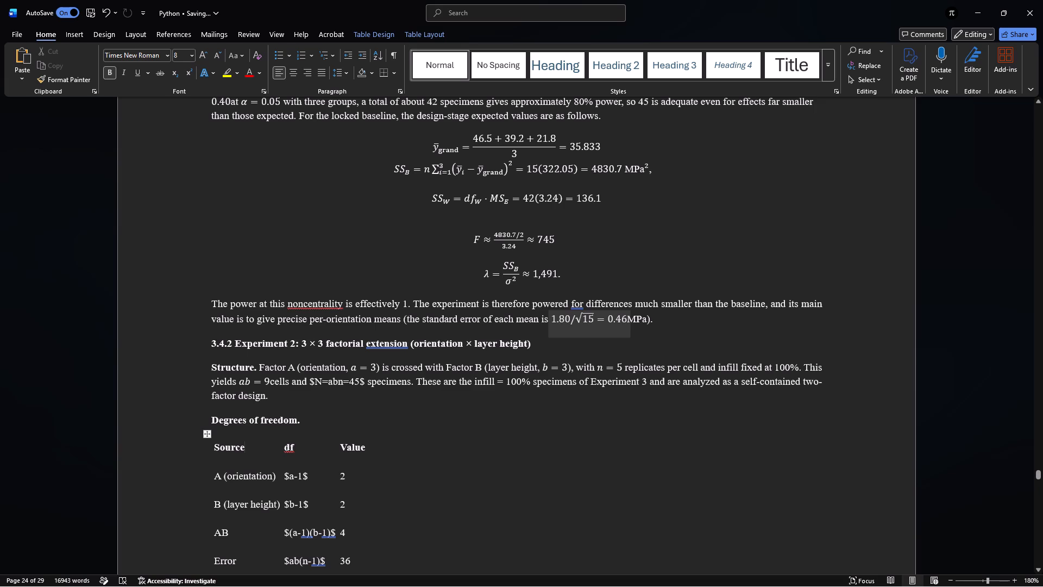
left_click(206, 437)
left_click_drag(206, 437, 227, 439)
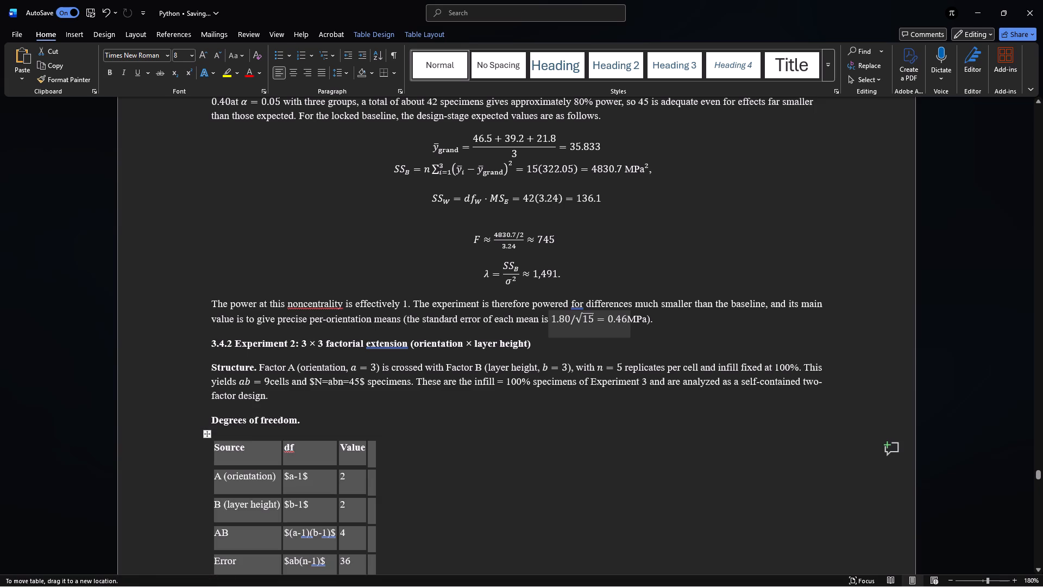
left_click_drag(227, 439, 426, 445)
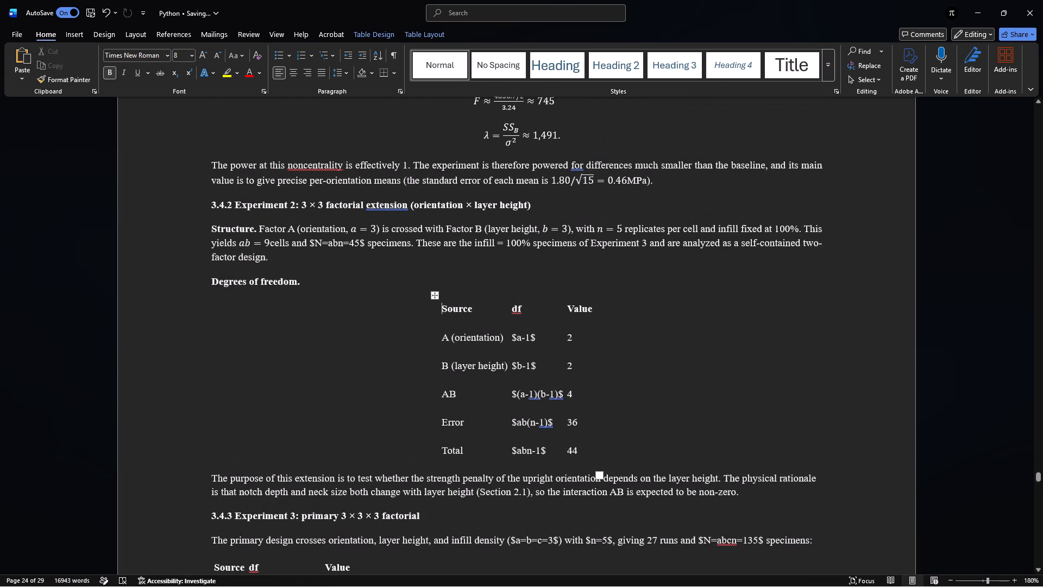
Indent the "Degrees of freedom." caption with leading spaces so it sits centred above its table.
left_click(208, 282)
key("space")
key("space")
key("space")
key("space")
key("space")
key("space")
key("space")
key("space")
key("space")
key("space")
key("space")
key("space")
key("space")
key("space")
key("space")
key("space")
key("space")
key("space")
key("space")
key("space")
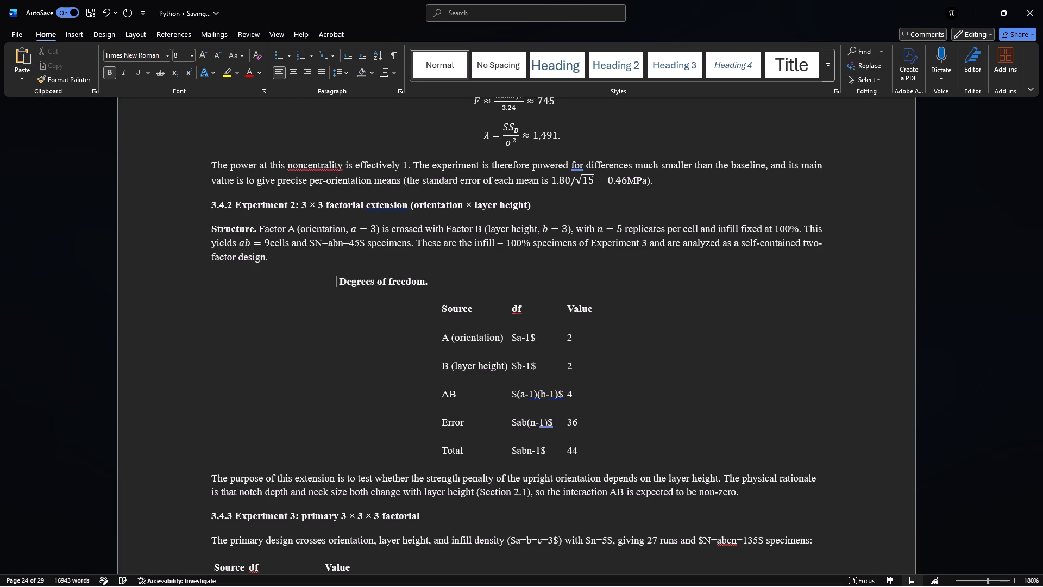
key("space")
key("space")
key("space")
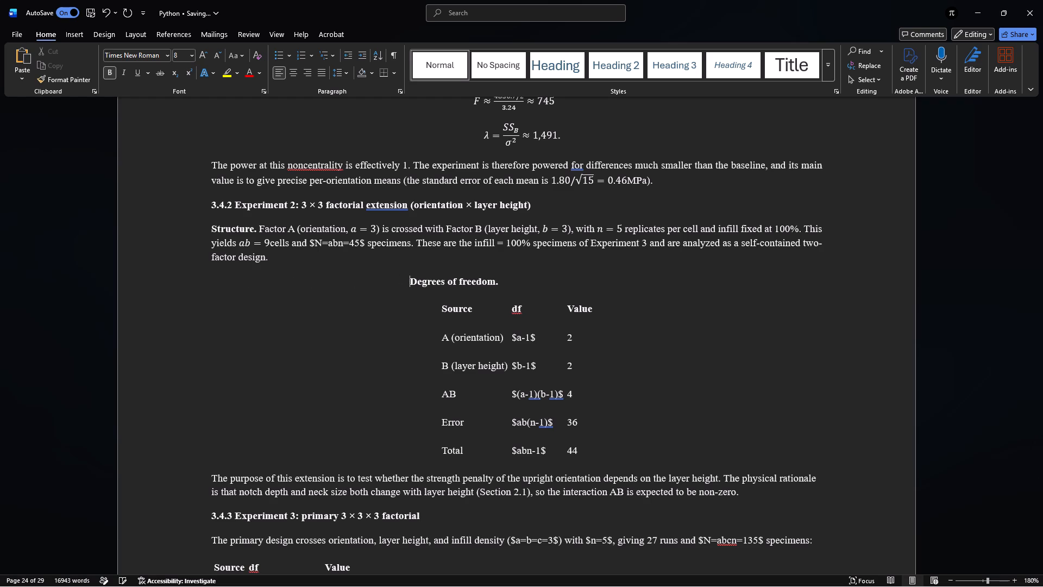
key("space")
key("space")
key("space")
key("space")
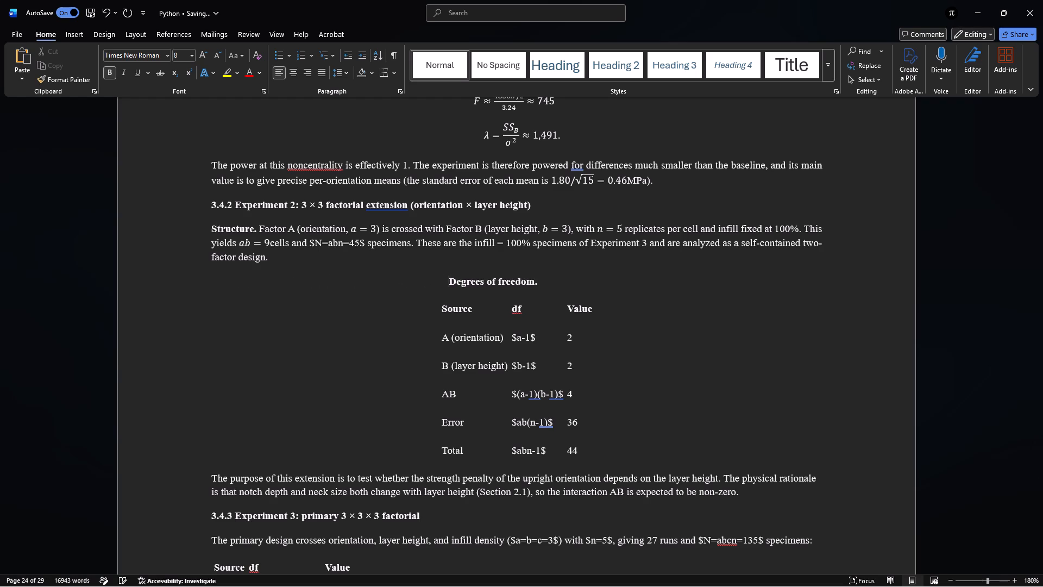
key("space")
key("space")
key("space")
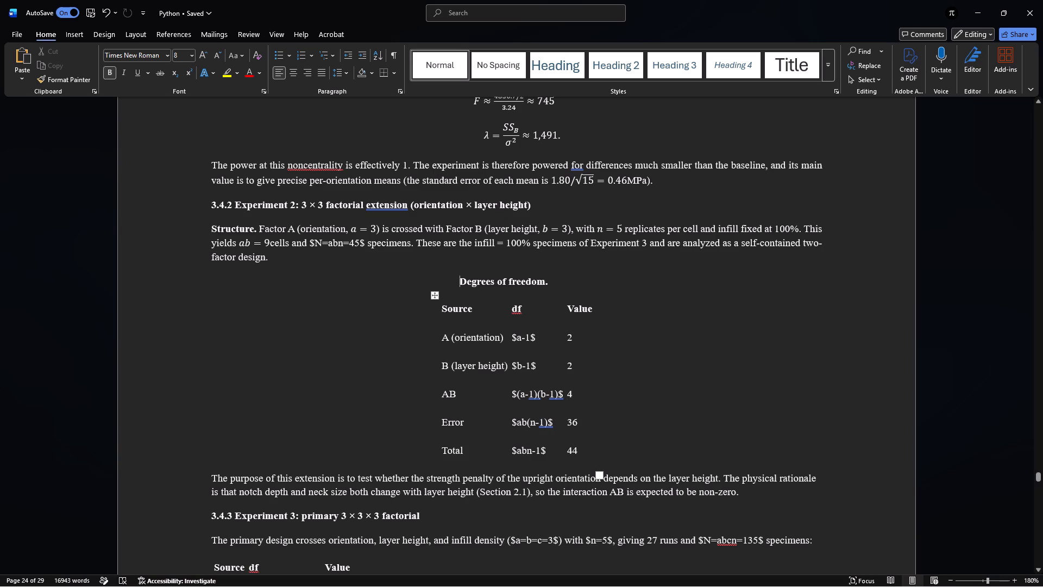
Convert the df entries $a-1$ and $b-1$ in the orientation and layer height rows into formatted equations.
left_click_drag(510, 338, 533, 340)
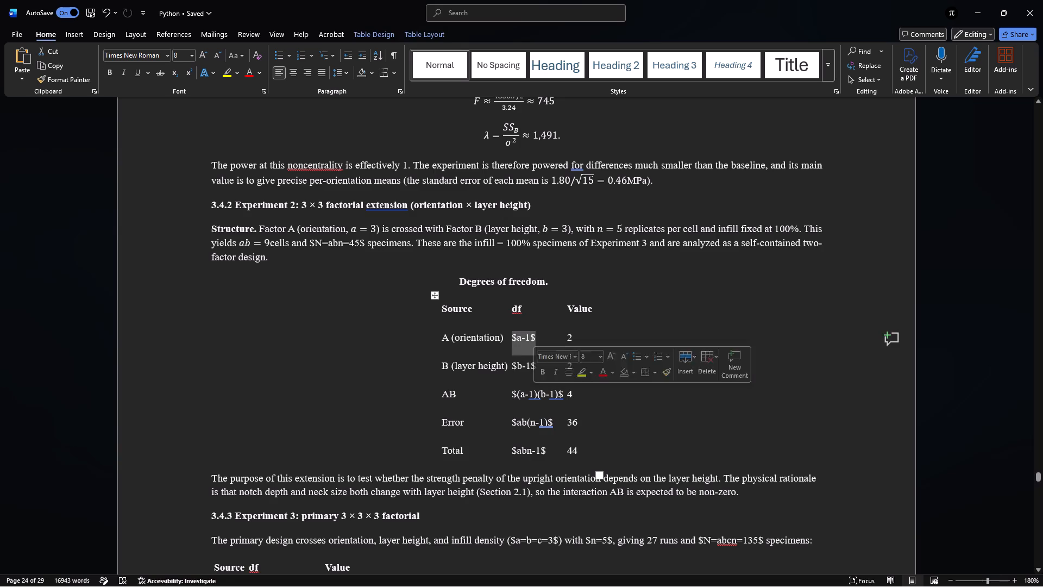
left_click(72, 33)
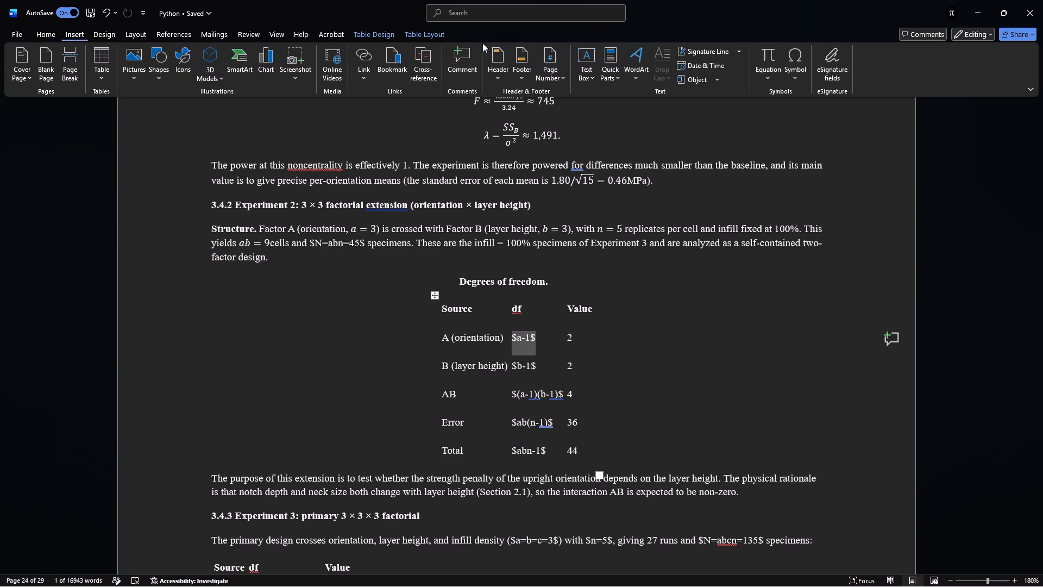
left_click(778, 59)
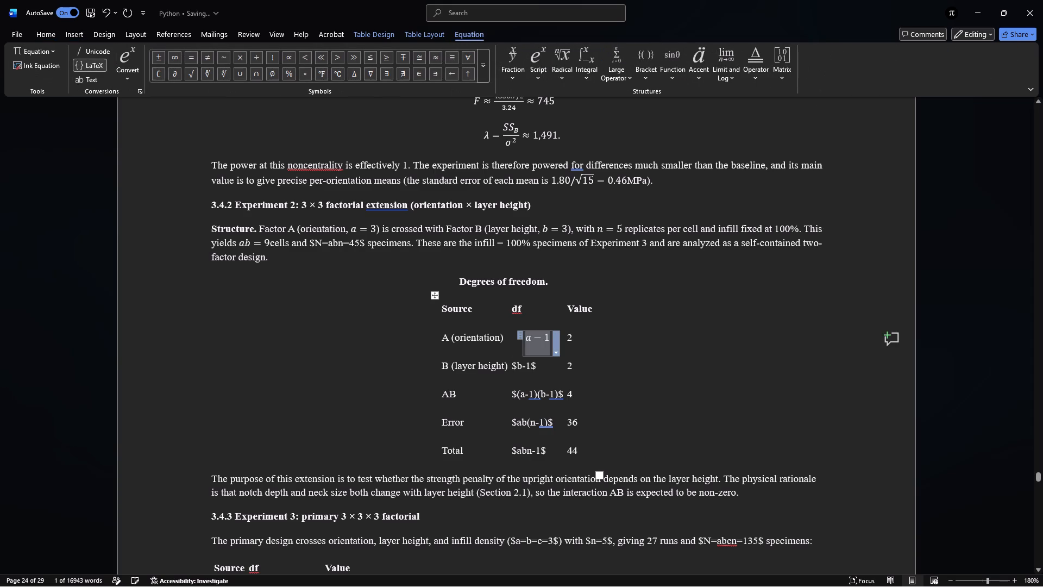
left_click_drag(534, 367, 511, 366)
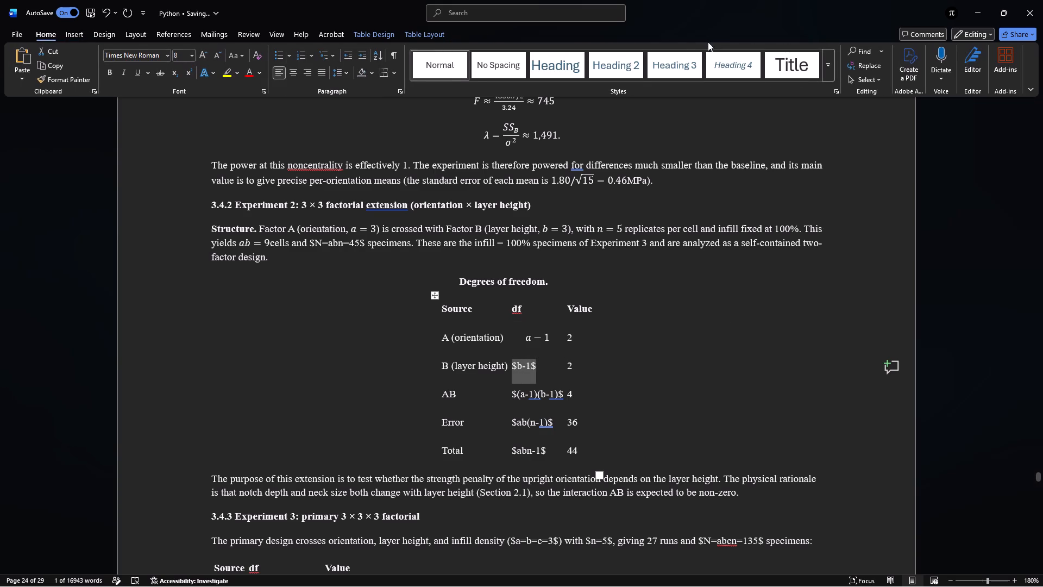
left_click(71, 32)
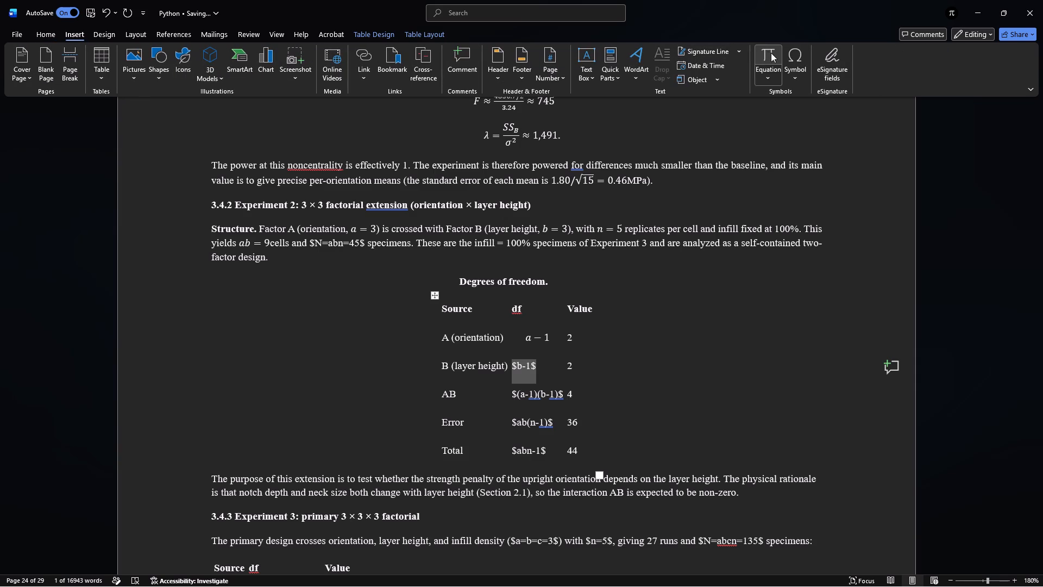
left_click(771, 53)
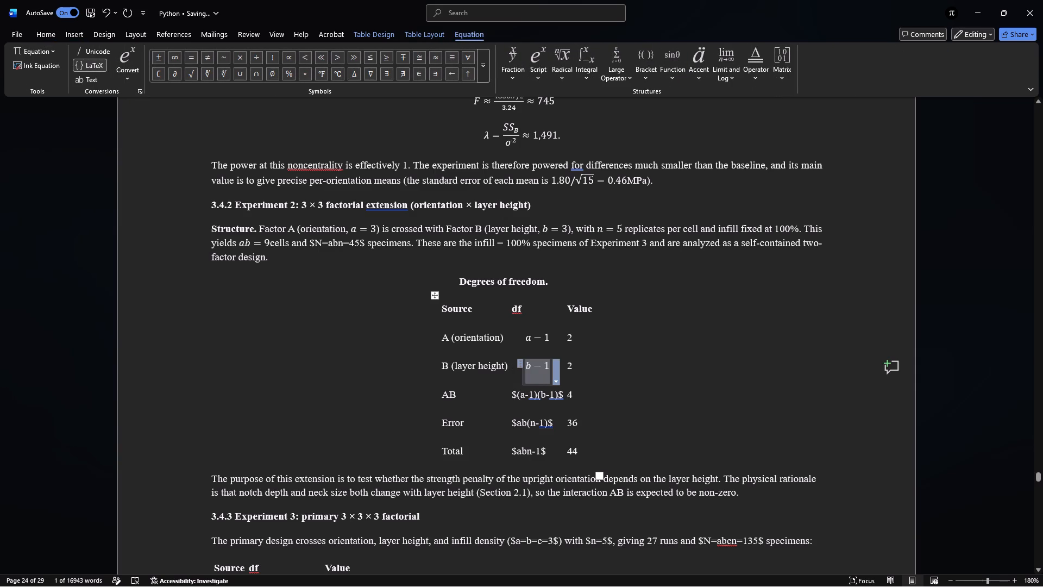
Convert the df entries $(a-1)(b-1)$ in the AB row and $ab(n-1)$ in the Error row into formatted equations.
left_click_drag(514, 391, 531, 393)
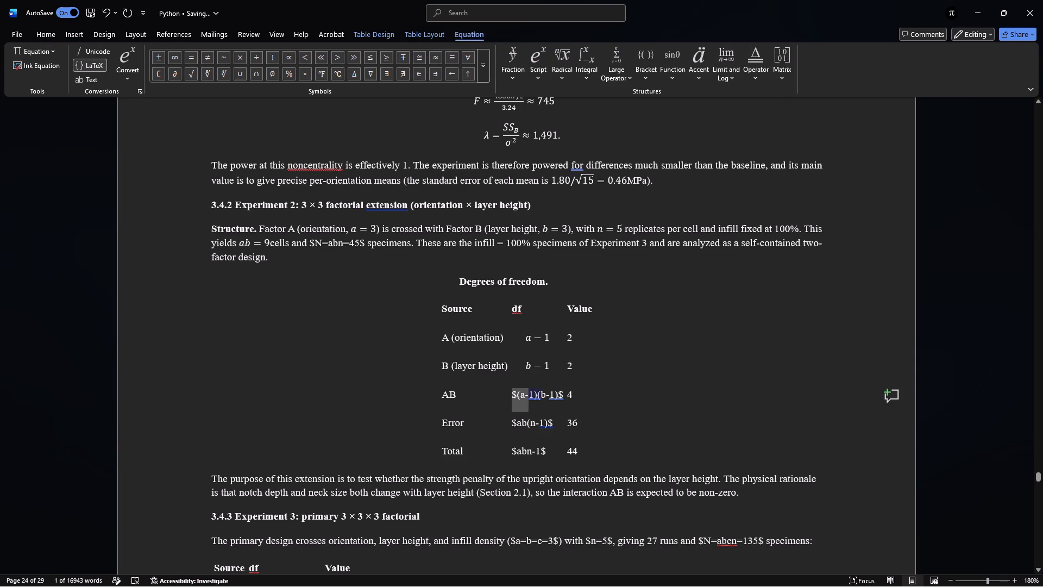
left_click_drag(531, 393, 562, 393)
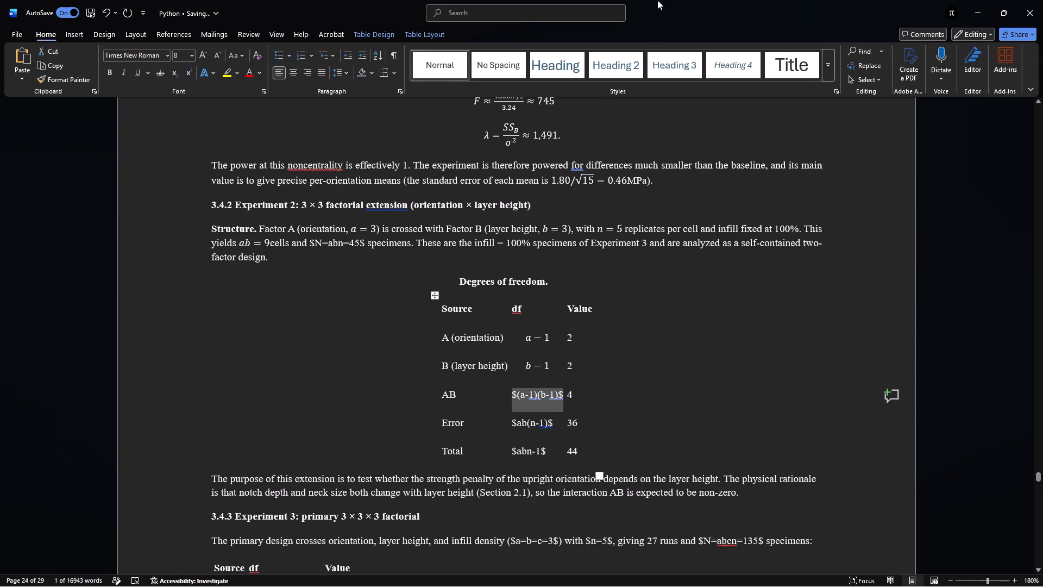
left_click(77, 34)
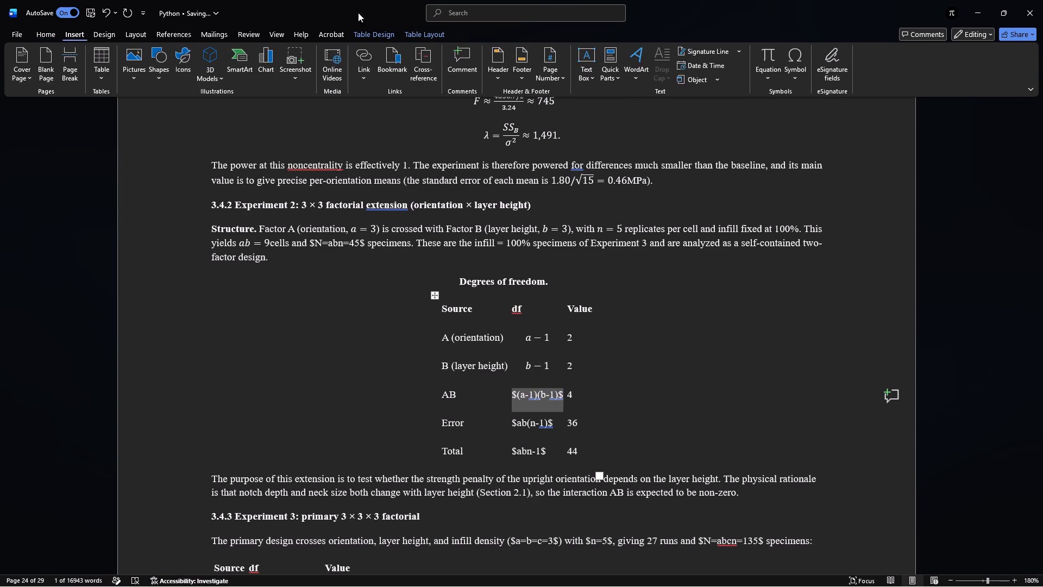
left_click(766, 48)
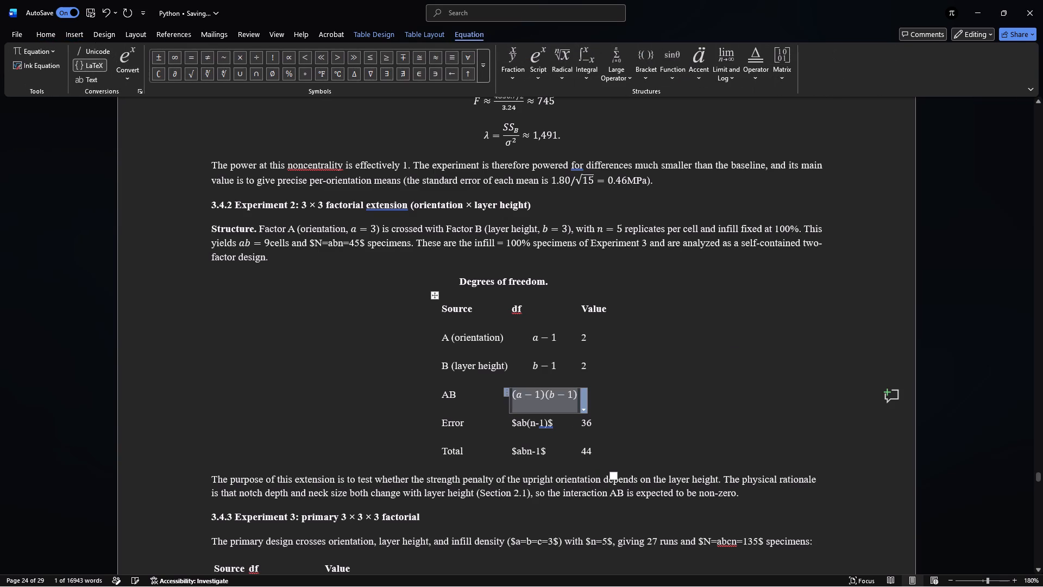
left_click_drag(554, 426, 508, 424)
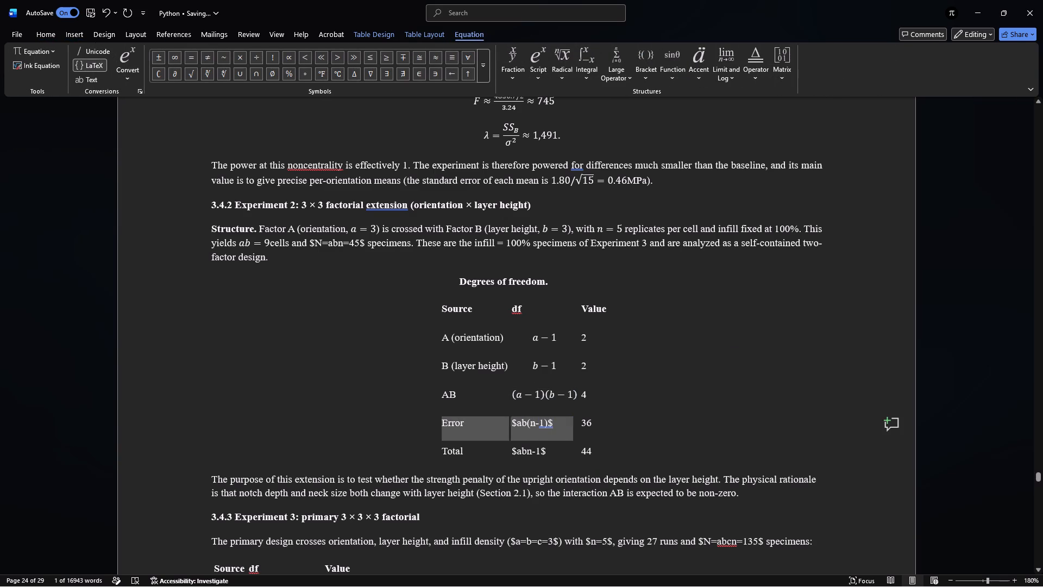
left_click_drag(508, 424, 514, 428)
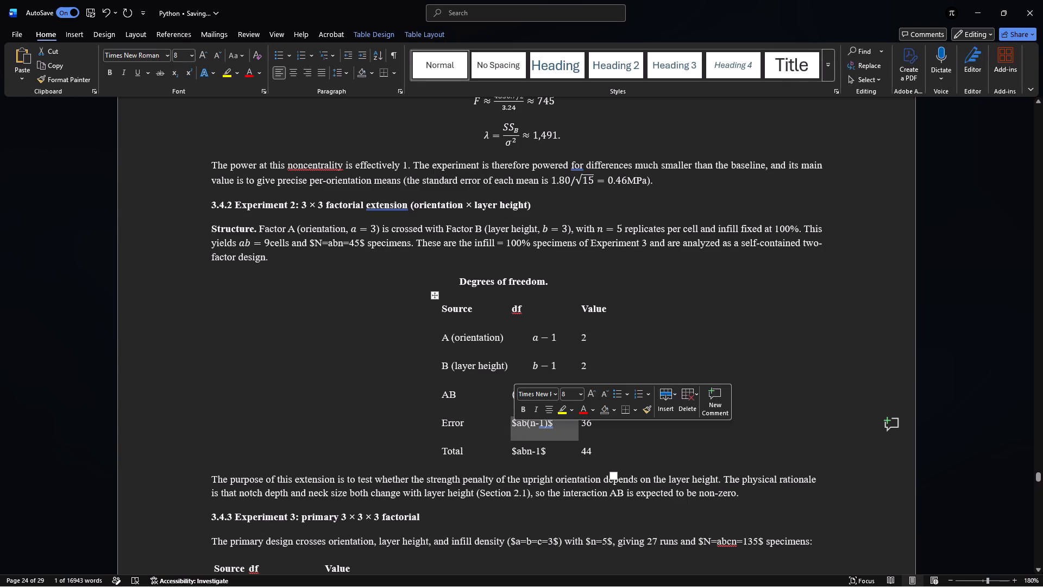
left_click(77, 30)
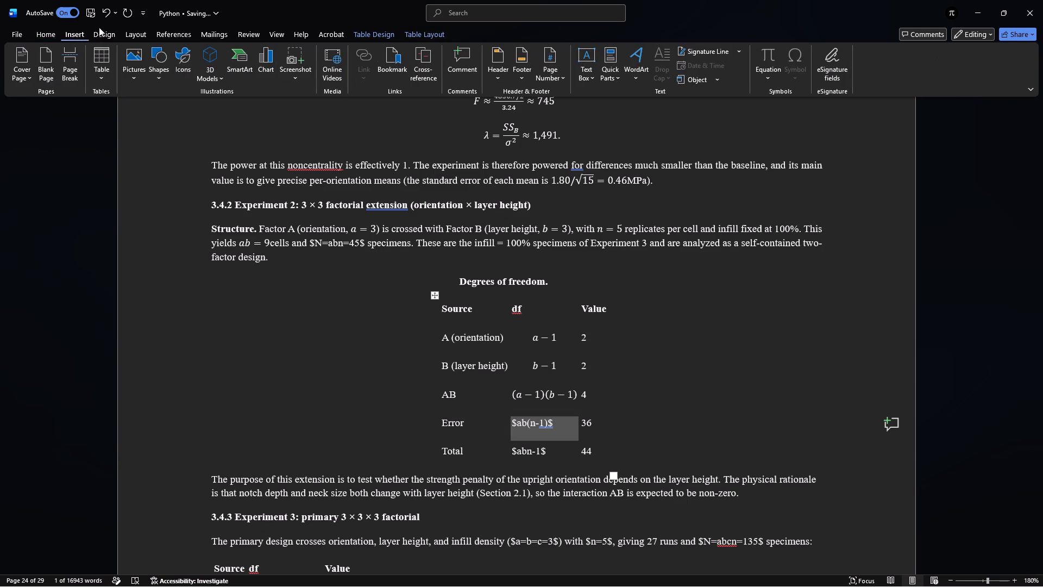
left_click(770, 57)
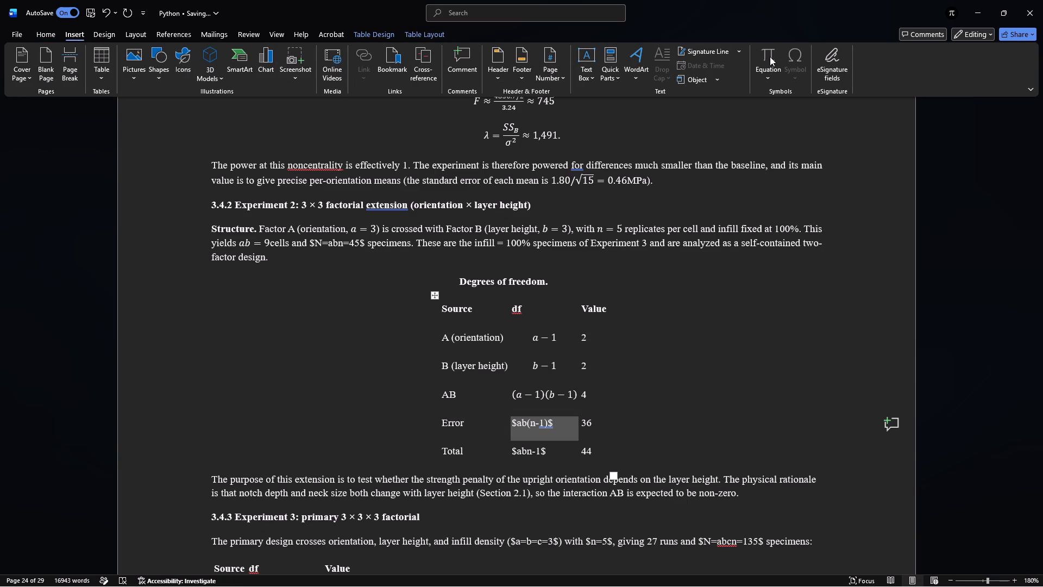
left_click(555, 420)
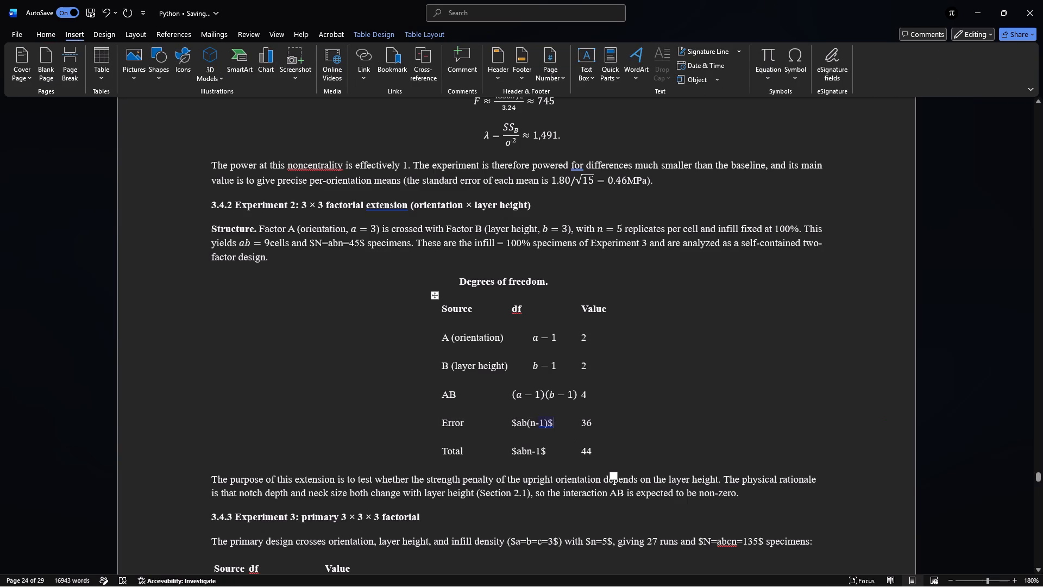
left_click_drag(552, 420, 525, 424)
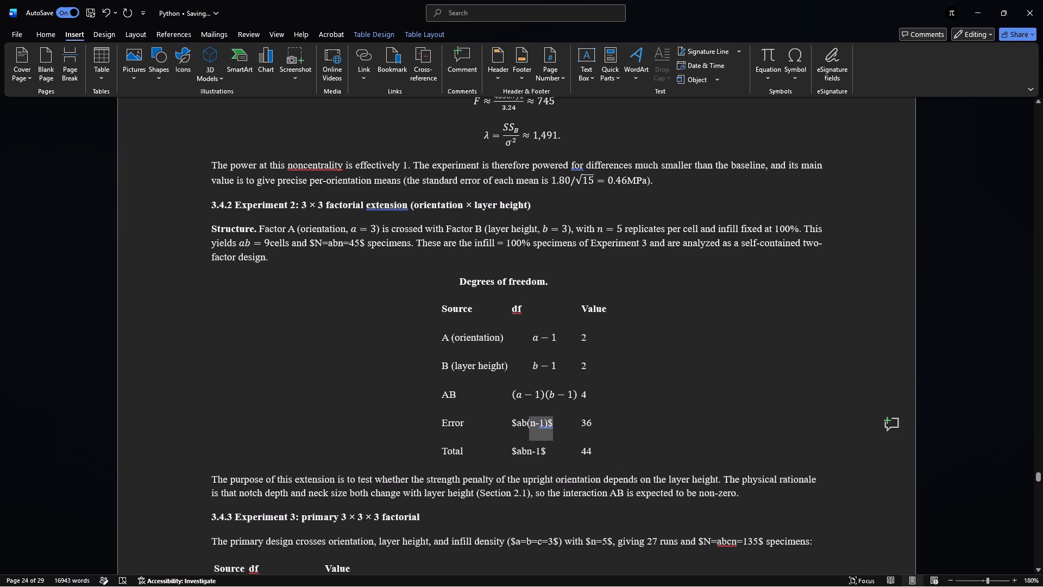
left_click_drag(525, 424, 512, 422)
left_click_drag(512, 422, 513, 422)
left_click(764, 62)
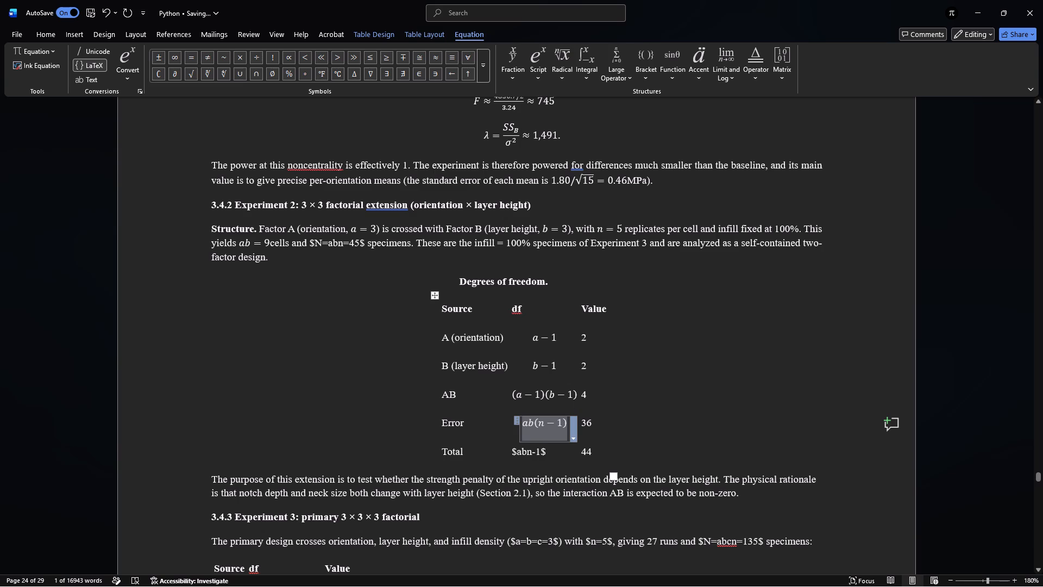
Convert the df entry $abn-1$ in the Total row of the section 3.4.2 table into a formatted equation.
left_click_drag(545, 453, 510, 454)
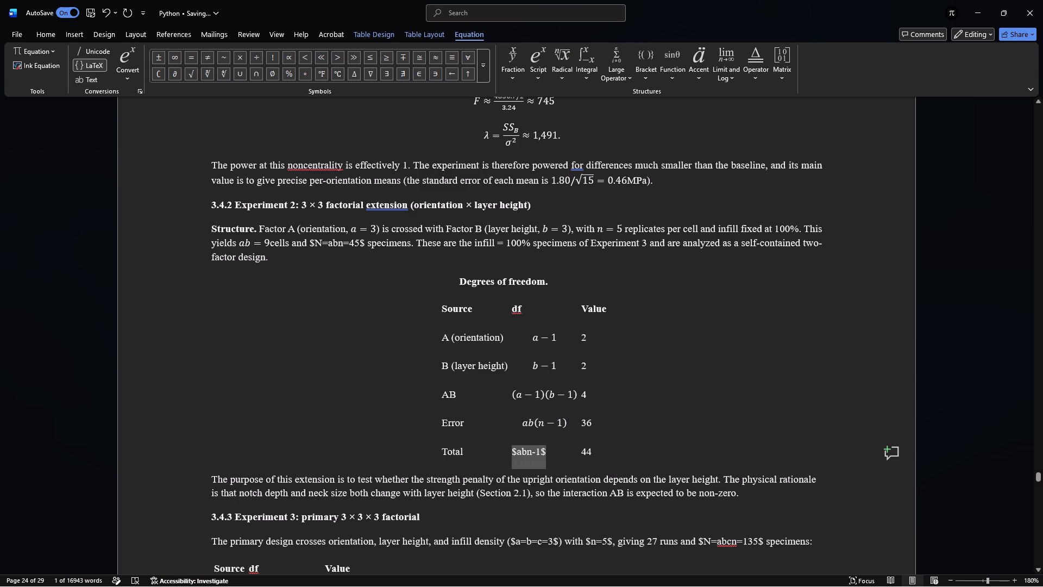
left_click_drag(510, 454, 513, 454)
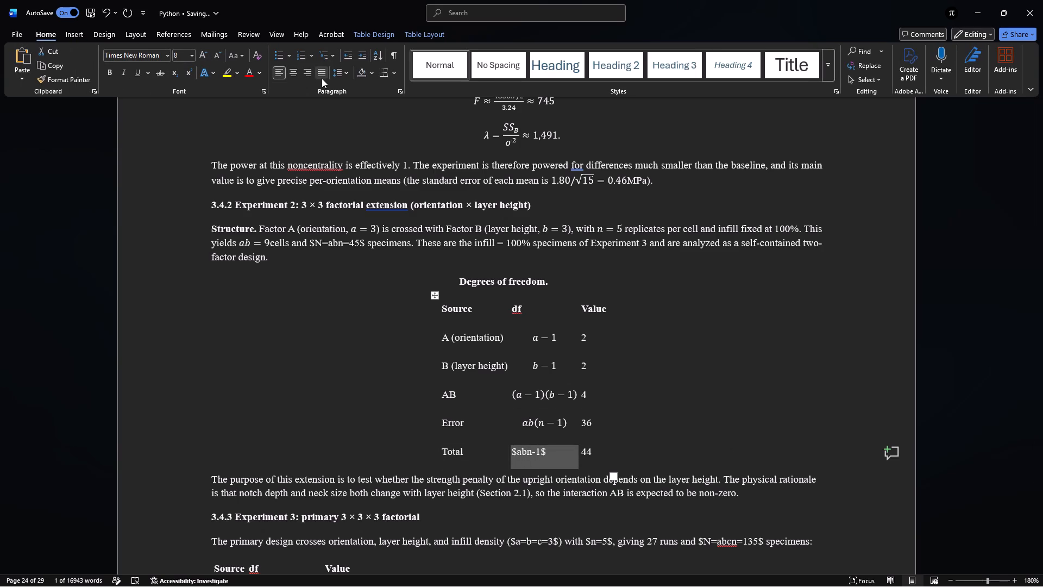
left_click(71, 34)
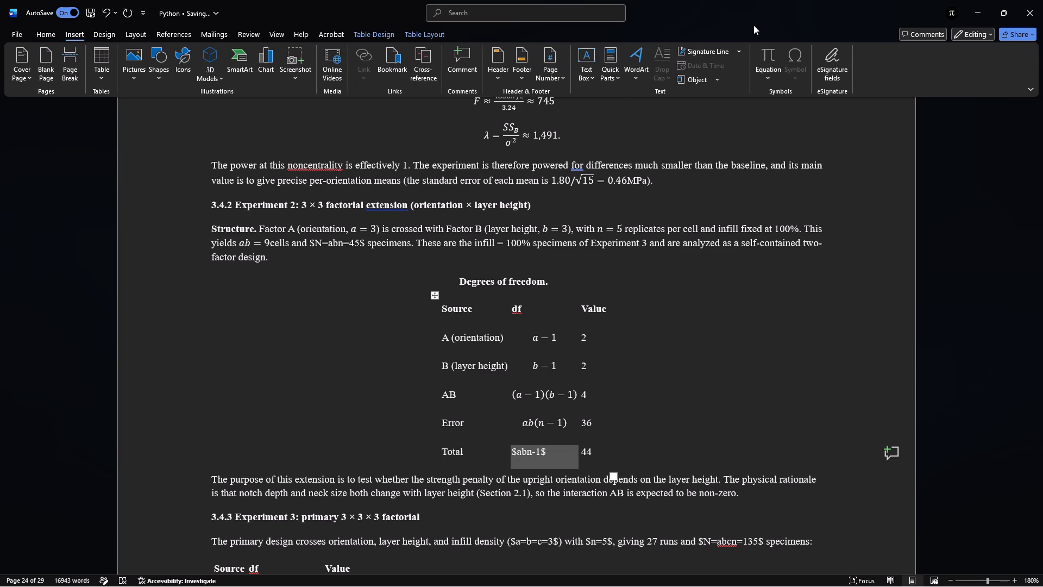
left_click(765, 60)
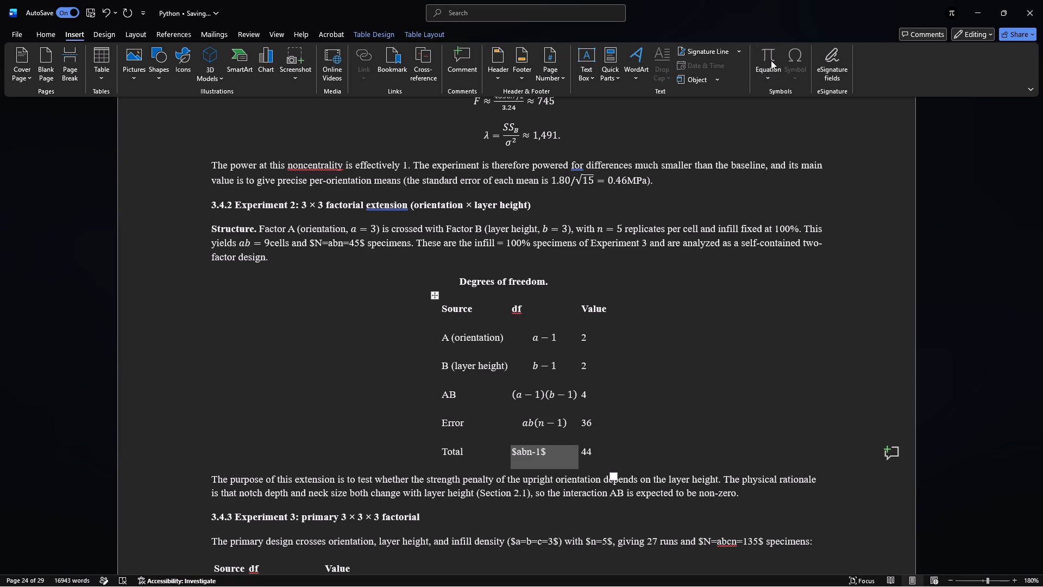
left_click(771, 60)
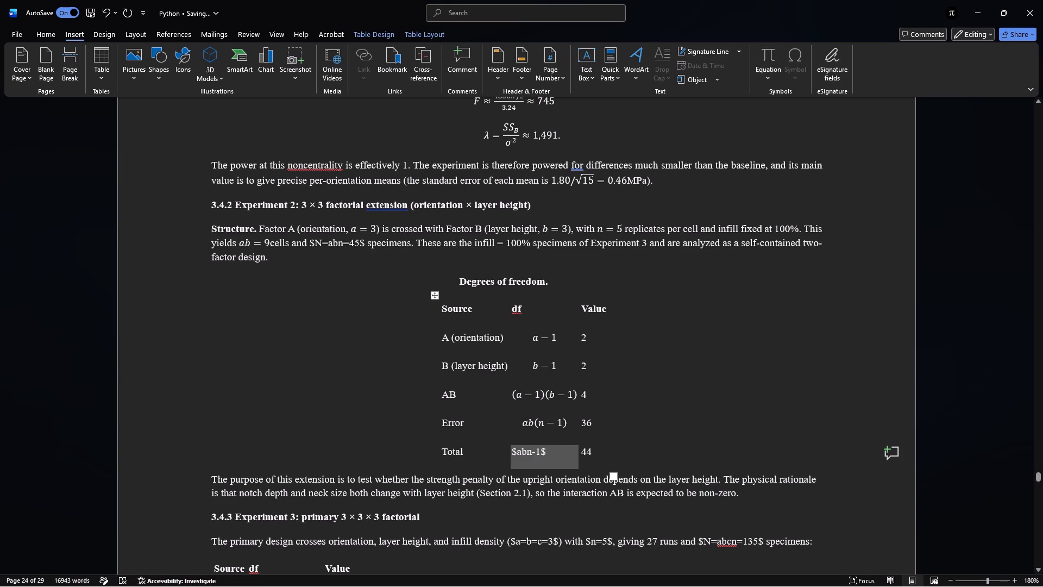
left_click(543, 445)
left_click(546, 448)
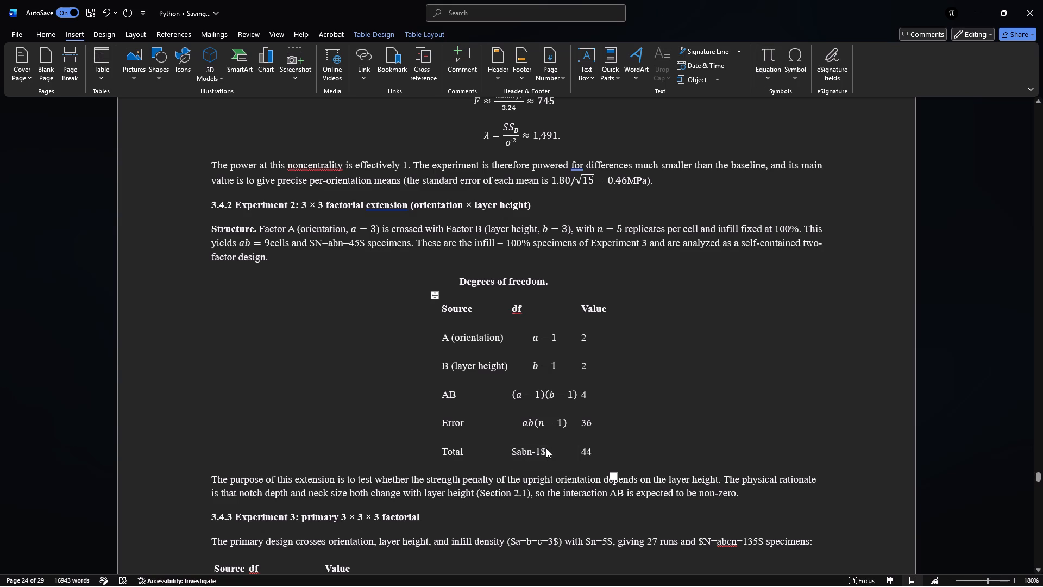
left_click_drag(546, 448, 516, 452)
left_click_drag(516, 452, 513, 451)
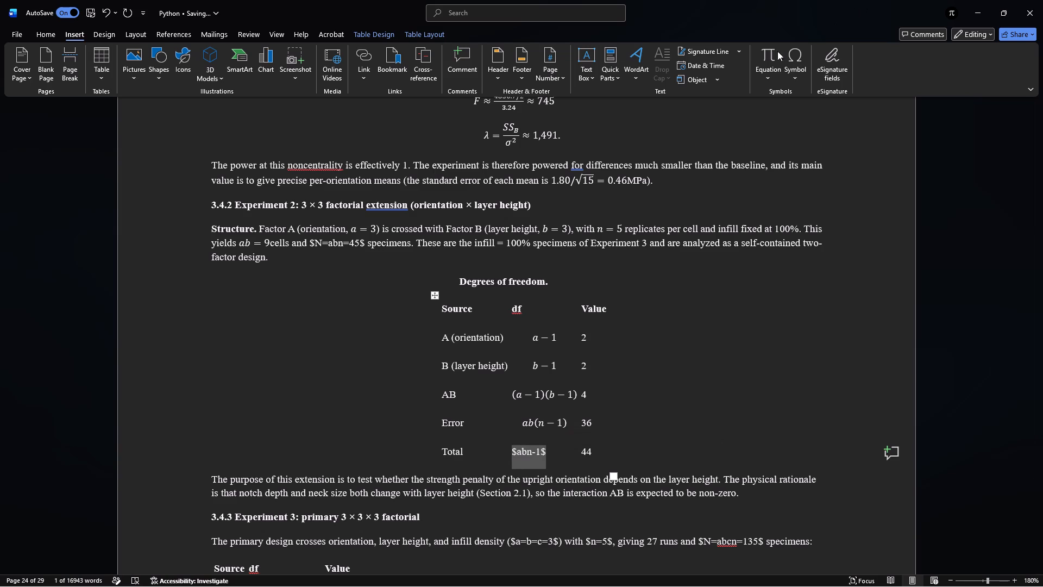
left_click(763, 63)
left_click(719, 349)
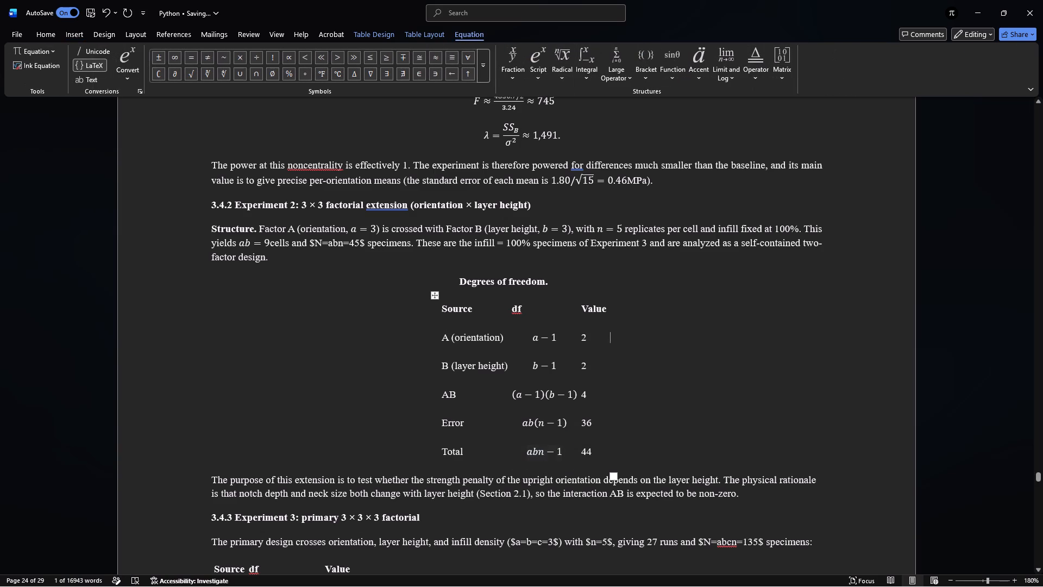
Apply the light table style with blue gridlines to the whole section 3.4.2 degrees-of-freedom table.
left_click(436, 296)
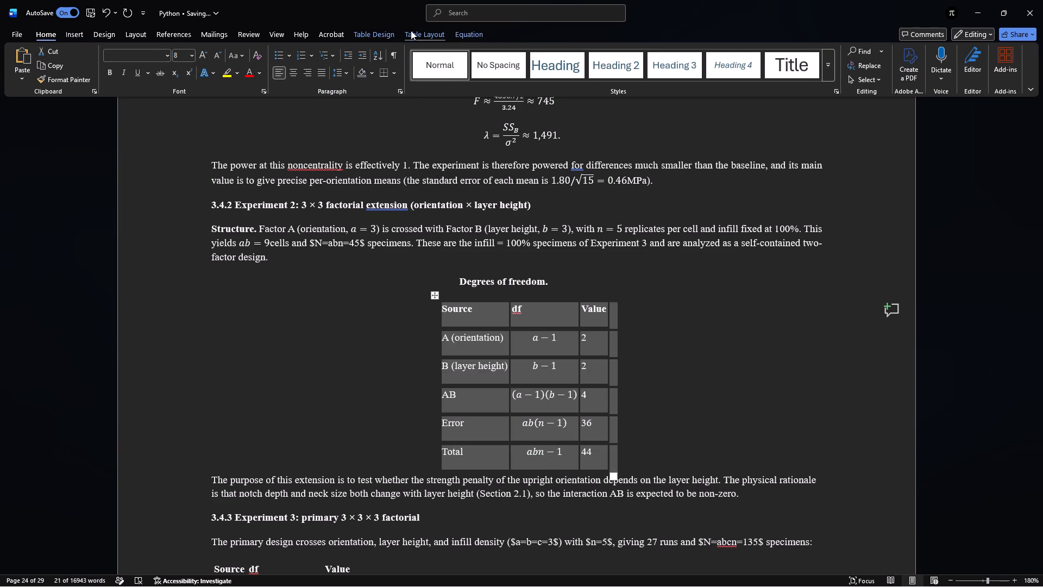
left_click(376, 40)
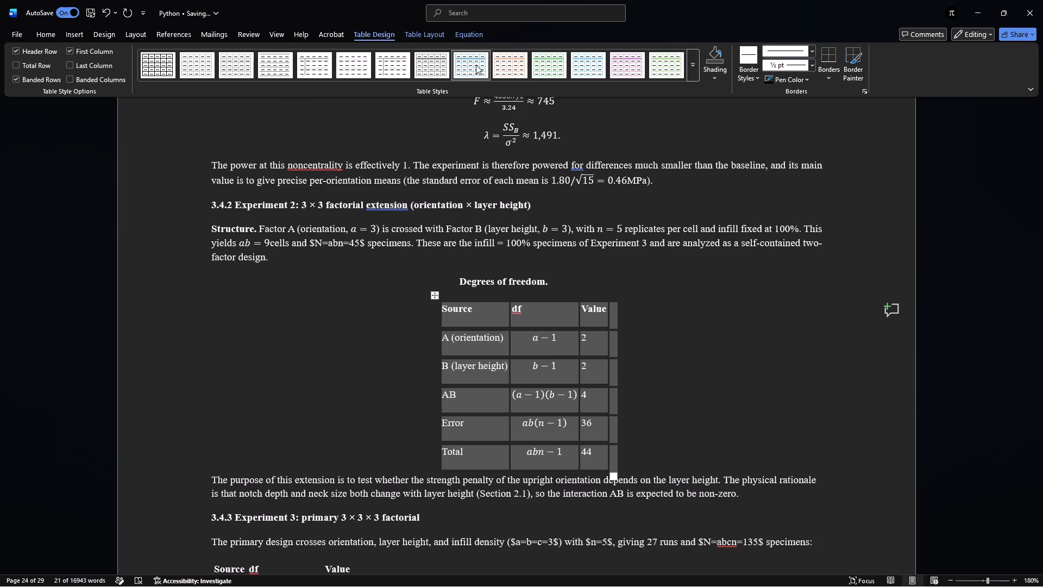
left_click(476, 65)
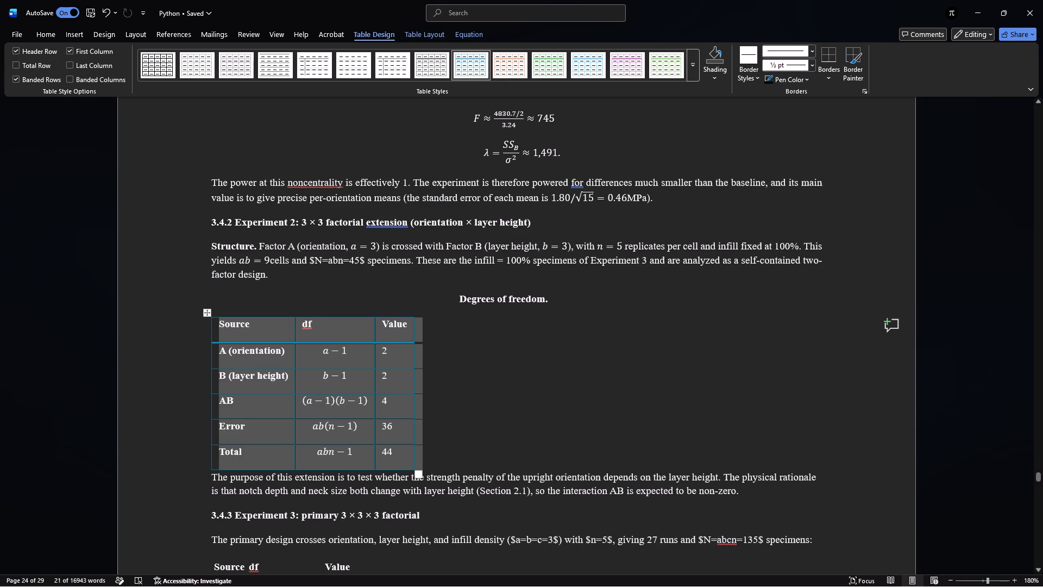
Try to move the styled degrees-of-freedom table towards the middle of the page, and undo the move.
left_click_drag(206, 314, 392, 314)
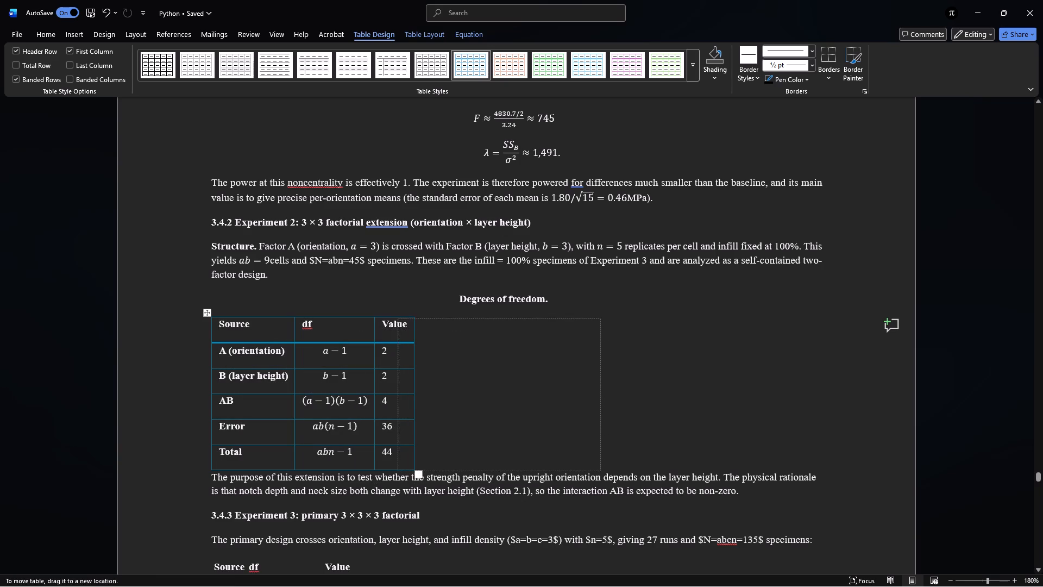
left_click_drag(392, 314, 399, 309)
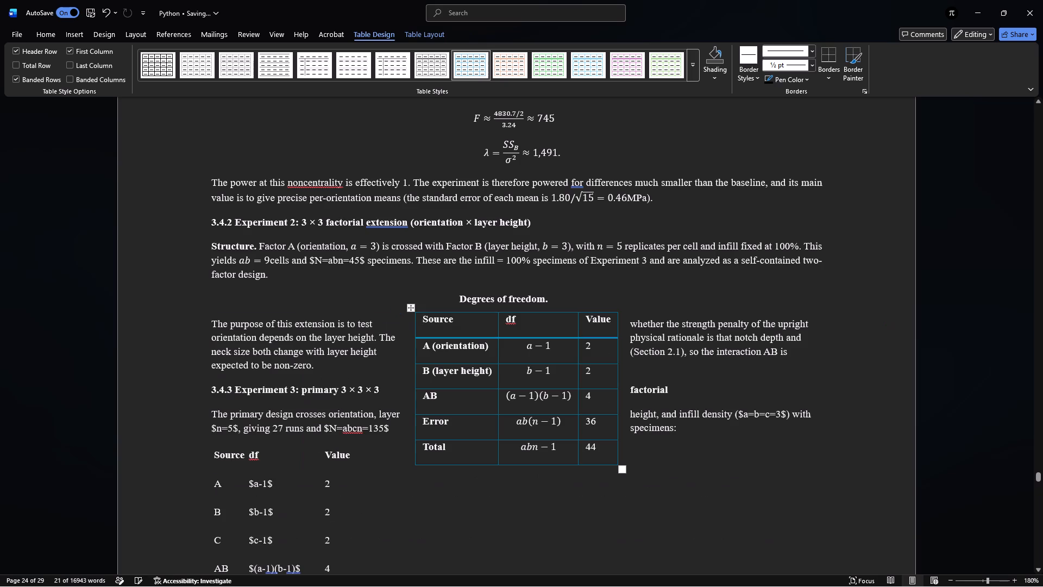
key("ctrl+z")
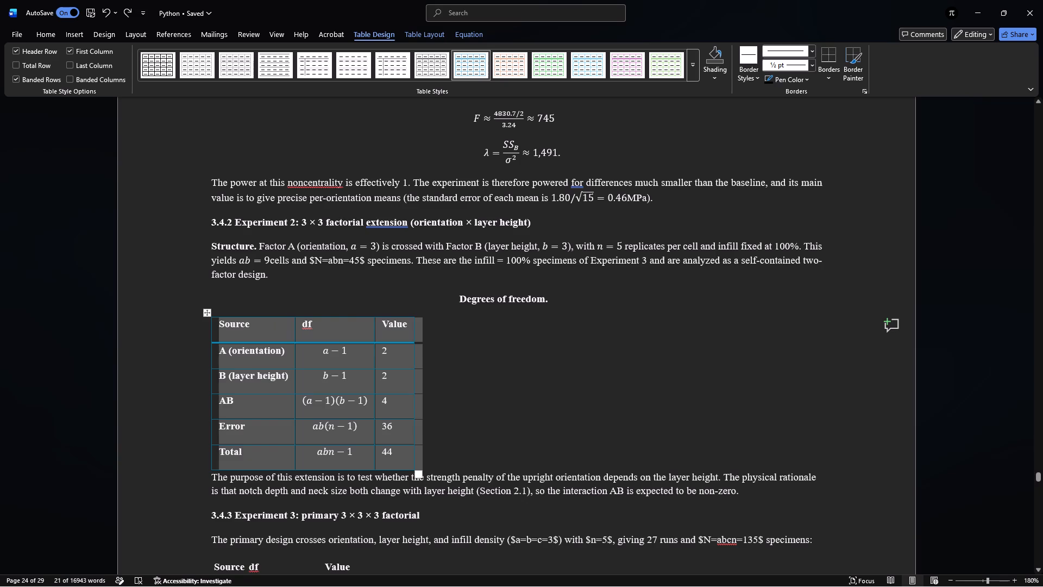
Move the styled degrees-of-freedom table horizontally to about the middle of the page, below its caption.
left_click_drag(205, 312, 235, 314)
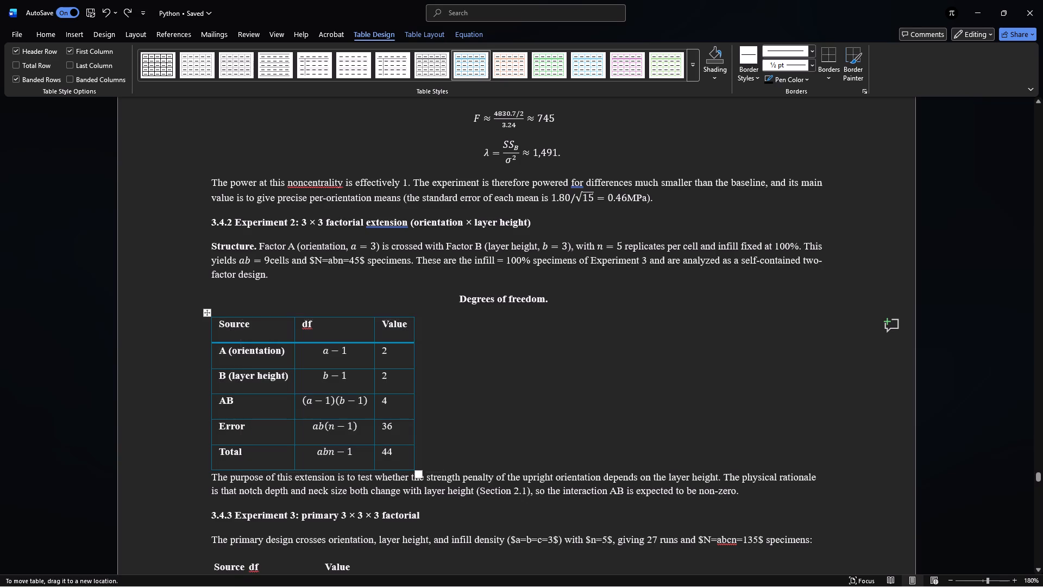
left_click_drag(235, 314, 293, 313)
left_click_drag(293, 313, 295, 313)
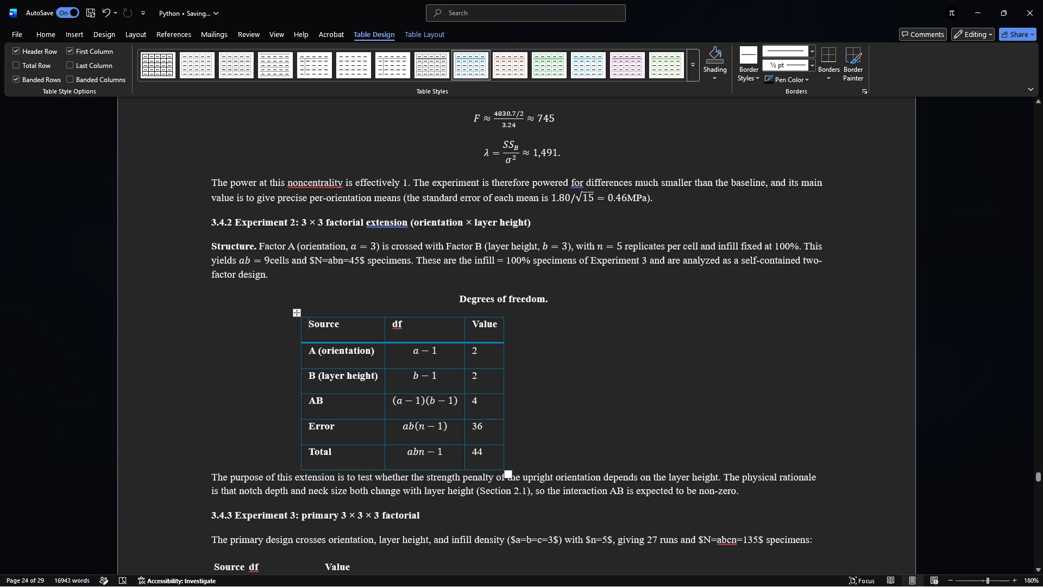
left_click_drag(297, 314, 354, 313)
left_click_drag(354, 313, 369, 313)
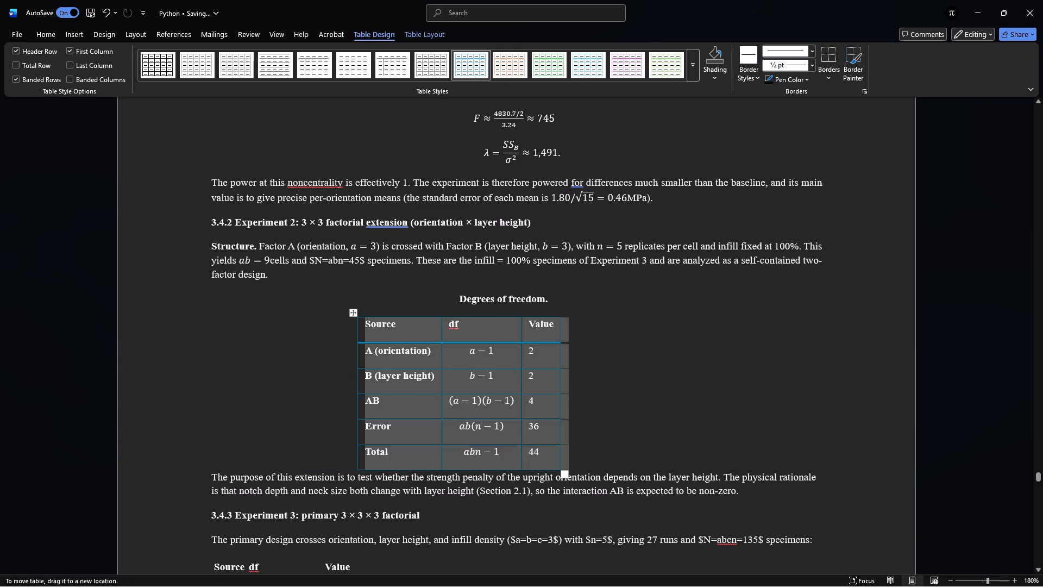
left_click_drag(369, 313, 385, 313)
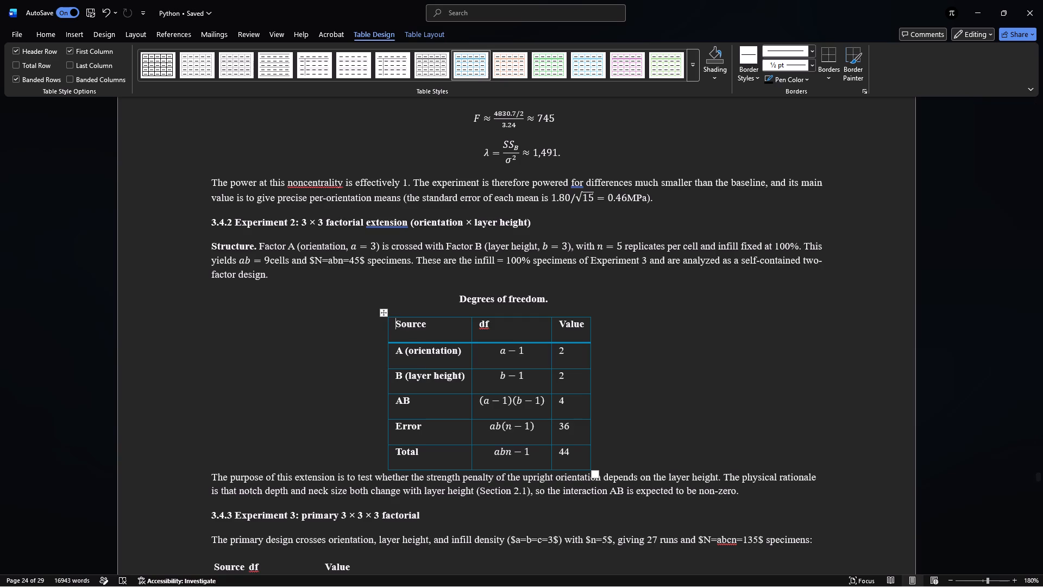
Remove three leading spaces from the "Degrees of freedom." caption to centre it above the moved table.
left_click(461, 299)
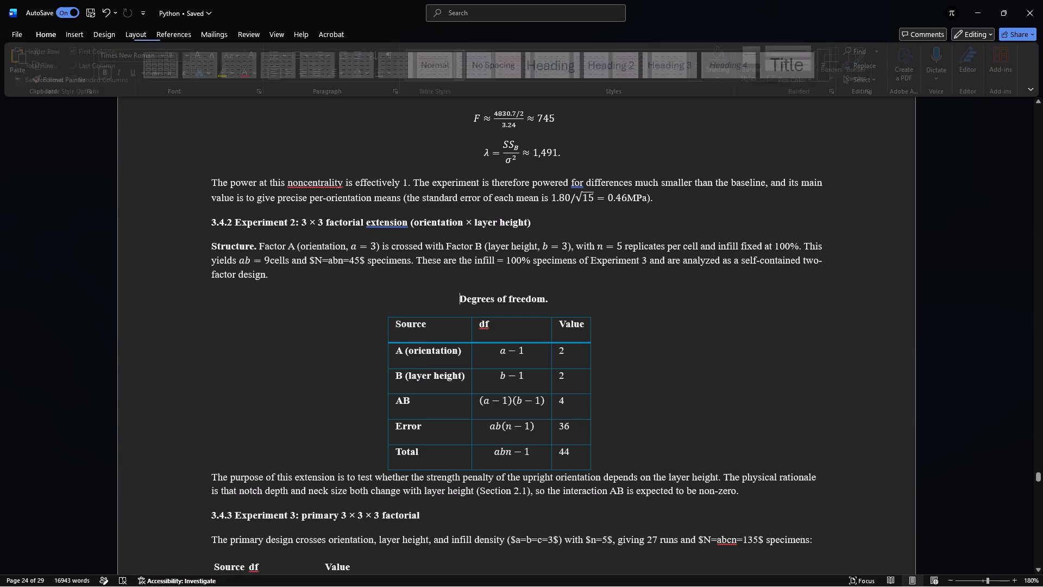
key("BackSpace")
key("BackSpace")
key("BackSpace")
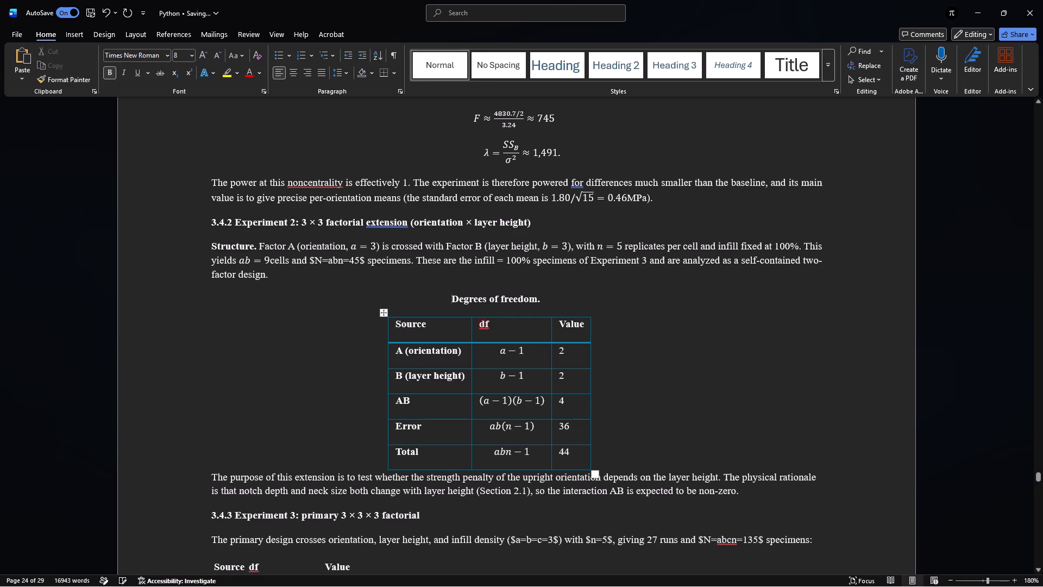
Change the middle column header of the section 3.4.2 degrees-of-freedom table to "dof".
left_click(480, 327)
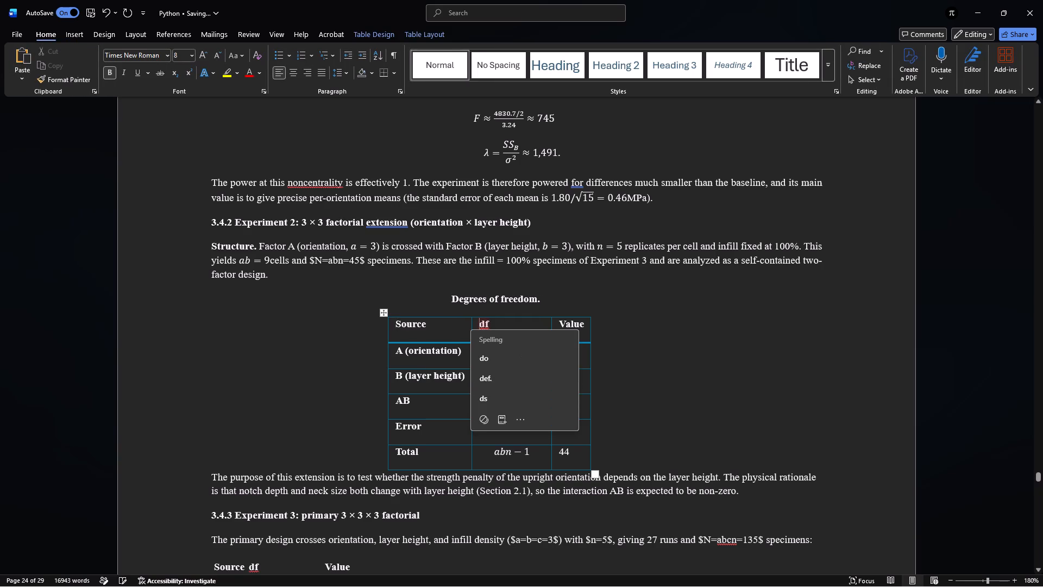
key("Right")
key("o")
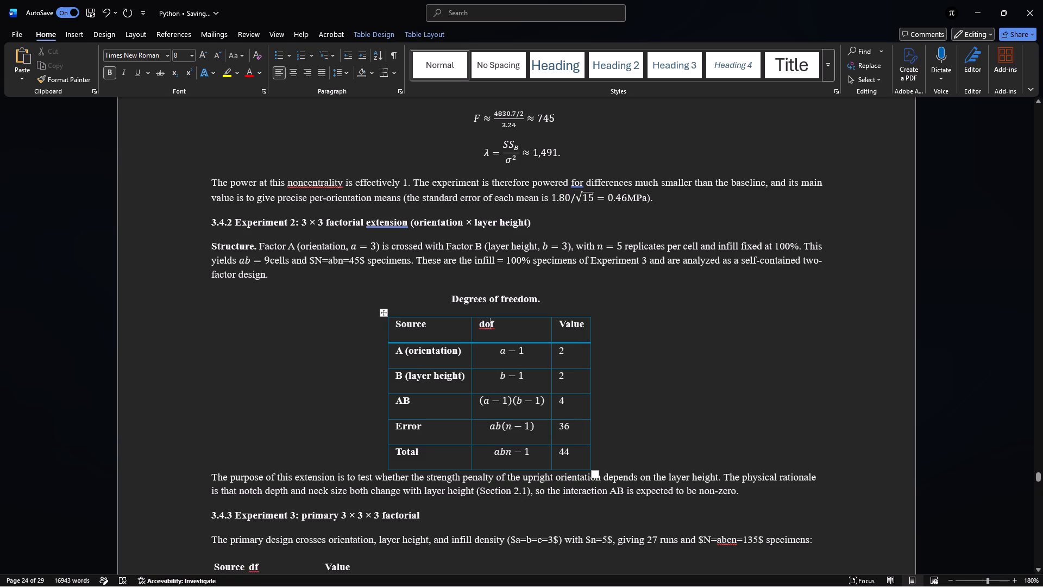
Centre the "dof" header within its cell in the section 3.4.2 degrees-of-freedom table.
left_click(476, 323)
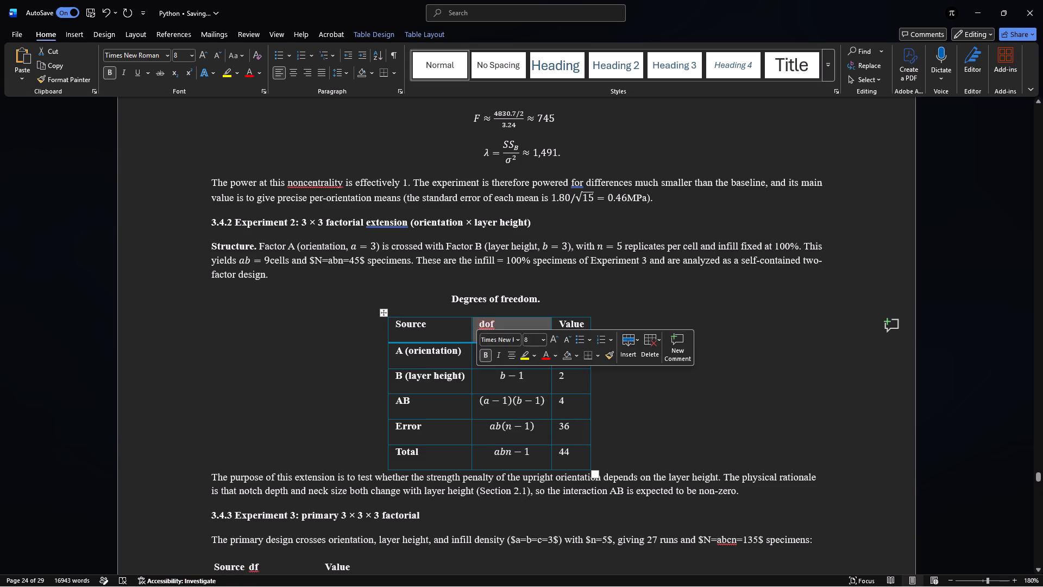
left_click(481, 324)
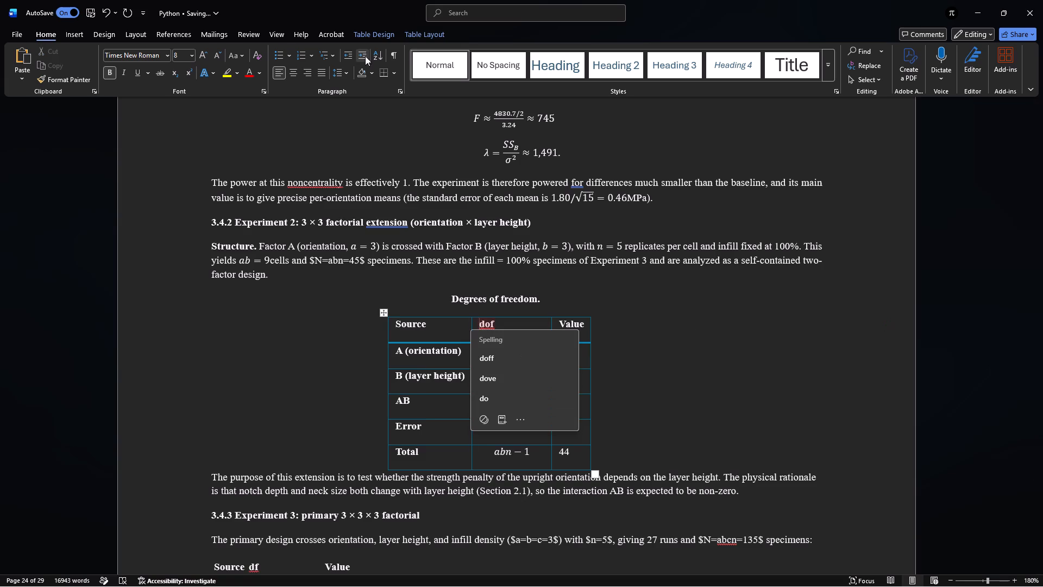
left_click(292, 69)
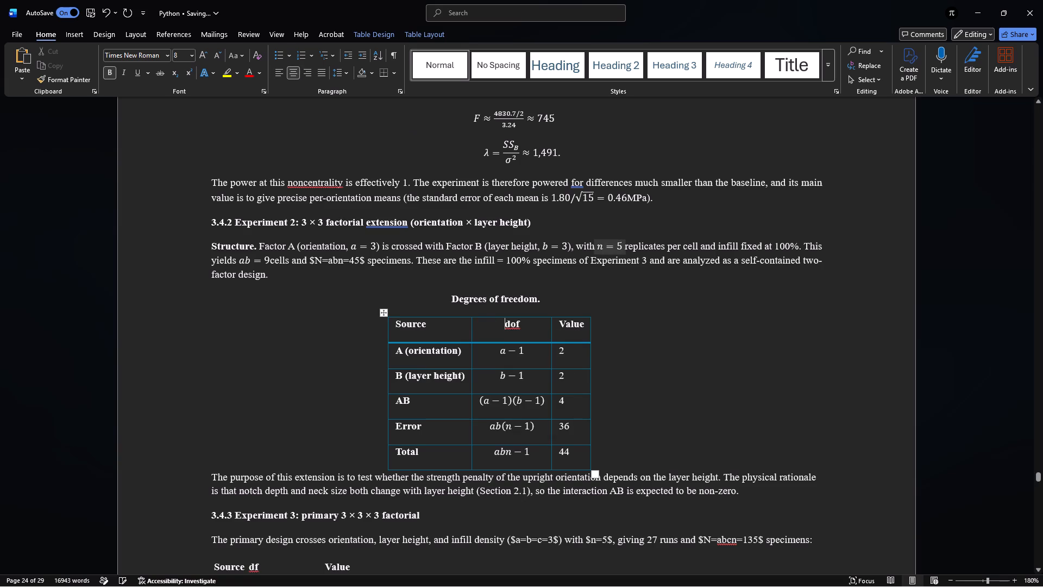
Insert a blank line between the degrees-of-freedom table and the paragraph starting "The purpose of this extension".
left_click(610, 347)
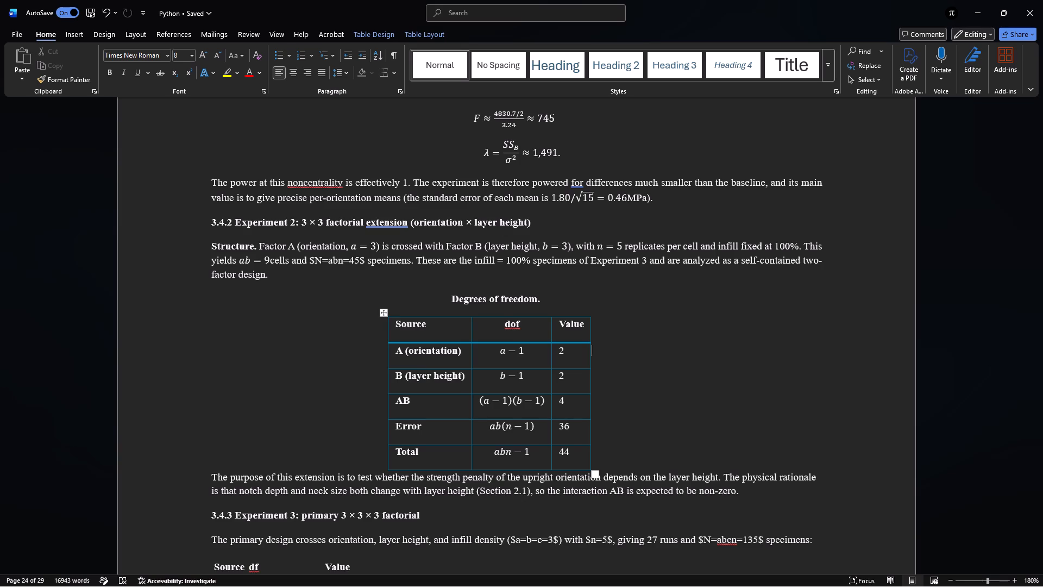
left_click(671, 390)
left_click(210, 477)
key("Return")
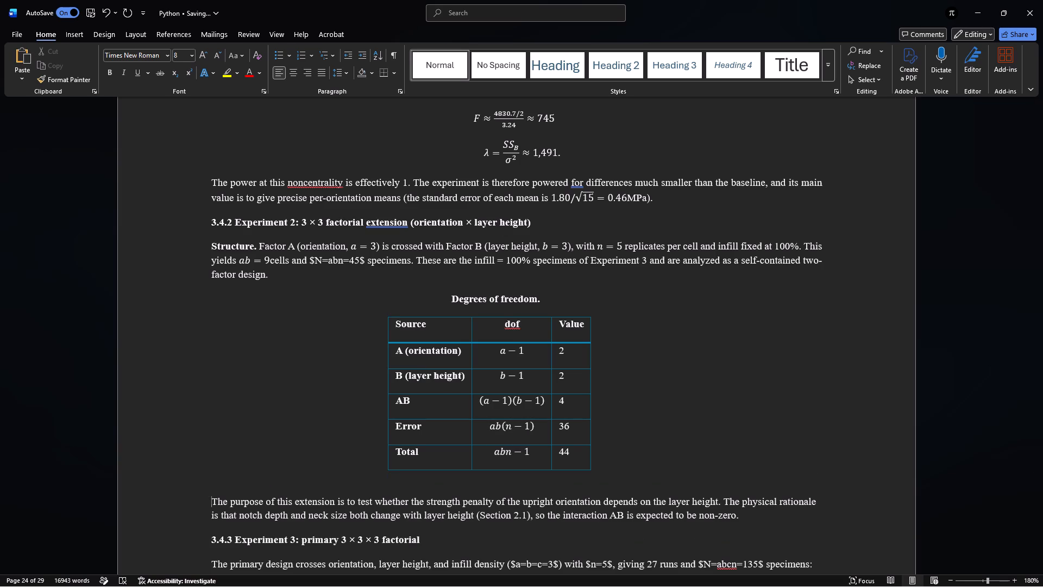